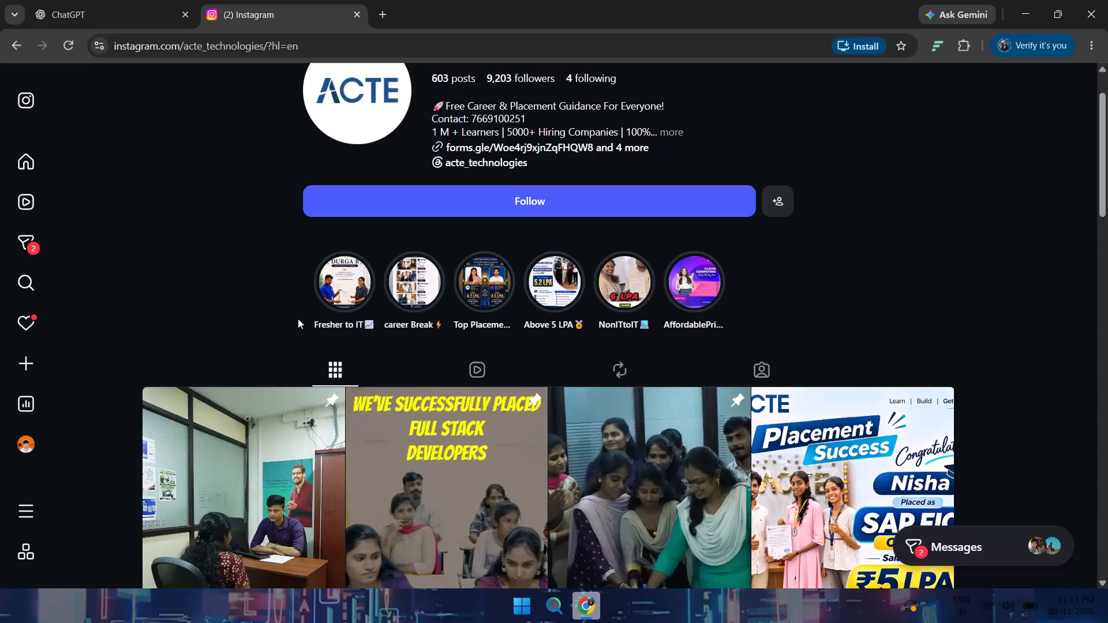
Browse the acte_technologies post grid and open the "Learn anytime, anywhere using our Free LMS!" post.
{"action": "scroll", "coordinate": [327, 352], "scroll_direction": "down", "scroll_amount": 3}
{"action": "scroll", "coordinate": [385, 297], "scroll_direction": "up", "scroll_amount": 1}
{"action": "scroll", "coordinate": [385, 297], "scroll_direction": "down", "scroll_amount": 6}
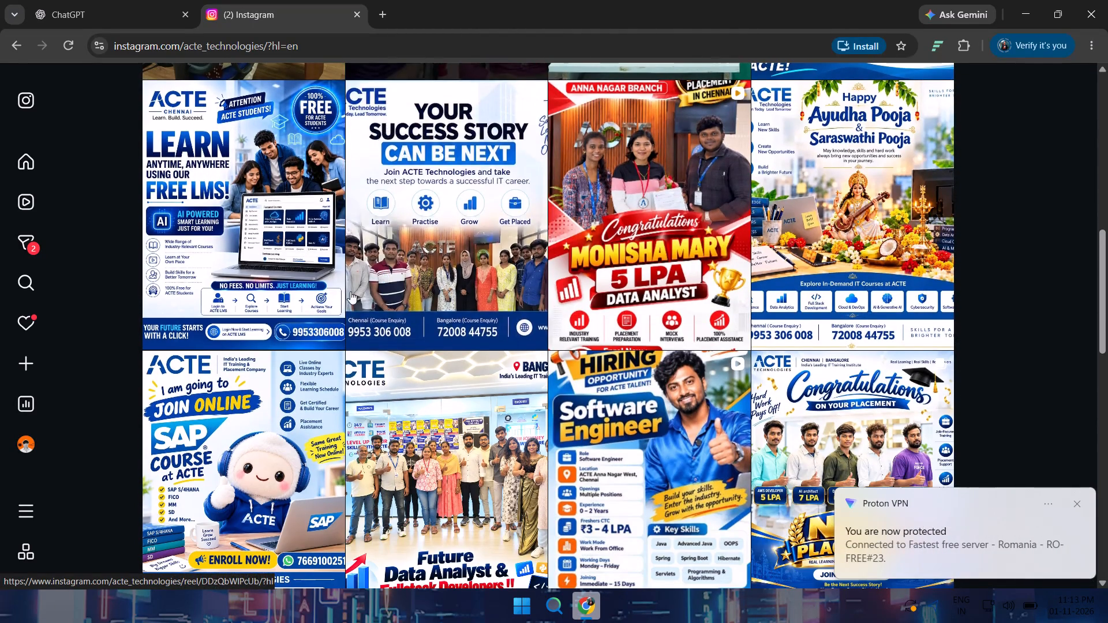
{"action": "left_click", "coordinate": [261, 275]}
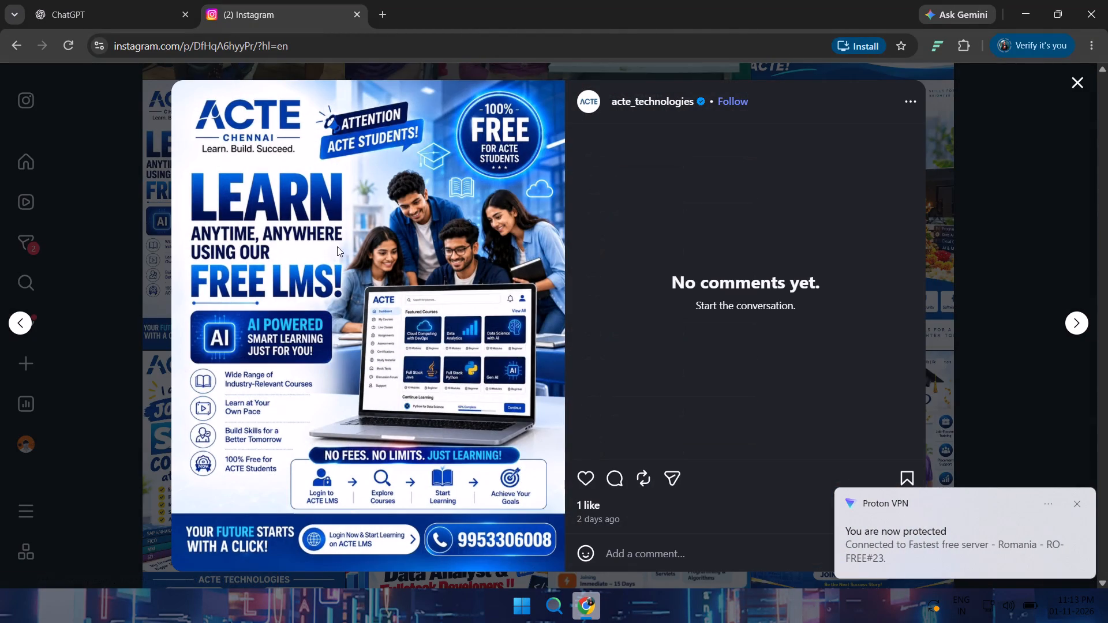
Capture a rectangular screen snip of the Free LMS poster image, starting from its upper-left corner.
{"action": "key", "text": "shift+super+s"}
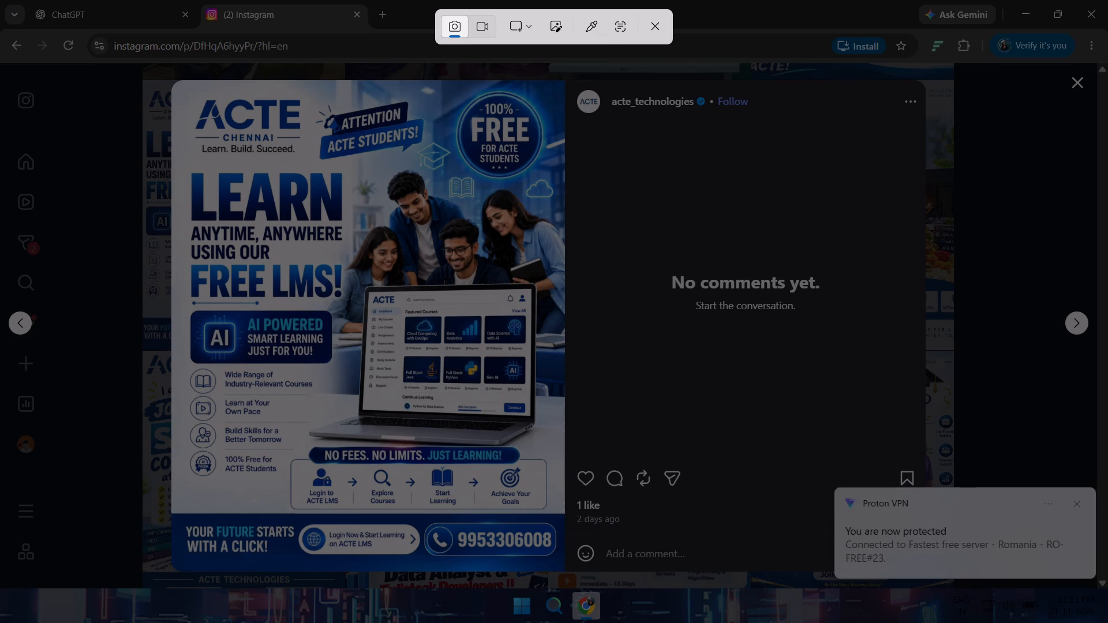
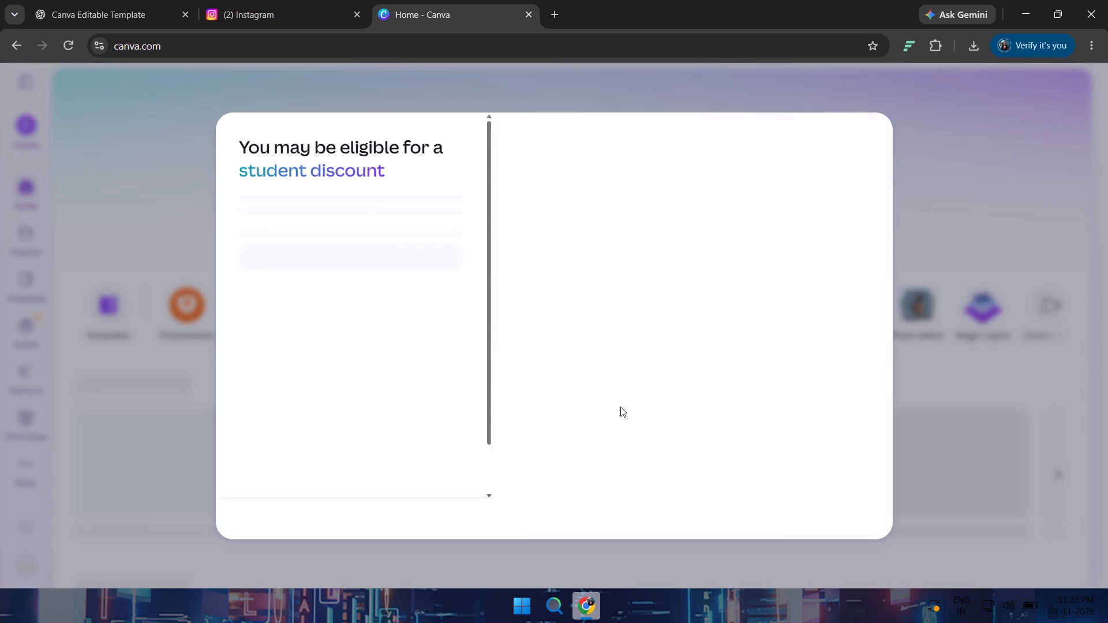
{"action": "left_click", "coordinate": [908, 129]}
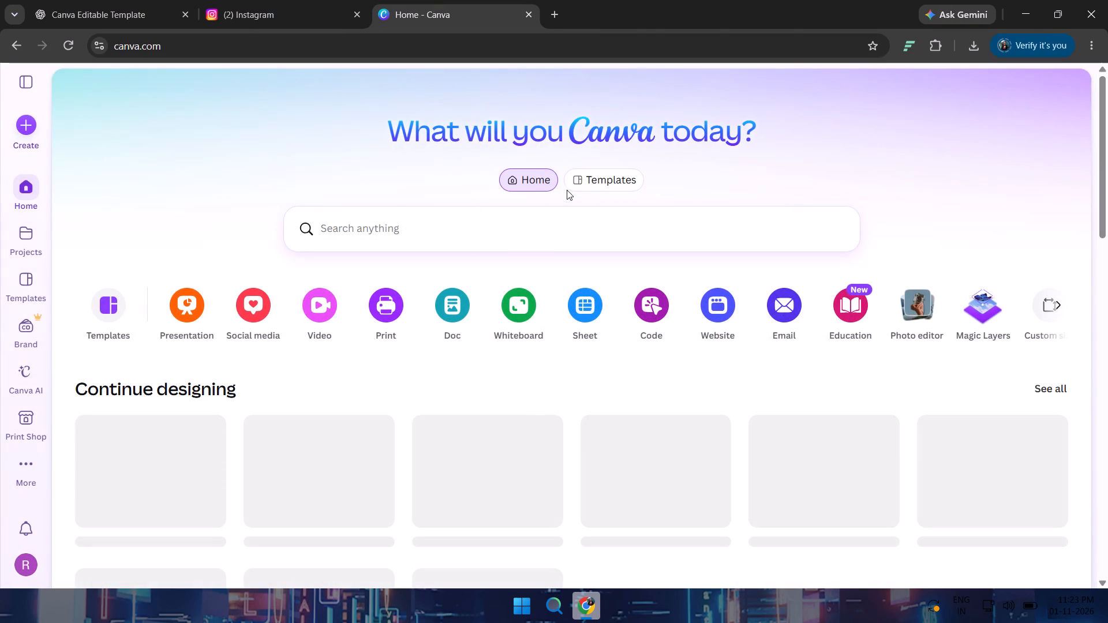
Open Canva's design creation dialog and accept all cookies.
{"action": "left_click", "coordinate": [25, 145]}
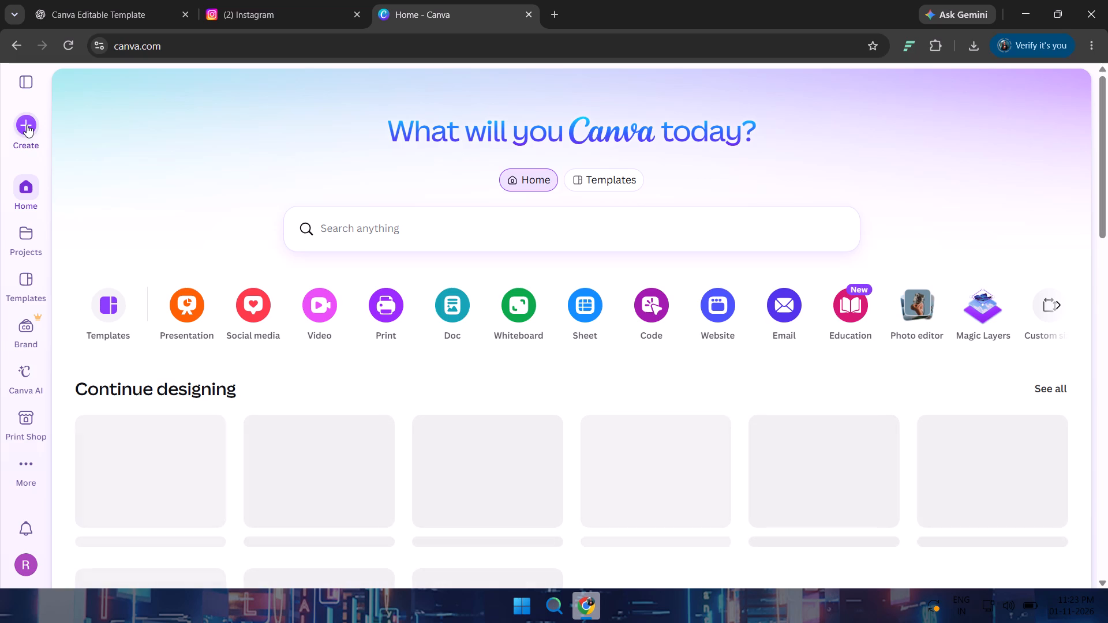
{"action": "left_click", "coordinate": [27, 123]}
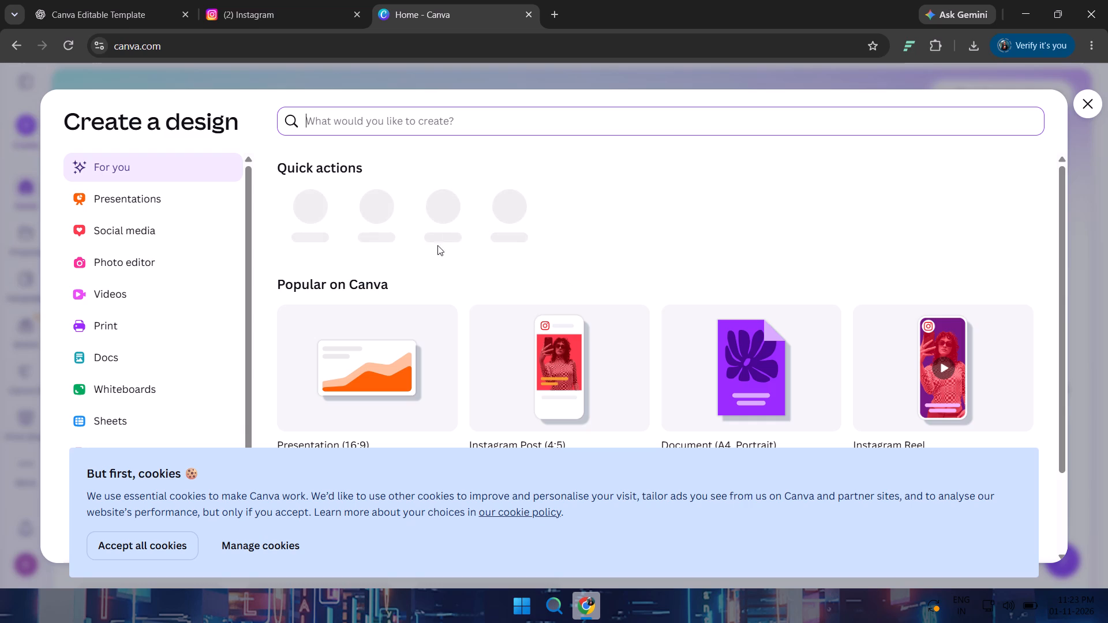
{"action": "left_click", "coordinate": [183, 536]}
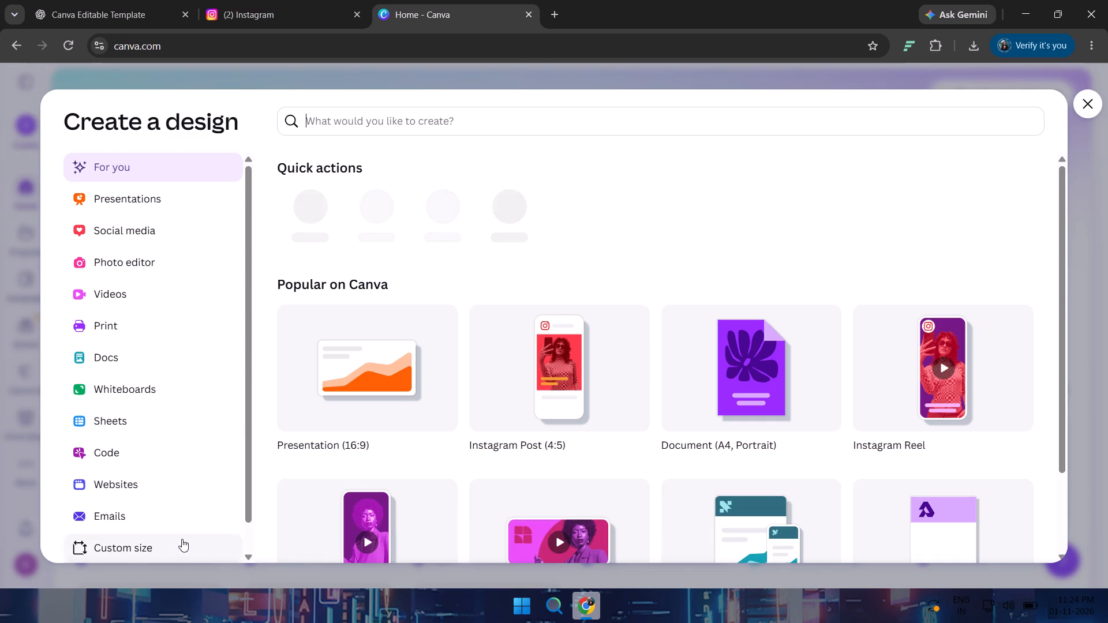
Switch to Proton VPN, disconnect from the VPN server, close its window and return to Canva in Chrome.
{"action": "left_click", "coordinate": [1025, 15]}
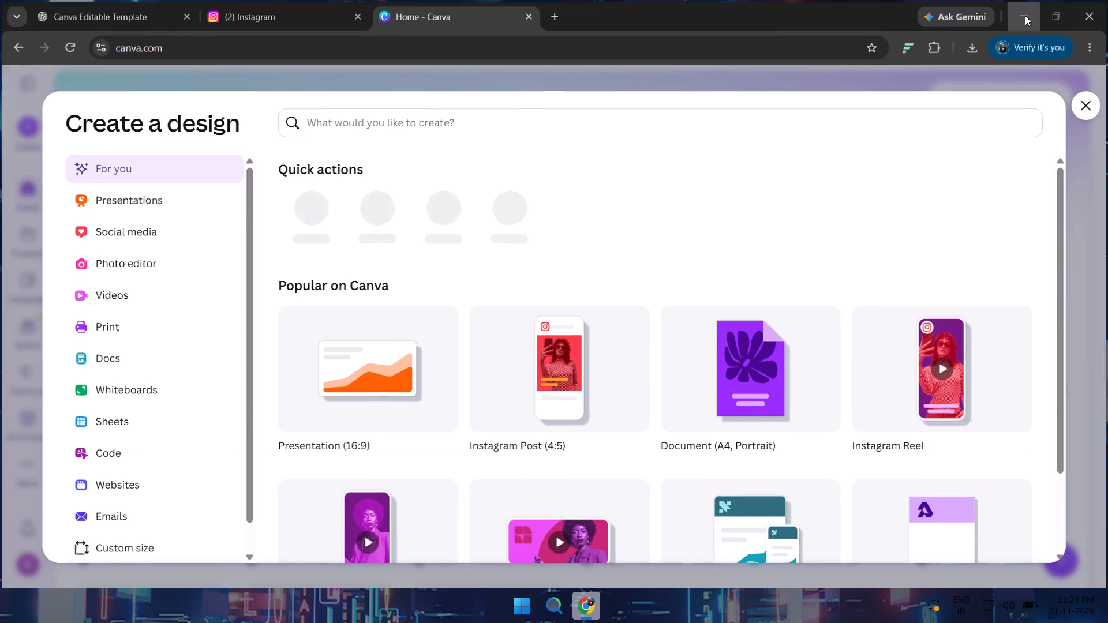
{"action": "double_click", "coordinate": [91, 451]}
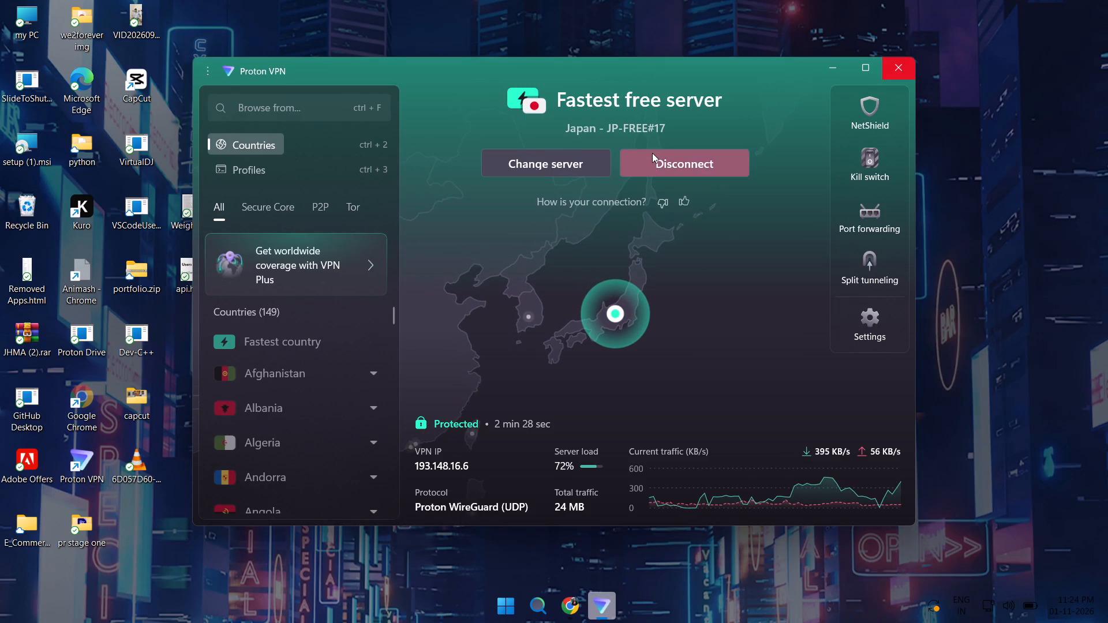
{"action": "left_click", "coordinate": [653, 156]}
{"action": "left_click", "coordinate": [895, 70]}
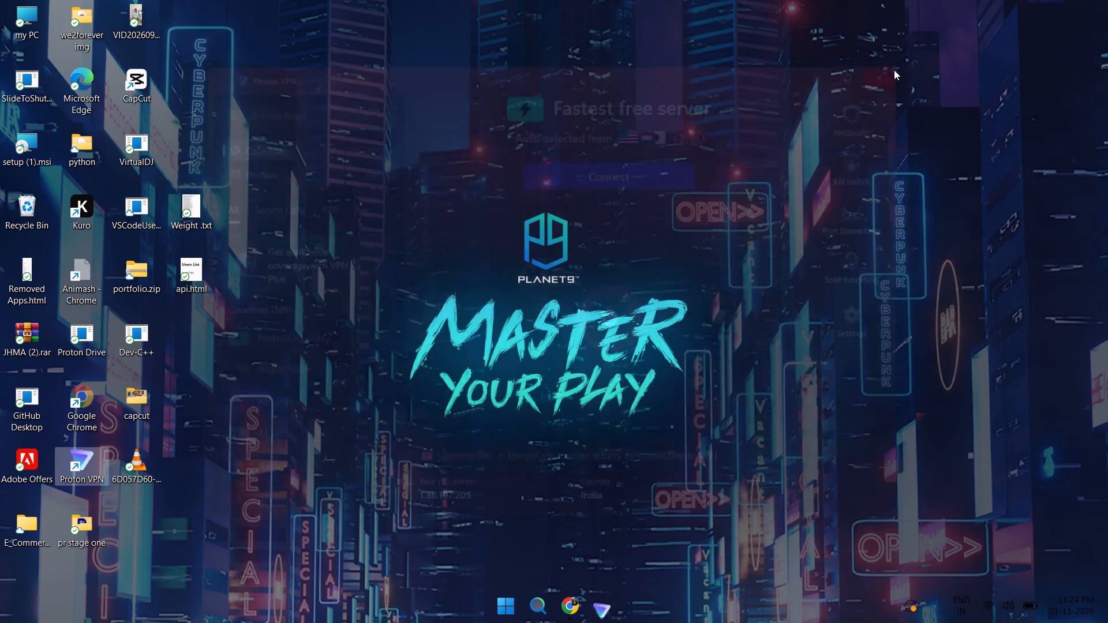
{"action": "left_click", "coordinate": [577, 599]}
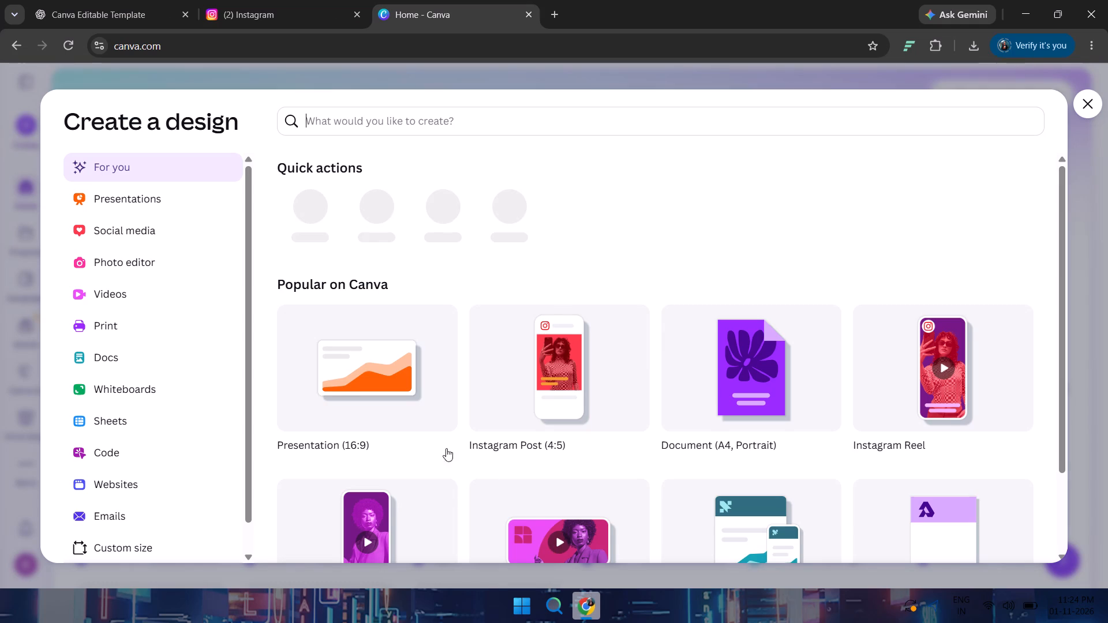
Look through the suggested quick actions and popular design types, and close the design creation dialog.
{"action": "scroll", "coordinate": [366, 332], "scroll_direction": "down", "scroll_amount": 4}
{"action": "scroll", "coordinate": [366, 333], "scroll_direction": "up", "scroll_amount": 2}
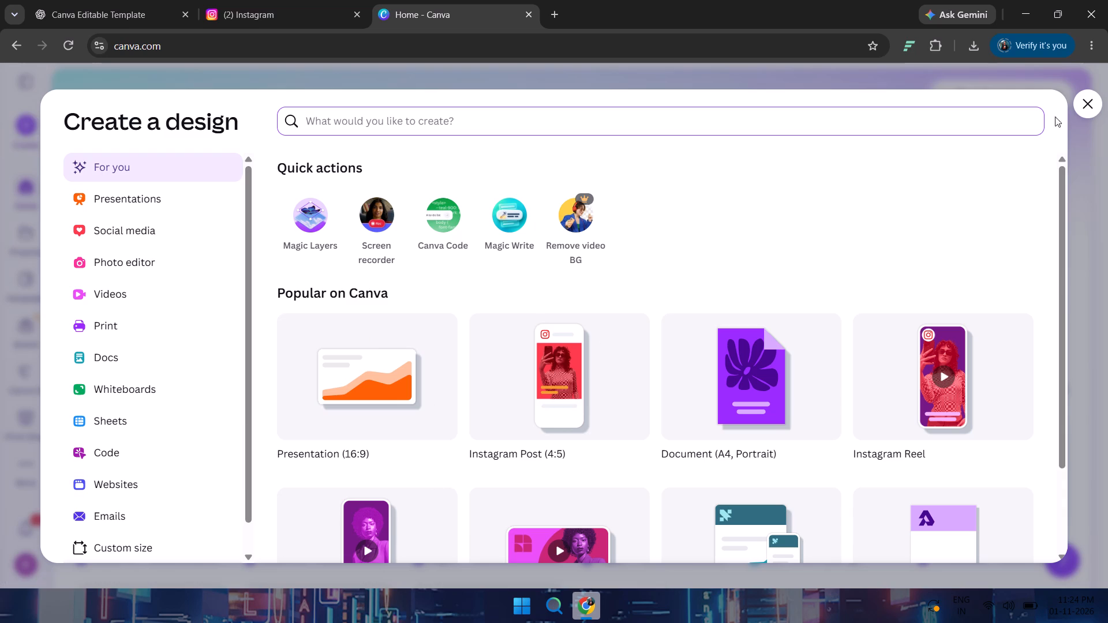
{"action": "left_click", "coordinate": [1081, 110]}
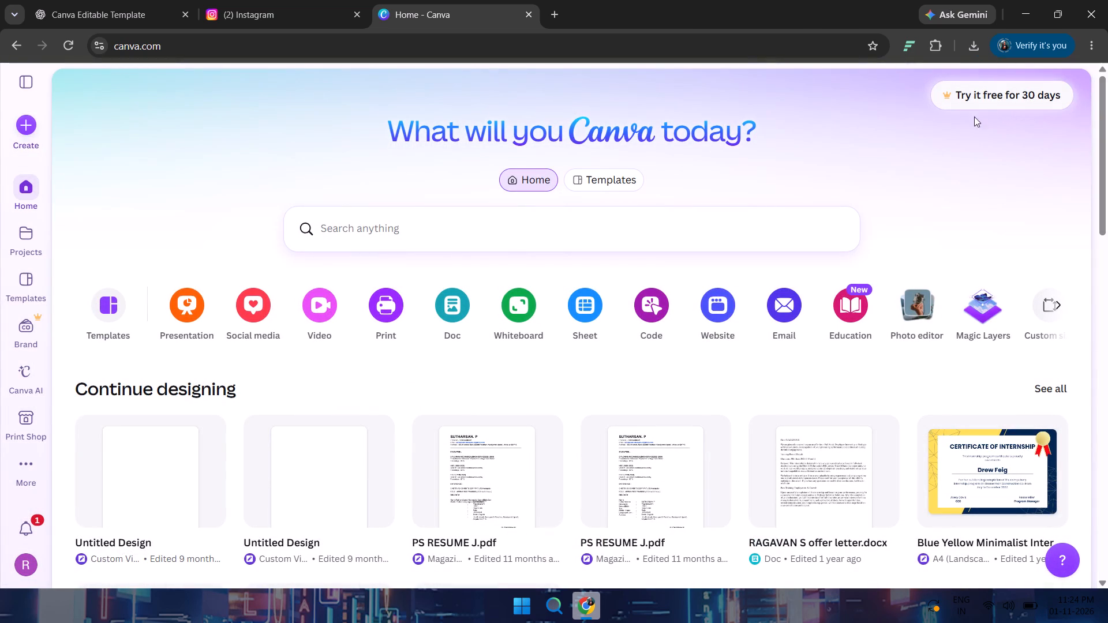
Examine the recent designs under Continue designing on the Canva home page.
{"action": "scroll", "coordinate": [476, 316], "scroll_direction": "down", "scroll_amount": 3}
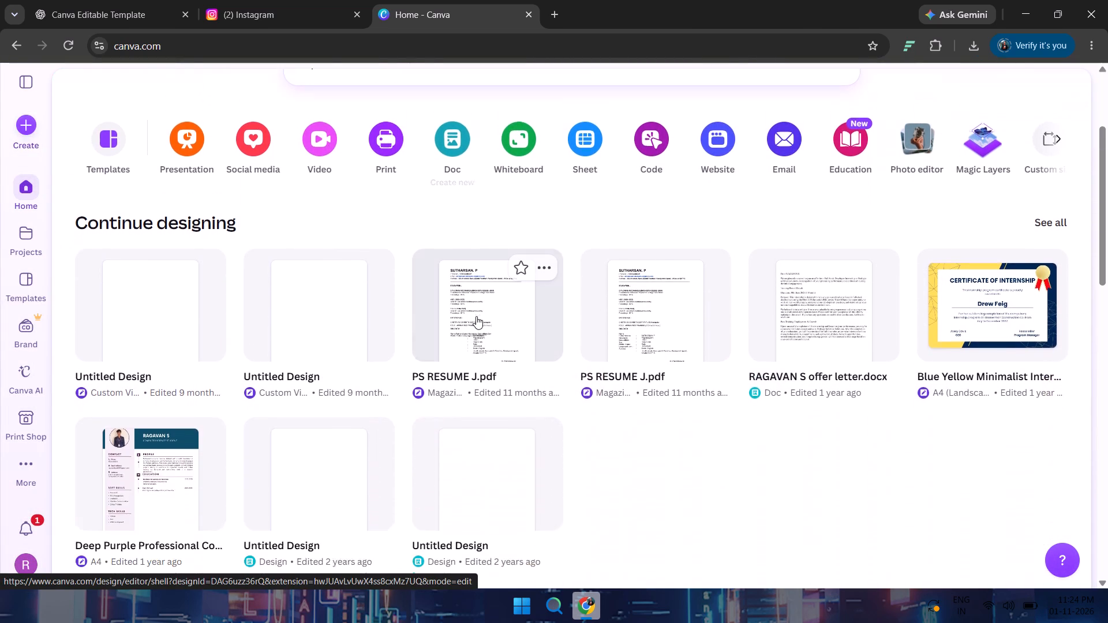
{"action": "scroll", "coordinate": [476, 316], "scroll_direction": "up", "scroll_amount": 4}
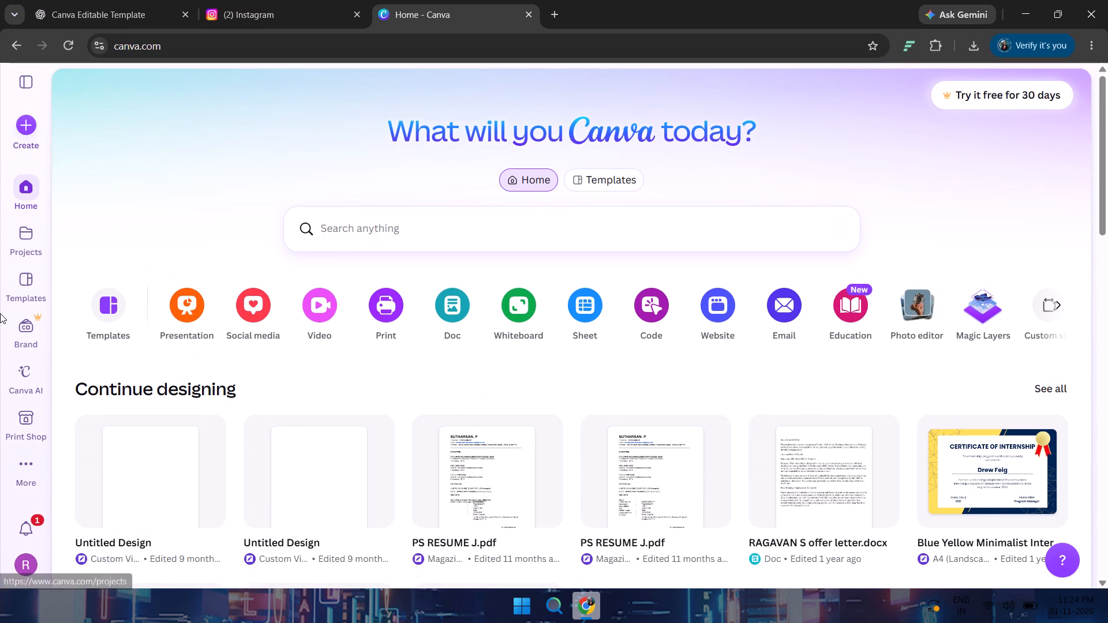
{"action": "left_click", "coordinate": [34, 188]}
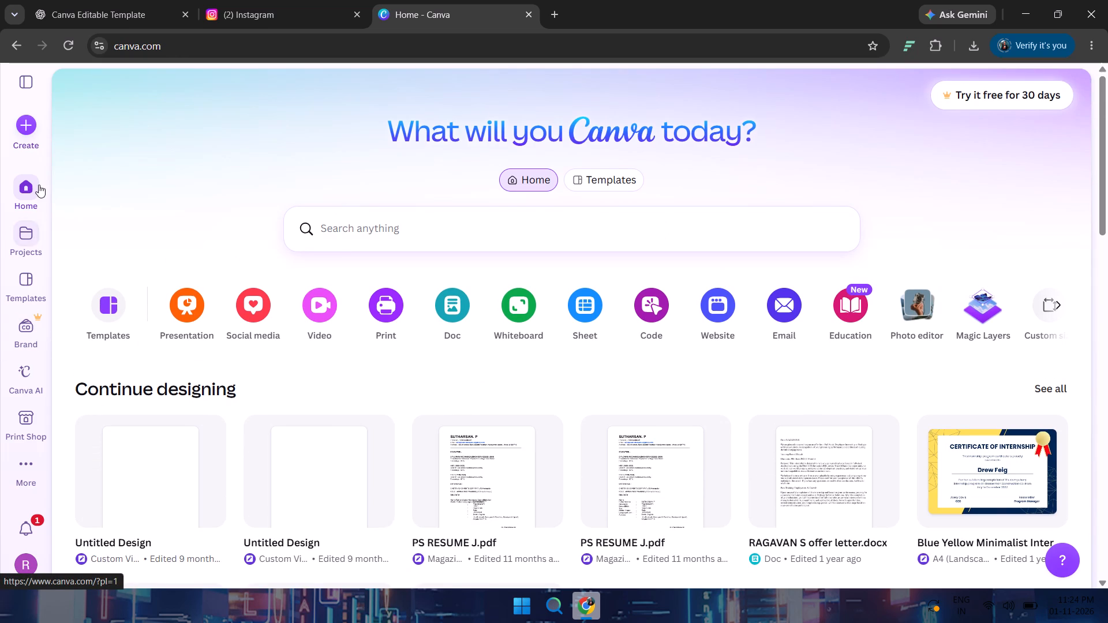
{"action": "left_click", "coordinate": [33, 193]}
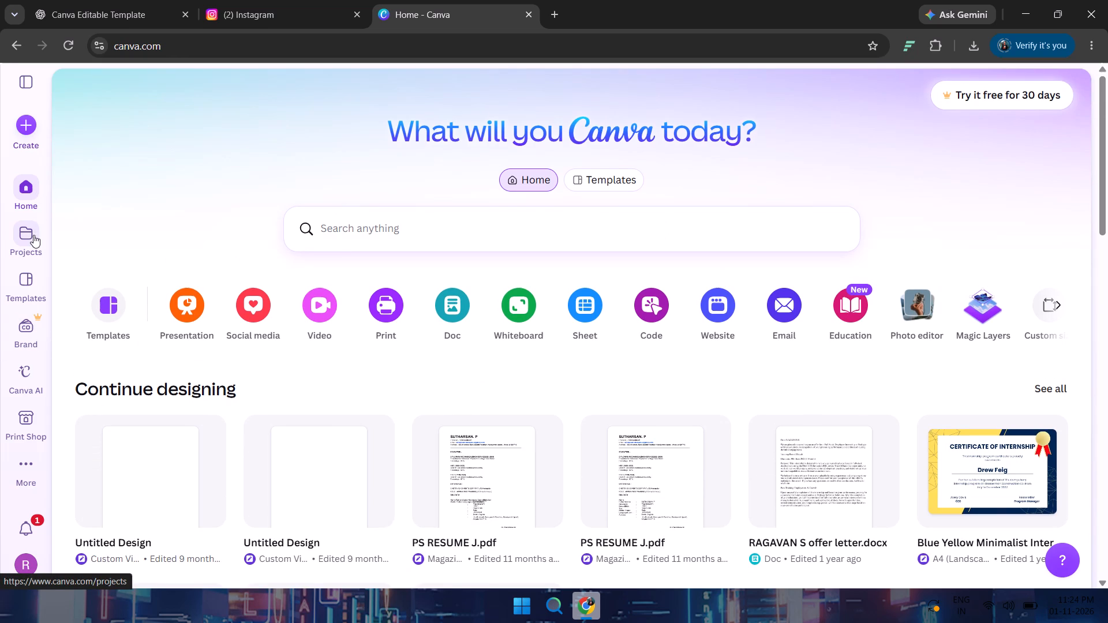
Go to the Projects page in Canva.
{"action": "left_click", "coordinate": [32, 238]}
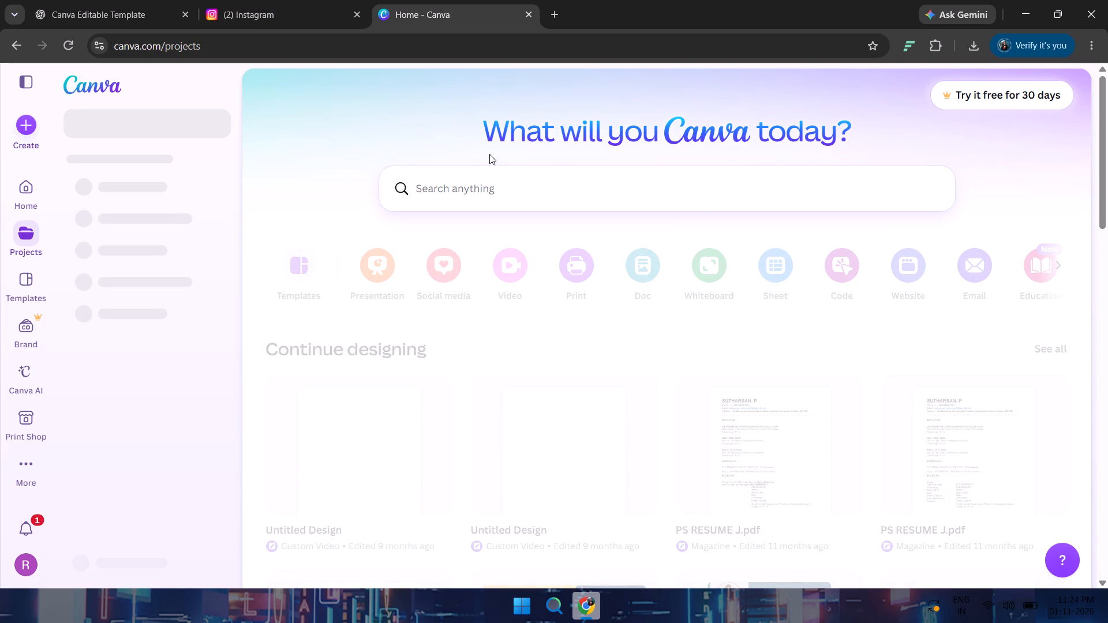
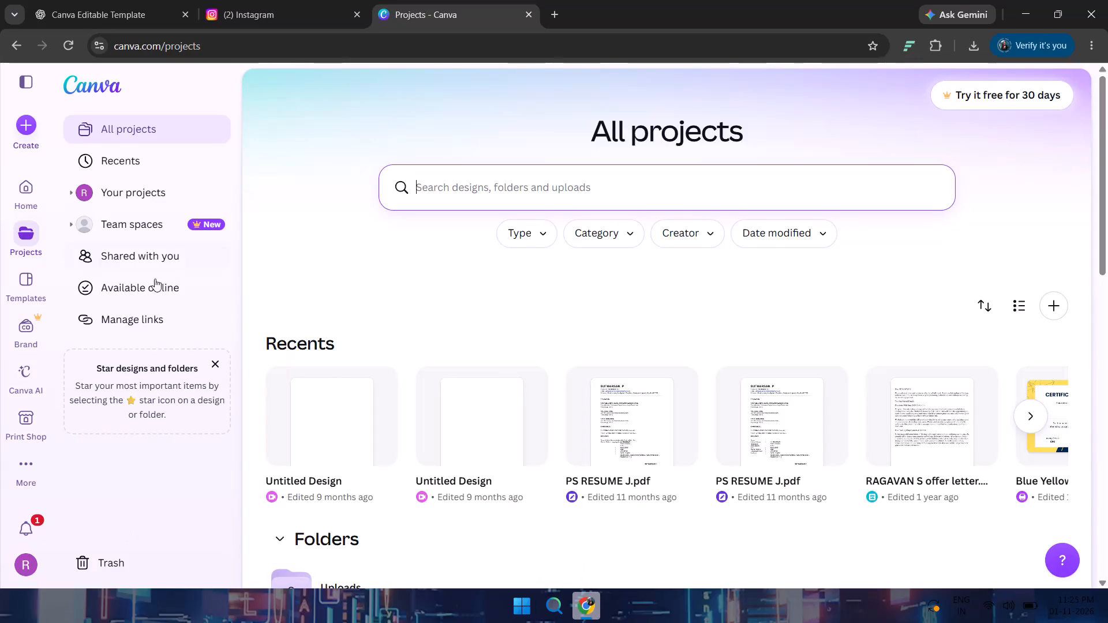
Open the Uploads folder from the Canva projects page.
{"action": "scroll", "coordinate": [533, 438], "scroll_direction": "down", "scroll_amount": 2}
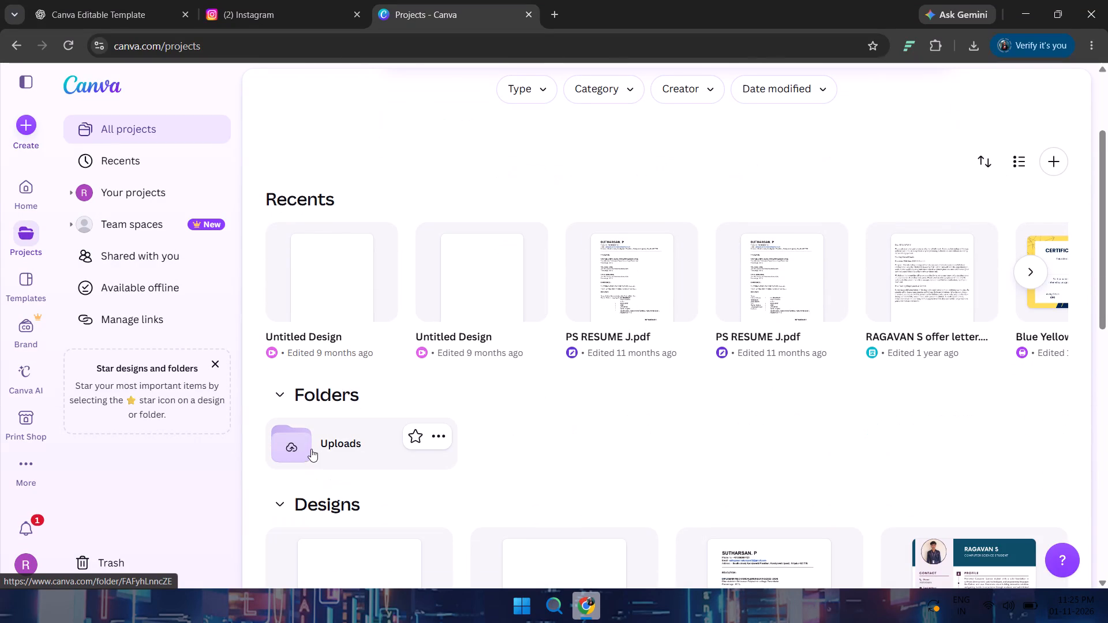
{"action": "left_click", "coordinate": [298, 434]}
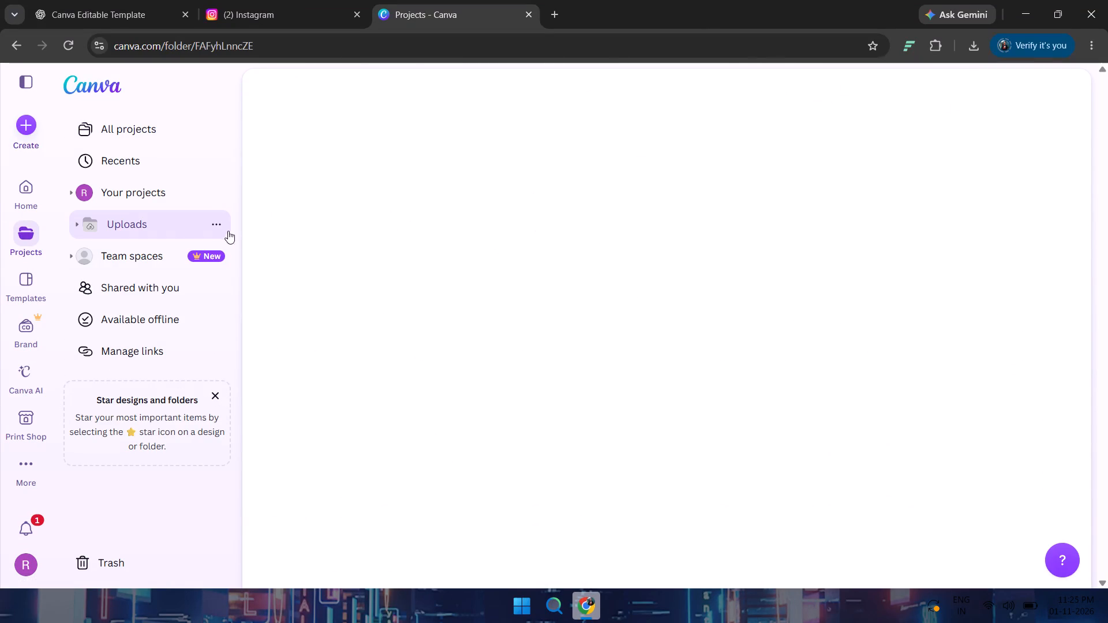
{"action": "left_click", "coordinate": [197, 220]}
{"action": "left_click", "coordinate": [163, 220]}
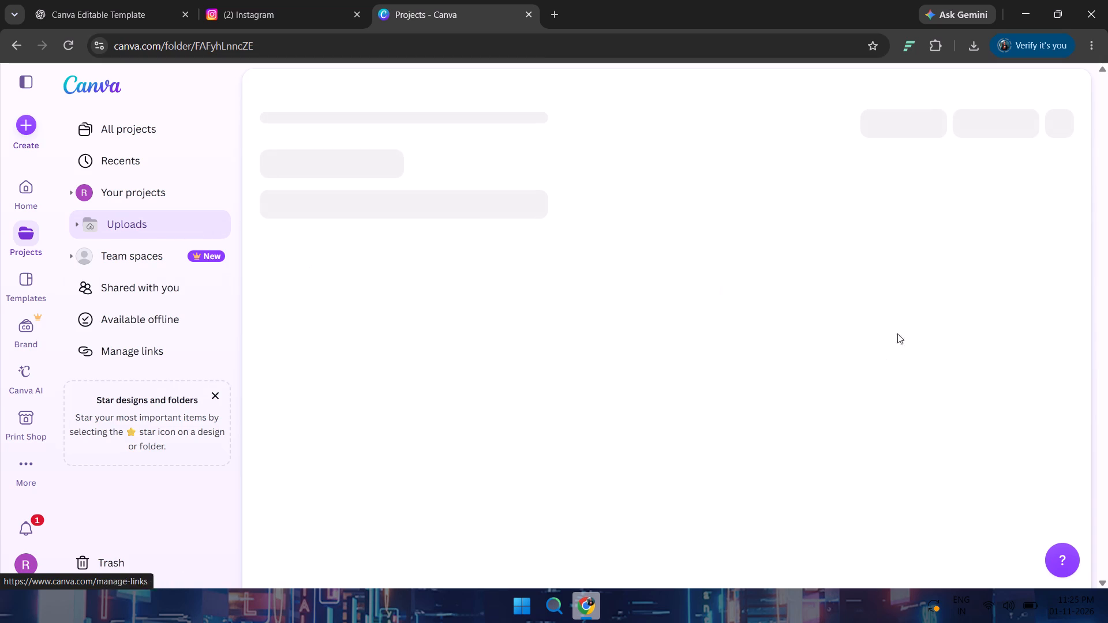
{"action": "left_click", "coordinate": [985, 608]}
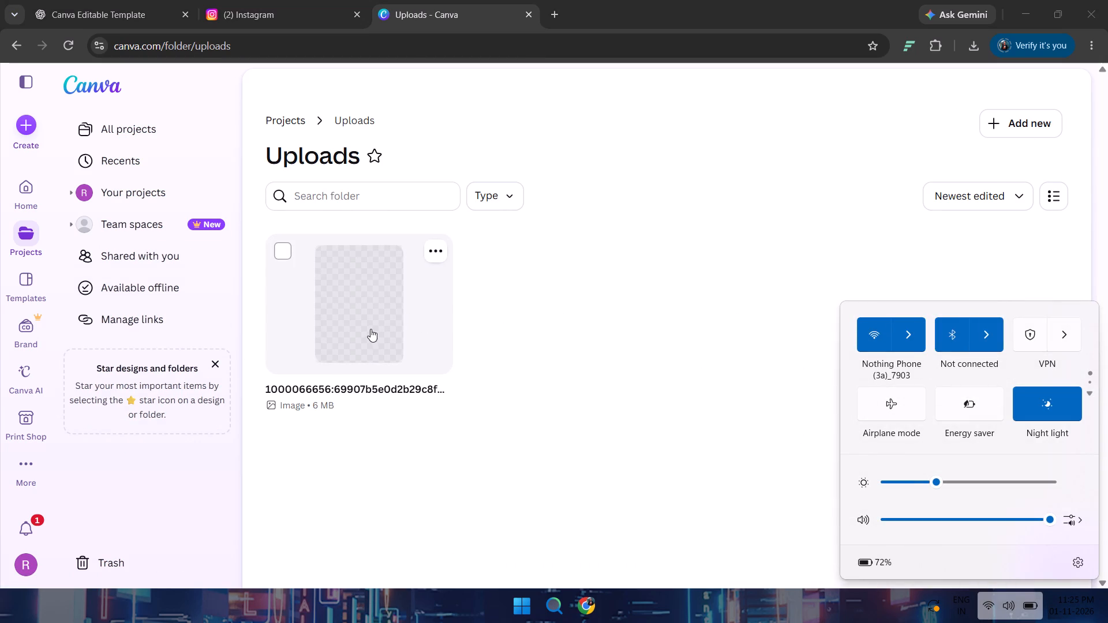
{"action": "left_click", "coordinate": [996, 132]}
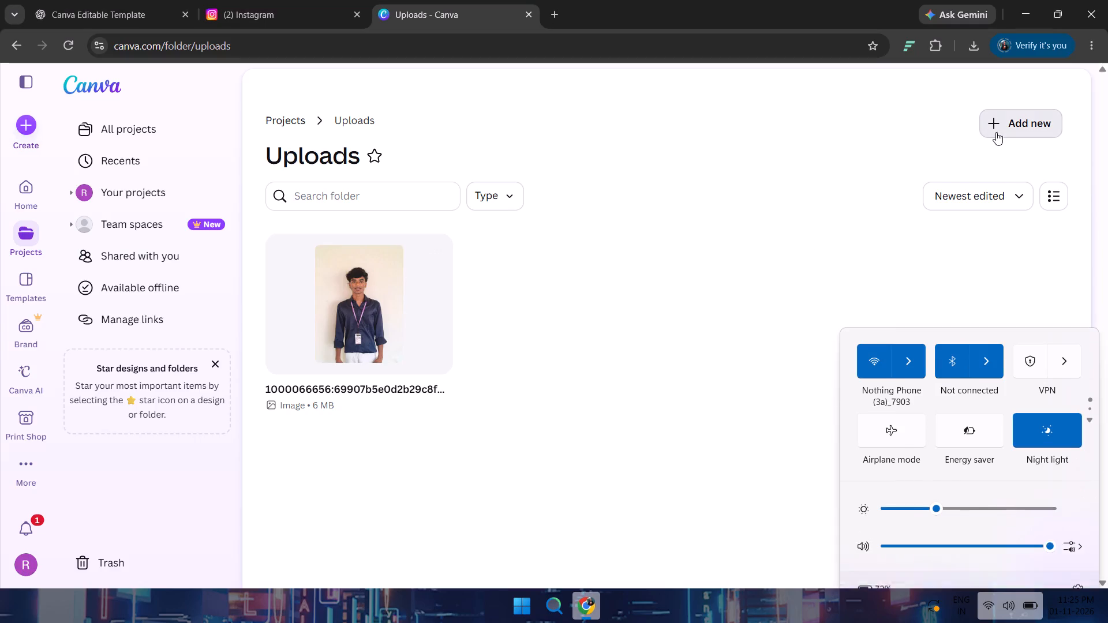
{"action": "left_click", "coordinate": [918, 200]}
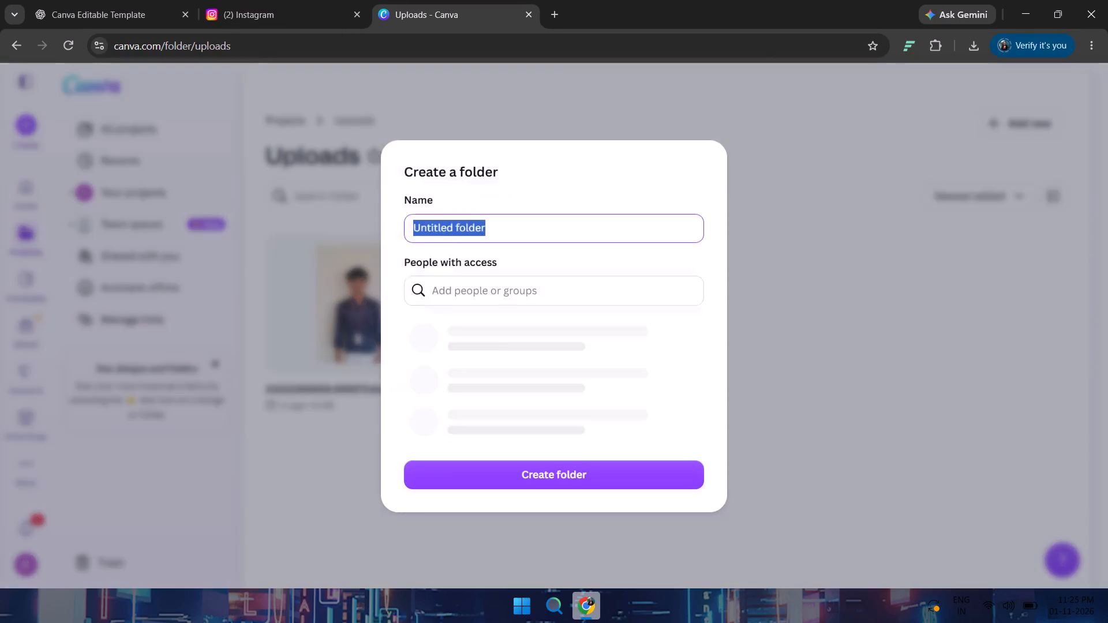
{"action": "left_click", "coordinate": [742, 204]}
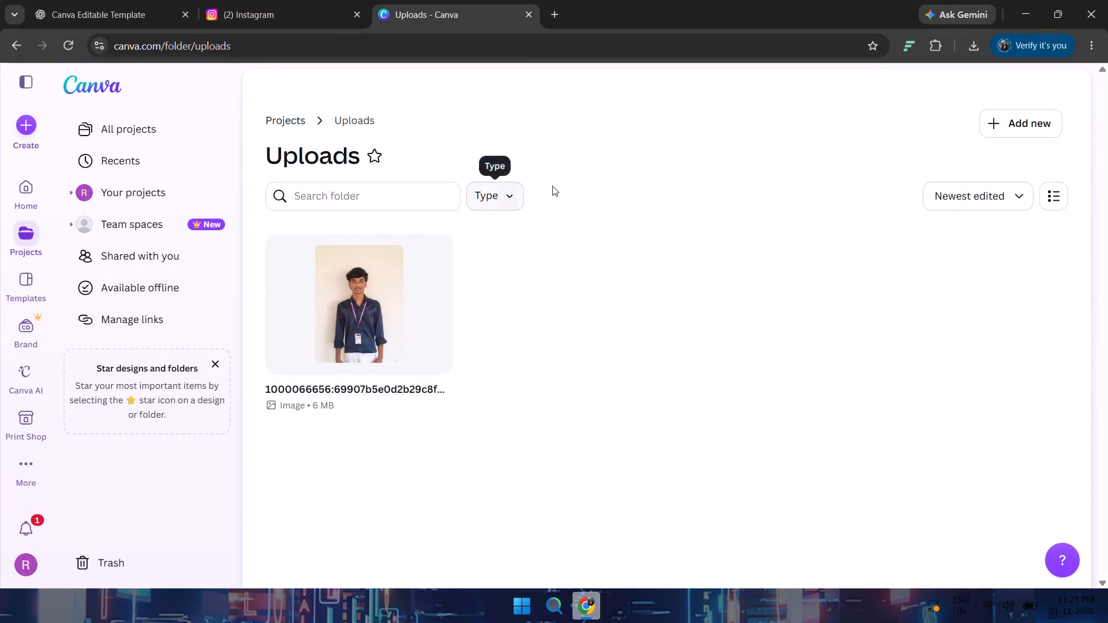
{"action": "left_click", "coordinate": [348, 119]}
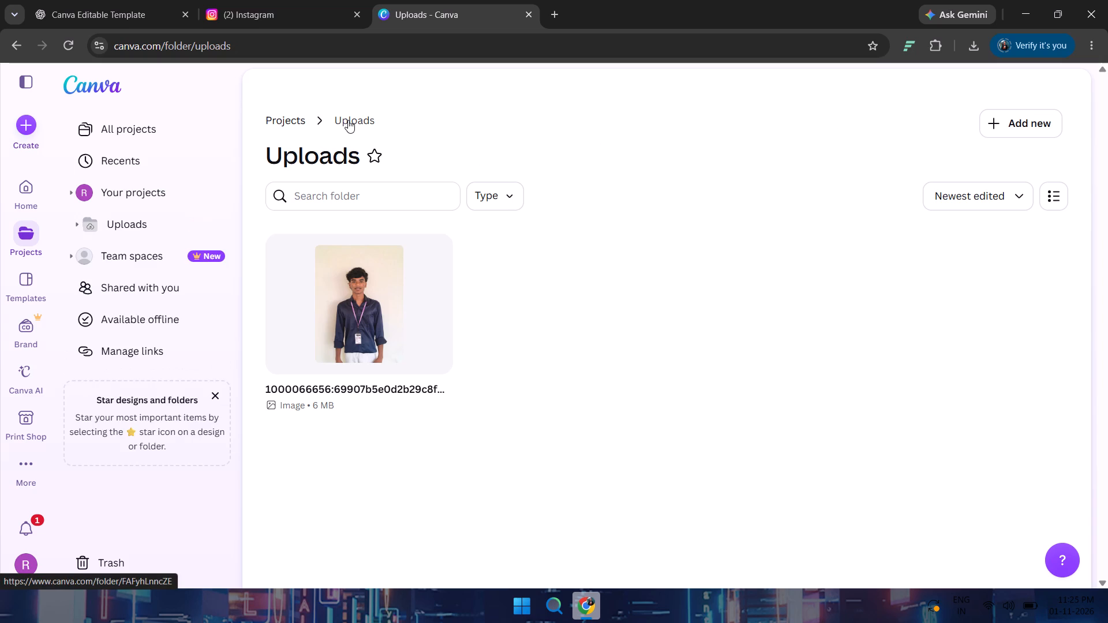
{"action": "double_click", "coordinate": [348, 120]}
Upload ACTE_Free_LMS_Canva_Editable.pptx from the Downloads folder in File Explorer into the Canva Uploads folder.
{"action": "left_click", "coordinate": [528, 602]}
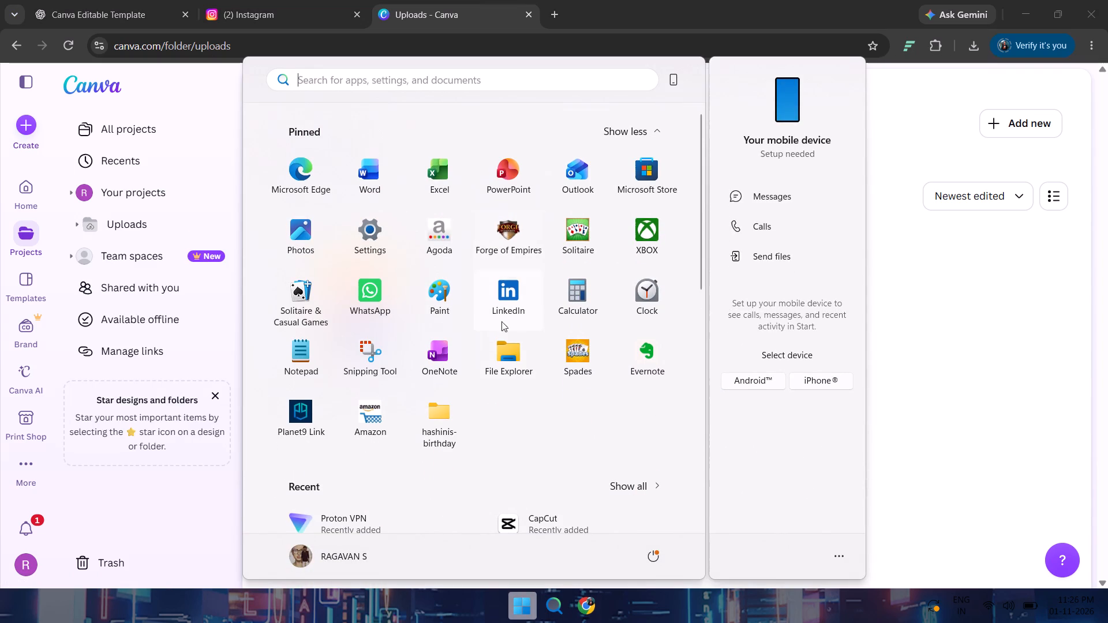
{"action": "double_click", "coordinate": [500, 346]}
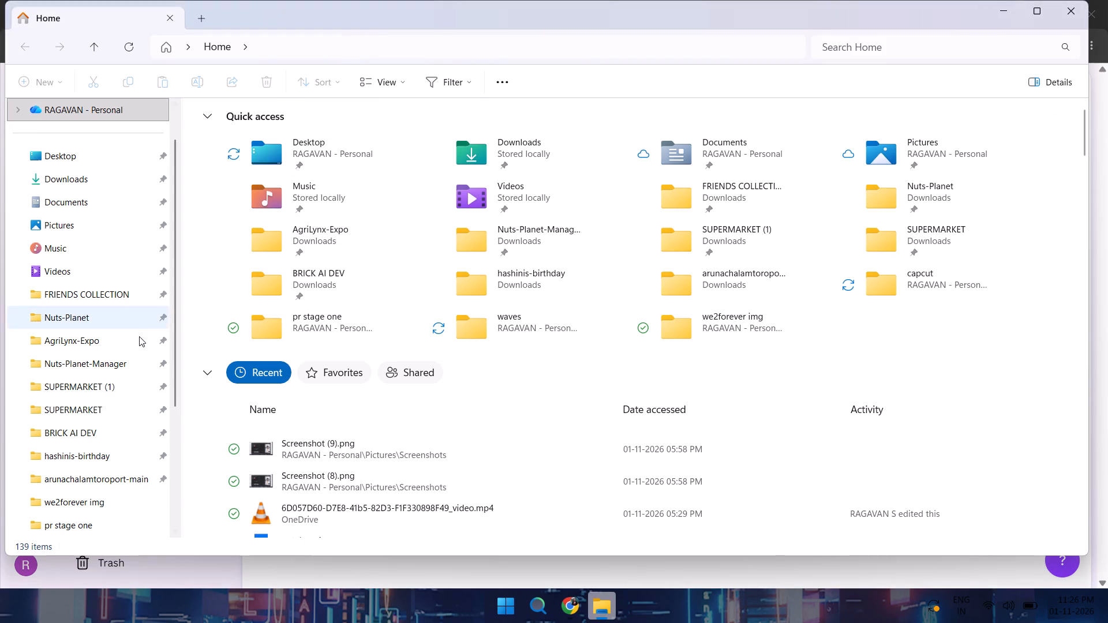
{"action": "left_click", "coordinate": [127, 187]}
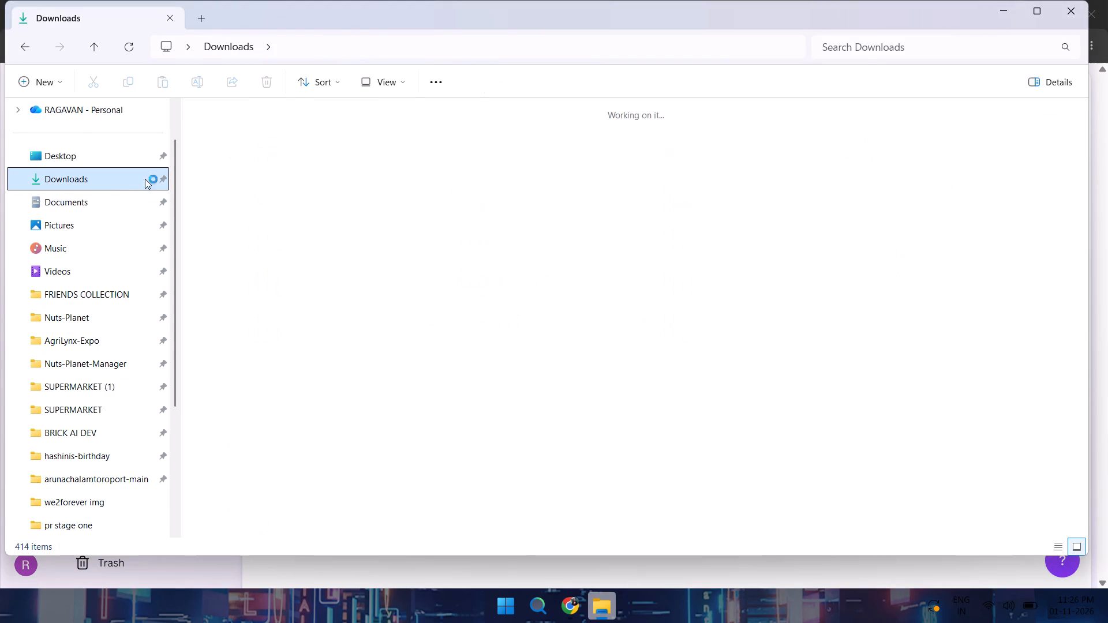
{"action": "left_click_drag", "start_coordinate": [233, 177], "coordinate": [598, 607]}
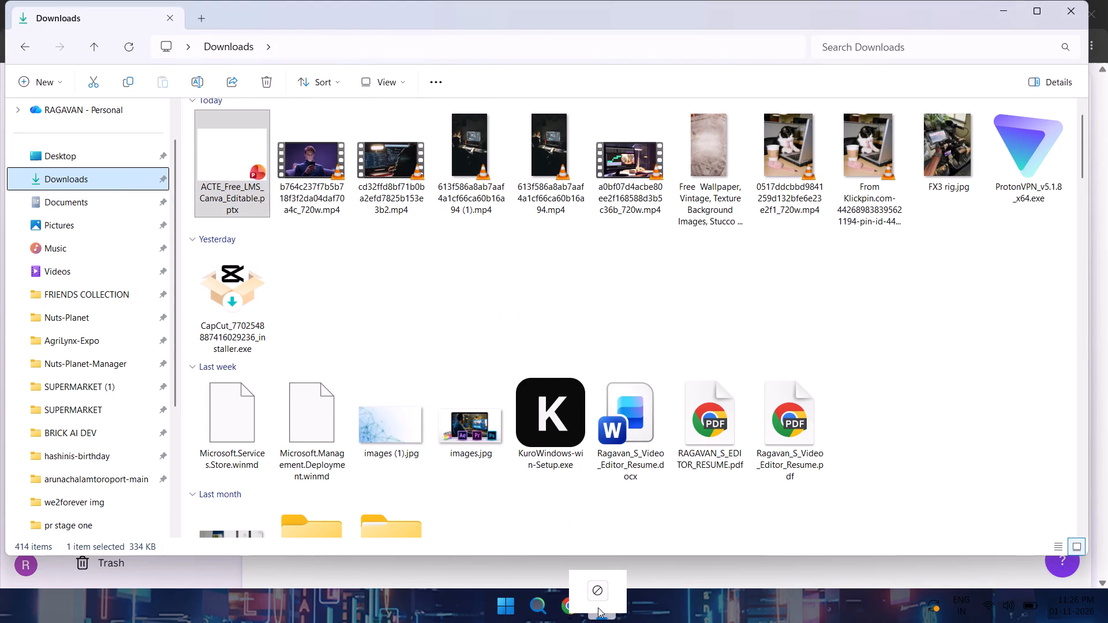
{"action": "left_click_drag", "start_coordinate": [598, 607], "coordinate": [502, 436]}
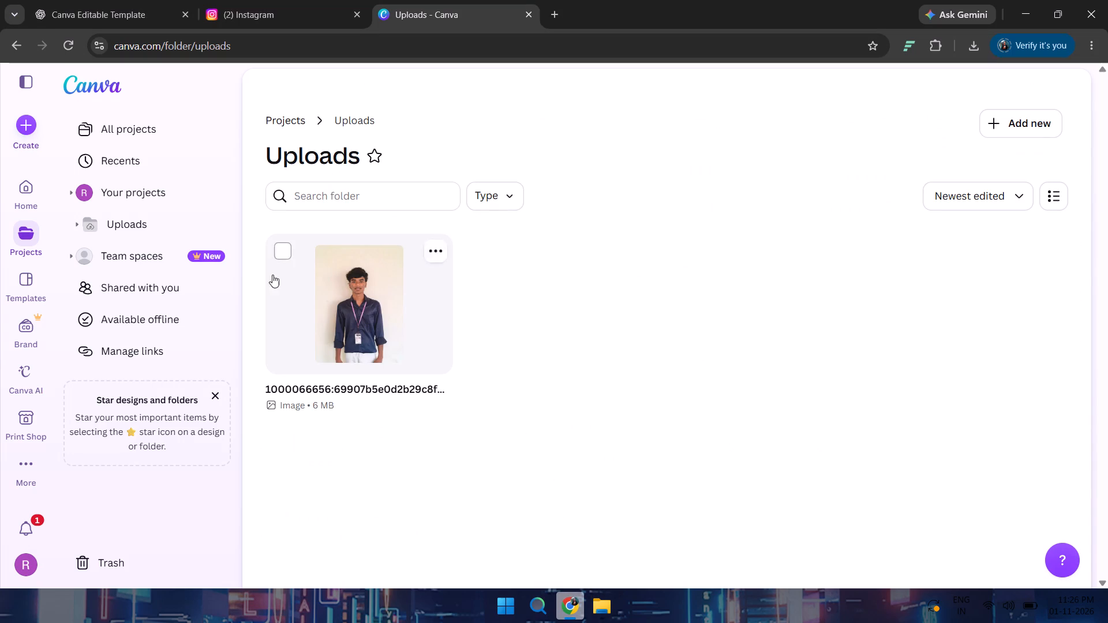
Open the uploaded ACTE_Free_LMS_Canva_Editable design from All projects in the Canva editor.
{"action": "left_click", "coordinate": [166, 139]}
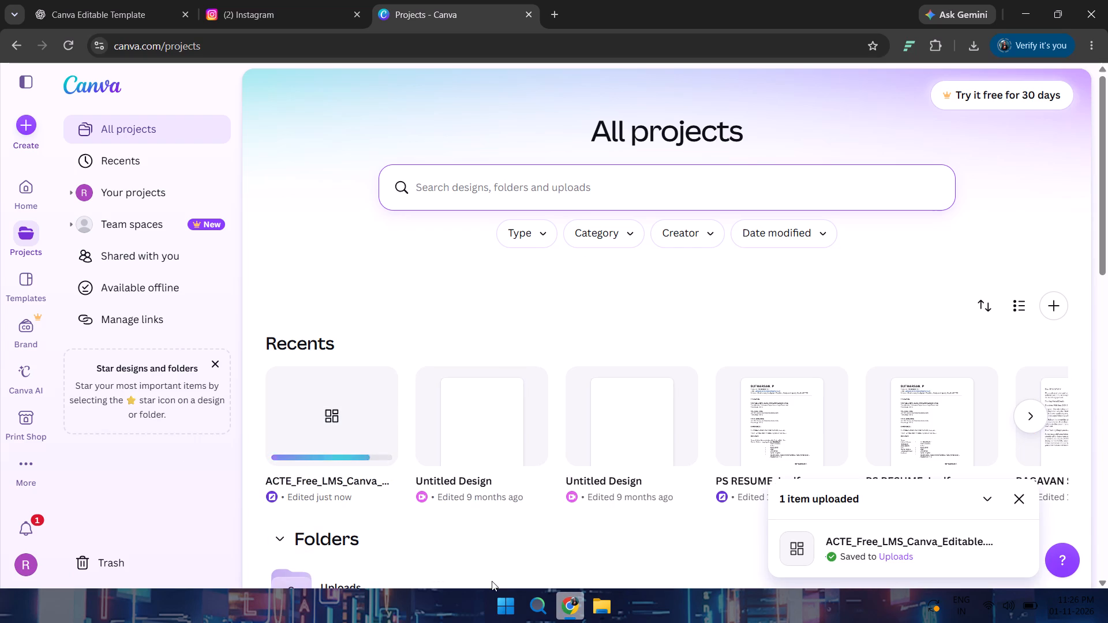
{"action": "double_click", "coordinate": [345, 424]}
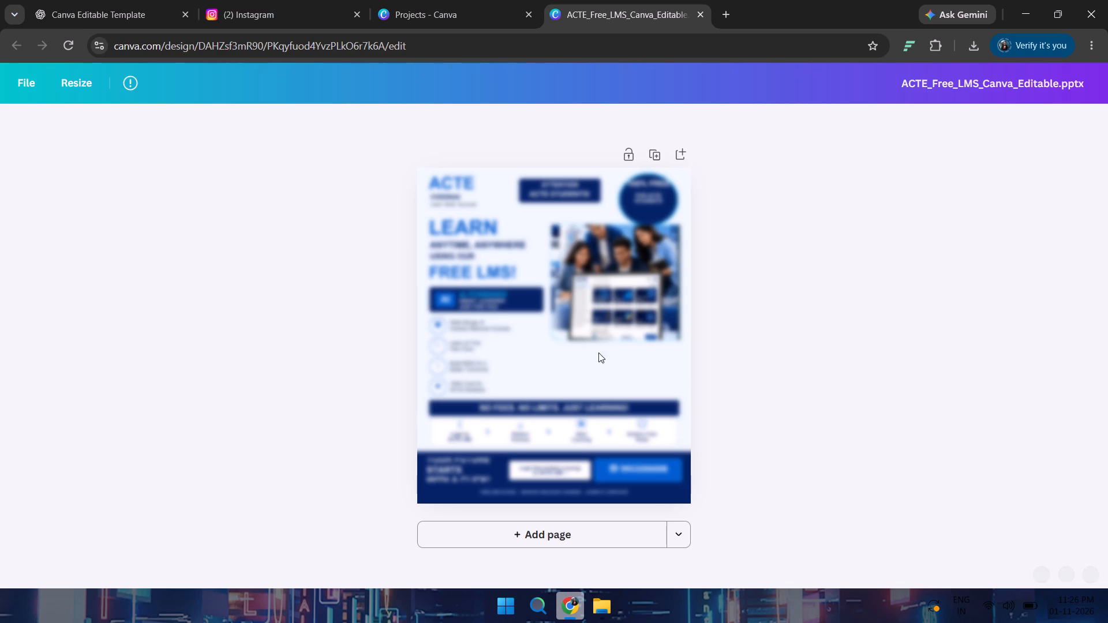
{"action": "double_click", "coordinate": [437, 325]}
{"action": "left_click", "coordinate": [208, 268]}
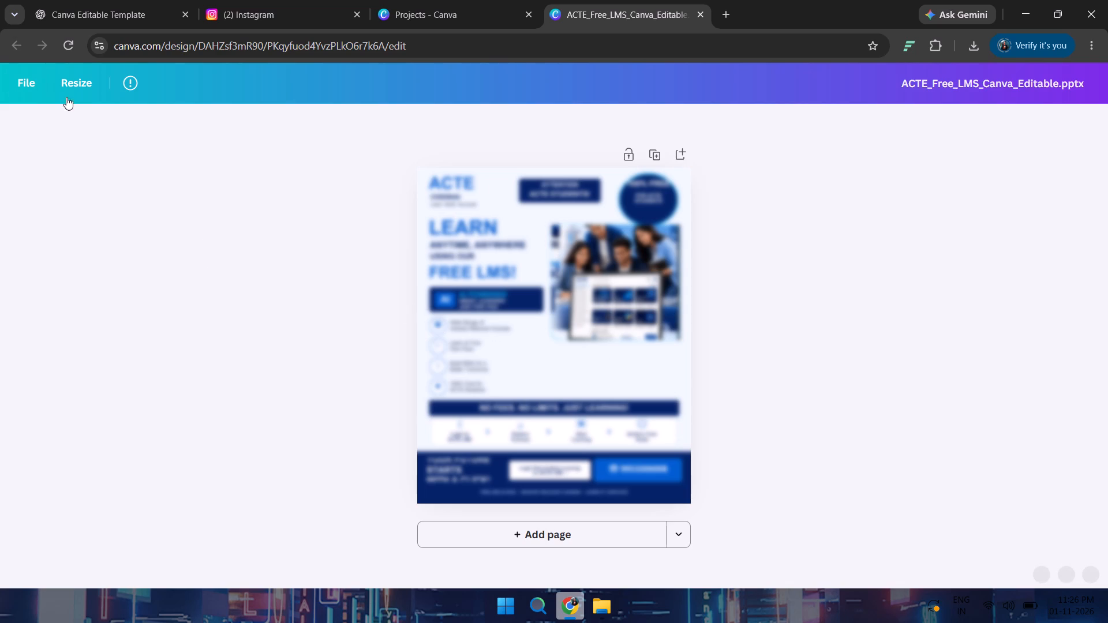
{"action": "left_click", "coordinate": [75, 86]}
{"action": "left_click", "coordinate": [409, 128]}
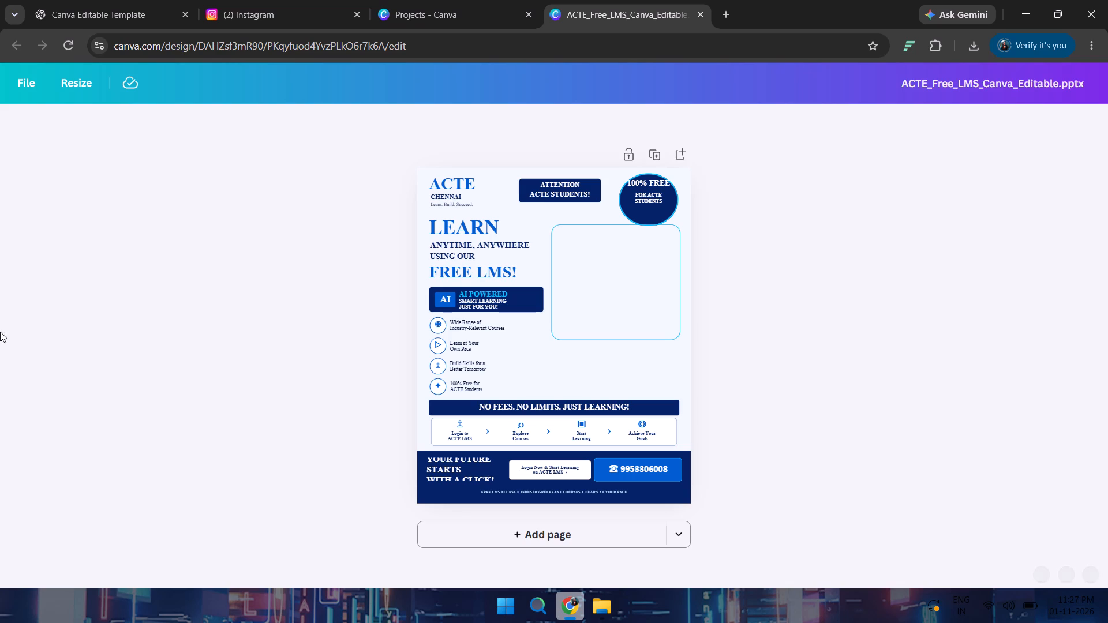
Move the navy circle behind the "100% FREE" text slightly up and enlarge it to about 179 wide by 159 high.
{"action": "left_click", "coordinate": [654, 188]}
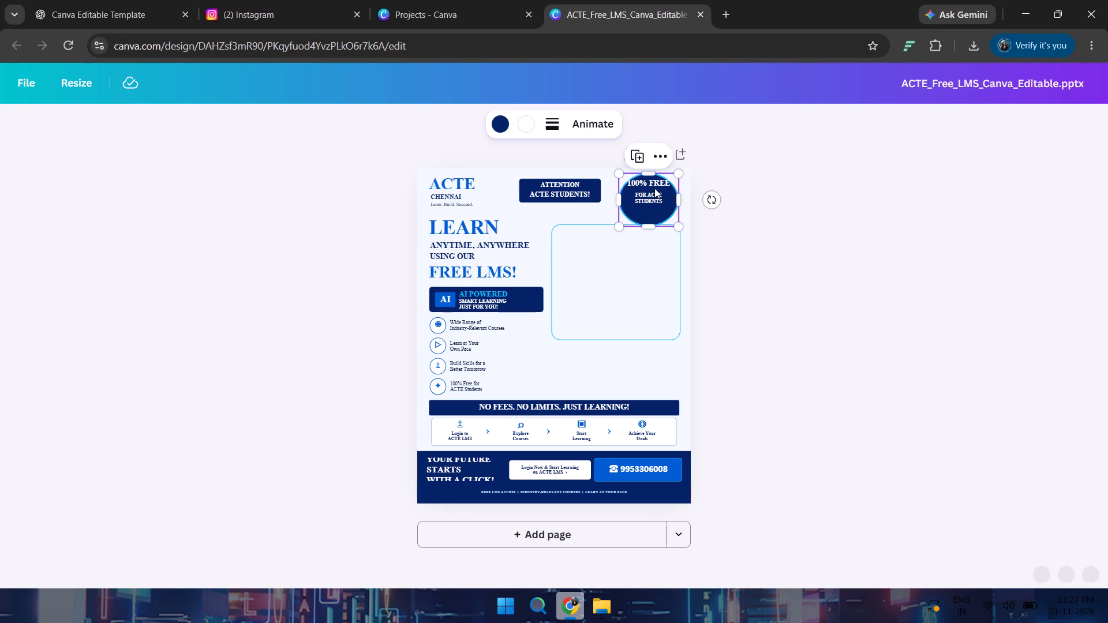
{"action": "left_click_drag", "start_coordinate": [647, 189], "coordinate": [646, 183]}
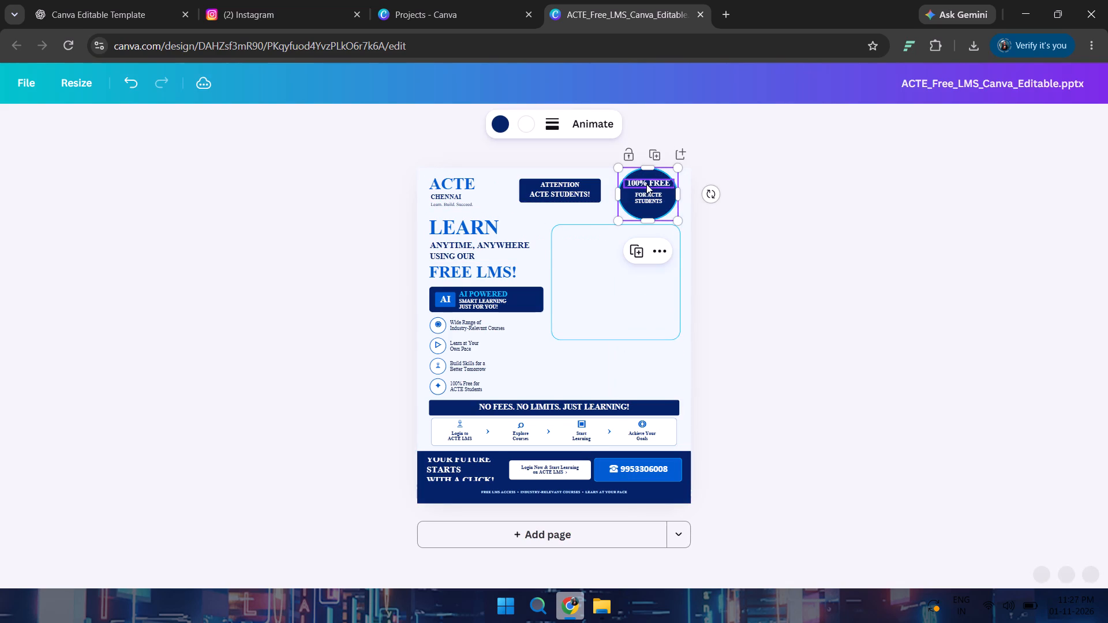
{"action": "left_click_drag", "start_coordinate": [675, 218], "coordinate": [678, 235]}
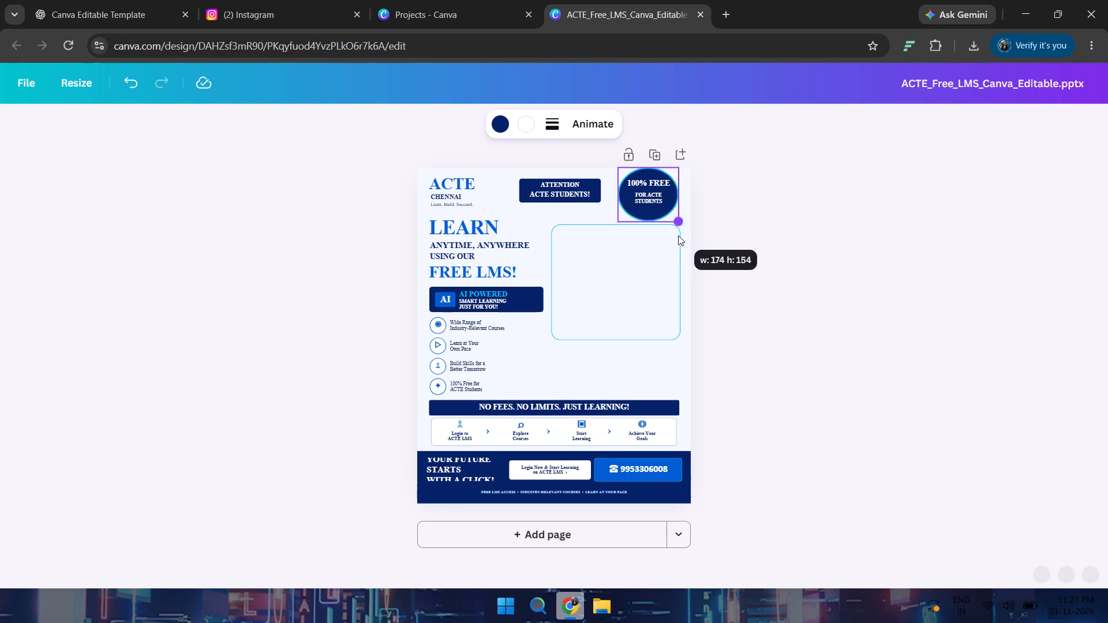
{"action": "left_click_drag", "start_coordinate": [678, 235], "coordinate": [624, 282]}
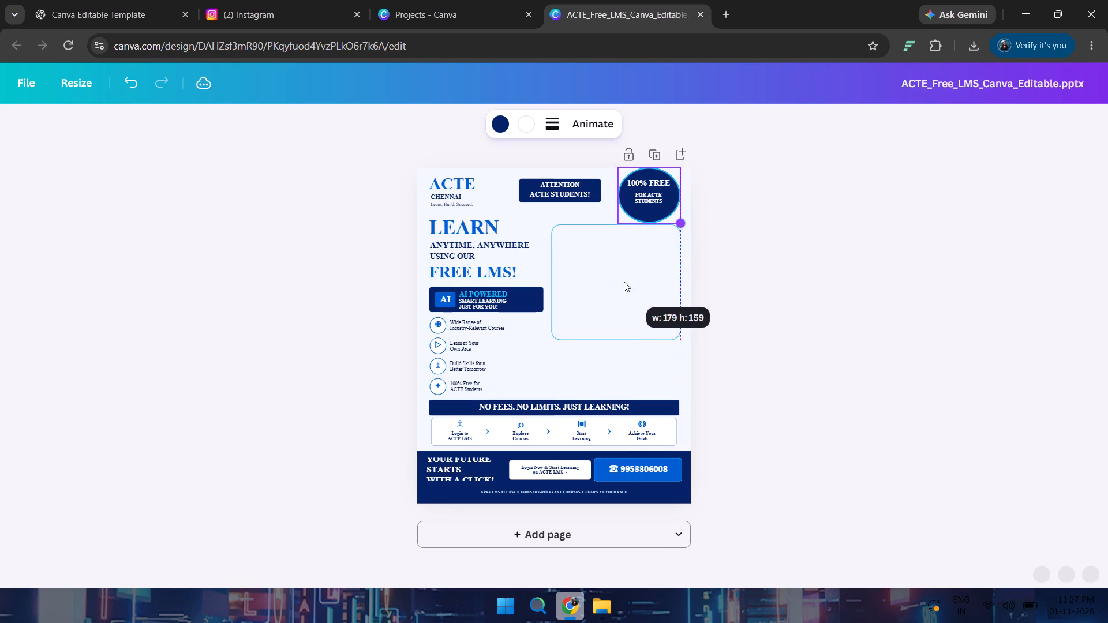
{"action": "left_click_drag", "start_coordinate": [624, 282], "coordinate": [626, 283]}
Move the "FOR ACTE STUDENTS" and "100% FREE" texts slightly down inside the navy circle.
{"action": "left_click_drag", "start_coordinate": [648, 194], "coordinate": [649, 198]}
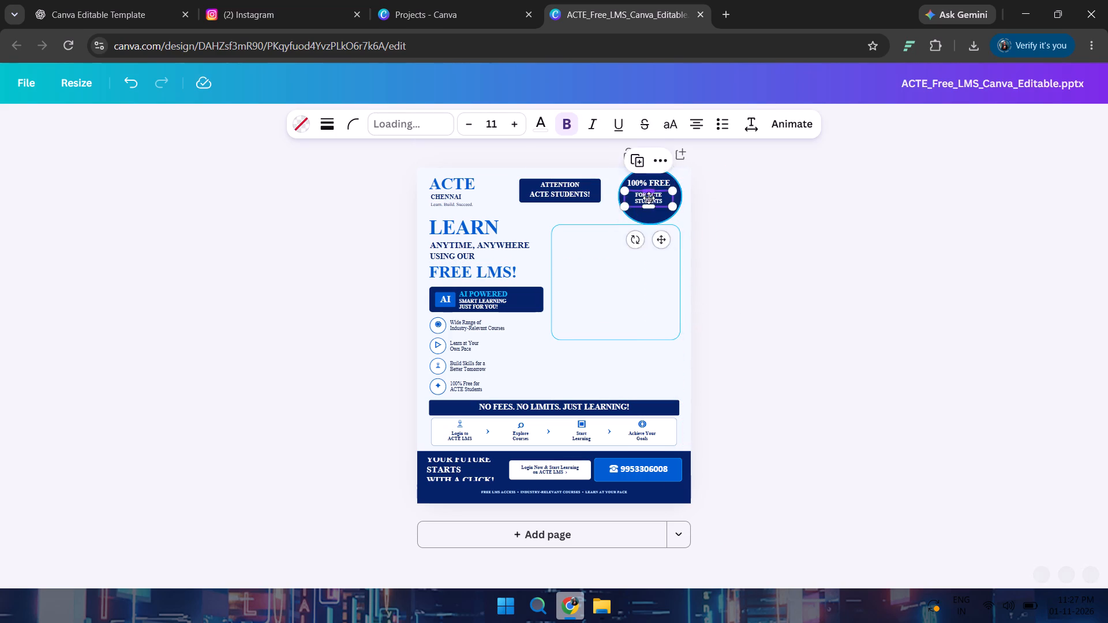
{"action": "left_click_drag", "start_coordinate": [649, 198], "coordinate": [649, 199]}
{"action": "left_click_drag", "start_coordinate": [649, 181], "coordinate": [649, 185]}
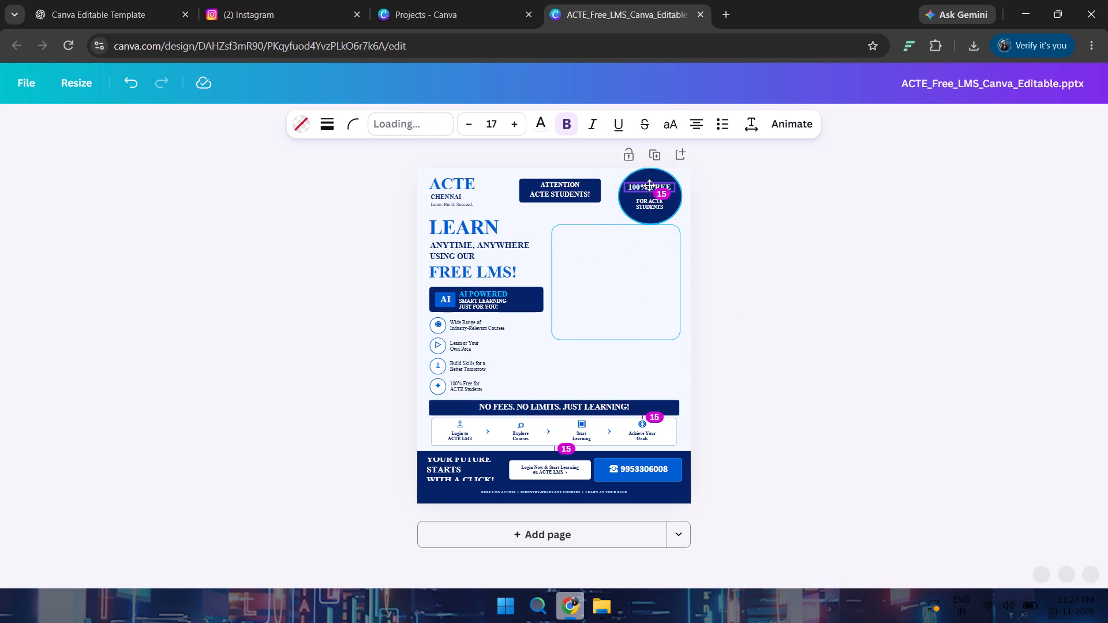
{"action": "left_click_drag", "start_coordinate": [649, 185], "coordinate": [650, 187]}
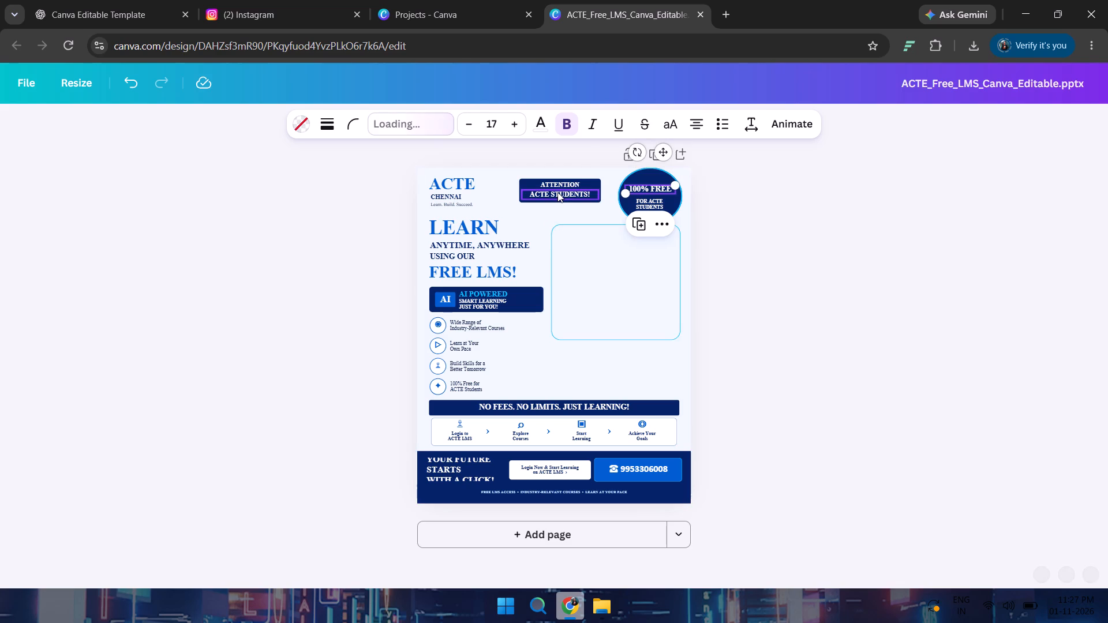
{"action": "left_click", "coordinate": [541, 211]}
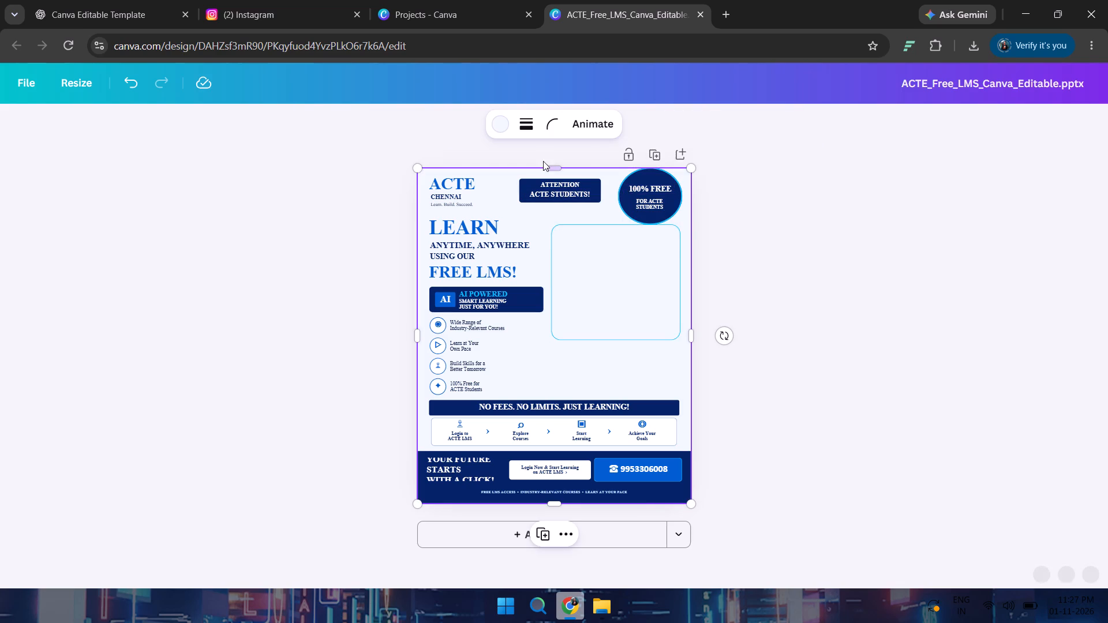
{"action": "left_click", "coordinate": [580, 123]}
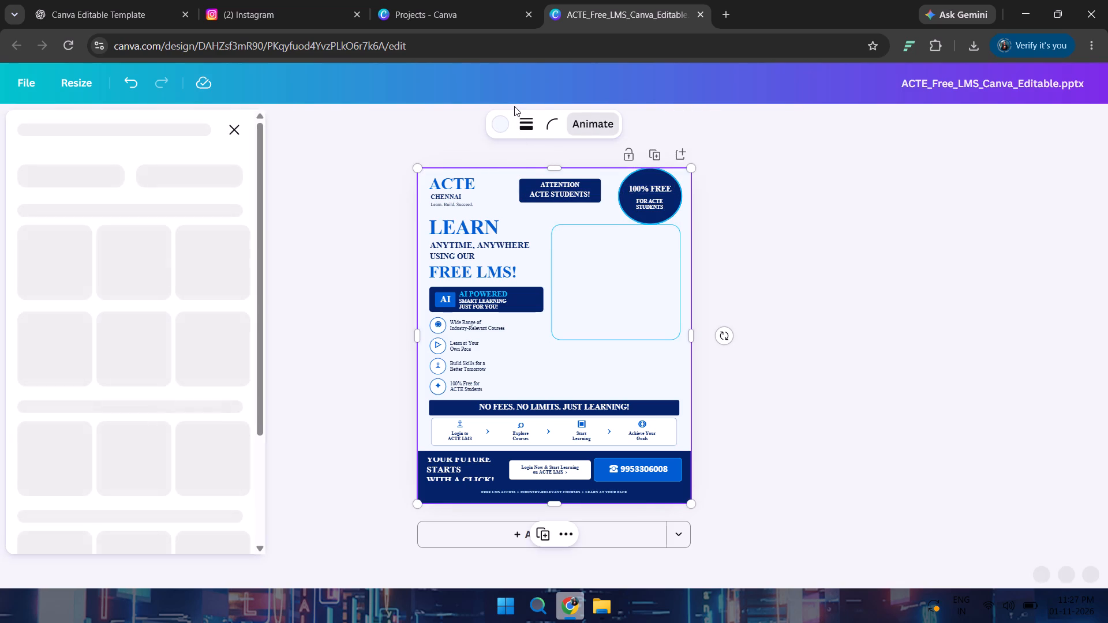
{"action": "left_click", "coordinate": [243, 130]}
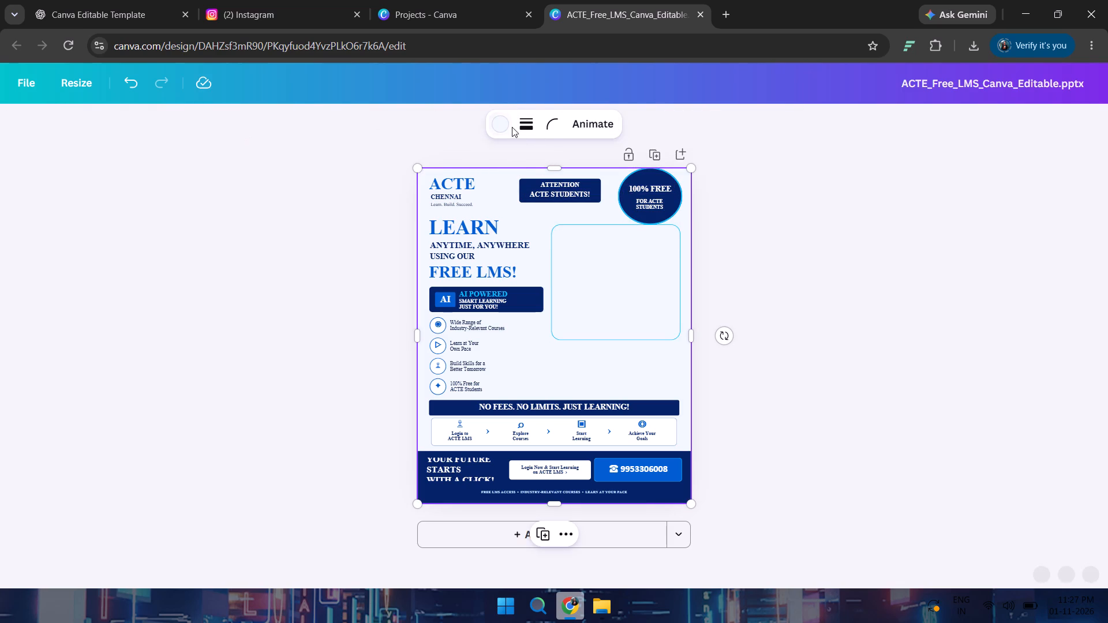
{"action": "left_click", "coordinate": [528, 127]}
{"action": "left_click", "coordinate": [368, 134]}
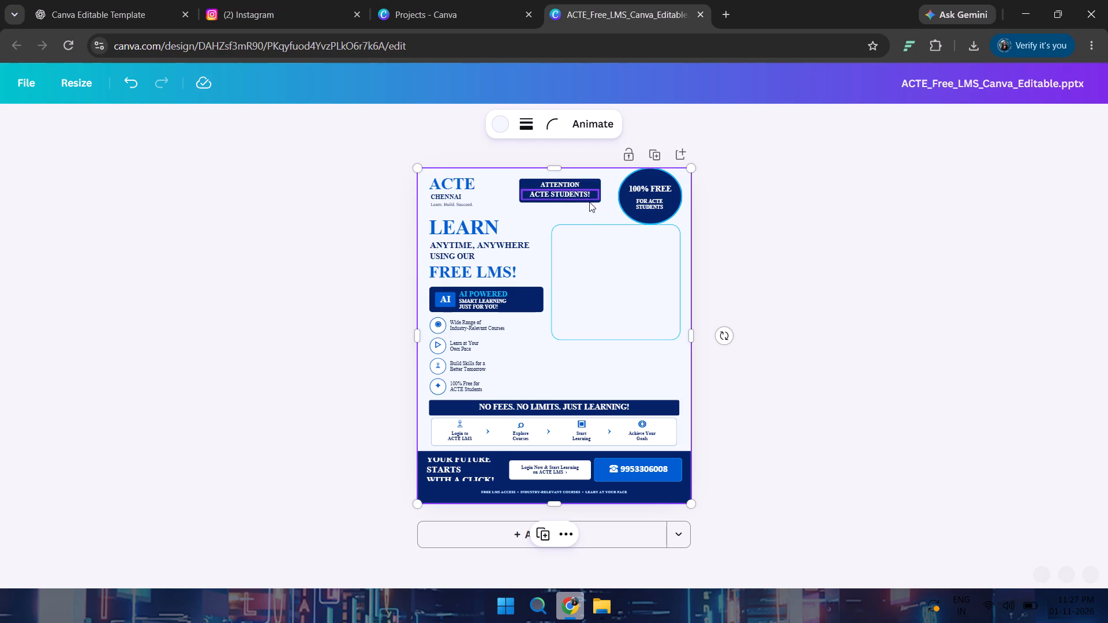
Shift the "ACTE STUDENTS!" text slightly left within the navy ATTENTION banner.
{"action": "left_click_drag", "start_coordinate": [591, 199], "coordinate": [596, 210]}
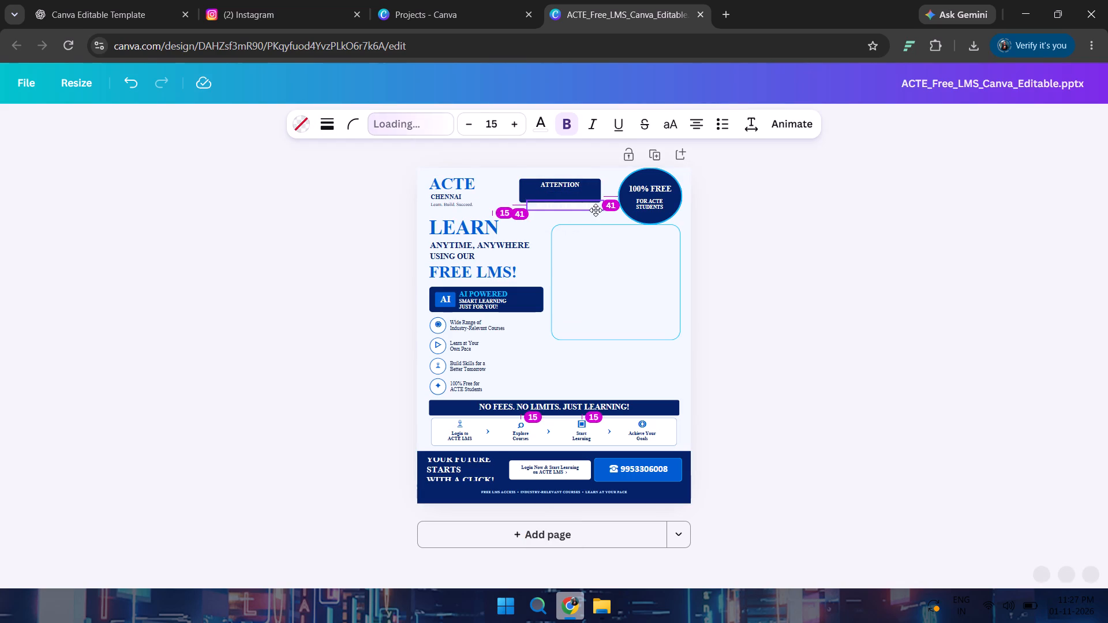
{"action": "left_click_drag", "start_coordinate": [596, 210], "coordinate": [586, 200]}
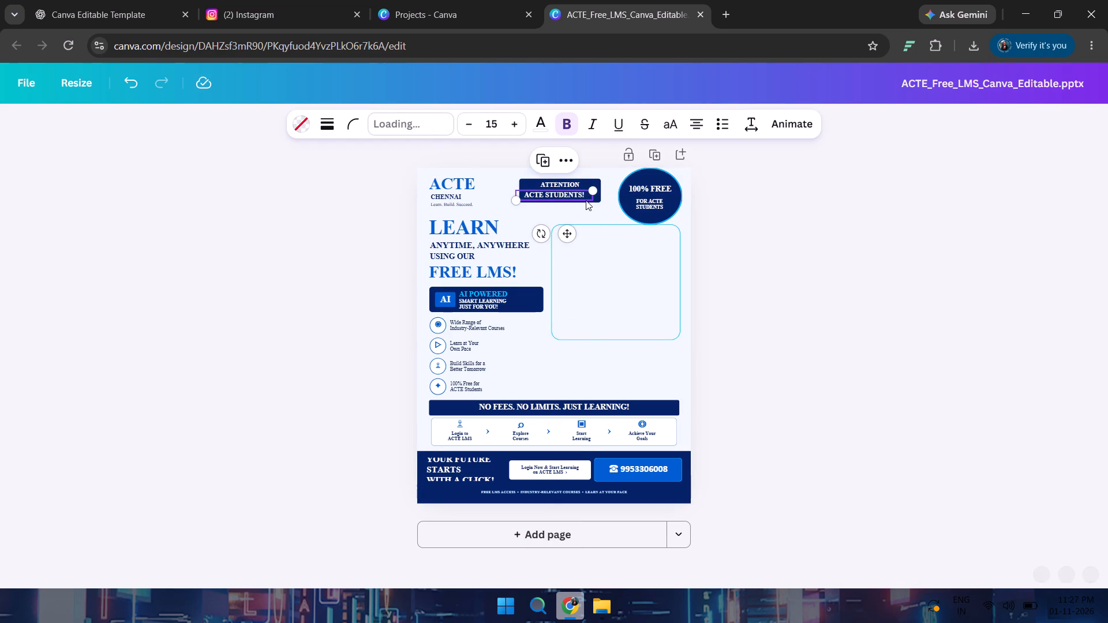
Try navy as the poster's background colour and settle on the medium blue from the colours in this design.
{"action": "left_click", "coordinate": [499, 175]}
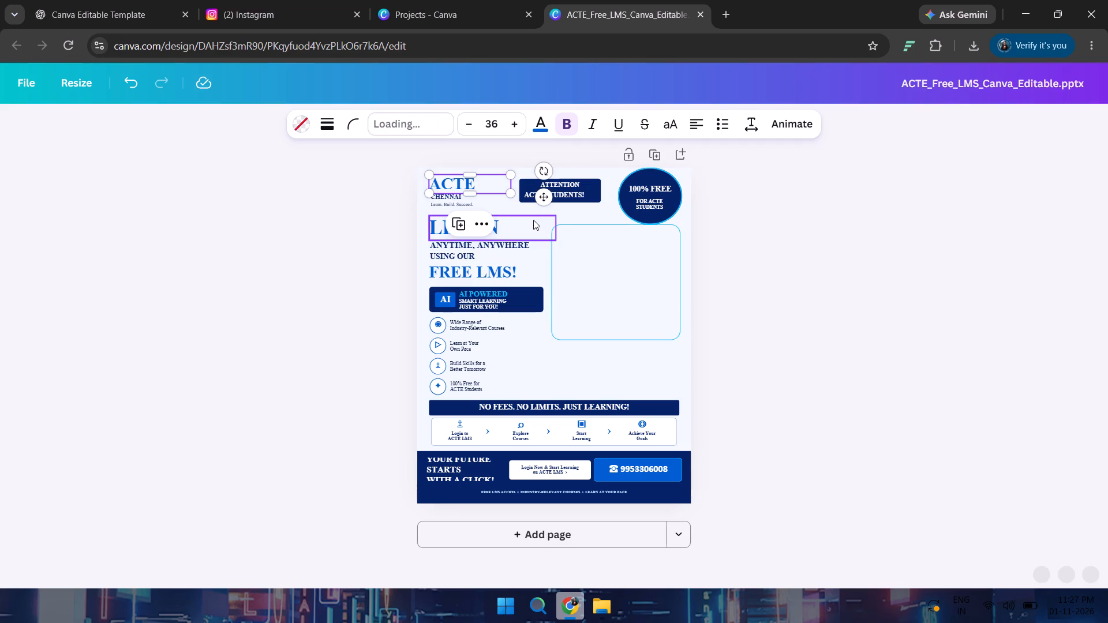
{"action": "left_click", "coordinate": [533, 220]}
{"action": "left_click", "coordinate": [566, 363]}
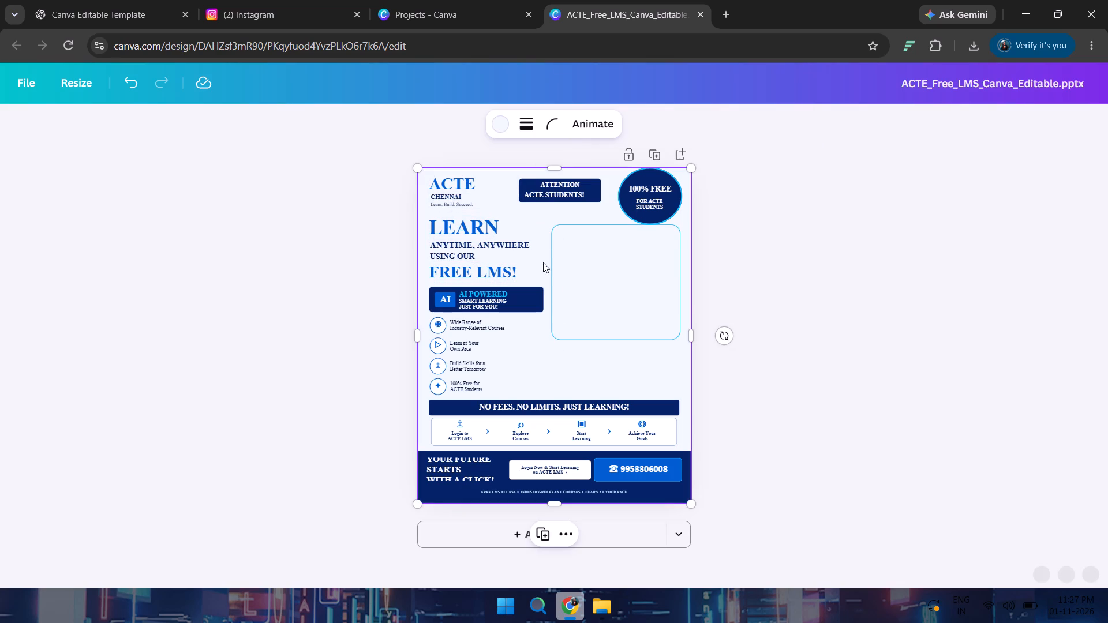
{"action": "left_click", "coordinate": [506, 117]}
{"action": "left_click", "coordinate": [158, 237]}
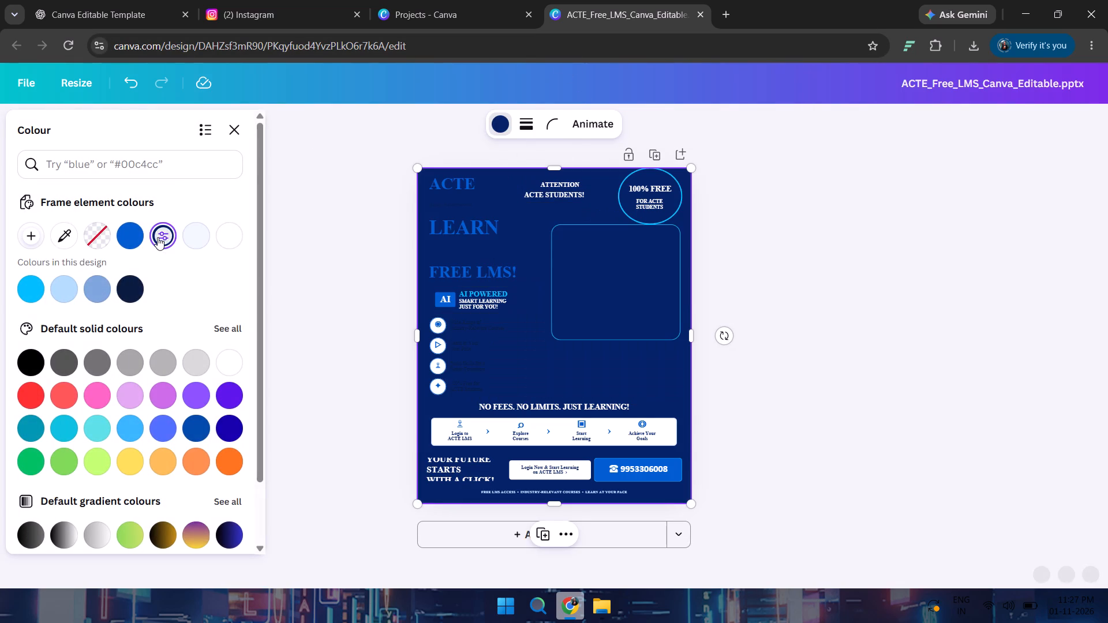
{"action": "left_click", "coordinate": [107, 284]}
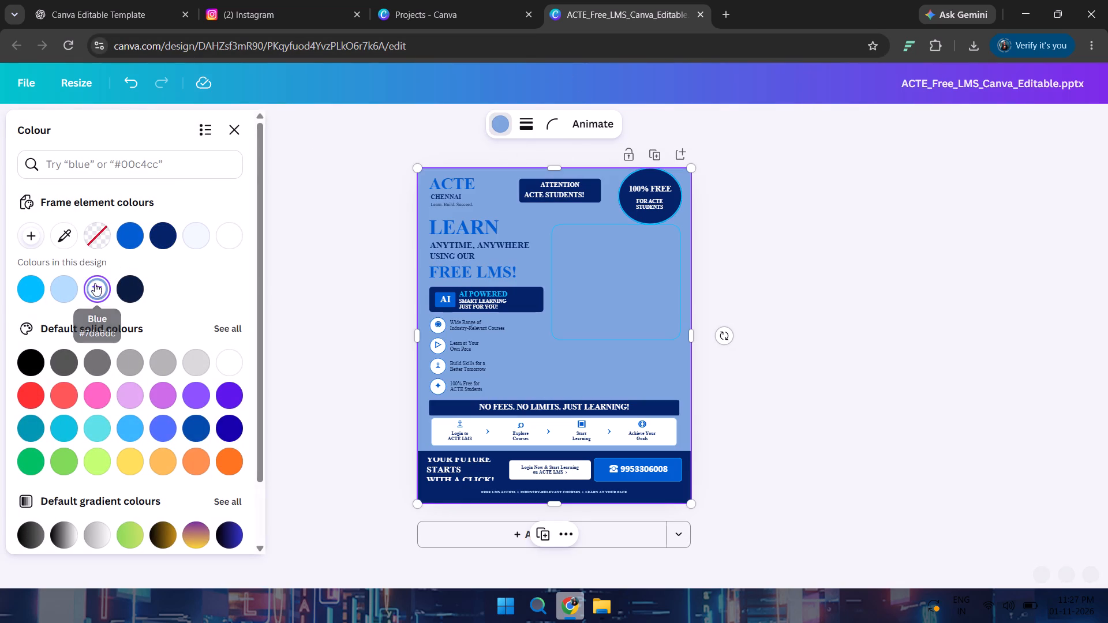
Try bright blue and no fill for the poster's background, and settle on white.
{"action": "left_click", "coordinate": [69, 285]}
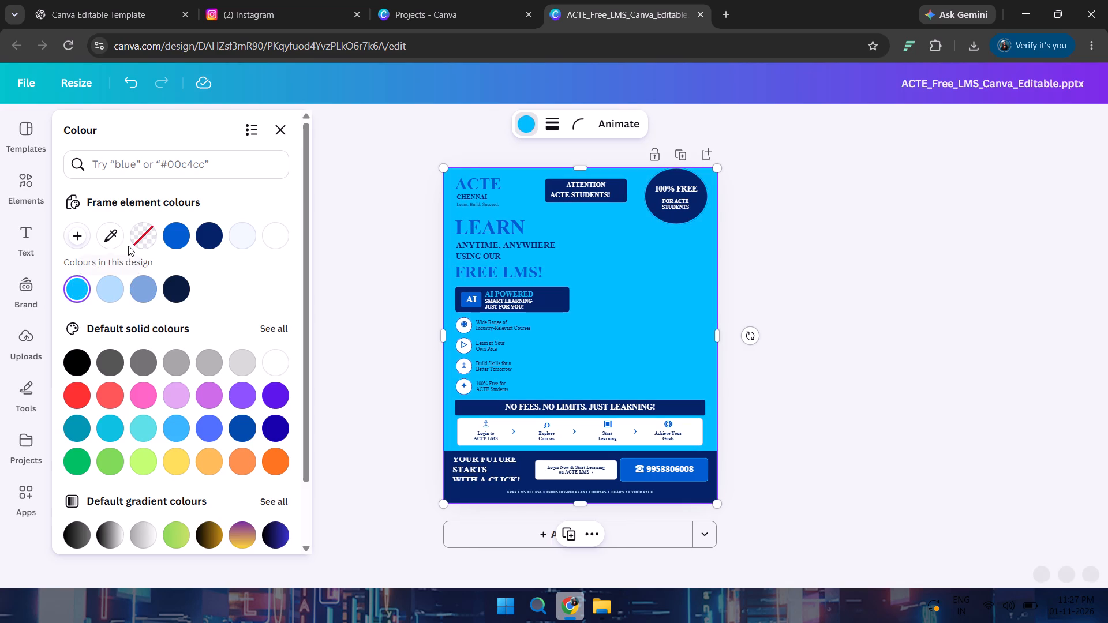
{"action": "left_click", "coordinate": [134, 242]}
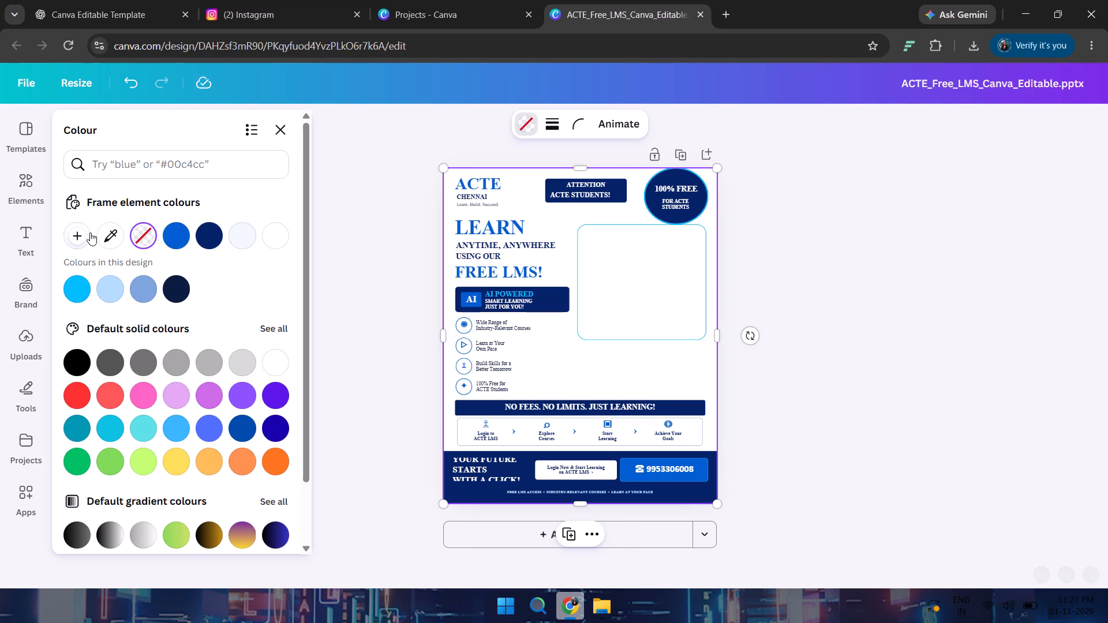
{"action": "left_click", "coordinate": [279, 236]}
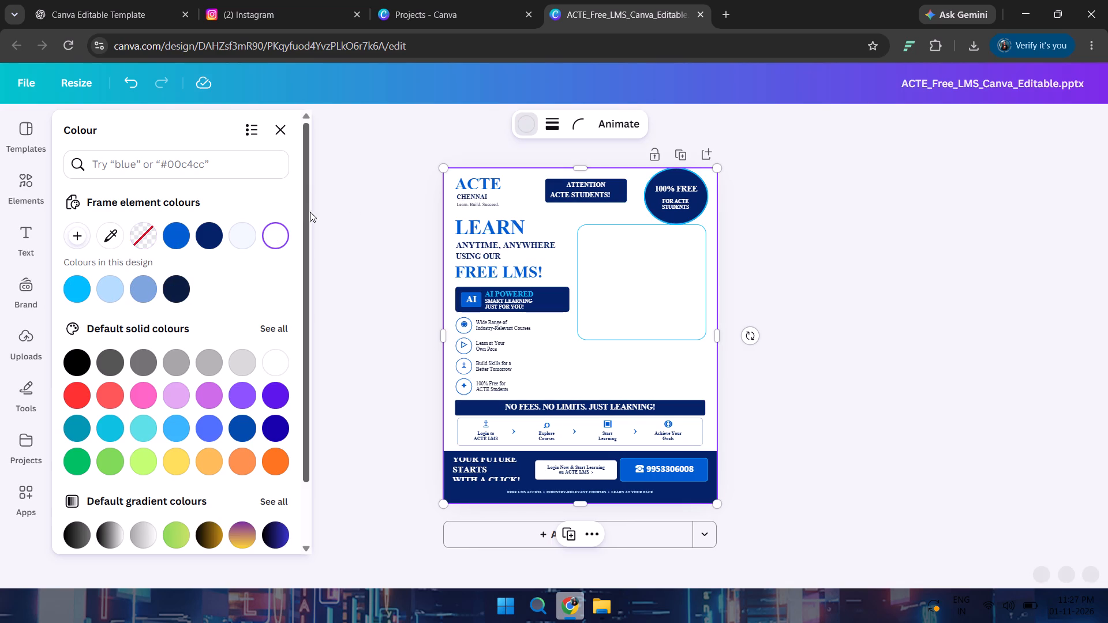
{"action": "left_click", "coordinate": [395, 211]}
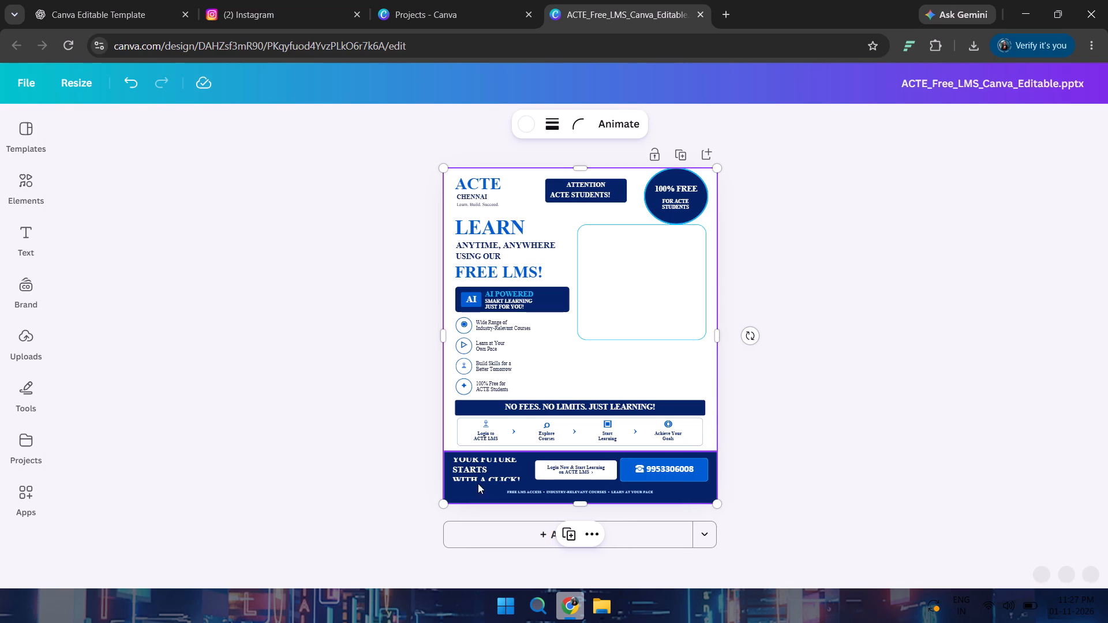
Move the "YOUR FUTURE STARTS WITH A CLICK!" text slightly down and the navy footer bar slightly up.
{"action": "left_click_drag", "start_coordinate": [470, 462], "coordinate": [466, 467]}
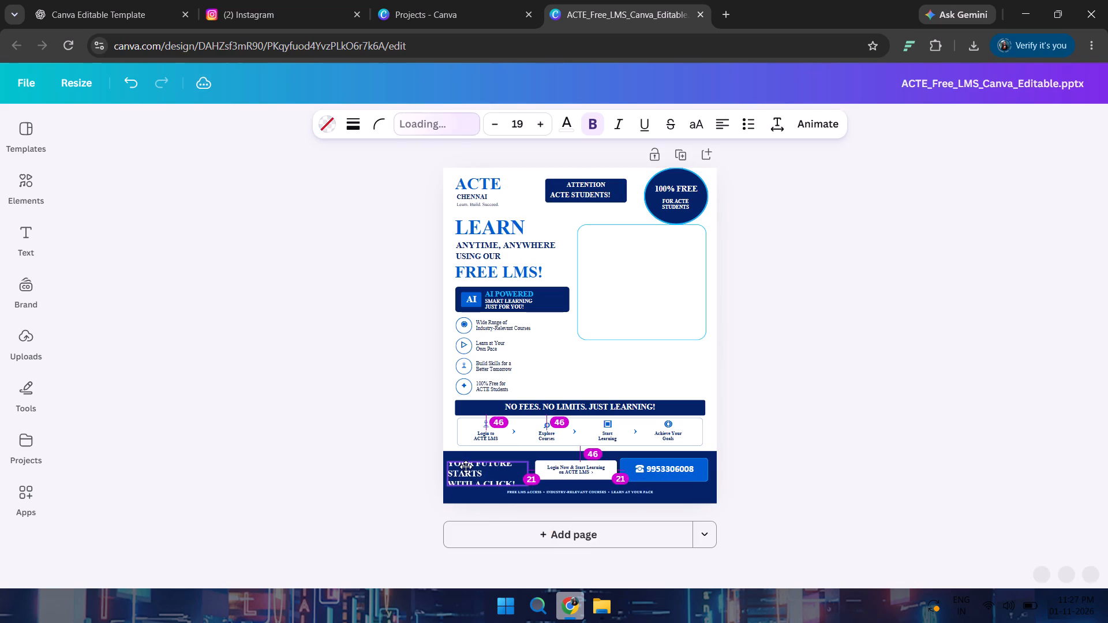
{"action": "left_click_drag", "start_coordinate": [466, 467], "coordinate": [469, 468]}
{"action": "left_click", "coordinate": [486, 457]}
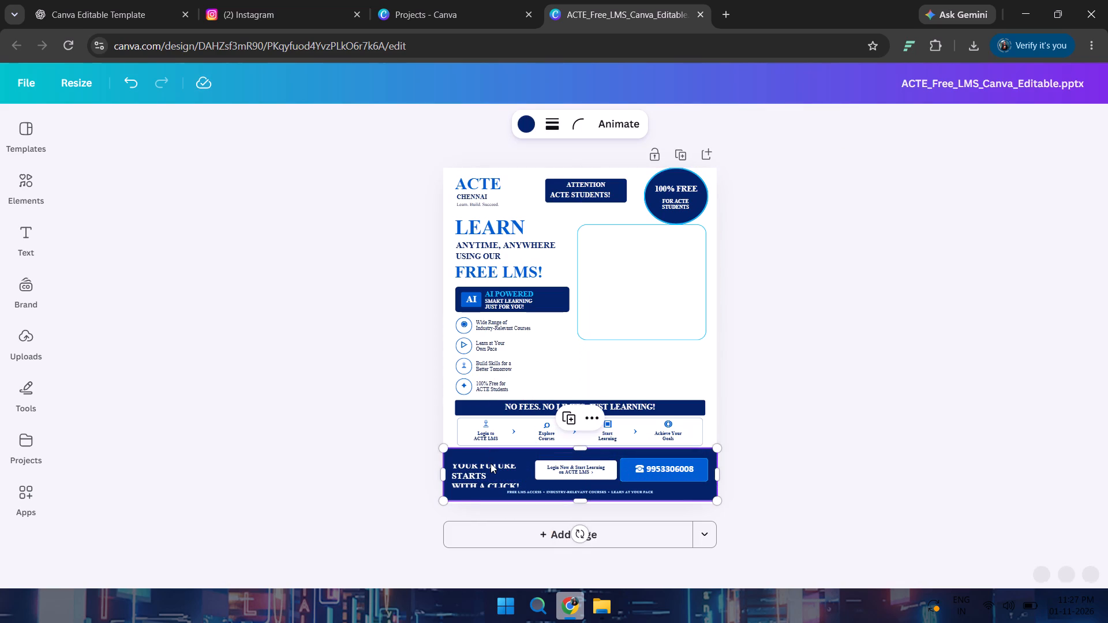
Enlarge the "YOUR FUTURE STARTS WITH A CLICK!" text box to fit all three lines and reposition it within the navy footer.
{"action": "left_click", "coordinate": [491, 463]}
{"action": "left_click", "coordinate": [491, 469]}
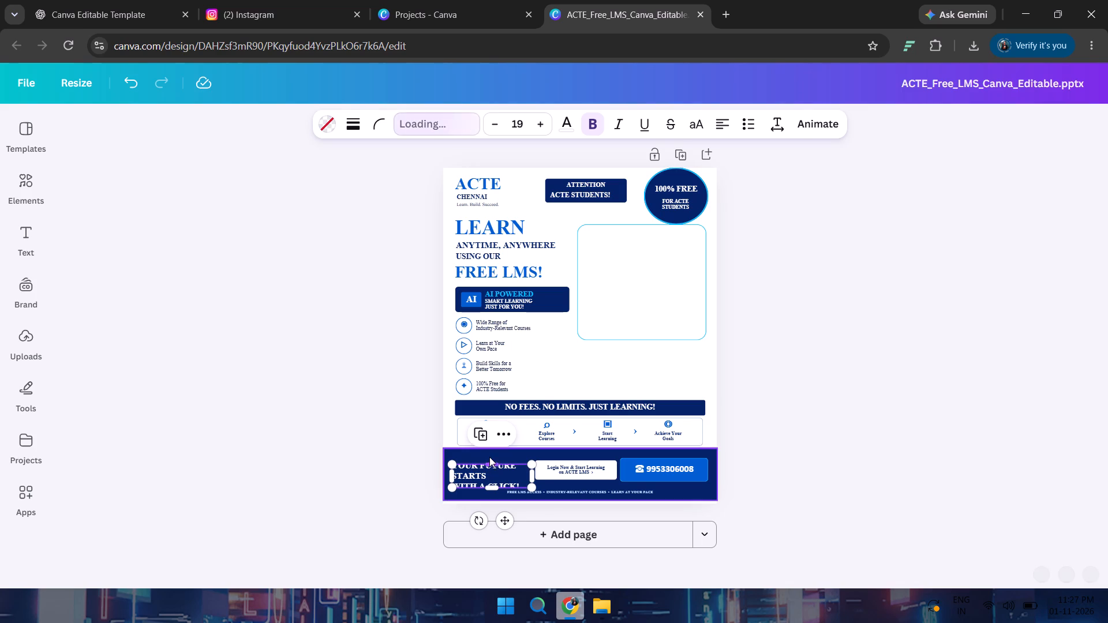
{"action": "left_click_drag", "start_coordinate": [529, 485], "coordinate": [529, 484]}
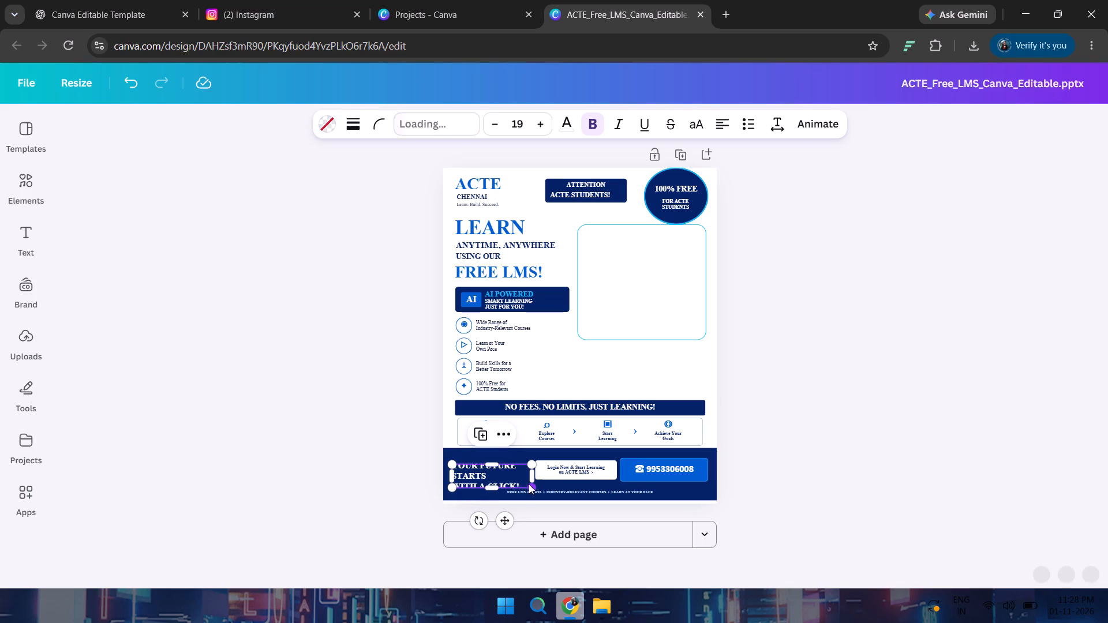
{"action": "left_click_drag", "start_coordinate": [529, 484], "coordinate": [527, 526]}
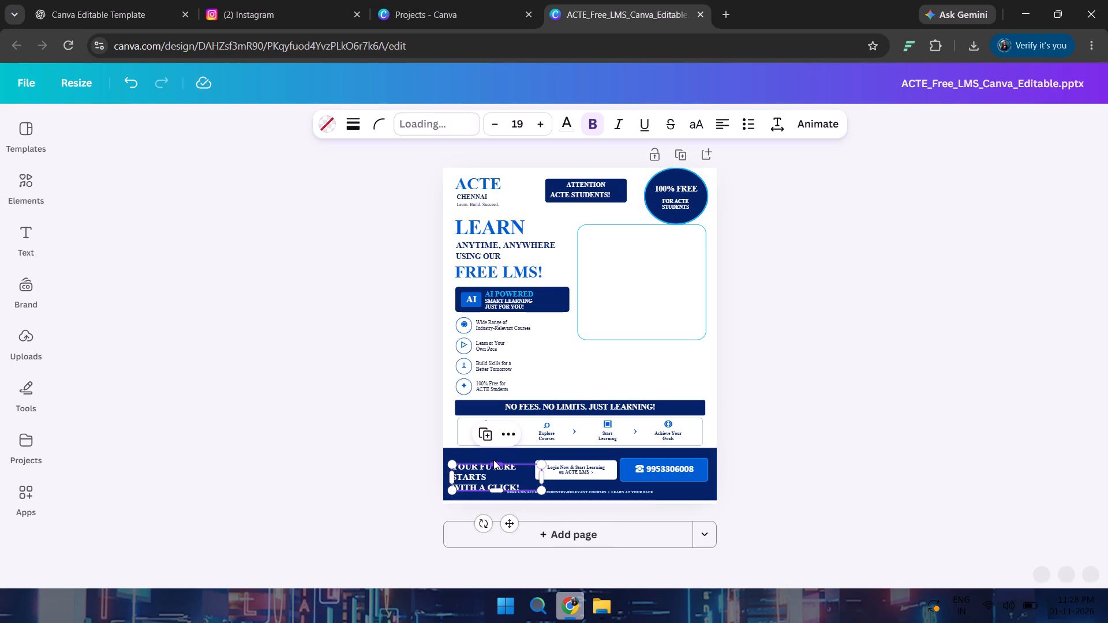
{"action": "left_click_drag", "start_coordinate": [497, 463], "coordinate": [495, 448]}
{"action": "left_click_drag", "start_coordinate": [481, 461], "coordinate": [480, 466]}
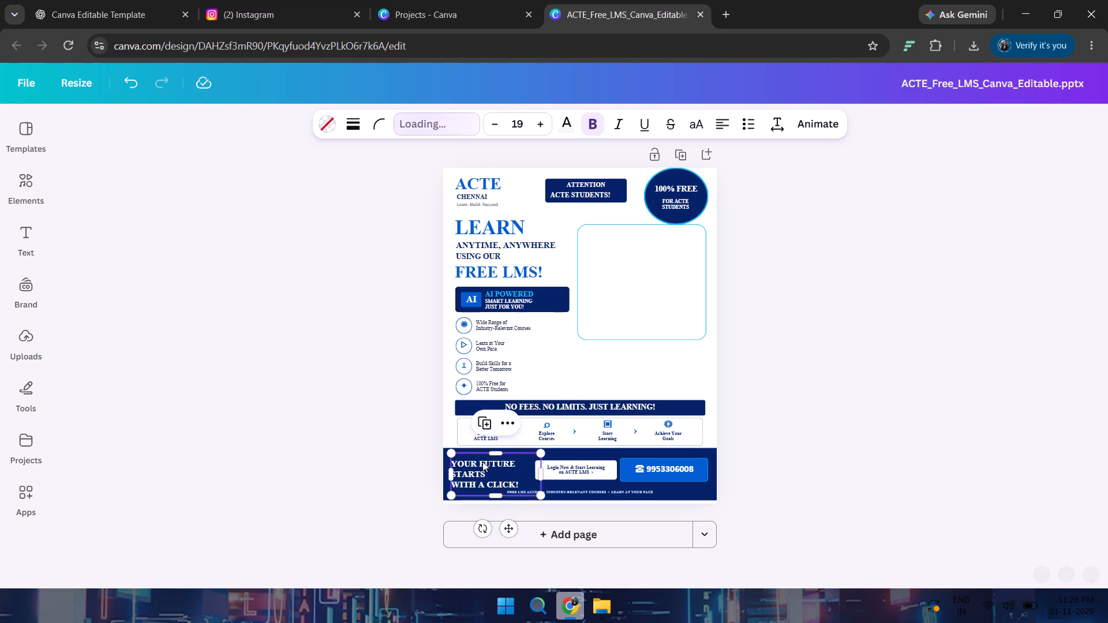
{"action": "left_click", "coordinate": [763, 435]}
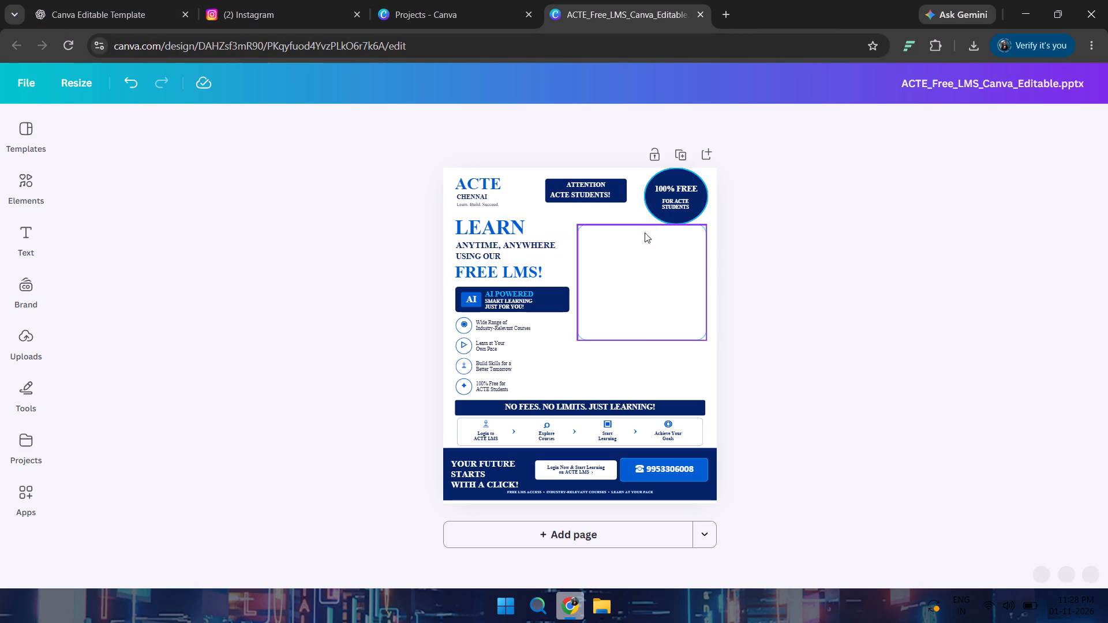
Check the poster's empty image frame against the template preview in ChatGPT, and return to the Canva projects page.
{"action": "left_click", "coordinate": [635, 248]}
{"action": "left_click", "coordinate": [635, 253]}
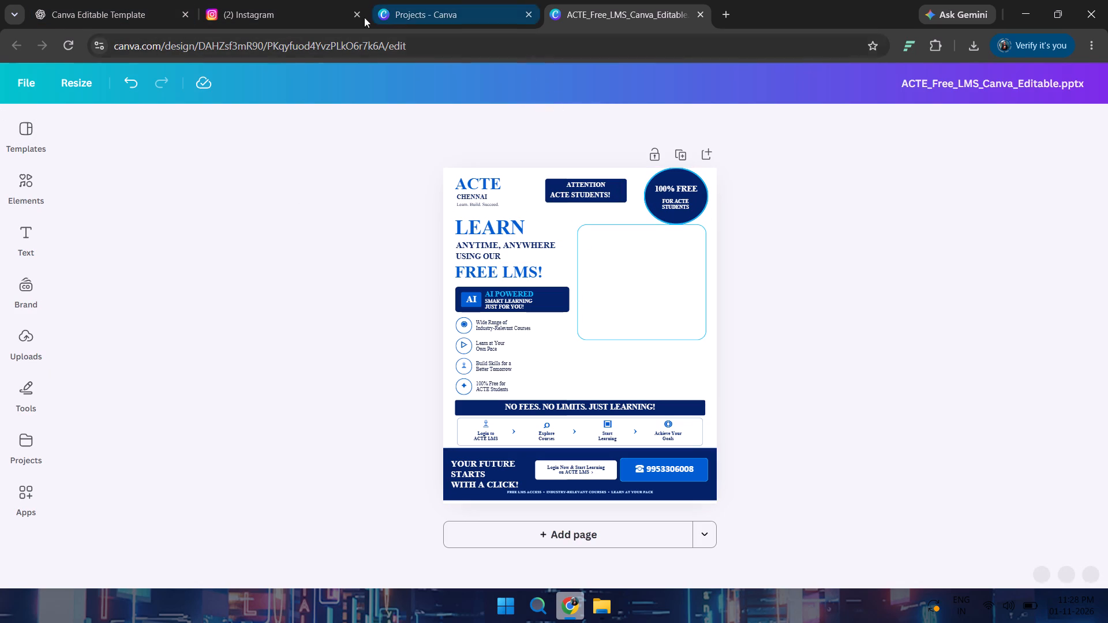
{"action": "left_click", "coordinate": [483, 12]}
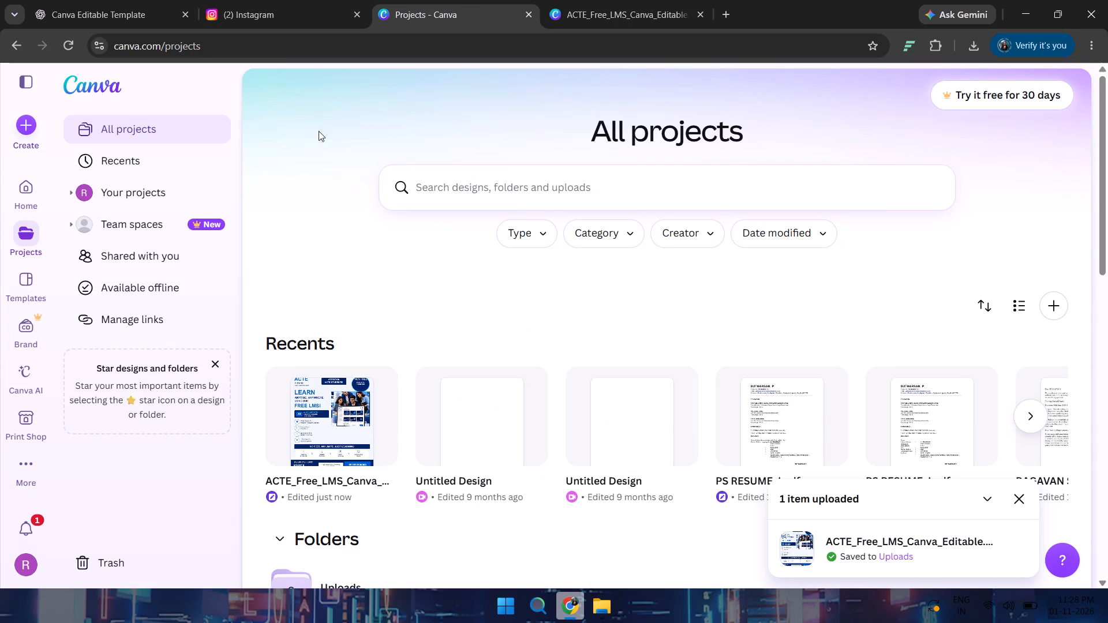
{"action": "left_click", "coordinate": [139, 18]}
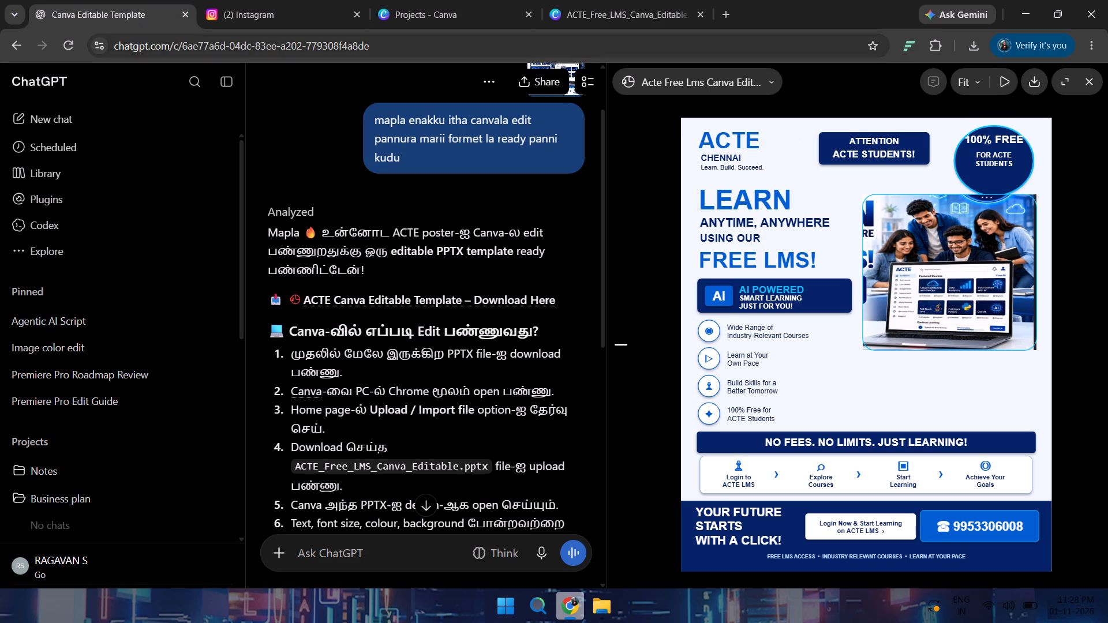
{"action": "left_click", "coordinate": [492, 14]}
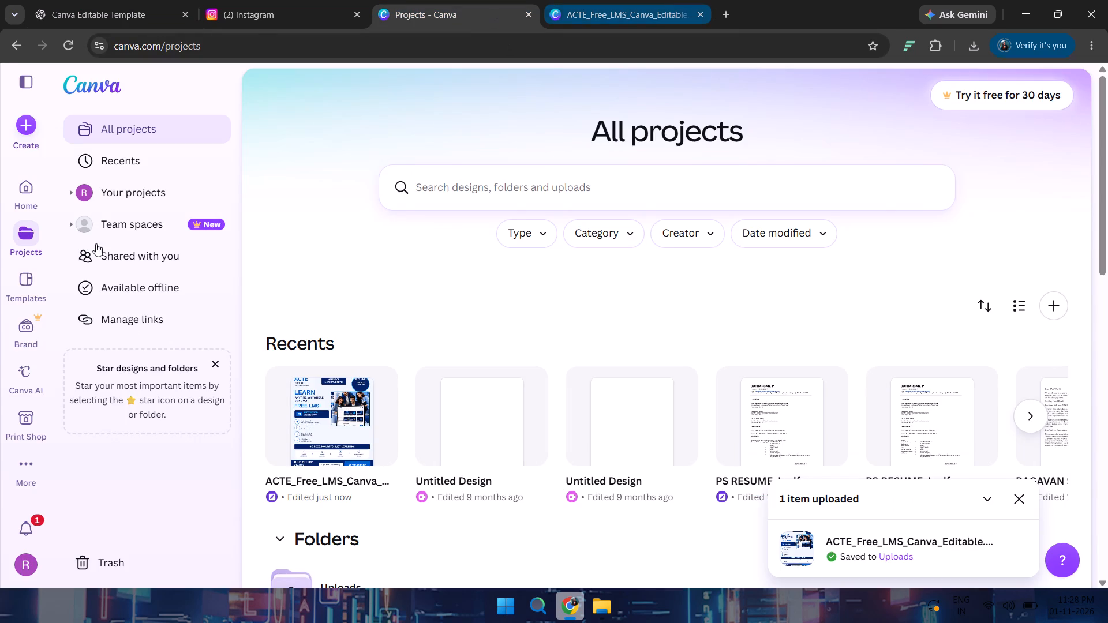
Open Canva's 30-day free trial offer from the projects page.
{"action": "left_click", "coordinate": [975, 91]}
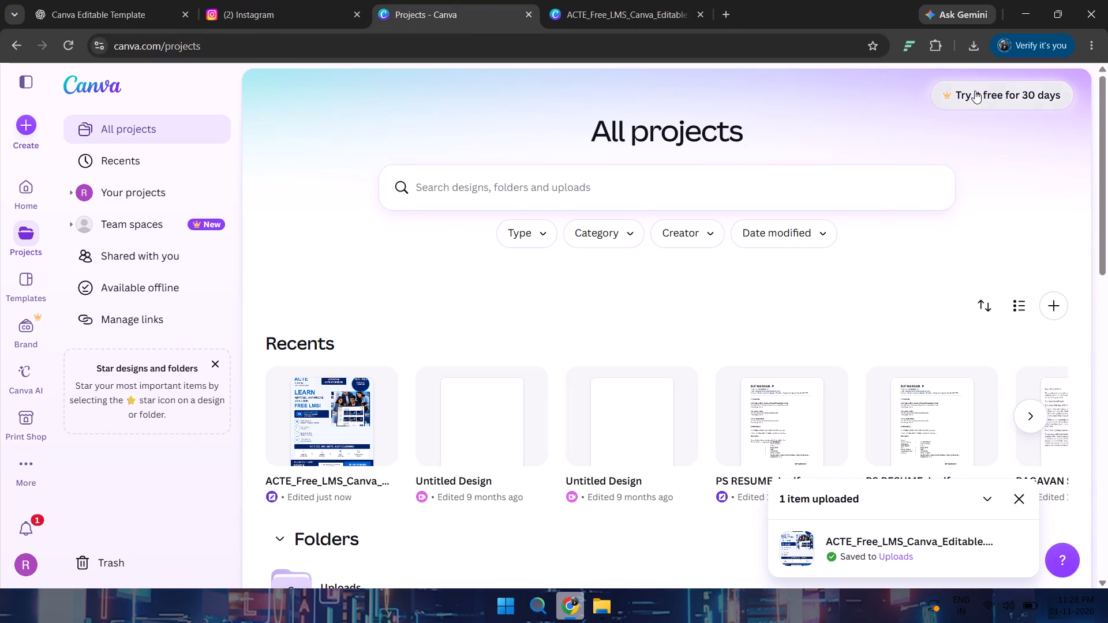
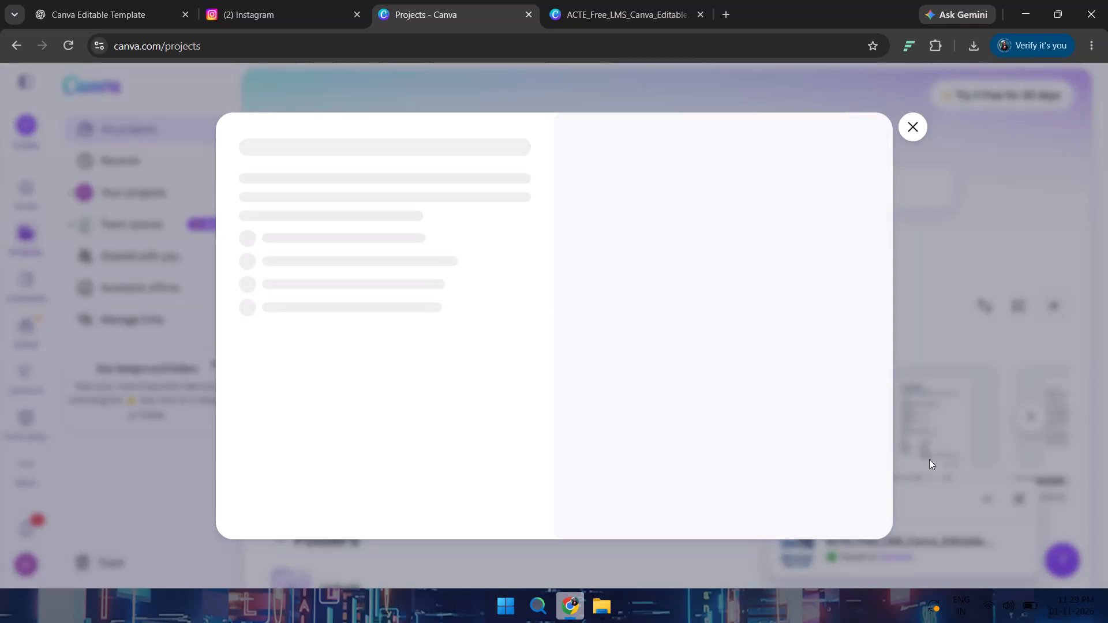
Switch the computer's Wi-Fi connection to the GANDHI network and return to the Canva projects page.
{"action": "left_click", "coordinate": [987, 596]}
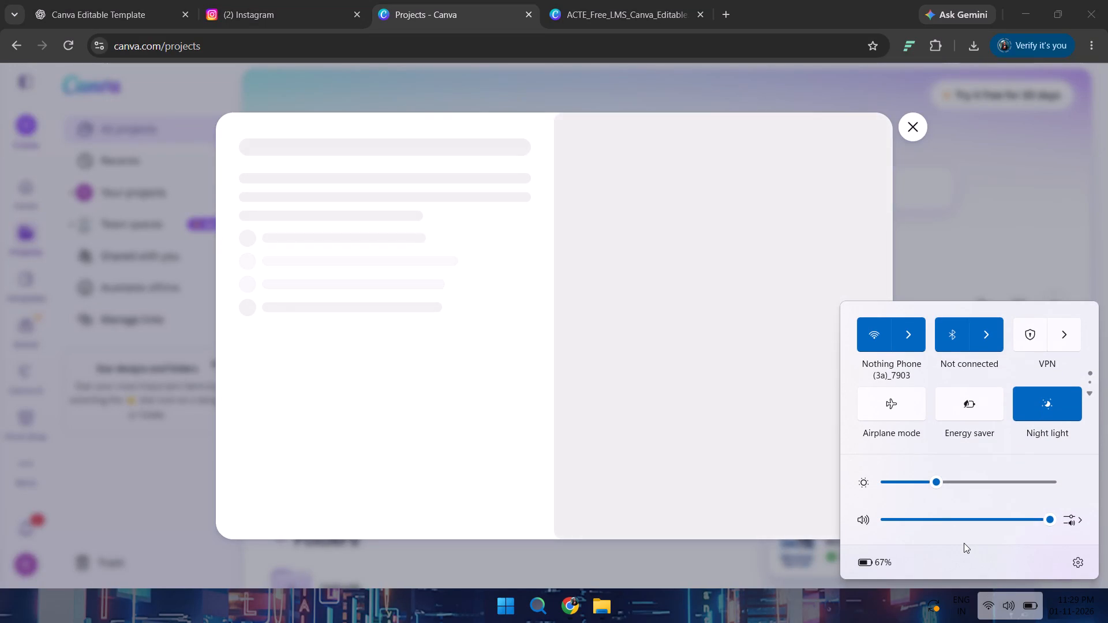
{"action": "left_click", "coordinate": [907, 332]}
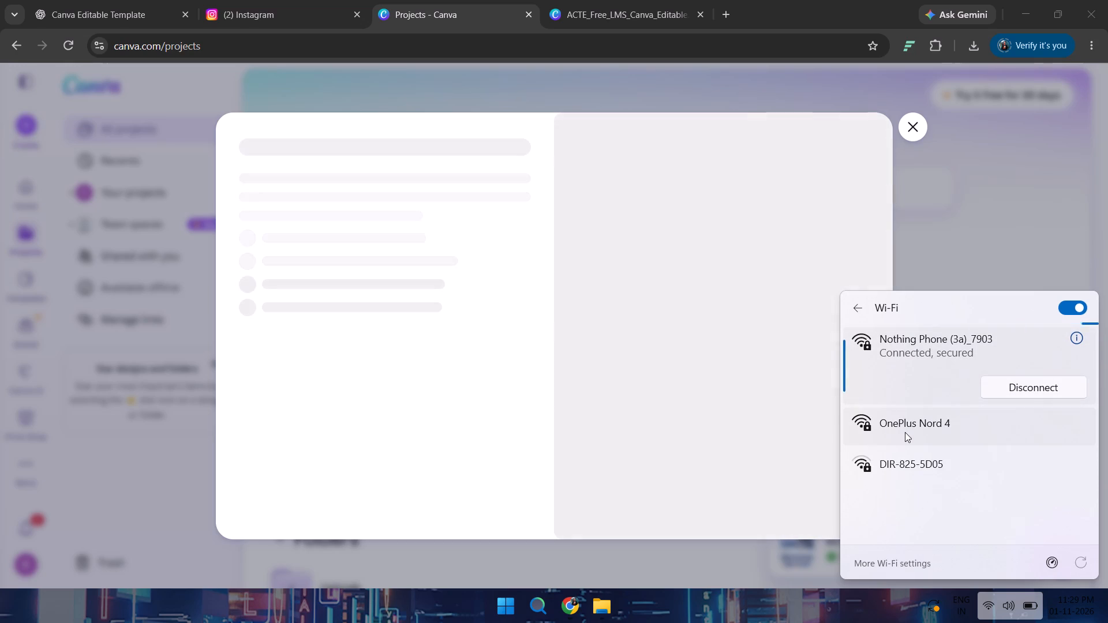
{"action": "left_click", "coordinate": [913, 433]}
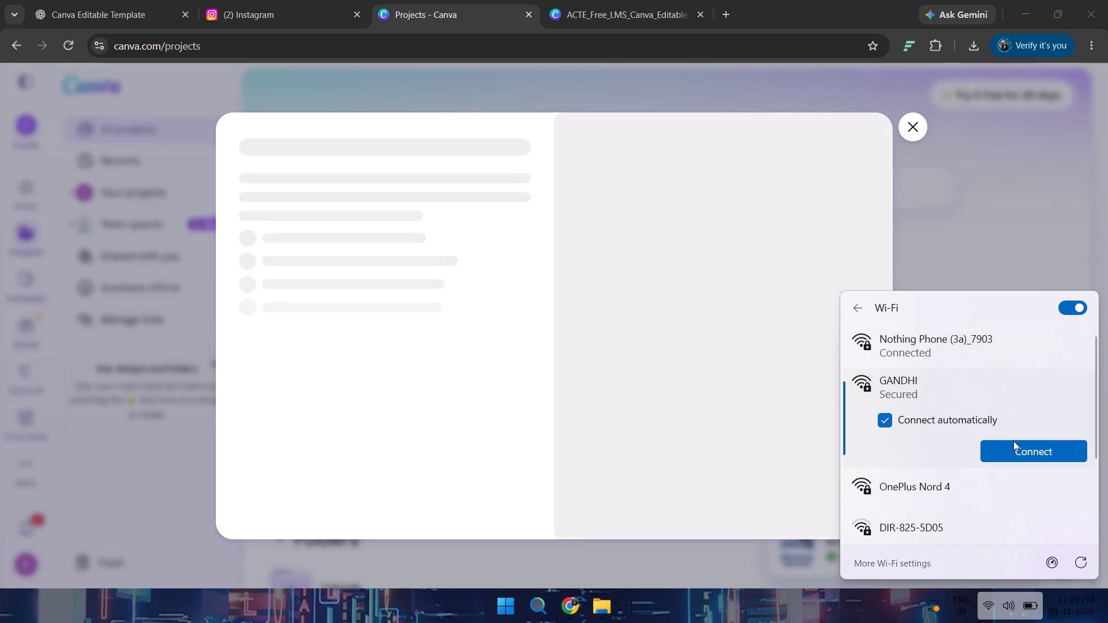
{"action": "left_click", "coordinate": [1013, 441]}
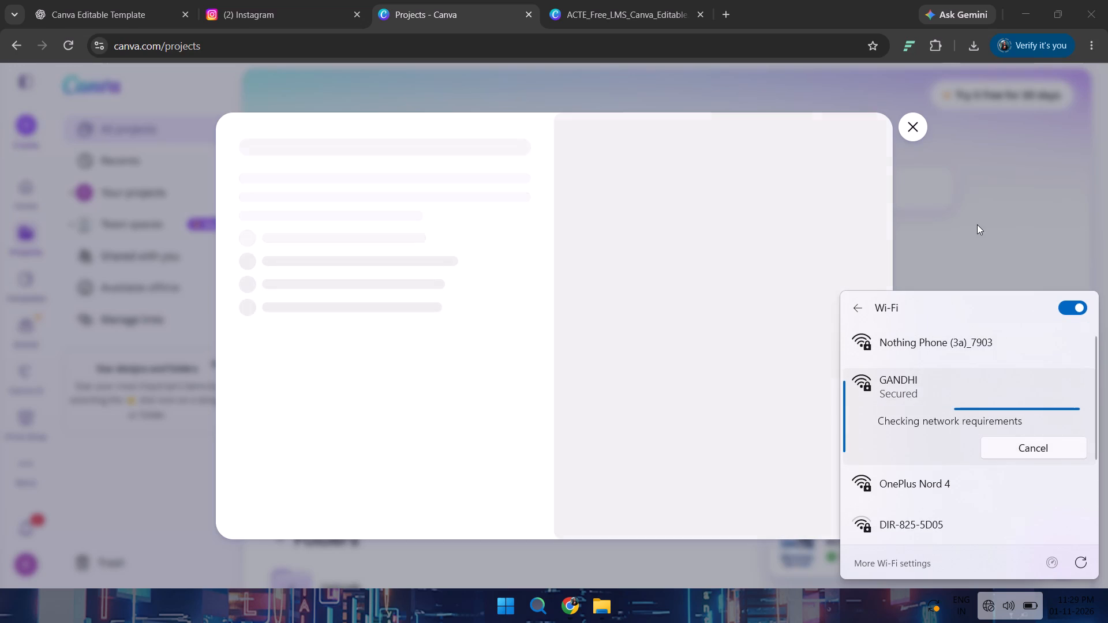
{"action": "left_click", "coordinate": [977, 224]}
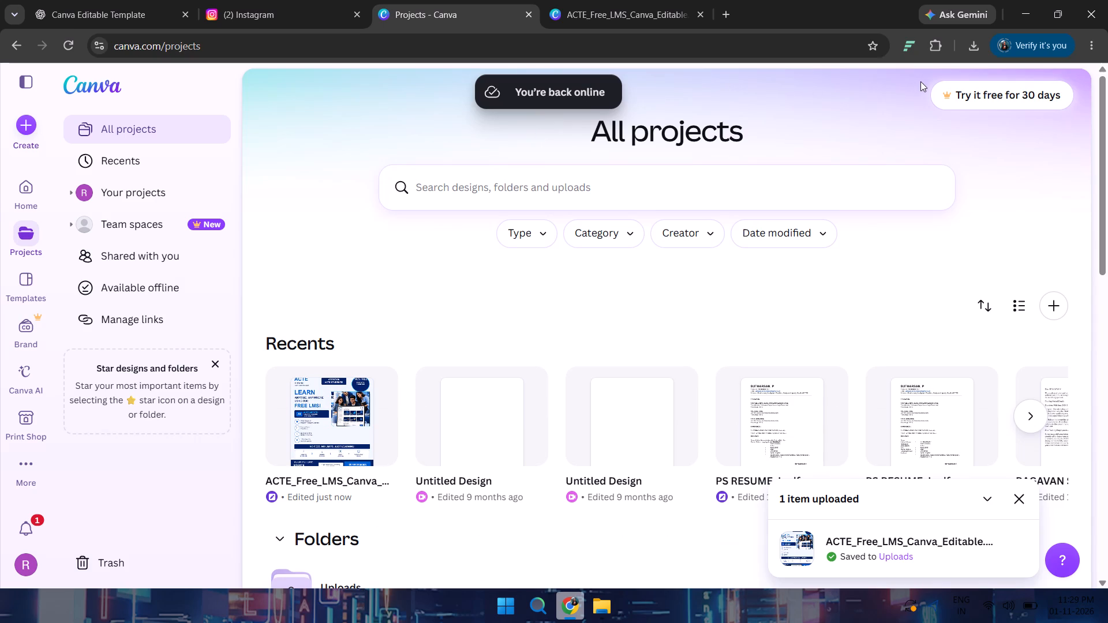
Reopen the 30-day free trial offer, choose Canva Pro with the yearly plan, and continue to the payment methods.
{"action": "left_click", "coordinate": [975, 97]}
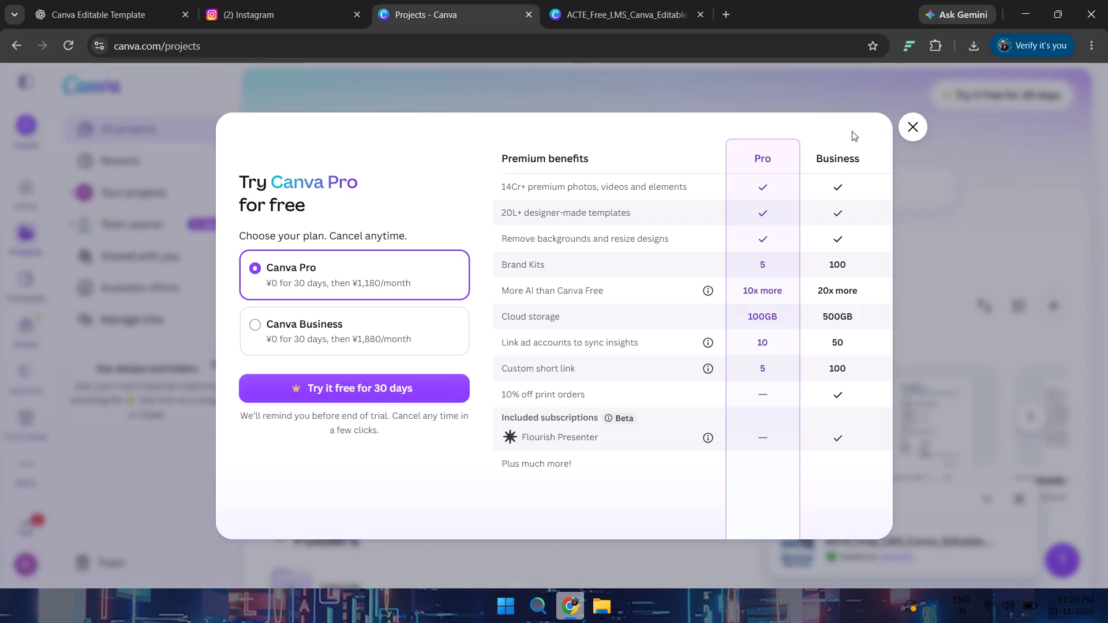
{"action": "left_click", "coordinate": [383, 378]}
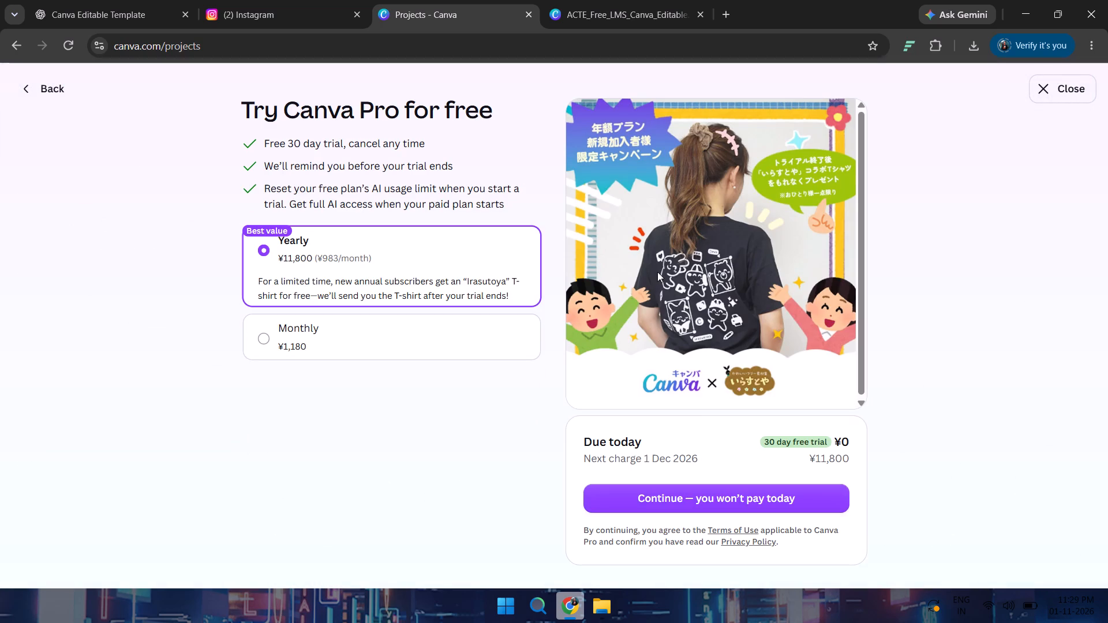
{"action": "left_click", "coordinate": [796, 497]}
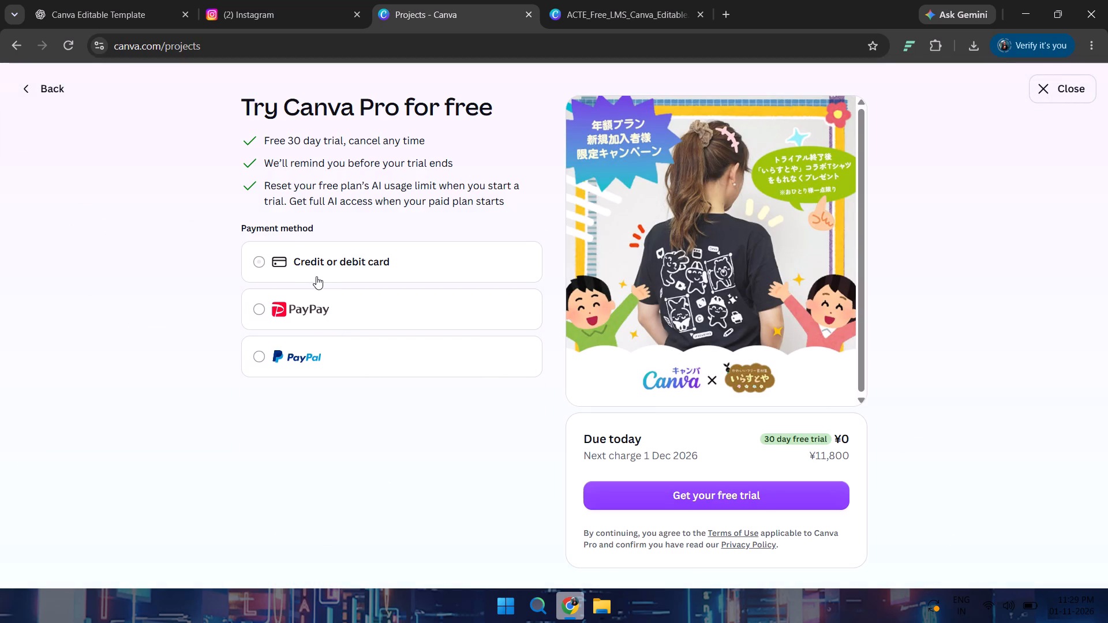
Select credit or debit card as the payment method for the Canva Pro trial after trying PayPay.
{"action": "left_click", "coordinate": [305, 302]}
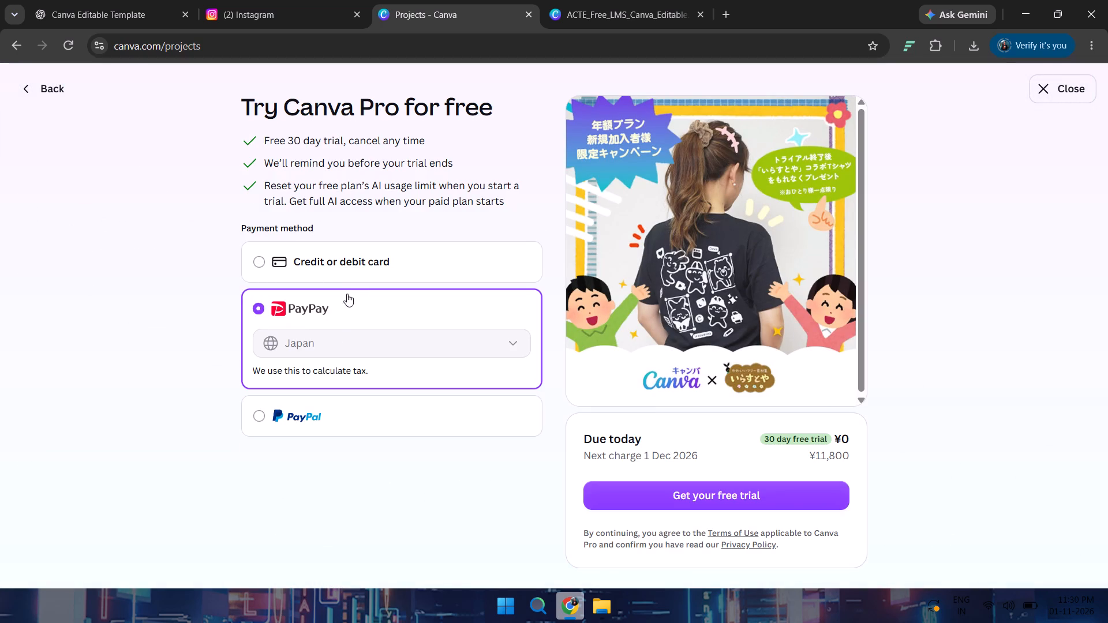
{"action": "scroll", "coordinate": [348, 282], "scroll_direction": "up", "scroll_amount": 2}
{"action": "left_click", "coordinate": [348, 269]}
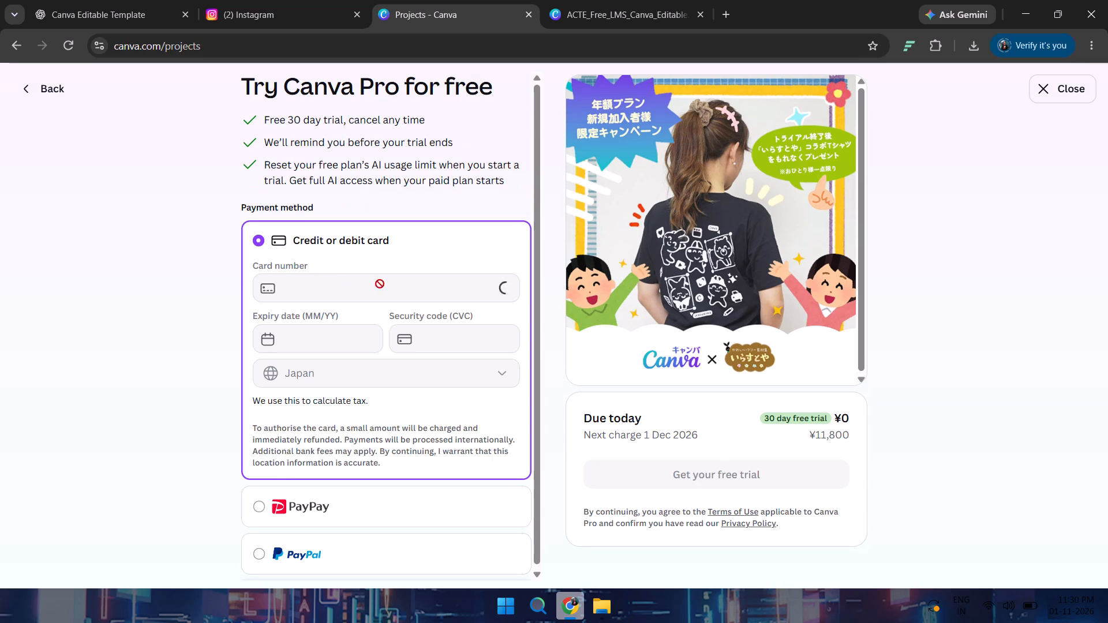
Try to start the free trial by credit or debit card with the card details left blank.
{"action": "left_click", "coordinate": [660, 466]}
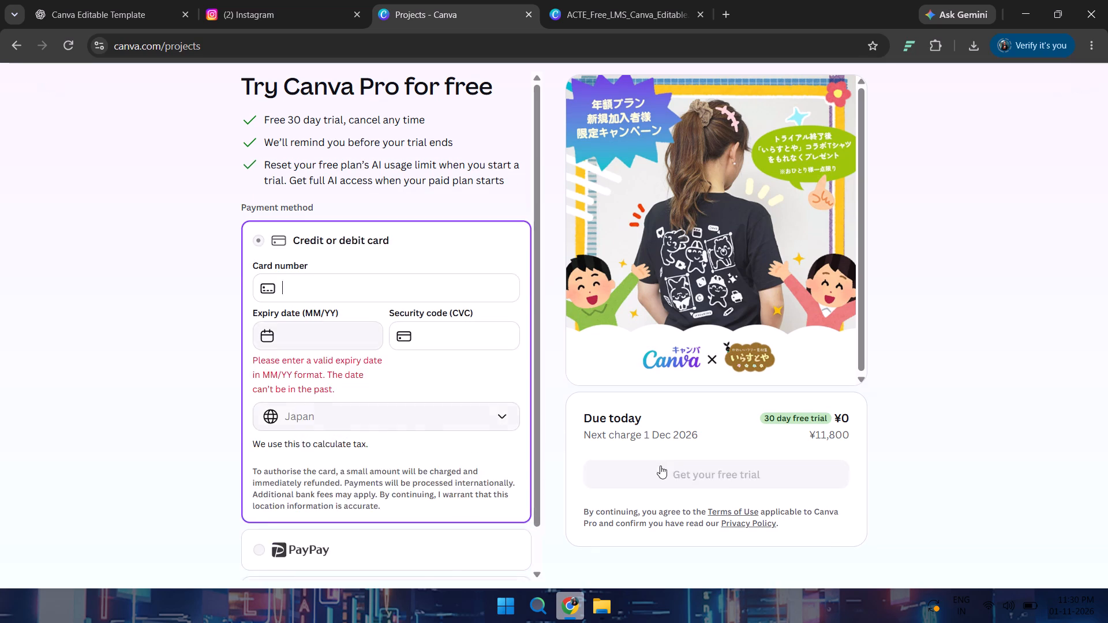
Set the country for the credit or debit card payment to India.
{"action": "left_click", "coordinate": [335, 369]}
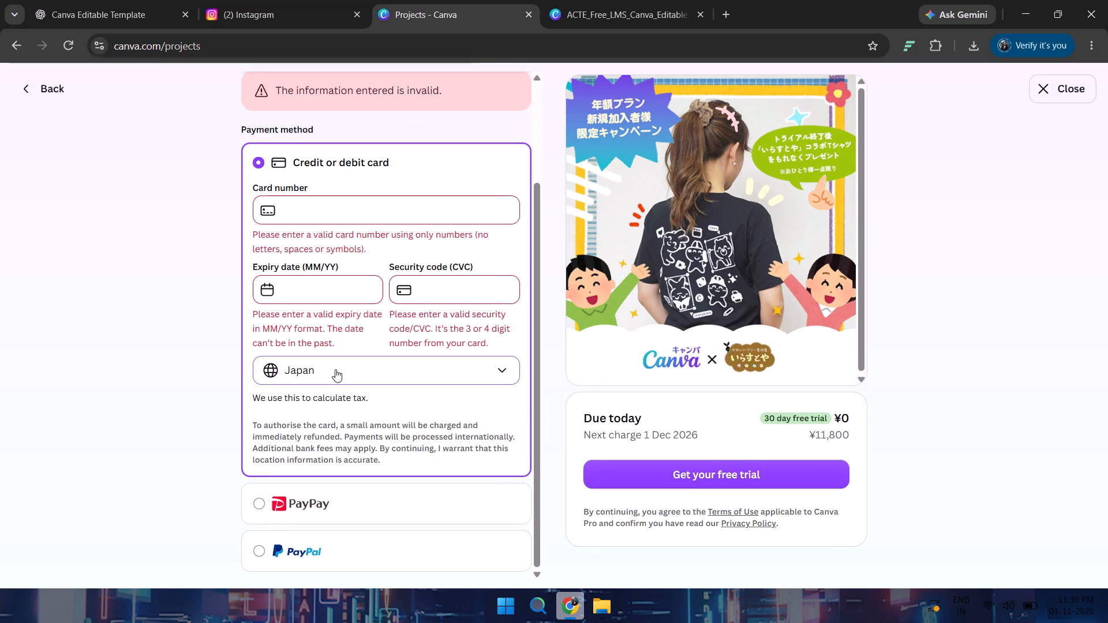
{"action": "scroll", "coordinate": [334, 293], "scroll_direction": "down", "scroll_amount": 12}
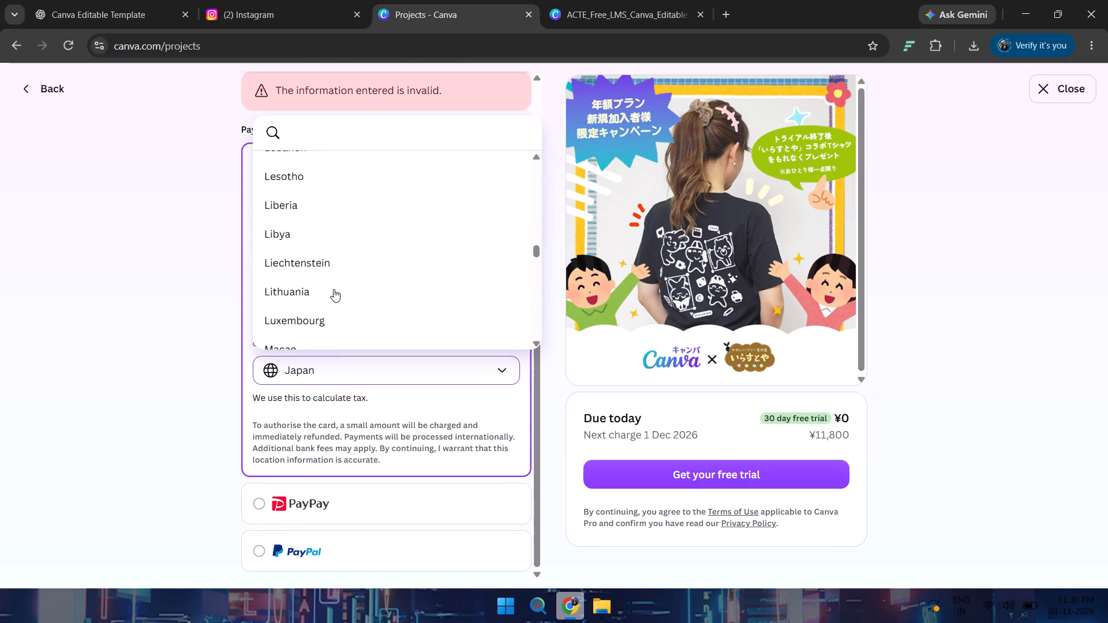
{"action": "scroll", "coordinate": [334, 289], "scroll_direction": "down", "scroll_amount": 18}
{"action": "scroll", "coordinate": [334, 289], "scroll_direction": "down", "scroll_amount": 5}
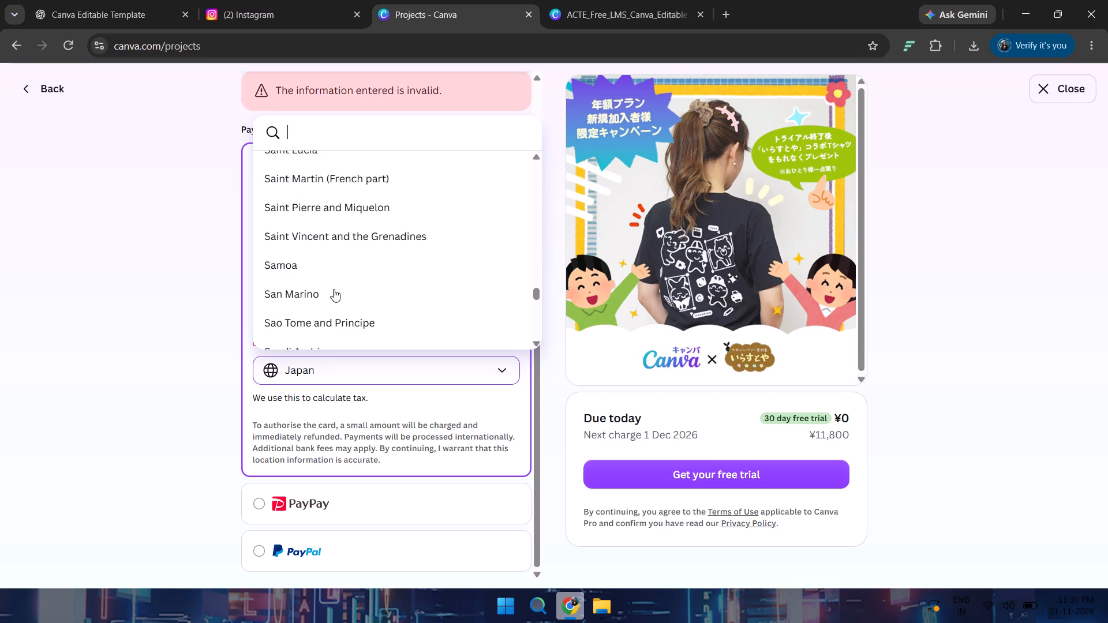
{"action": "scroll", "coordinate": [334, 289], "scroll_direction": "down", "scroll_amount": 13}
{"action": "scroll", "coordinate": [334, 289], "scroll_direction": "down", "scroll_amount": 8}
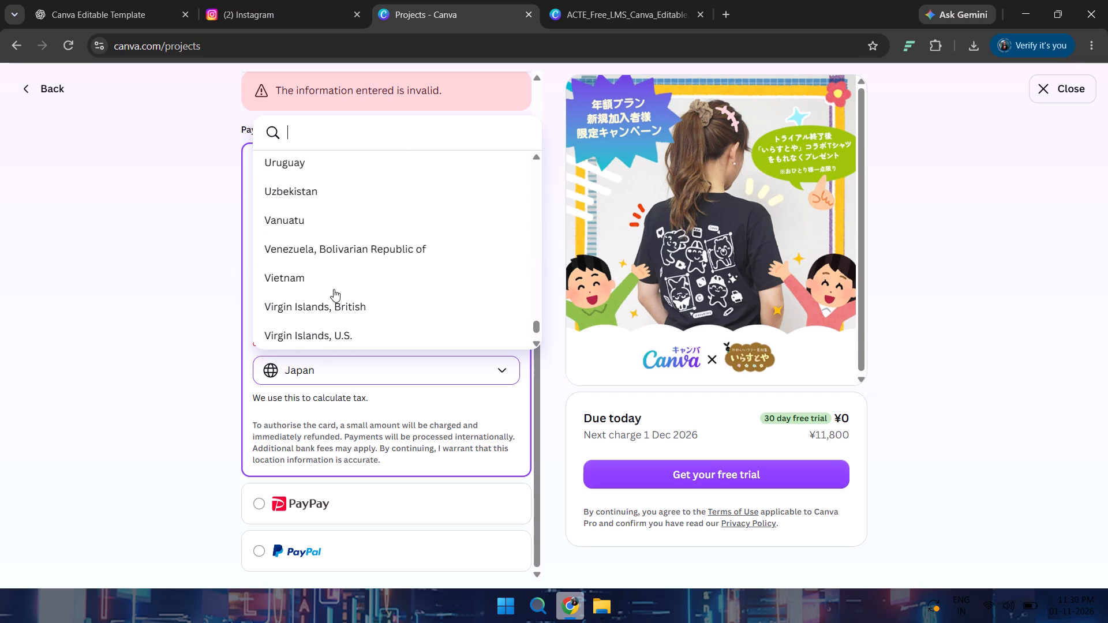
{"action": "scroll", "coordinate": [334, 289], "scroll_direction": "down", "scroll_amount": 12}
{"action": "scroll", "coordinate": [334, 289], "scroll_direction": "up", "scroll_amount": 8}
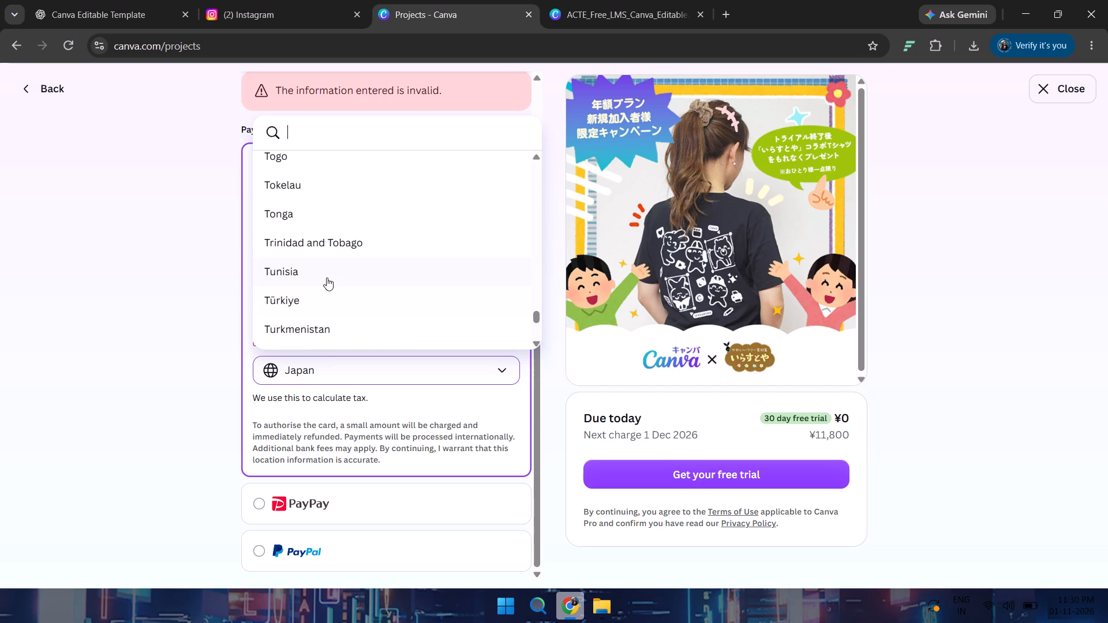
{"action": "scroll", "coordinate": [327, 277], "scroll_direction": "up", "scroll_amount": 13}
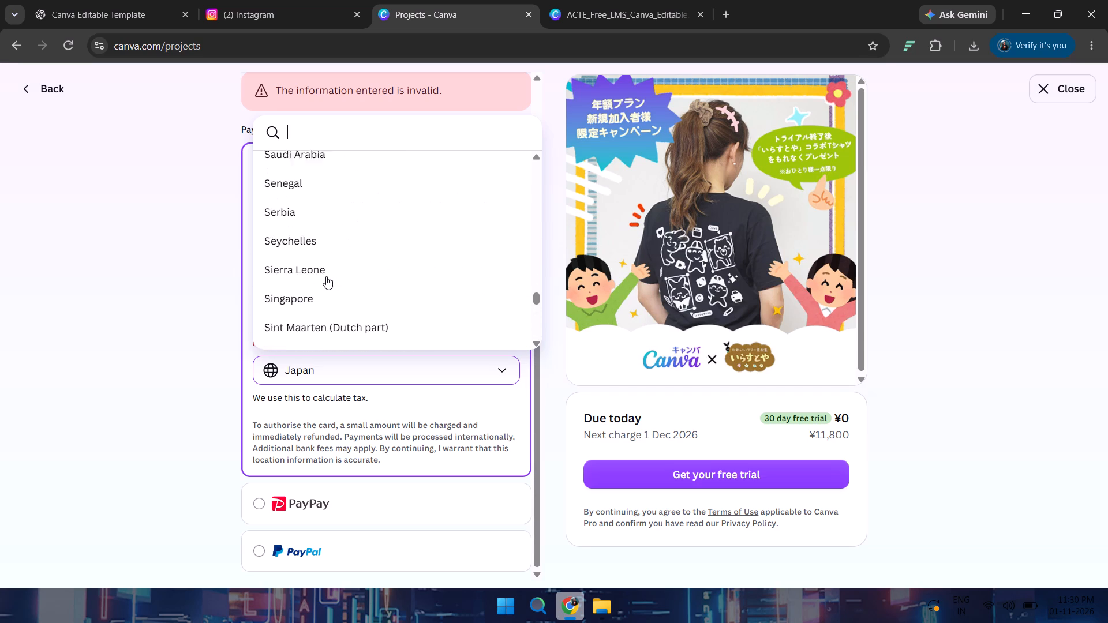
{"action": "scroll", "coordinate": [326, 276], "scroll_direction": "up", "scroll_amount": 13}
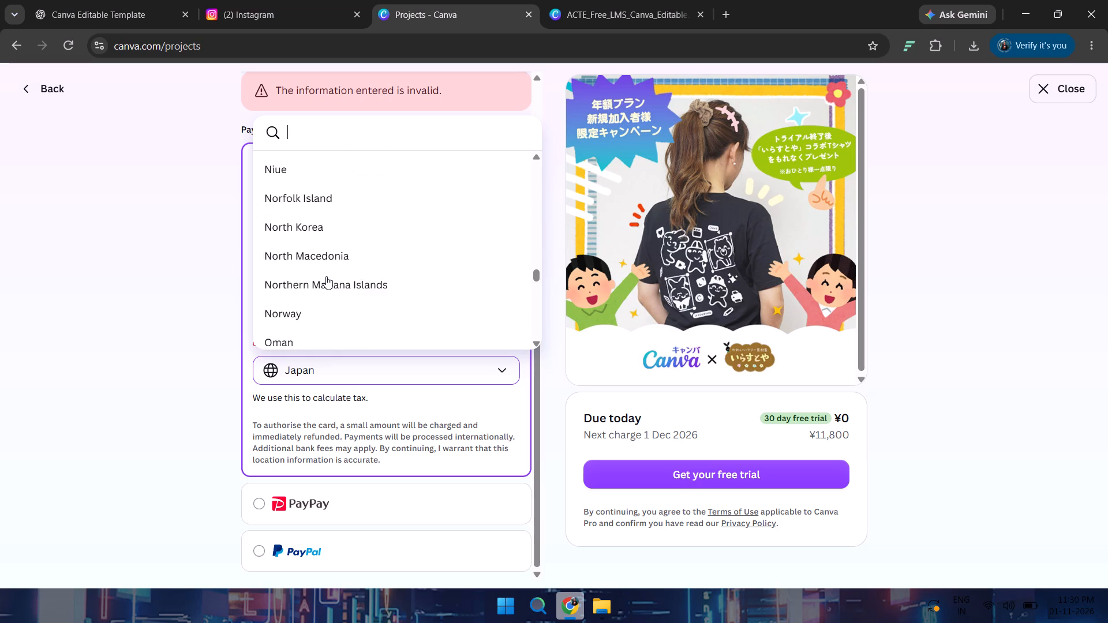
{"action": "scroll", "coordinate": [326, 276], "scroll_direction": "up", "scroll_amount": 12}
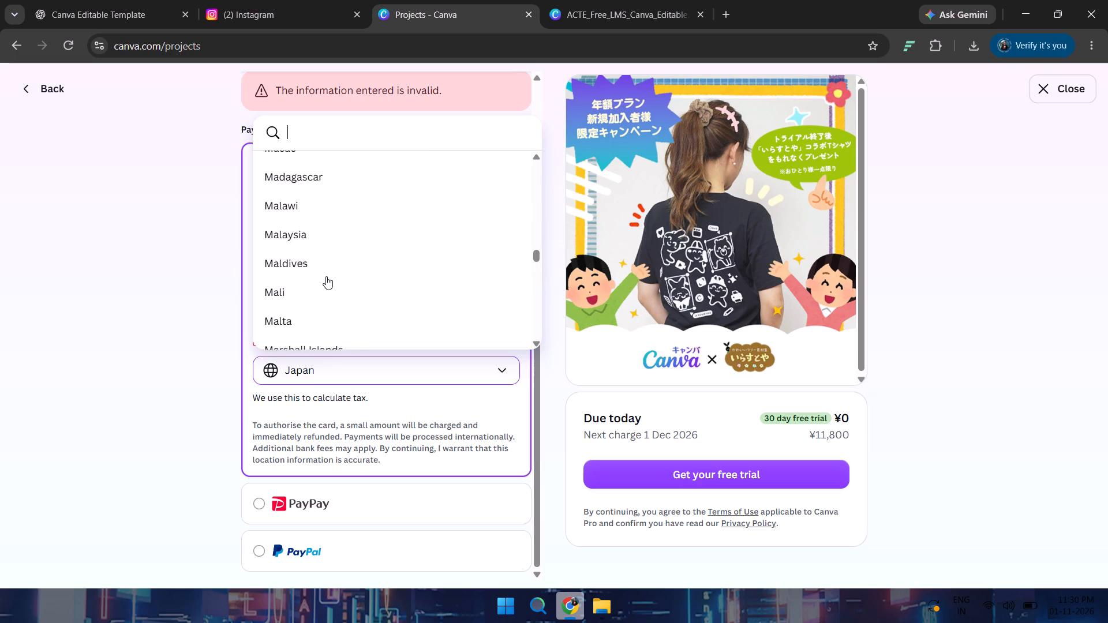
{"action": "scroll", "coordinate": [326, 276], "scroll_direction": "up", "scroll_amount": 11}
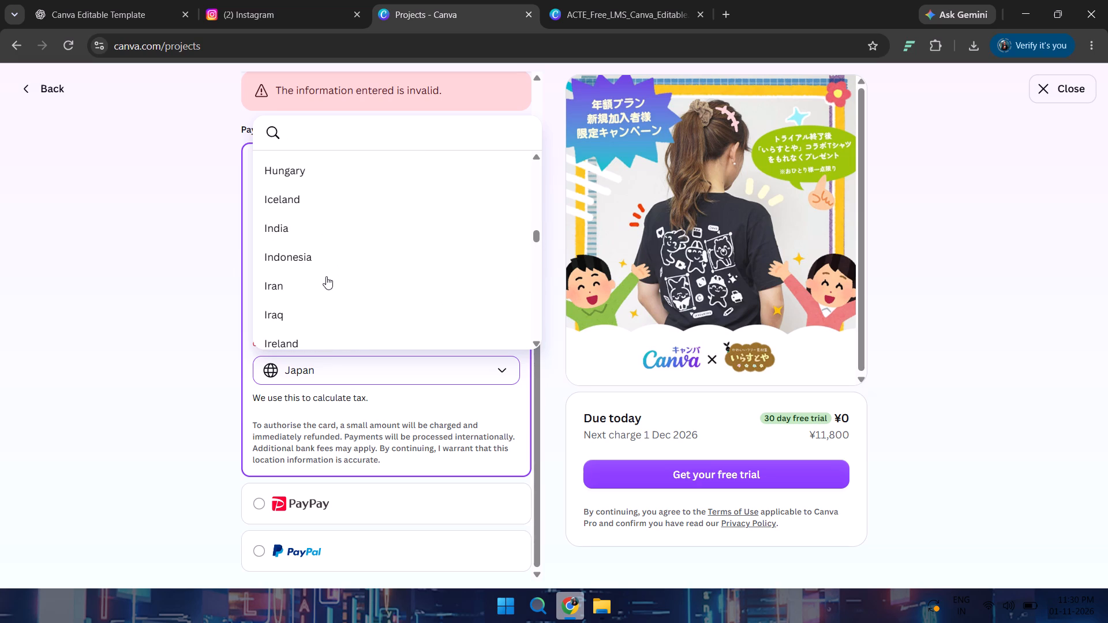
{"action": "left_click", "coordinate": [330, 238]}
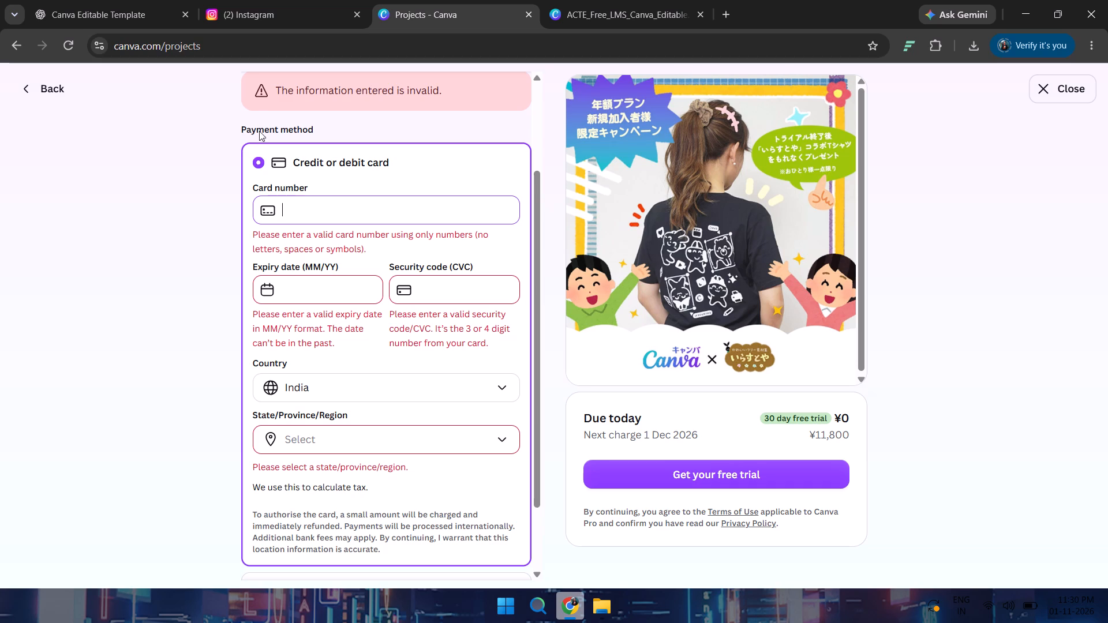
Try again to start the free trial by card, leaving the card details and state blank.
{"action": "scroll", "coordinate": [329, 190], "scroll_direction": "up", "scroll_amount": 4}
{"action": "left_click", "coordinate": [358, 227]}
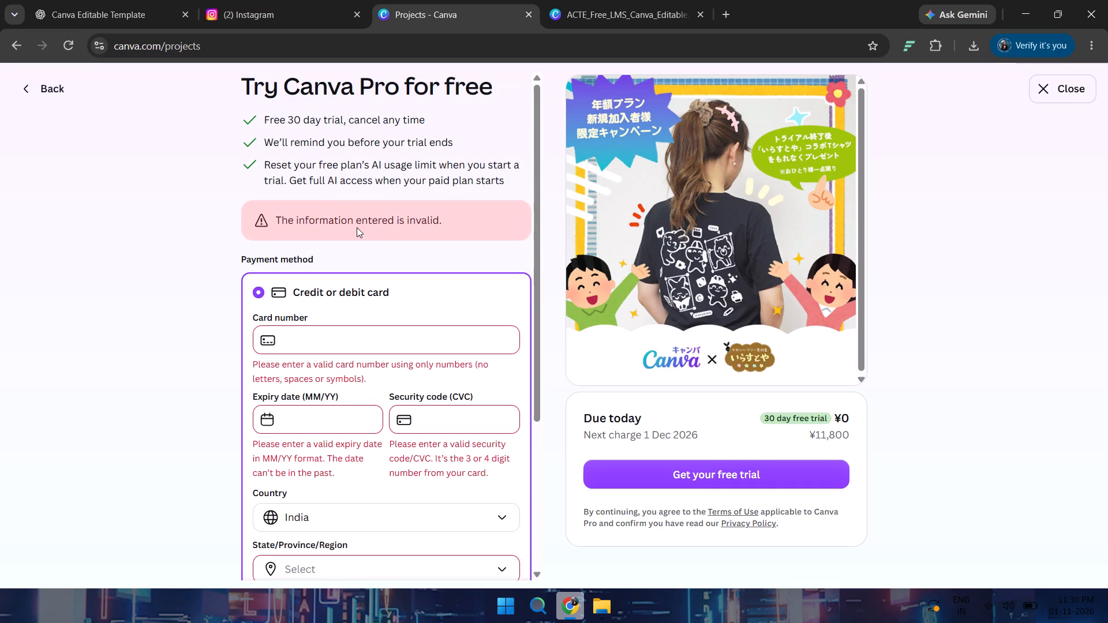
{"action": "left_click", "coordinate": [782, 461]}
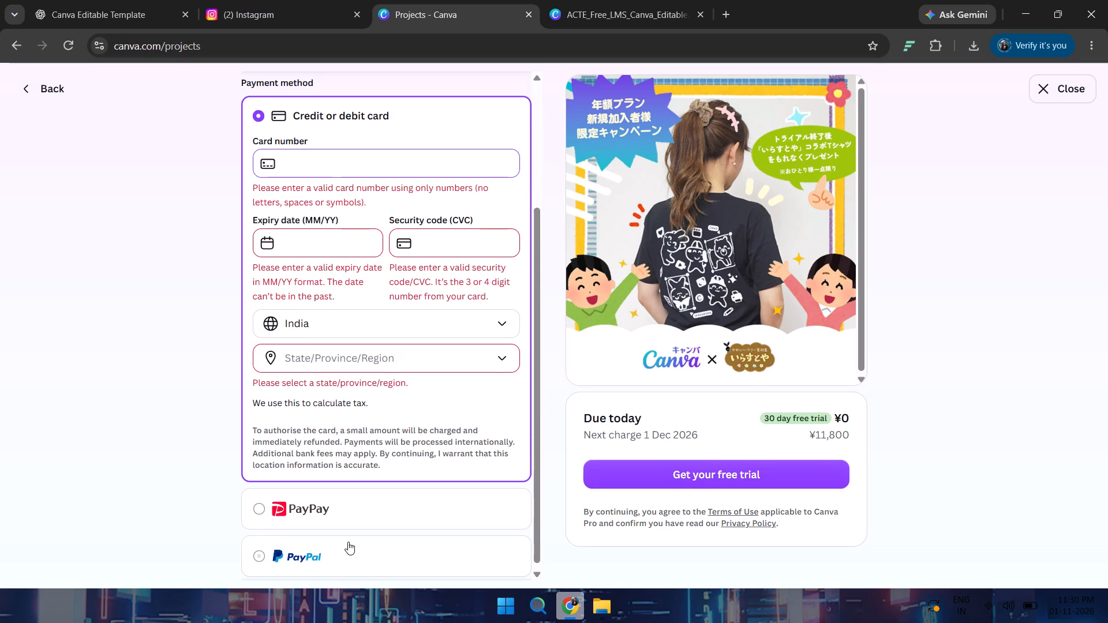
Switch the payment method to PayPal, set its country to India, and try to start the free trial.
{"action": "left_click", "coordinate": [347, 516]}
{"action": "scroll", "coordinate": [347, 516], "scroll_direction": "down", "scroll_amount": 1}
{"action": "left_click", "coordinate": [350, 474]}
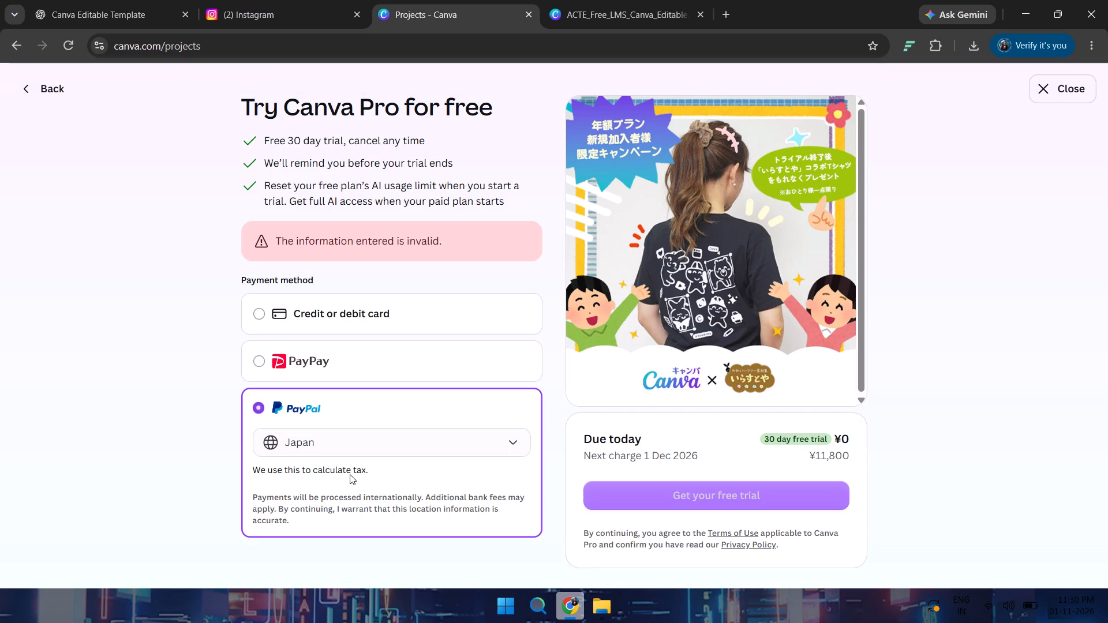
{"action": "left_click", "coordinate": [312, 446]}
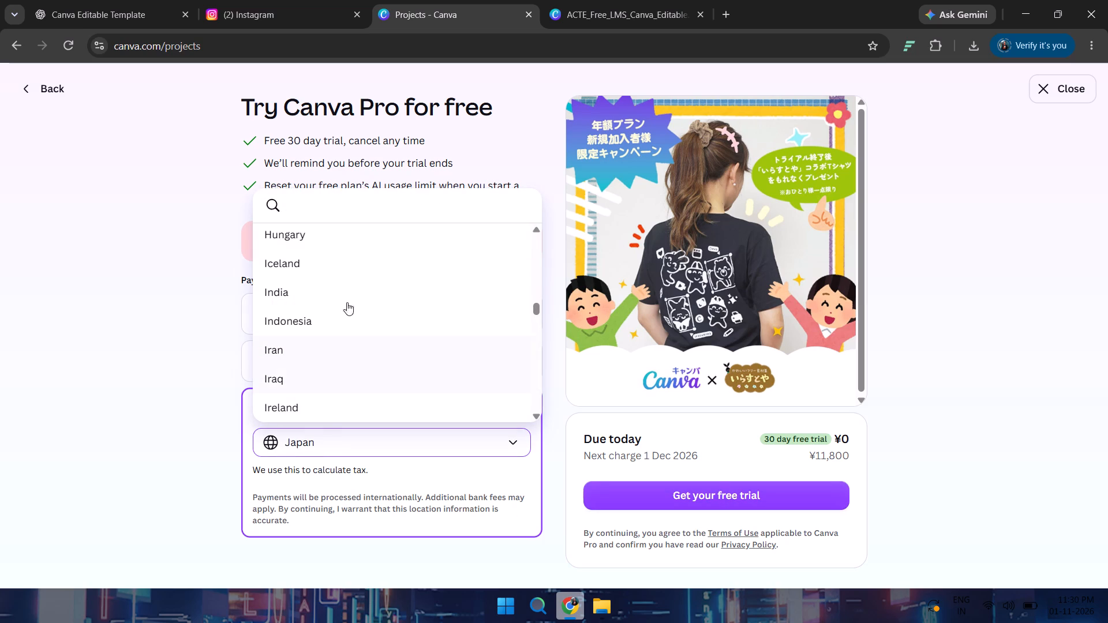
{"action": "left_click", "coordinate": [365, 289]}
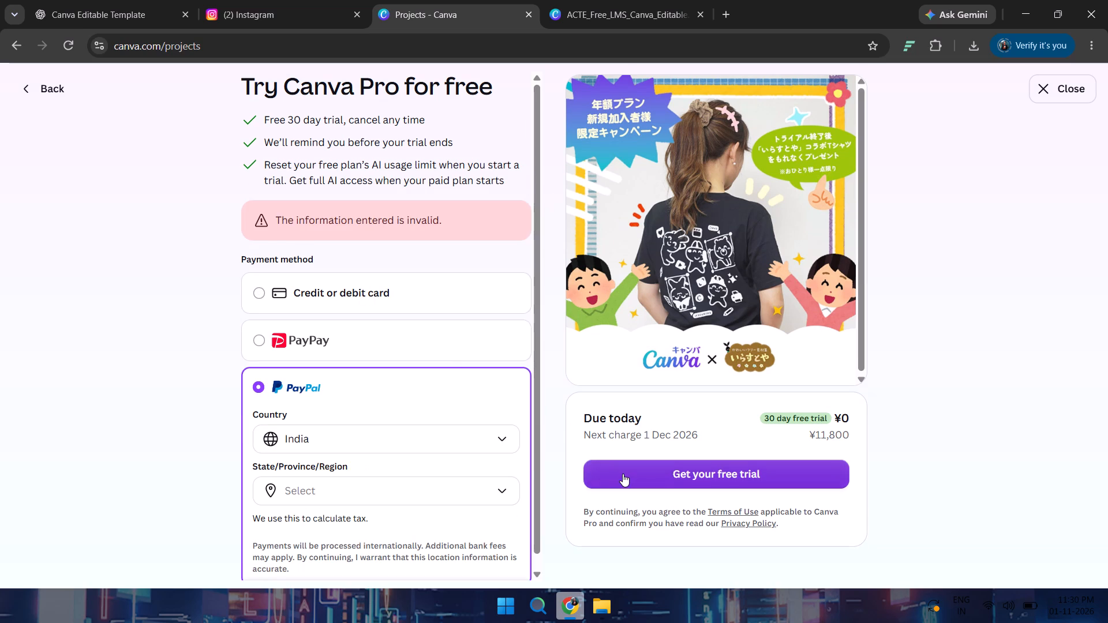
{"action": "left_click", "coordinate": [623, 474]}
Set the PayPal payment's state/province/region to Tamil Nādu.
{"action": "left_click", "coordinate": [425, 463]}
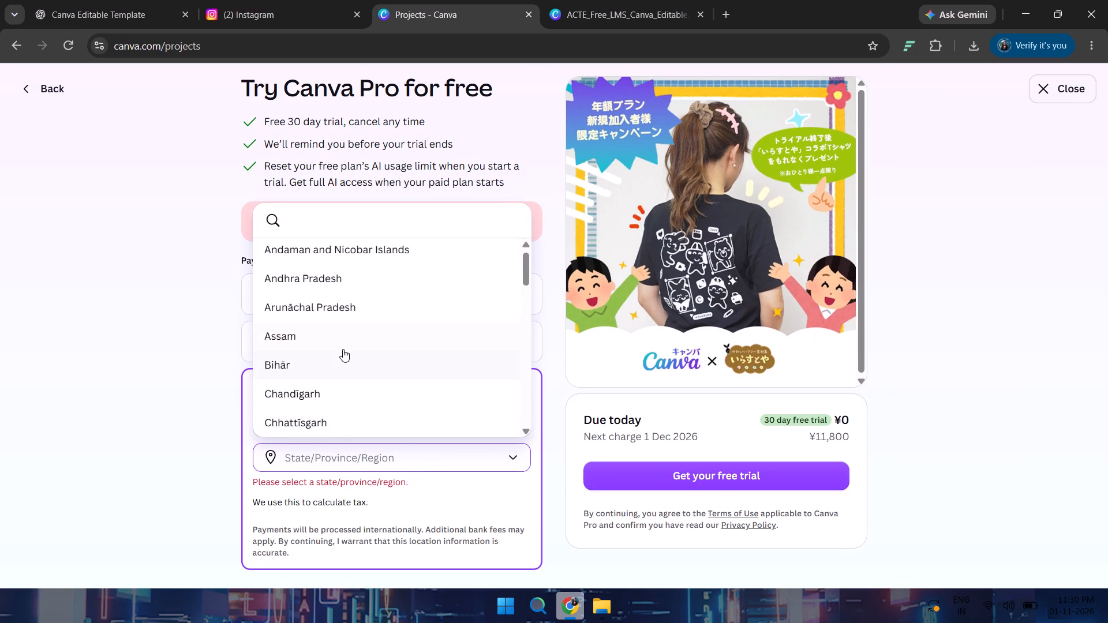
{"action": "scroll", "coordinate": [343, 349], "scroll_direction": "down", "scroll_amount": 11}
{"action": "left_click", "coordinate": [359, 348]}
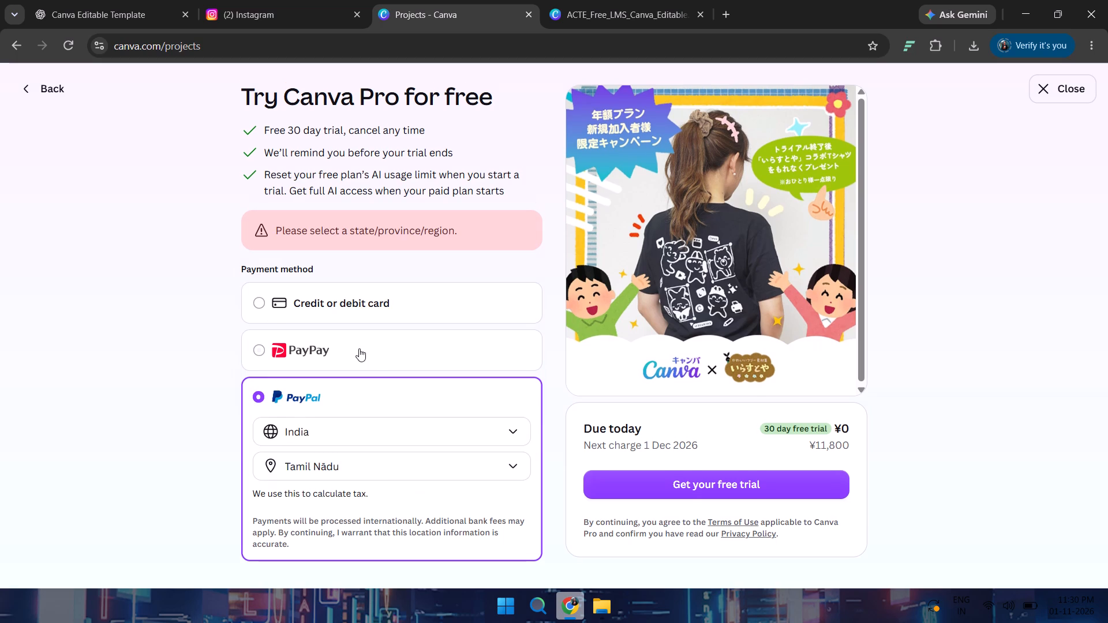
Request the 30-day Canva Pro free trial using PayPal as the payment method.
{"action": "left_click", "coordinate": [639, 485]}
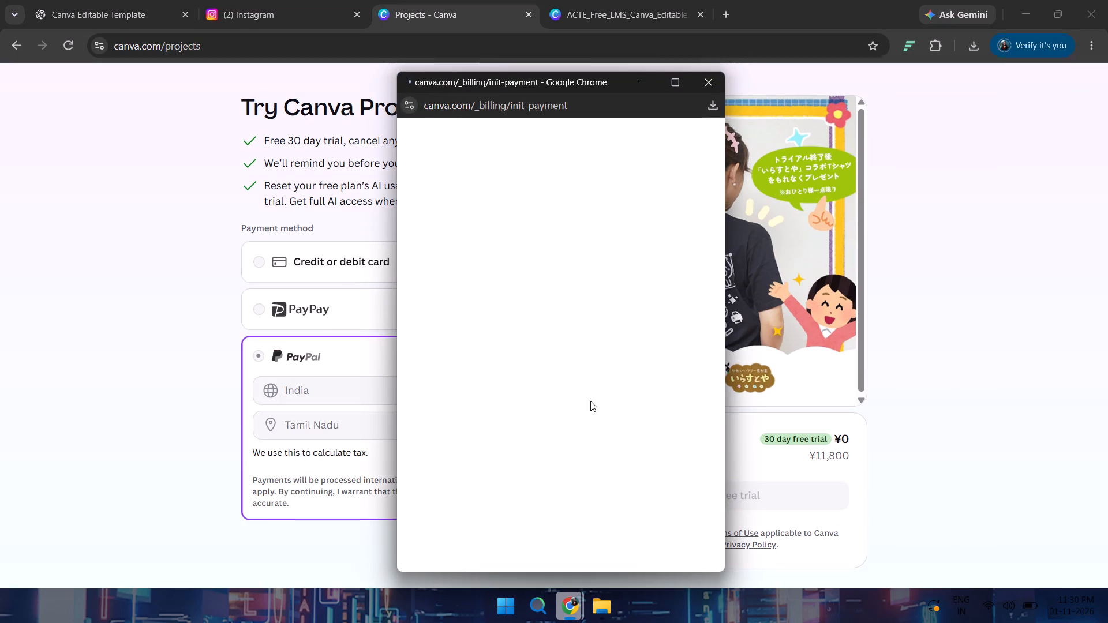
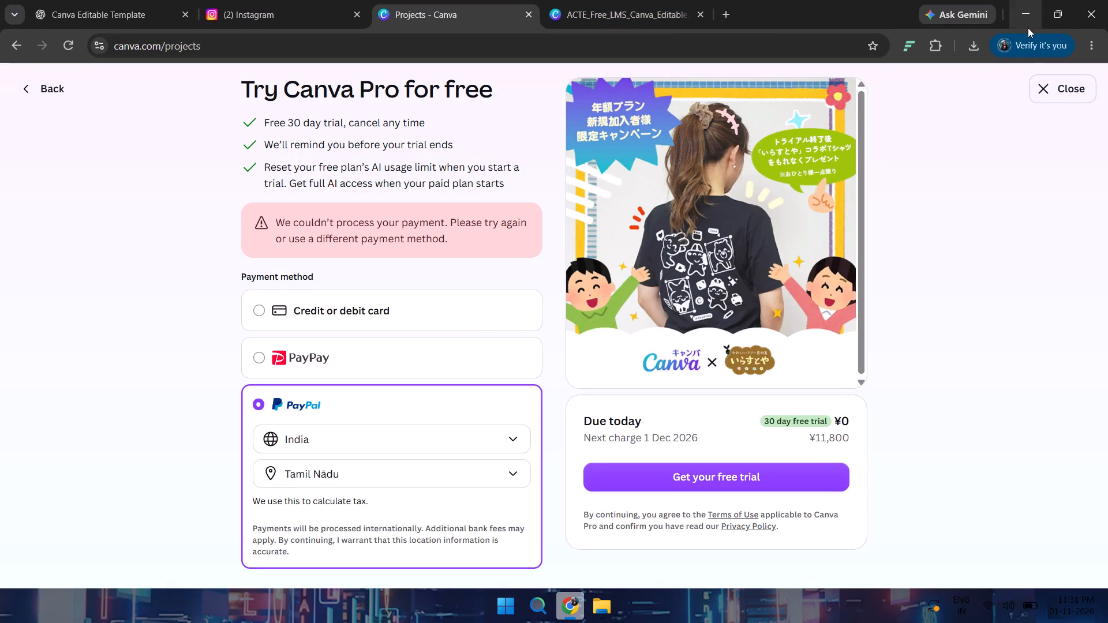
Leave the Canva Pro trial checkout and dismiss the reopened trial offer.
{"action": "left_click", "coordinate": [1046, 88]}
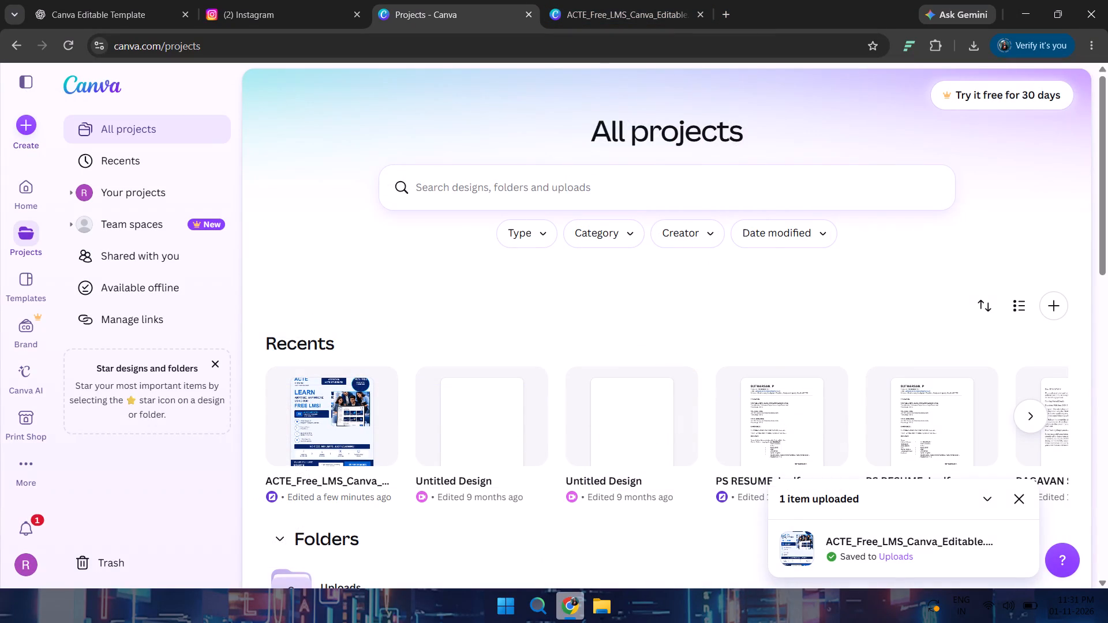
{"action": "left_click", "coordinate": [952, 97]}
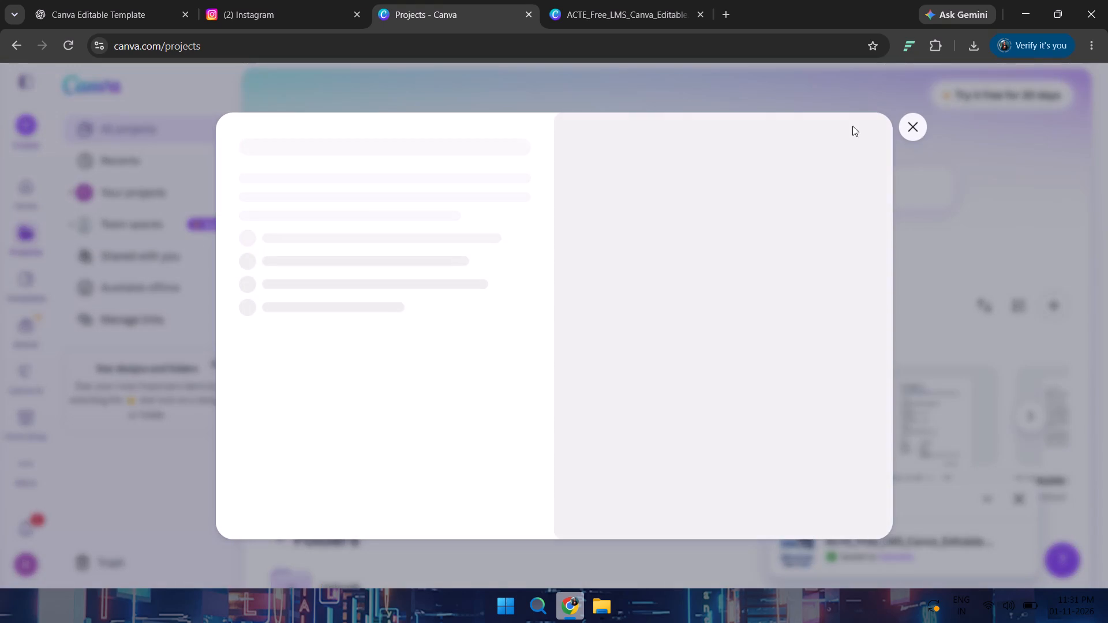
{"action": "left_click", "coordinate": [905, 125]}
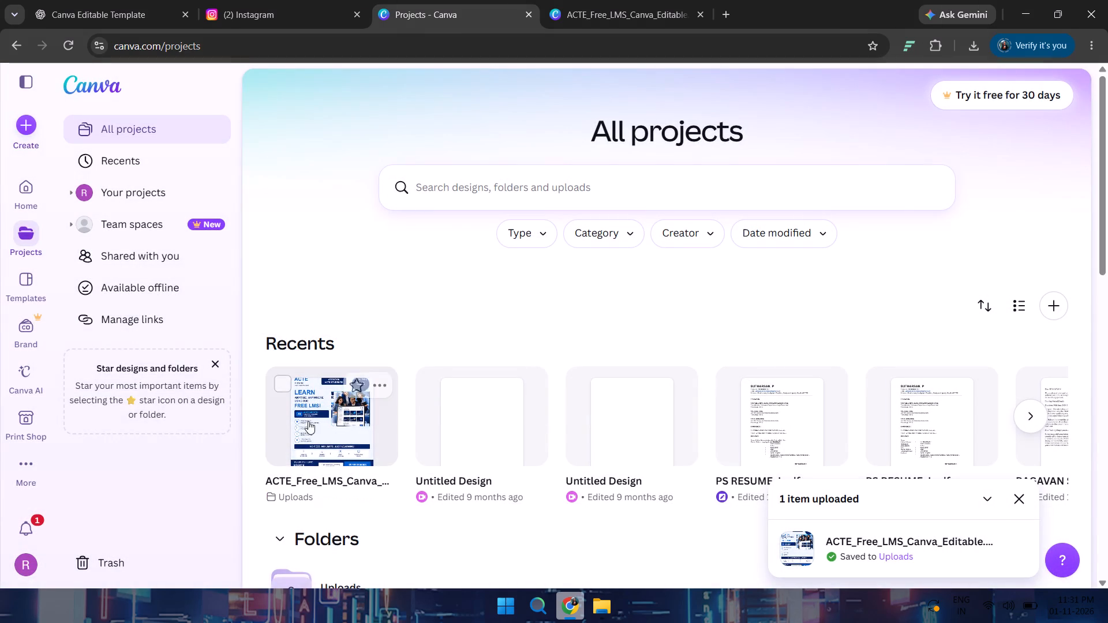
Open the ACTE_Free_LMS_Canva_Editable design from the recent projects.
{"action": "left_click", "coordinate": [321, 457]}
{"action": "left_click", "coordinate": [321, 457]}
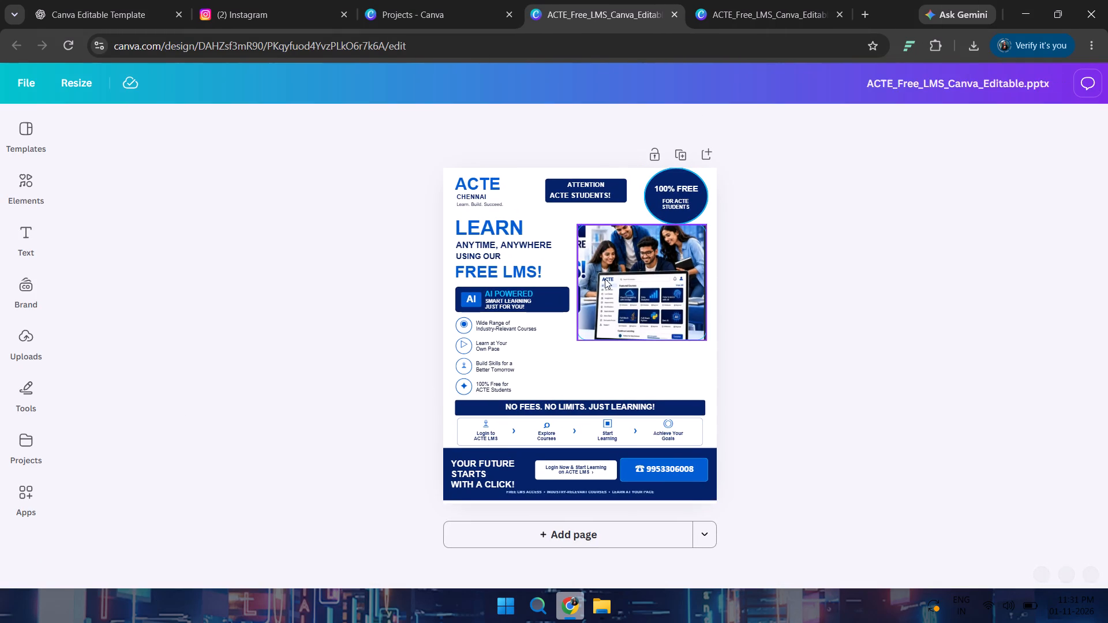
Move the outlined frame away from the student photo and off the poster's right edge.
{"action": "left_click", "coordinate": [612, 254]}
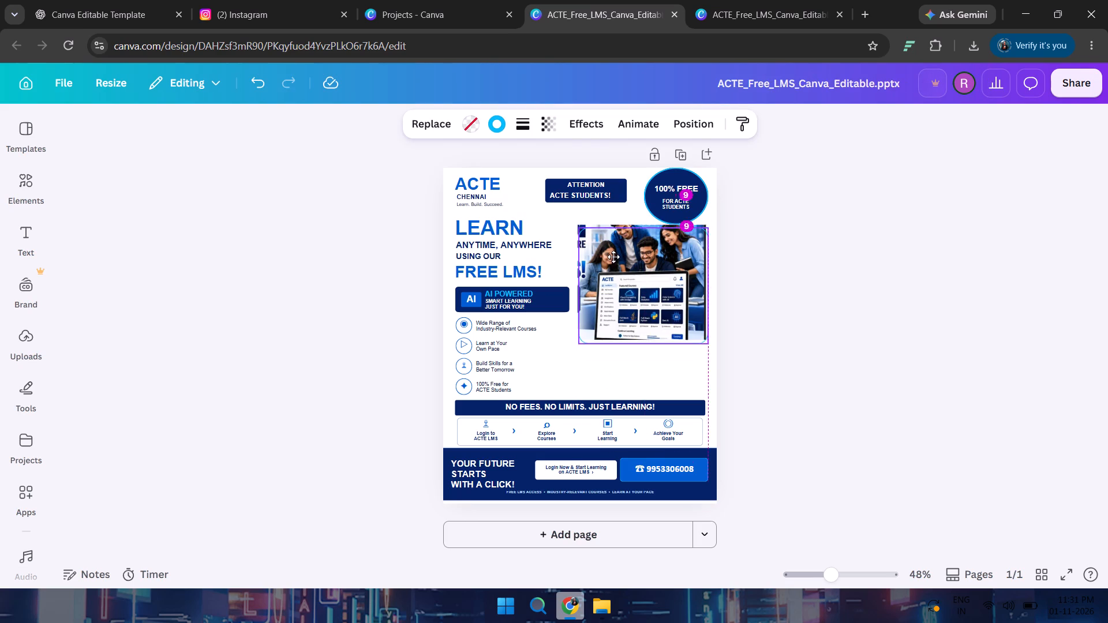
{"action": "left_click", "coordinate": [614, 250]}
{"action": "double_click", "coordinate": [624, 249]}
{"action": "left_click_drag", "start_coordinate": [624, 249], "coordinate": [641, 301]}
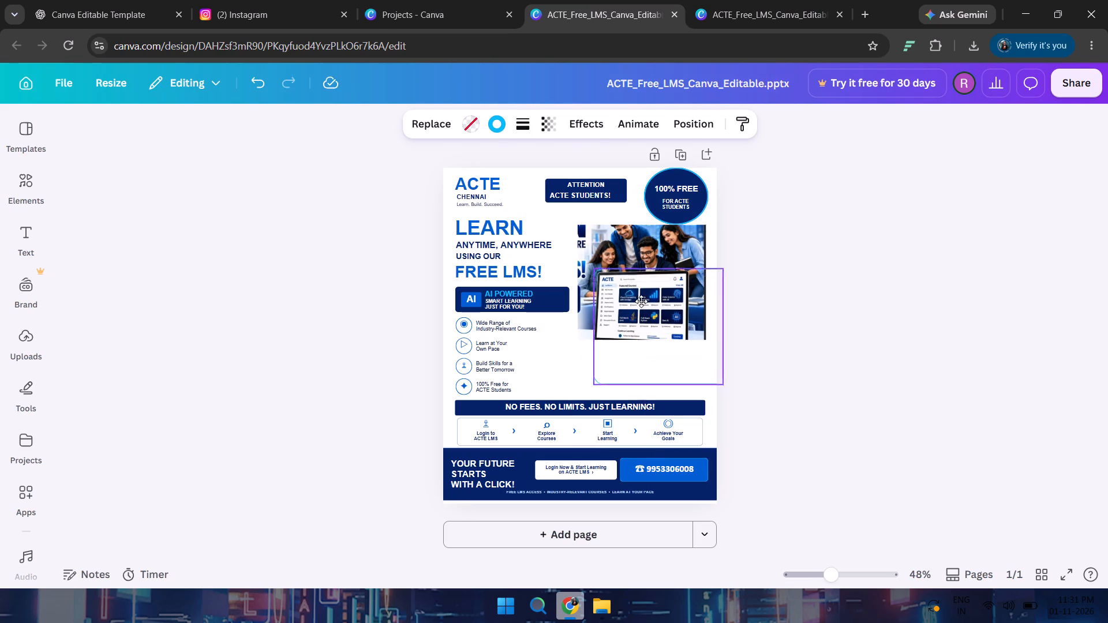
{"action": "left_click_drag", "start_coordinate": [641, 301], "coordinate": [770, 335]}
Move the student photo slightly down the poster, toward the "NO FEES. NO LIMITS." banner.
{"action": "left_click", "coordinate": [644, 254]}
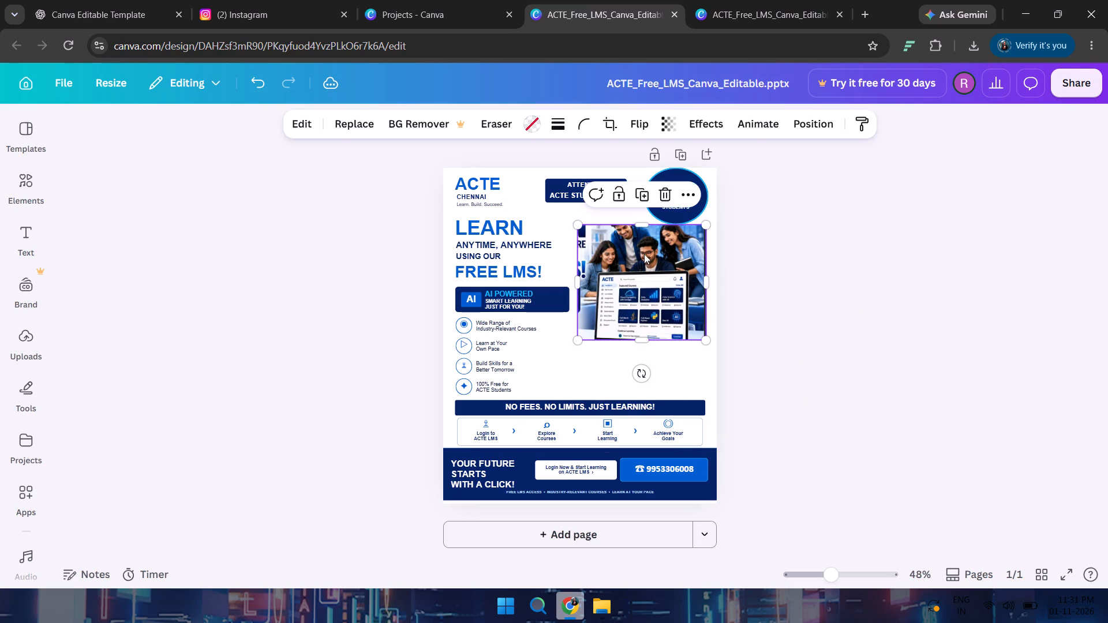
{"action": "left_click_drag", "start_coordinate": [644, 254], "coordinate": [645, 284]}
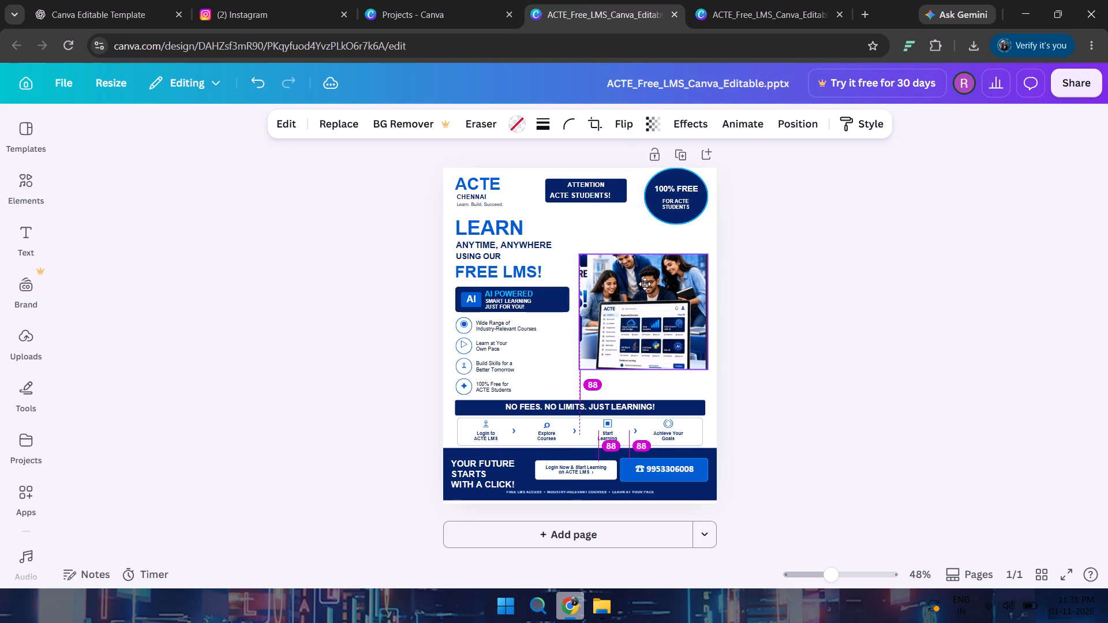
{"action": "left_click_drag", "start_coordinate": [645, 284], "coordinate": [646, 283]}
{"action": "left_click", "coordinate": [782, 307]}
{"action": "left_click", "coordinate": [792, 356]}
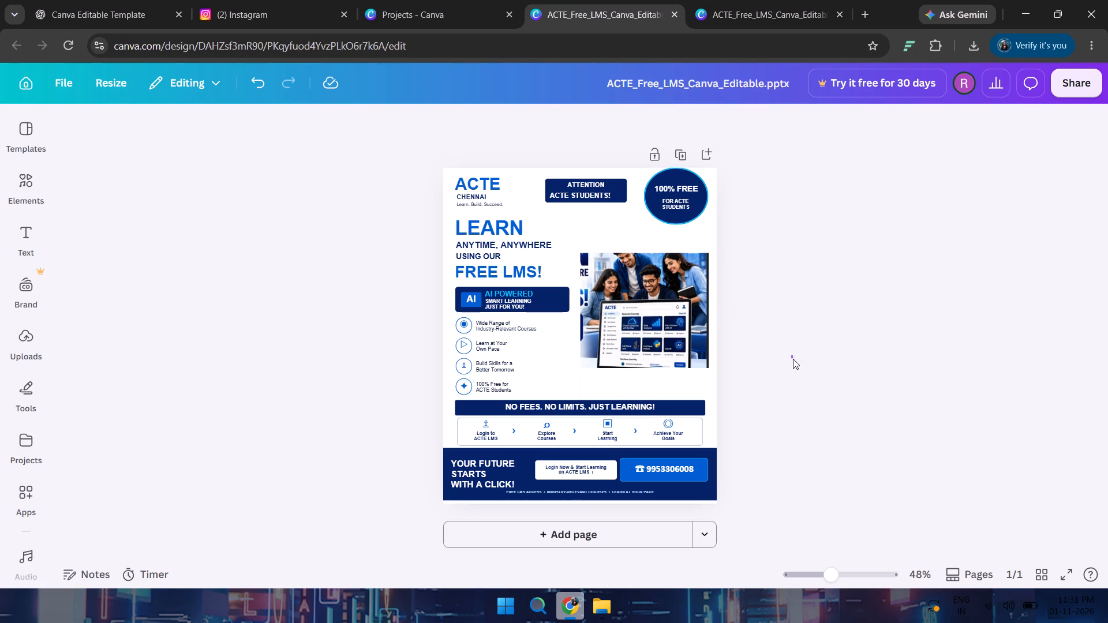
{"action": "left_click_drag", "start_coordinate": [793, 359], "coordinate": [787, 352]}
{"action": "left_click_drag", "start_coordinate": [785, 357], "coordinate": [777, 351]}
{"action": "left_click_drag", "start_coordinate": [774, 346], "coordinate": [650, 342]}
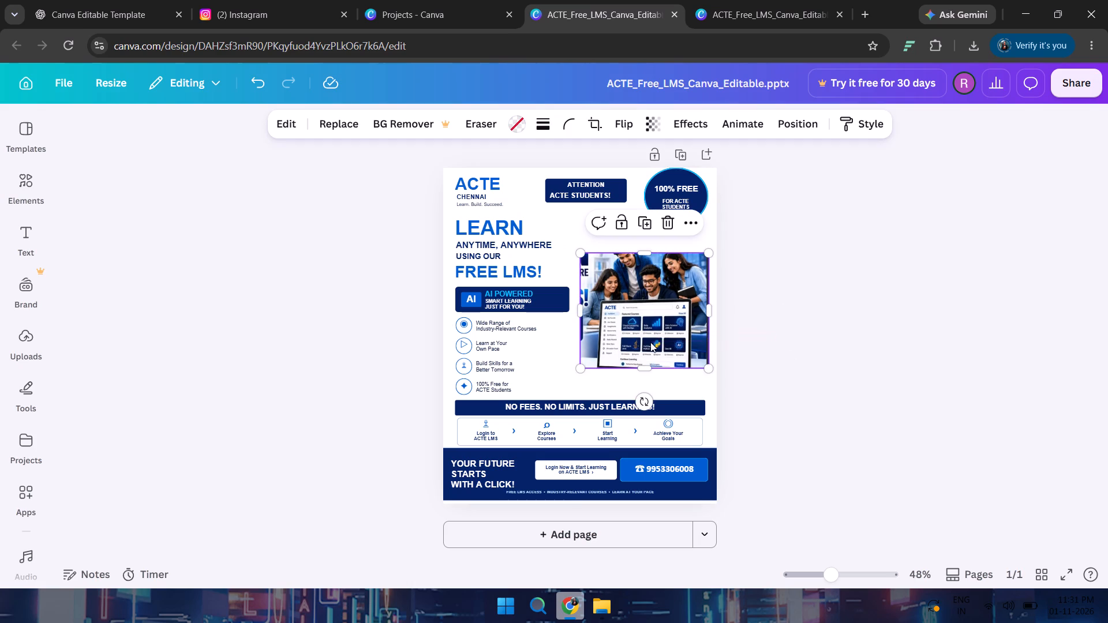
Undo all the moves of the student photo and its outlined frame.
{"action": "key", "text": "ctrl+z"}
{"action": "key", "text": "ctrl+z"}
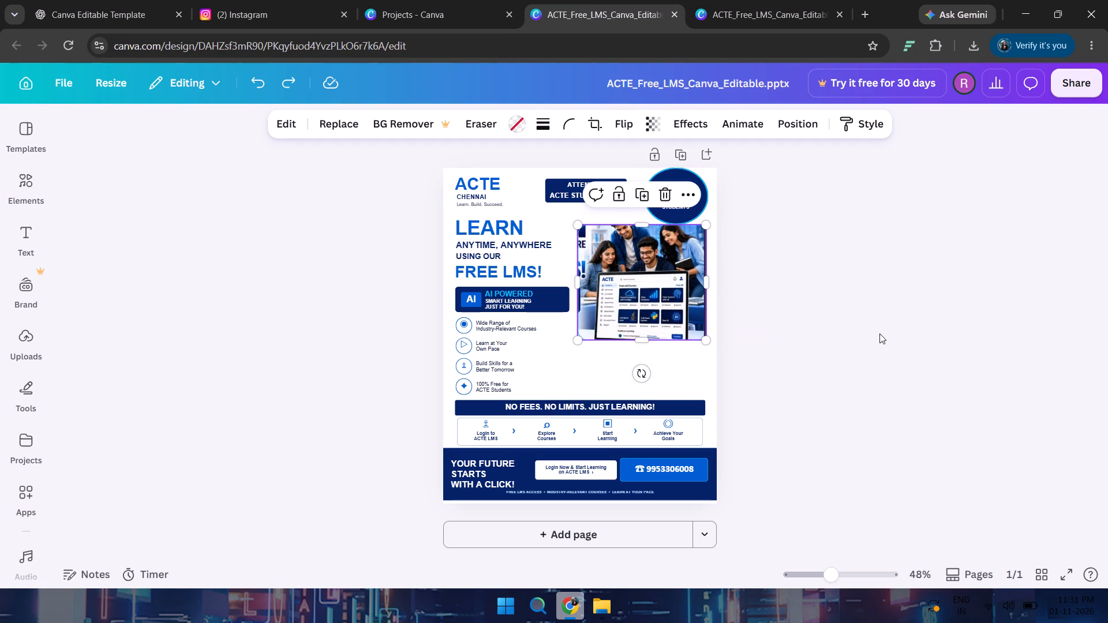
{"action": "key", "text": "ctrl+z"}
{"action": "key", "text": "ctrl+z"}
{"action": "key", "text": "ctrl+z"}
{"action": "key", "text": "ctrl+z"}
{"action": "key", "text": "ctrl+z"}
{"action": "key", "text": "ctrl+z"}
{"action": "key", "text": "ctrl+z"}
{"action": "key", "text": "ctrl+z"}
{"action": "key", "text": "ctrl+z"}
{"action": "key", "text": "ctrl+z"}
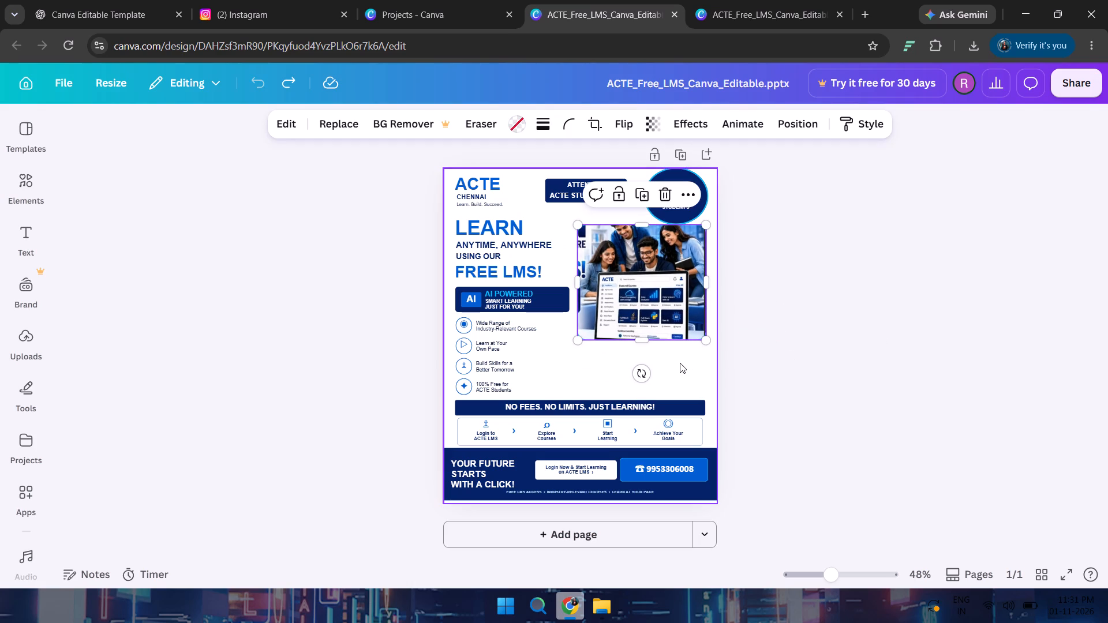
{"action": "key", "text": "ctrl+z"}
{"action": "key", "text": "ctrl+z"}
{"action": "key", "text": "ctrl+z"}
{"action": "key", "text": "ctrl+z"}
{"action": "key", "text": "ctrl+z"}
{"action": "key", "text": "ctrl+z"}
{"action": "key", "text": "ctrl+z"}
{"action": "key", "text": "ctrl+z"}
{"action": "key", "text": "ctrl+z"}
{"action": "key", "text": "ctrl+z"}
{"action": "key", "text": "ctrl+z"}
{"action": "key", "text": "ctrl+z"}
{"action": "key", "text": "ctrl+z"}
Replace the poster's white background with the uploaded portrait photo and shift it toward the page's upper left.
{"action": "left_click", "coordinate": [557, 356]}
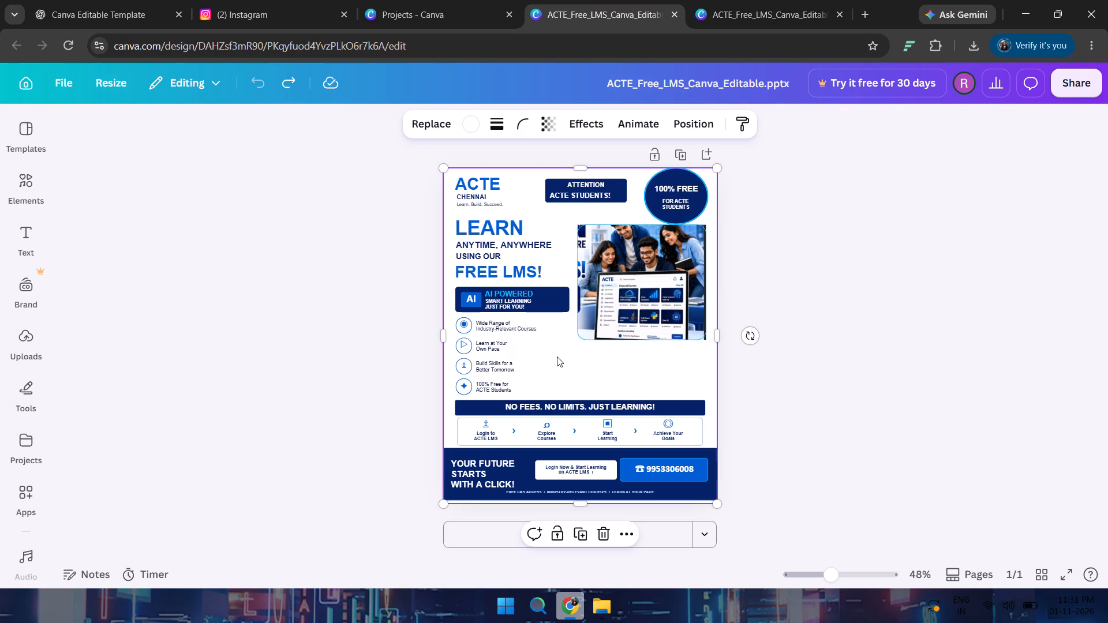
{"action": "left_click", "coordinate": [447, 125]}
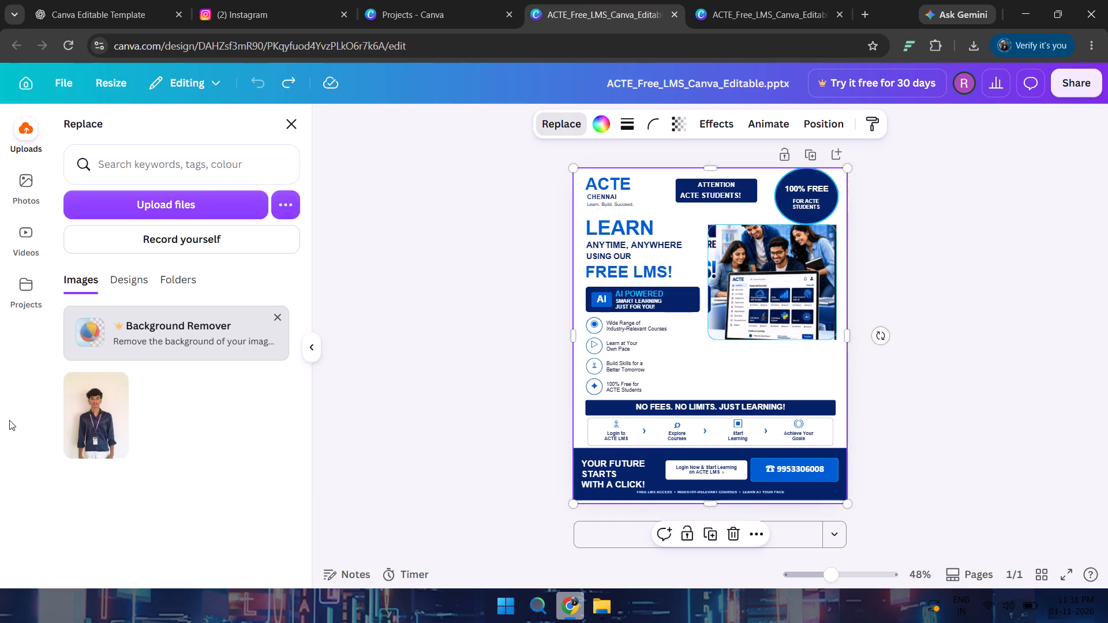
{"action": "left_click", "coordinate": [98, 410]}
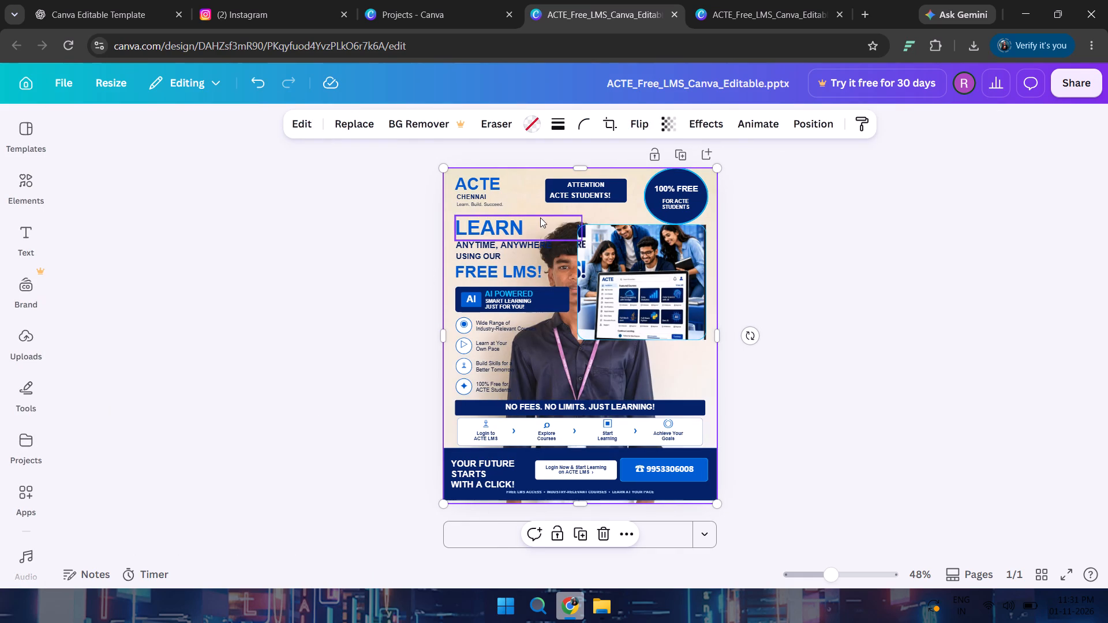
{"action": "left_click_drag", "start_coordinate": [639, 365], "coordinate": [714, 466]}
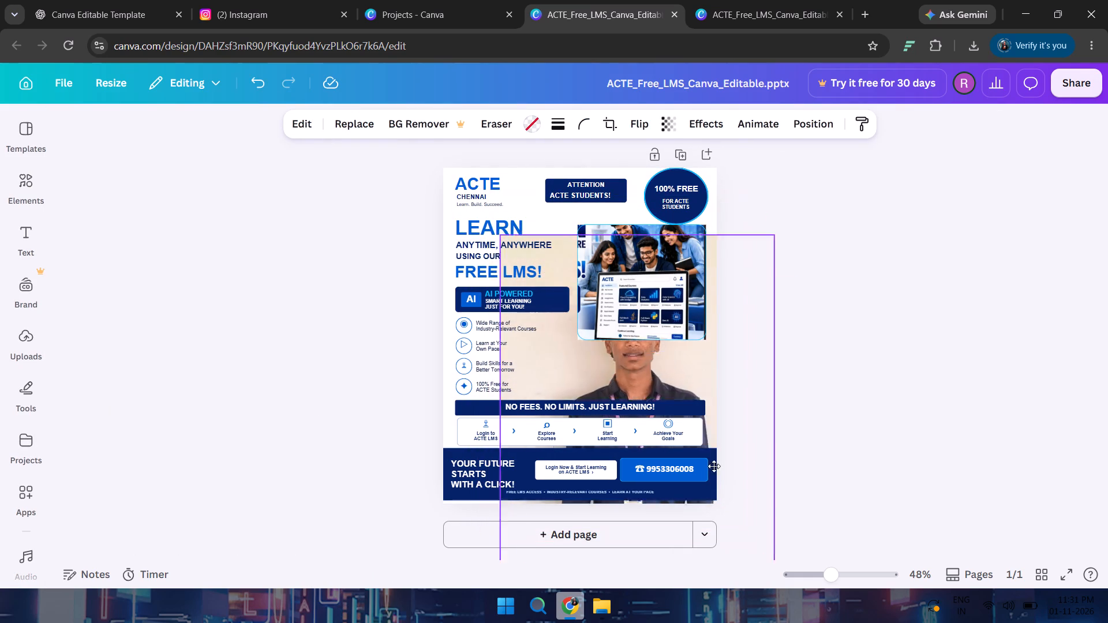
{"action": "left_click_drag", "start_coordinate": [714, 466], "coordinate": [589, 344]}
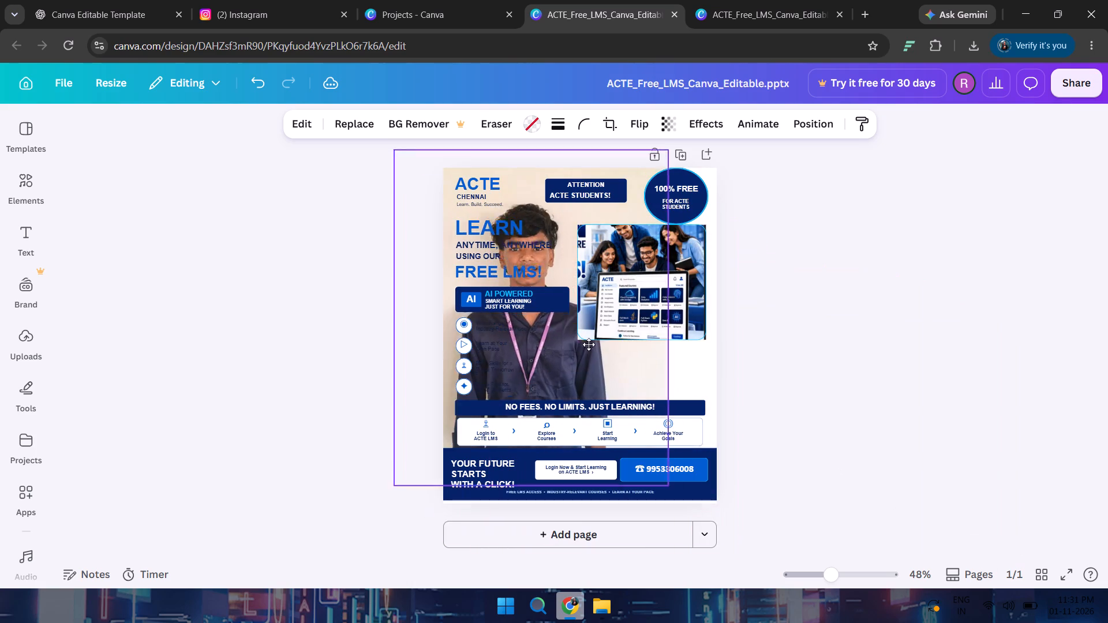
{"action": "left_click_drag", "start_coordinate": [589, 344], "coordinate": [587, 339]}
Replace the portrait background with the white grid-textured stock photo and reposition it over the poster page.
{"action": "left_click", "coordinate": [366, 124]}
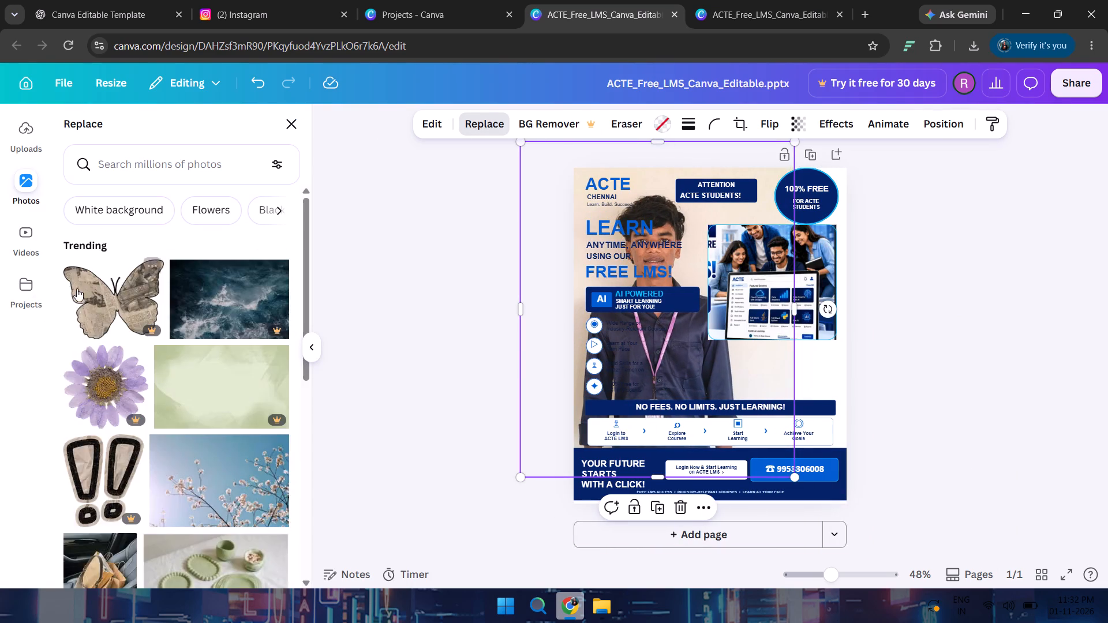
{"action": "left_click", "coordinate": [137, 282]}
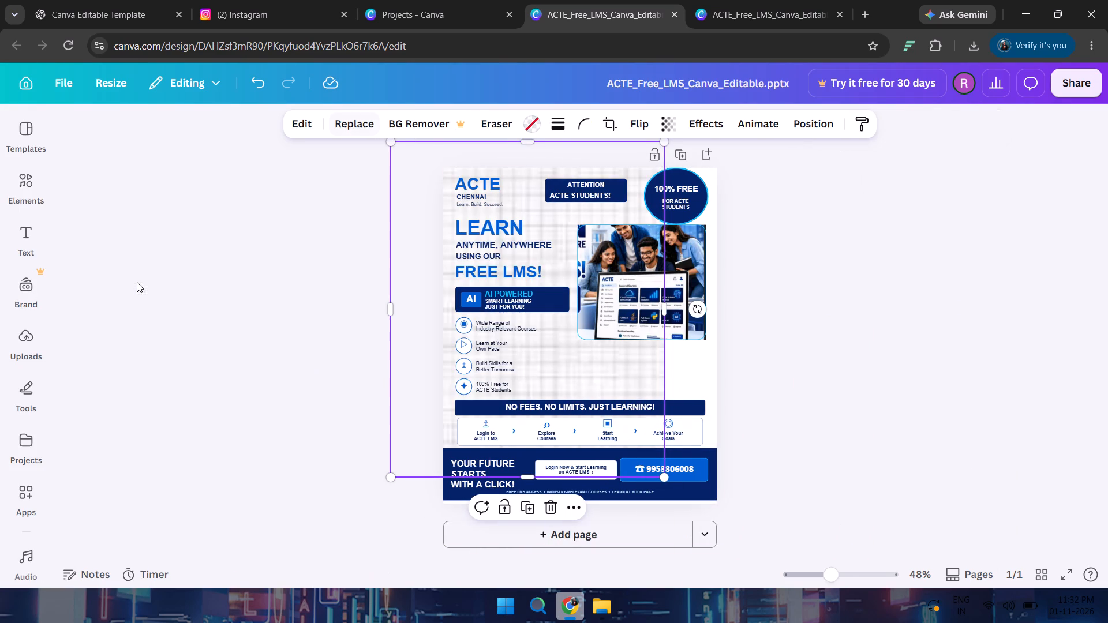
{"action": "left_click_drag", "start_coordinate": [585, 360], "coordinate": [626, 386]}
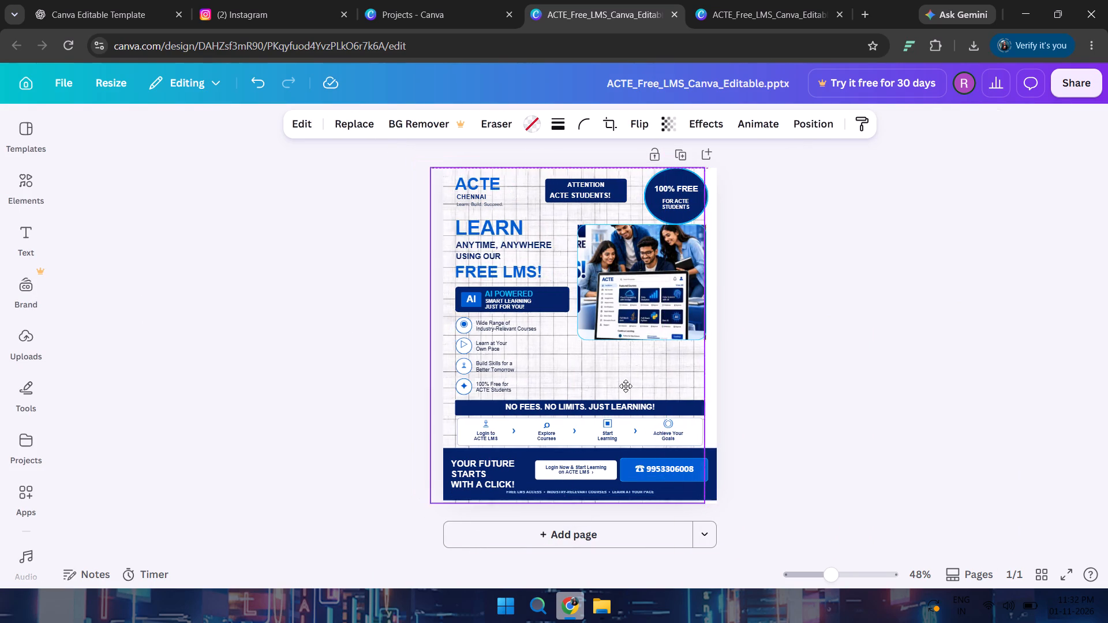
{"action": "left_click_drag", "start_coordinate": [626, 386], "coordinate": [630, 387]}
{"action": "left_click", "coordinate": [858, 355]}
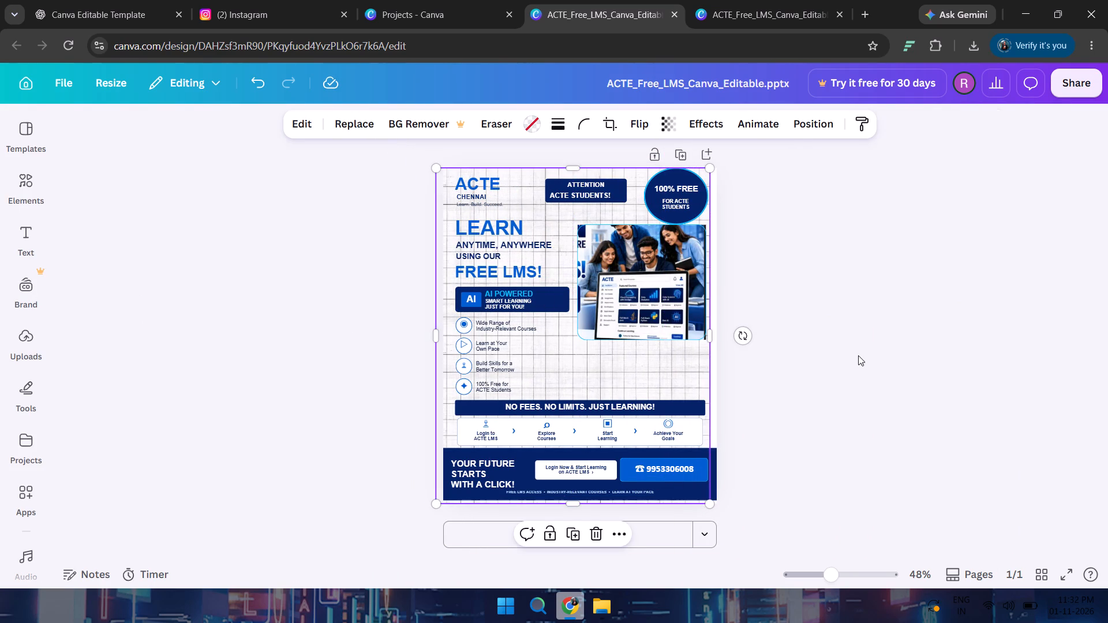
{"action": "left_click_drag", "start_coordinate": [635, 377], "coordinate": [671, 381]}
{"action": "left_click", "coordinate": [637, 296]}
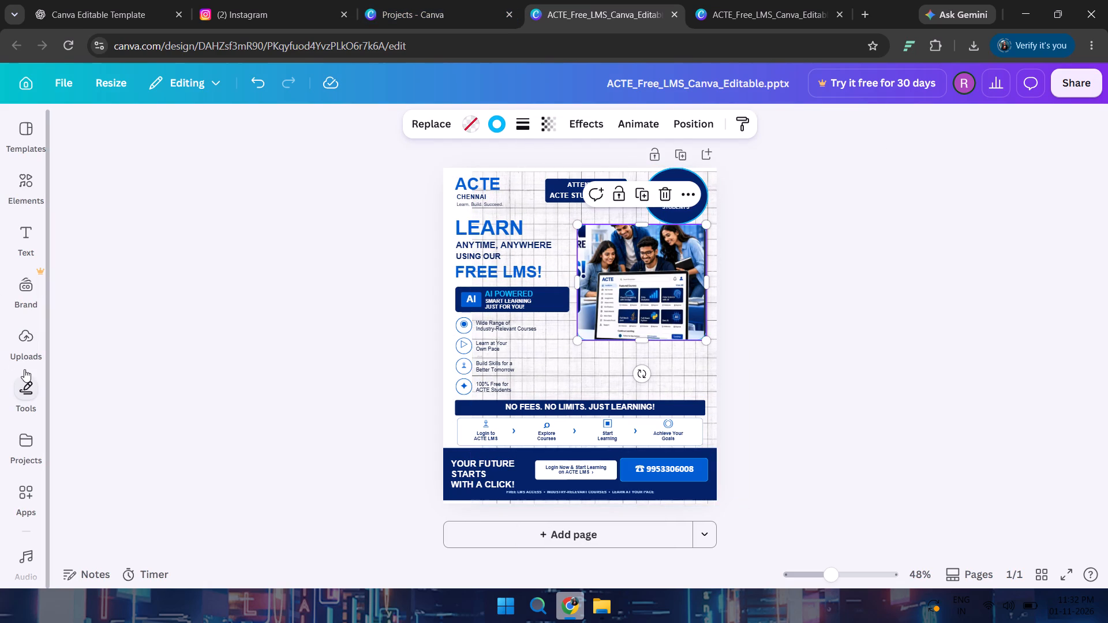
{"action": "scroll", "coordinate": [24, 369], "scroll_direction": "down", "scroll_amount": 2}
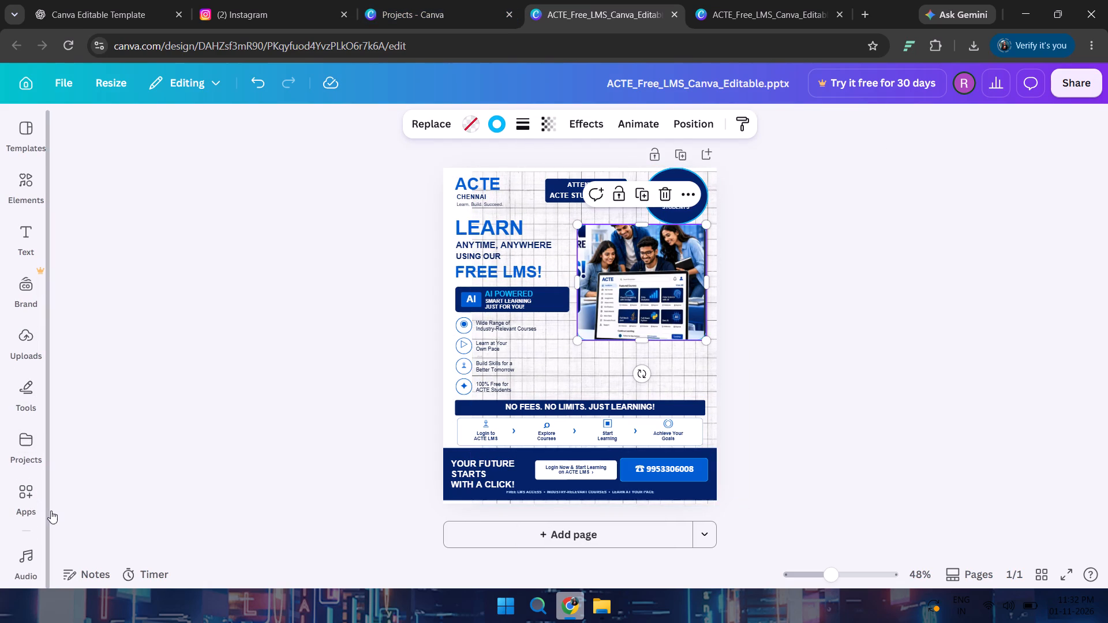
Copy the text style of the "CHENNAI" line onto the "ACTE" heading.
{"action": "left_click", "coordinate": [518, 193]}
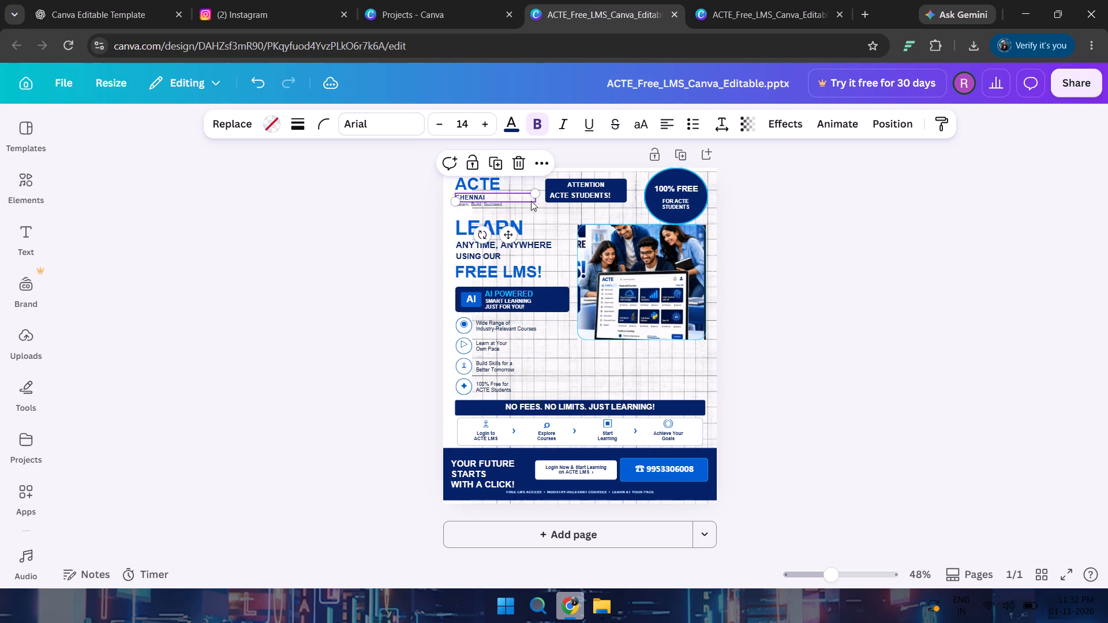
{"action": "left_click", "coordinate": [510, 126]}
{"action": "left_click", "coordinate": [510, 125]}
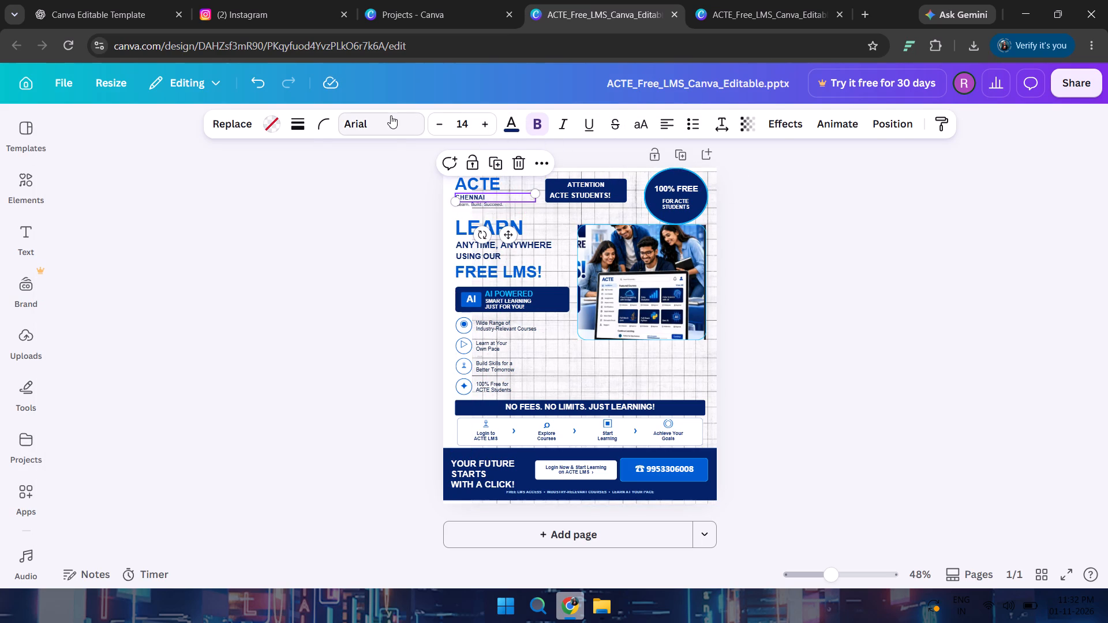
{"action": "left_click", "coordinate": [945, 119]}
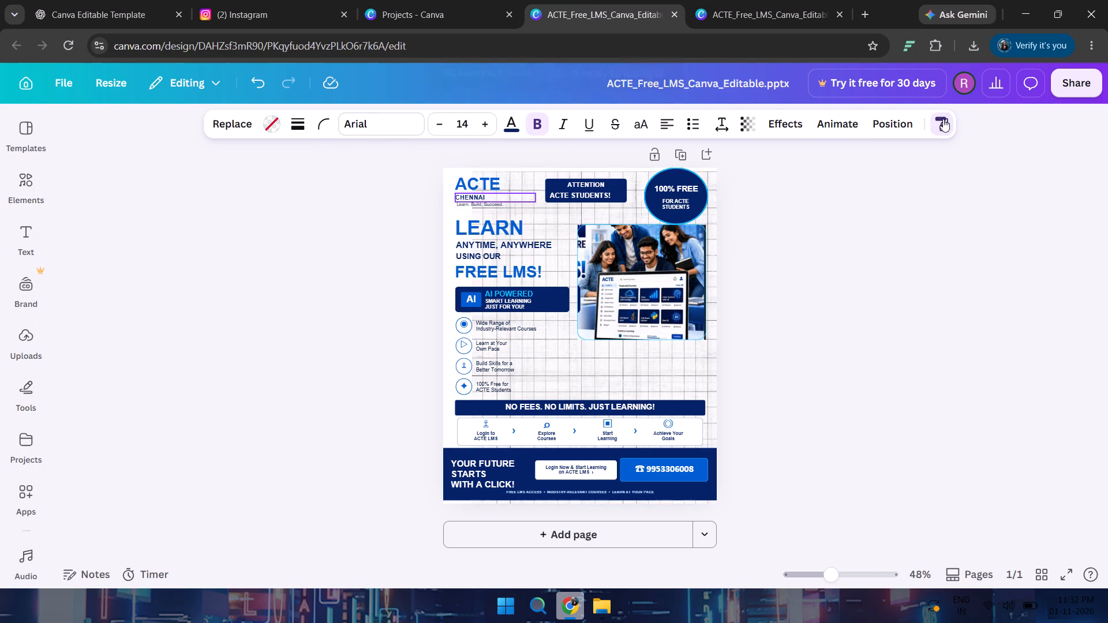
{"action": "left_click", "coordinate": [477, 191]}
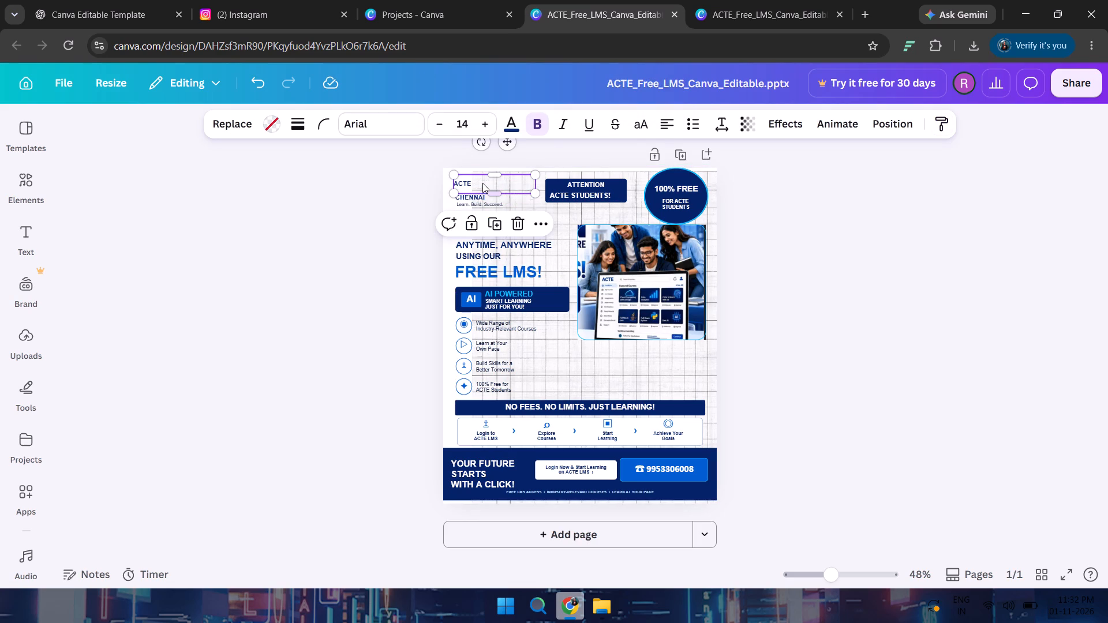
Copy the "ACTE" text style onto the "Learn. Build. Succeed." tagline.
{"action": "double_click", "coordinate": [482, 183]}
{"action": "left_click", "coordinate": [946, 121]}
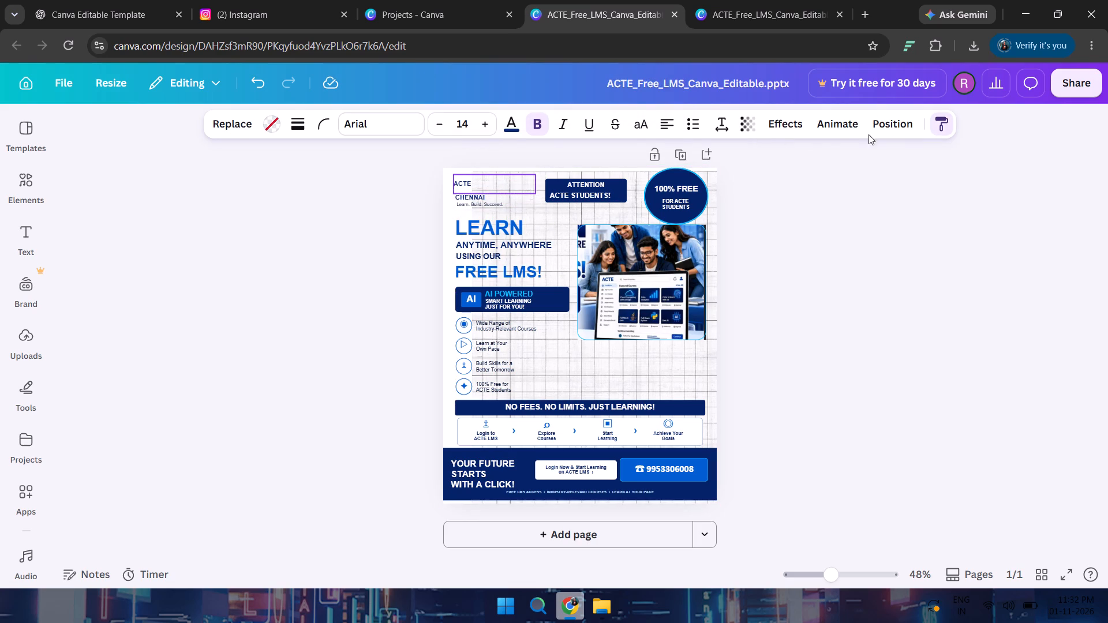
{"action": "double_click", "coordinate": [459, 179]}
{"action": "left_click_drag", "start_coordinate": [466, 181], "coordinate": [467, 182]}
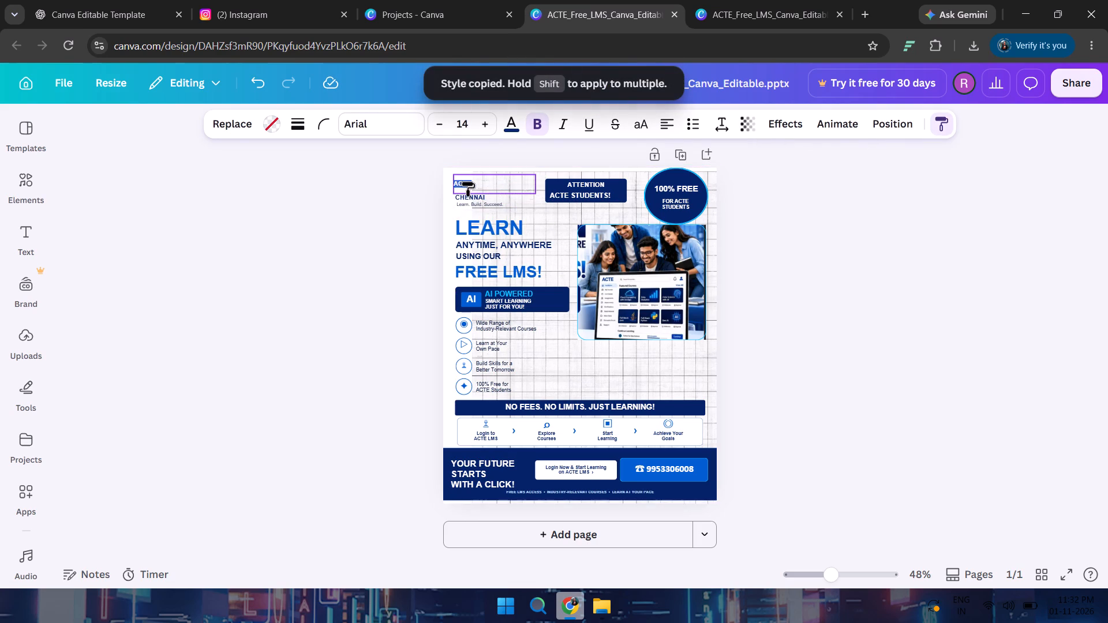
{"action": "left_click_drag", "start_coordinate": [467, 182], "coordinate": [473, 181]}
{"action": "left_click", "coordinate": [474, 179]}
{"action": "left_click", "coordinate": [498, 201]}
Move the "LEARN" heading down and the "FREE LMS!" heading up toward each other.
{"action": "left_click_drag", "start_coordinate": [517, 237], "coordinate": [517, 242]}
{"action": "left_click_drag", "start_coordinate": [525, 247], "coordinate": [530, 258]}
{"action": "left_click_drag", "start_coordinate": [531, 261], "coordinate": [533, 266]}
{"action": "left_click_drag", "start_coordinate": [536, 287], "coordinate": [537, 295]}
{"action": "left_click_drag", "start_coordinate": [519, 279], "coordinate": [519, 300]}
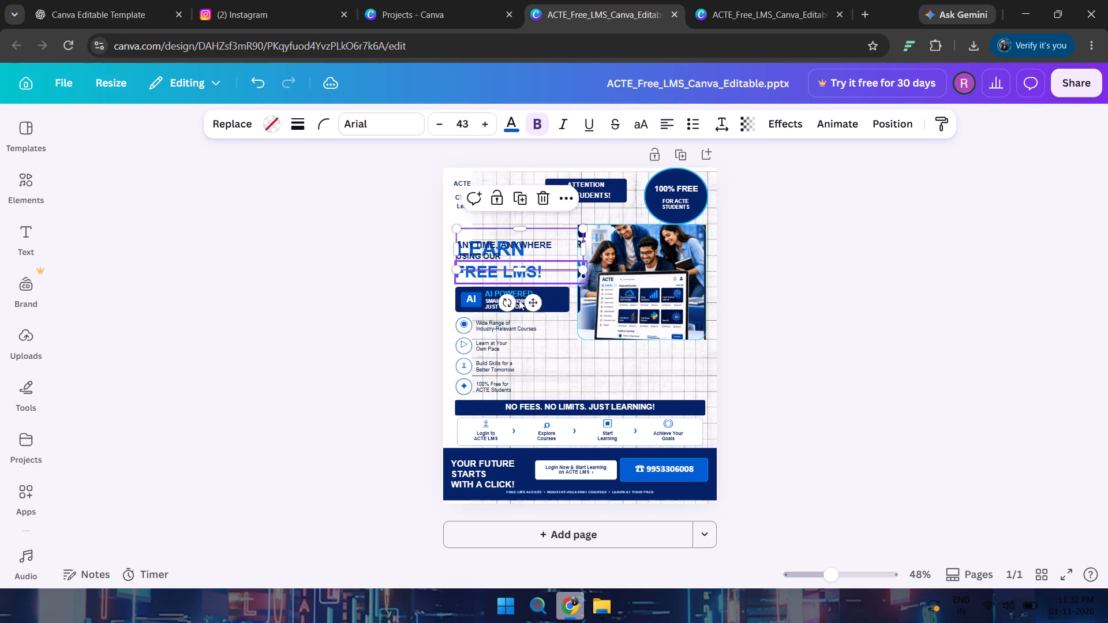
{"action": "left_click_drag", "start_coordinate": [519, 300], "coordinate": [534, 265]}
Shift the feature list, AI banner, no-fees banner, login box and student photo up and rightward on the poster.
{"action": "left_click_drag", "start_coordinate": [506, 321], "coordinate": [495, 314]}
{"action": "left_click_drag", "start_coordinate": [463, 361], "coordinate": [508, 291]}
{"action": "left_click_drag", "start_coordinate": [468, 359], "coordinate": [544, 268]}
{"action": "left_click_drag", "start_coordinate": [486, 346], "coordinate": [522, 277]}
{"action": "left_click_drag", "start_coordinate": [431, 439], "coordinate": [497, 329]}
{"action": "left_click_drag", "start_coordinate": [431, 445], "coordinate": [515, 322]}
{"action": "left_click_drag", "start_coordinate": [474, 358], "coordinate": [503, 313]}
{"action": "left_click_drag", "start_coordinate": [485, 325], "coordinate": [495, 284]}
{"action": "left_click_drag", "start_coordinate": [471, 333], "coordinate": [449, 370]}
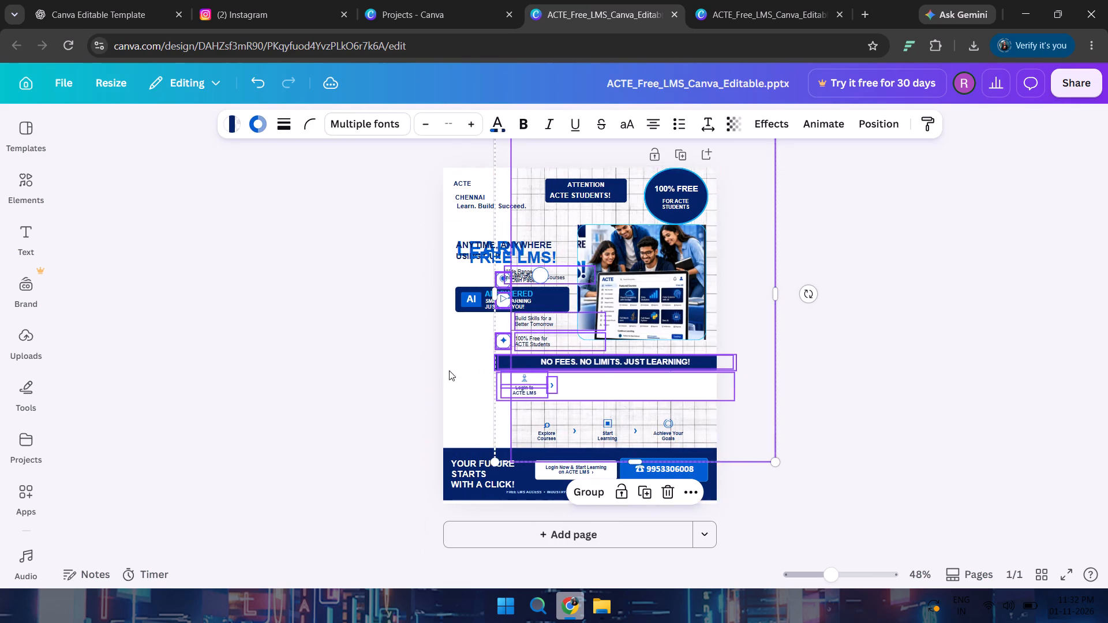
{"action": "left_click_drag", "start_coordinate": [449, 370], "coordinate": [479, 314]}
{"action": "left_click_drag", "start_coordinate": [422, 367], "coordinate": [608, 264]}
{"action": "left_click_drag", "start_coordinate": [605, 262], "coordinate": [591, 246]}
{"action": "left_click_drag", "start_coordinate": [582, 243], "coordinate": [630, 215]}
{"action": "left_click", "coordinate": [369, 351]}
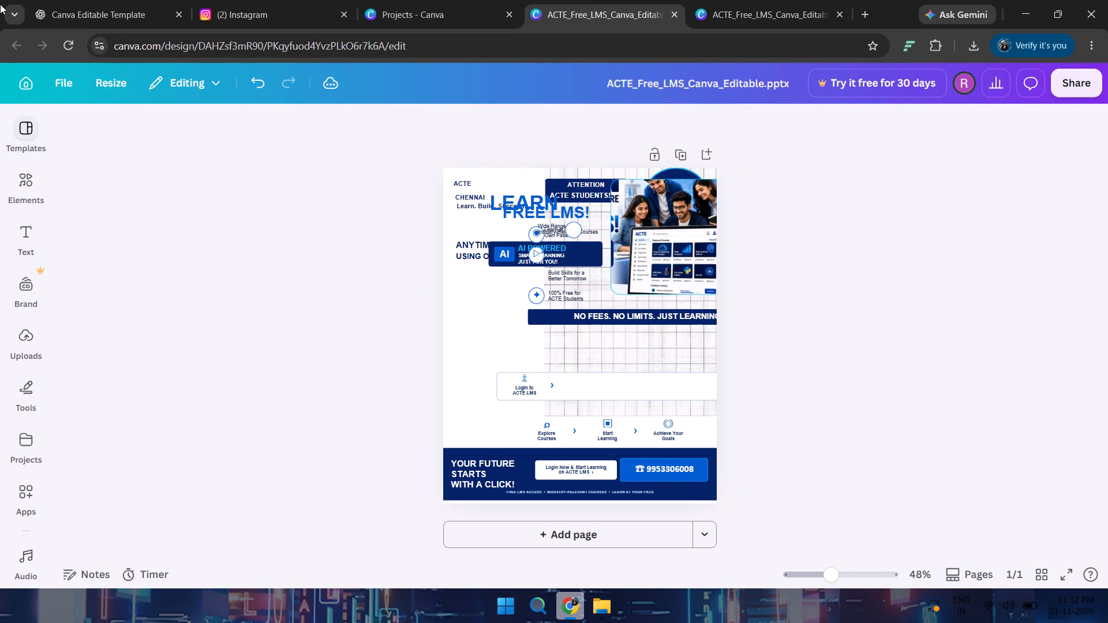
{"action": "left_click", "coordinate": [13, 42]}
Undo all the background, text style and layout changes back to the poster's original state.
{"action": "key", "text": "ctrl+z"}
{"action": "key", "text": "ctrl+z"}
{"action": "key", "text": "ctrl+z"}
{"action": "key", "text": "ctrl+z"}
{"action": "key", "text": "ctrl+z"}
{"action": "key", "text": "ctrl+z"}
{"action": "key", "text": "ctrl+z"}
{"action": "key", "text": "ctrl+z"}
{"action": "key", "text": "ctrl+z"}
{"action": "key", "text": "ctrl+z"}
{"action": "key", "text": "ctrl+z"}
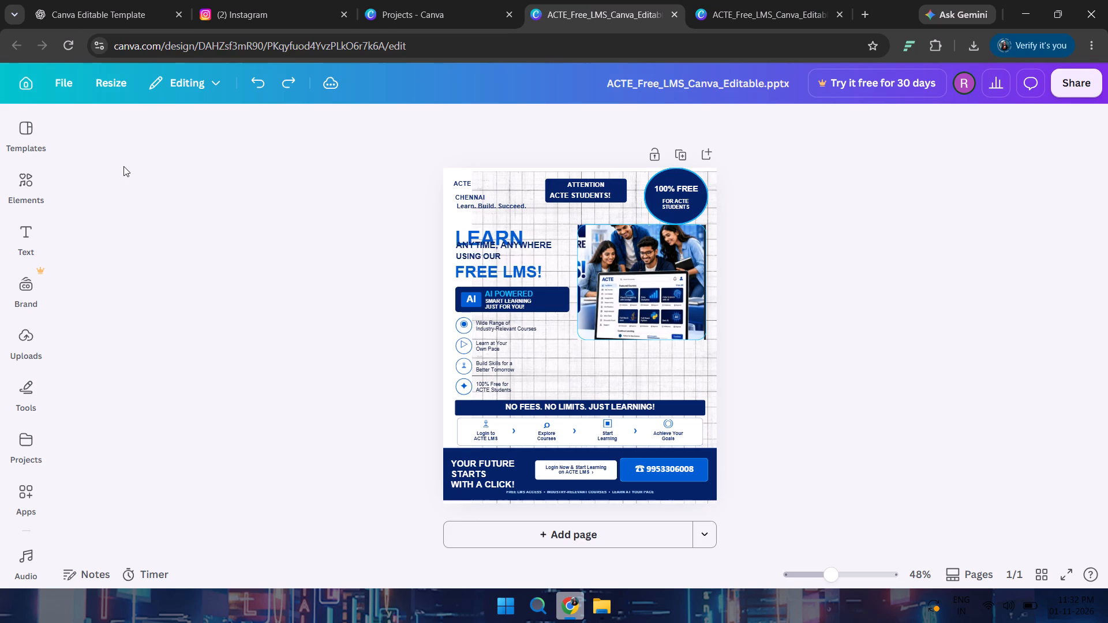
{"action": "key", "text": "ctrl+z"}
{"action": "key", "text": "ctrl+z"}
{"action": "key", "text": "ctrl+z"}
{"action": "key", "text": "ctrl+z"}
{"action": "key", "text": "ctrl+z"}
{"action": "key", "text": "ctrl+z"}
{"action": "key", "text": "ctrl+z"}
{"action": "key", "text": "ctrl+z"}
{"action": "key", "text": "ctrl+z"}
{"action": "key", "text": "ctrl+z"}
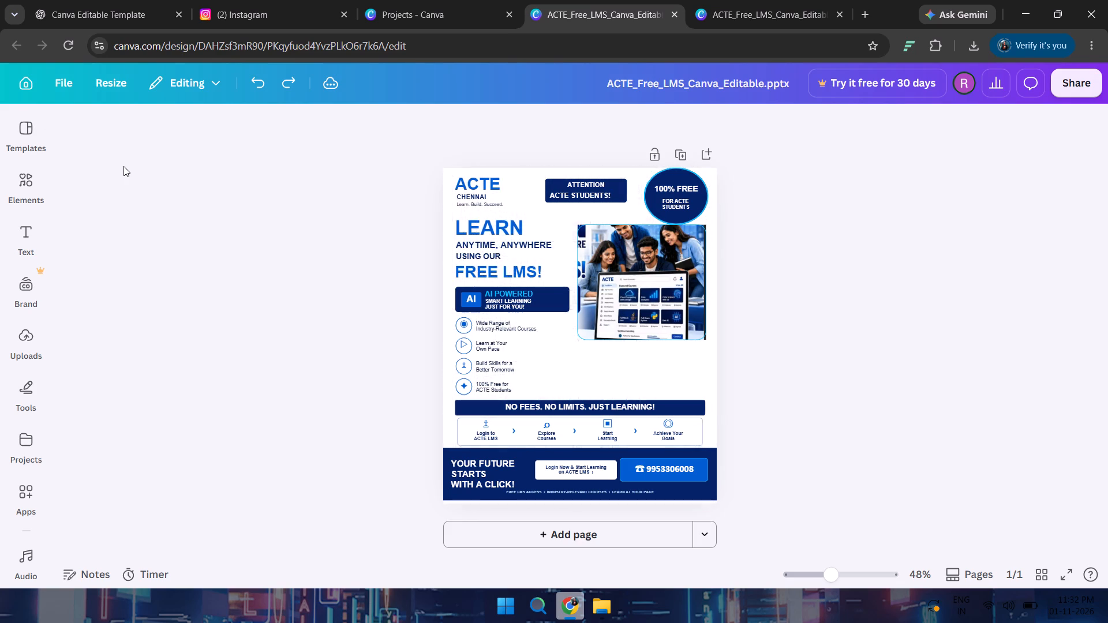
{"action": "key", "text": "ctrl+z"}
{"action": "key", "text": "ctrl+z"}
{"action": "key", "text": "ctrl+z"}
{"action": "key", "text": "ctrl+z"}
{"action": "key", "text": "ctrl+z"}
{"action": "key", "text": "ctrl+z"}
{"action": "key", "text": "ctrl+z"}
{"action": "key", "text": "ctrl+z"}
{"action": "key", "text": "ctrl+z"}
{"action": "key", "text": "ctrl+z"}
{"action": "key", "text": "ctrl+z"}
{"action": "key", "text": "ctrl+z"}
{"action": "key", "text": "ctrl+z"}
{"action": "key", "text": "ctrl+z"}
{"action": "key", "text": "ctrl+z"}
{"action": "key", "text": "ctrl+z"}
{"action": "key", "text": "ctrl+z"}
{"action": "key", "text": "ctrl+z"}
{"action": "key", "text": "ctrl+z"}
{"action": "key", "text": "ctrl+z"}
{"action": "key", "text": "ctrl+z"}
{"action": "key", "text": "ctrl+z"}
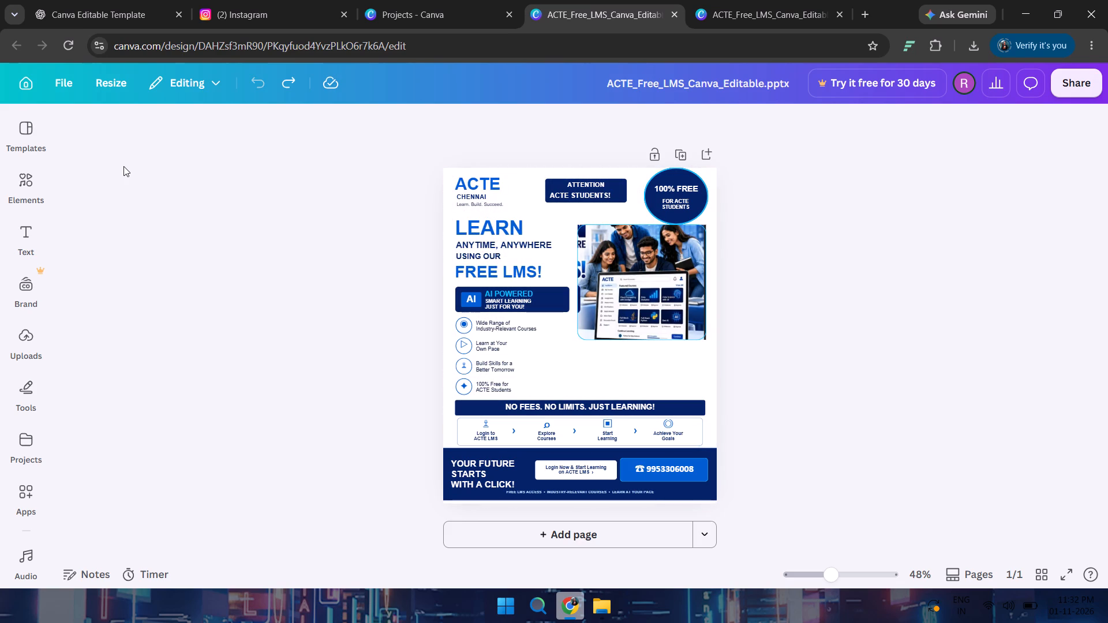
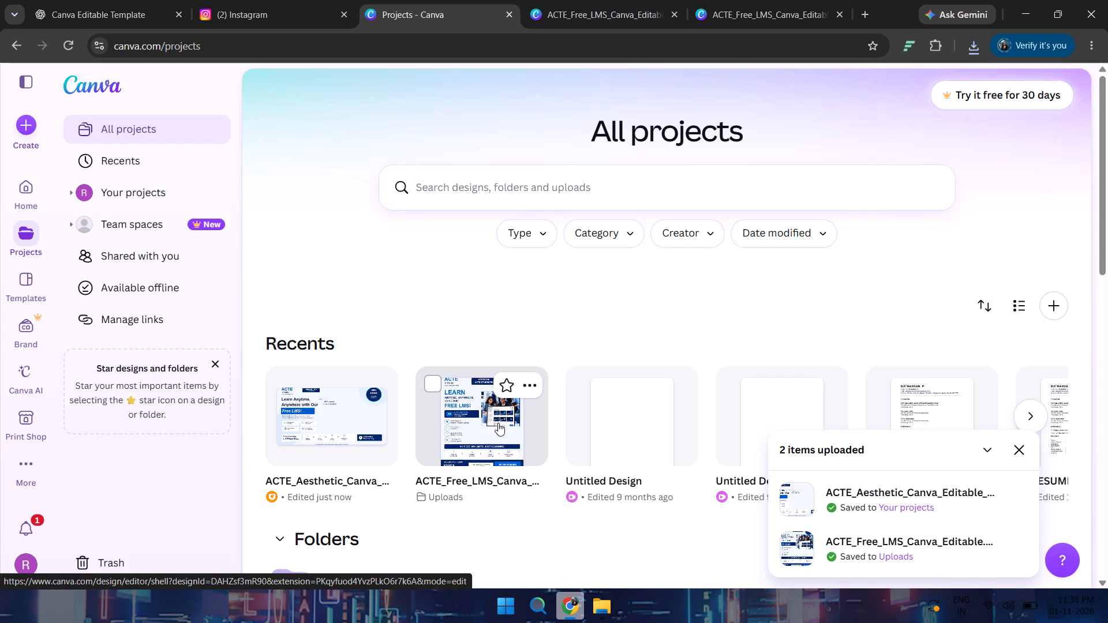
Open the uploaded ACTE_Aesthetic banner design in the editor and check its layout and the Free LMS! heading box.
{"action": "double_click", "coordinate": [377, 430]}
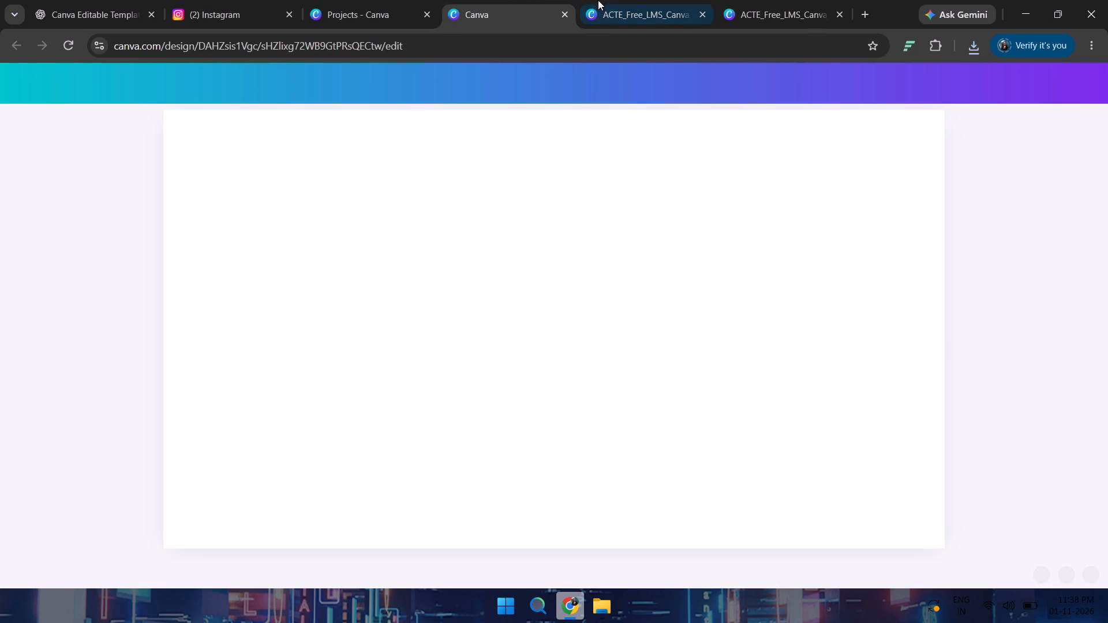
{"action": "left_click", "coordinate": [622, 16]}
{"action": "left_click", "coordinate": [510, 21]}
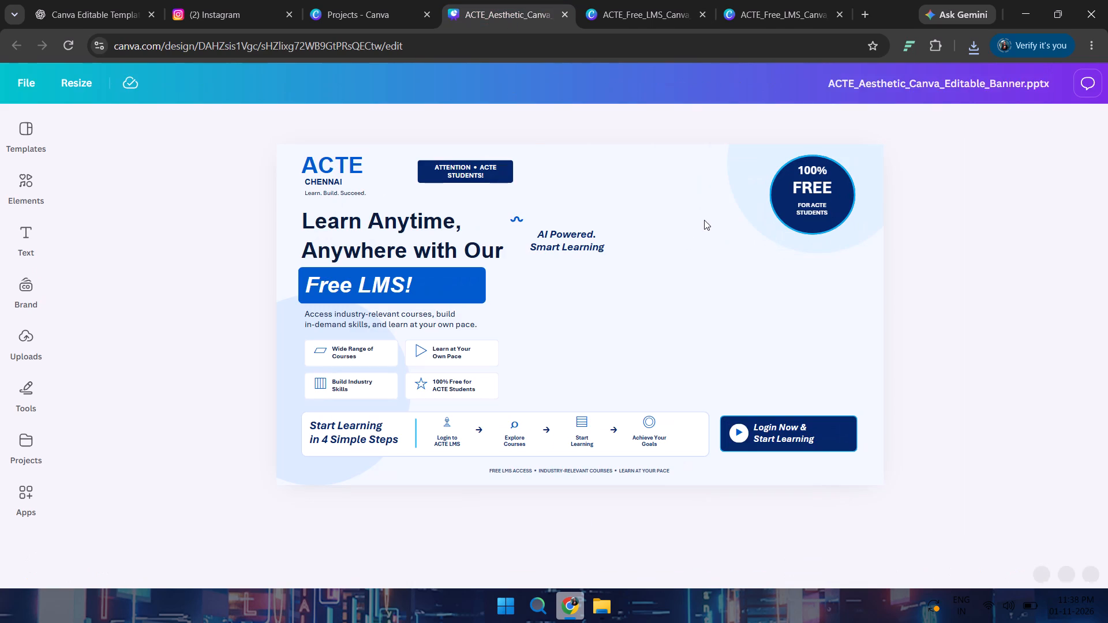
{"action": "scroll", "coordinate": [718, 341], "scroll_direction": "down", "scroll_amount": 3}
{"action": "scroll", "coordinate": [713, 361], "scroll_direction": "up", "scroll_amount": 3}
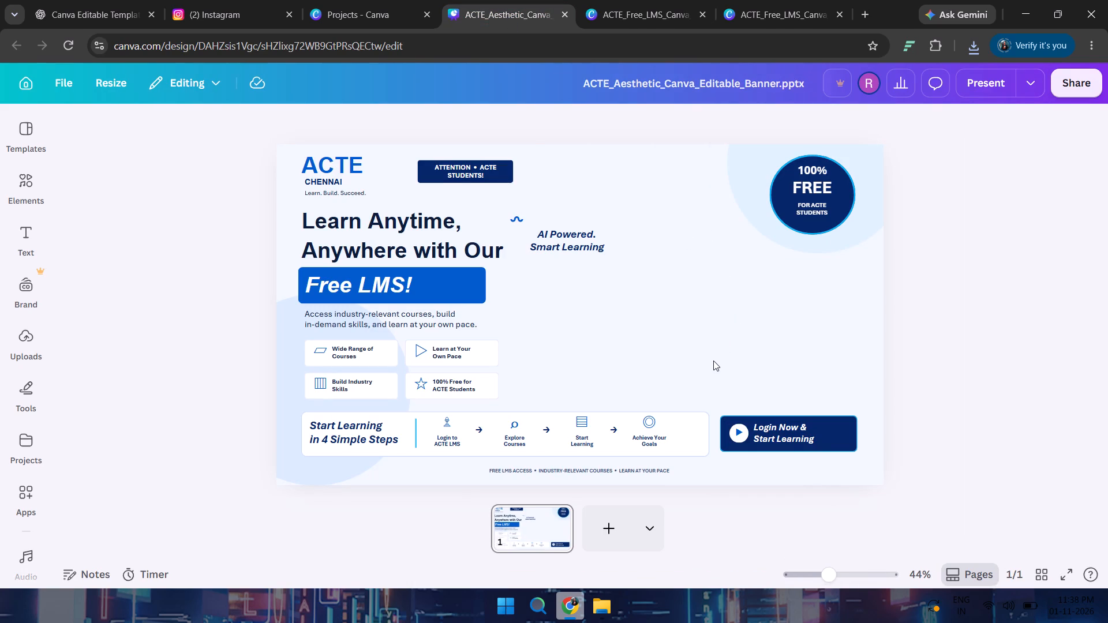
{"action": "scroll", "coordinate": [712, 359], "scroll_direction": "up", "scroll_amount": 3}
{"action": "left_click", "coordinate": [420, 272]}
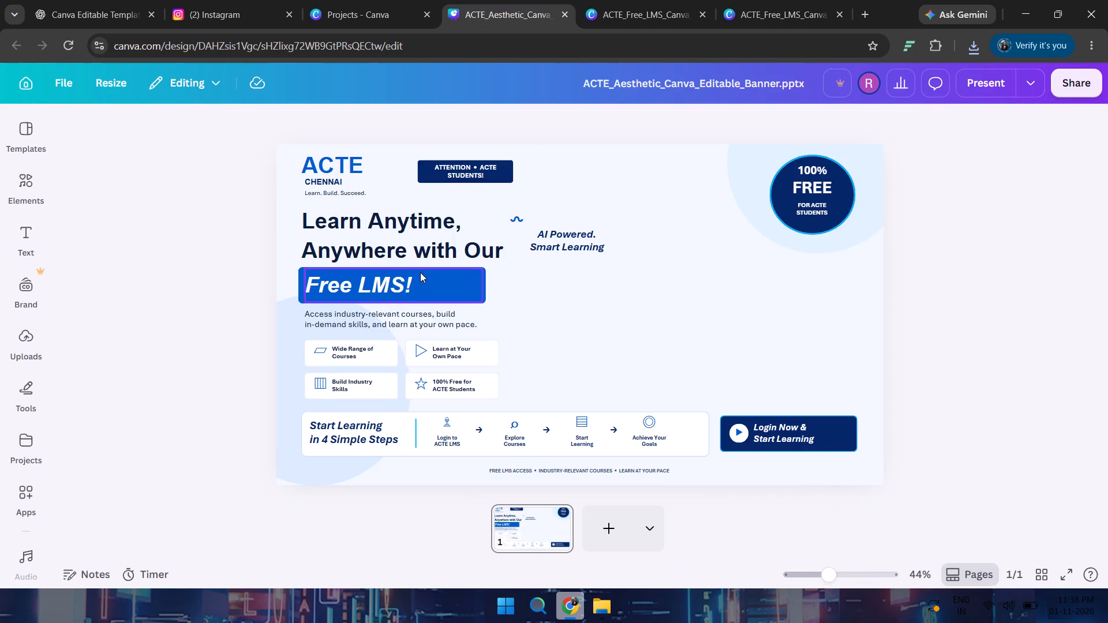
{"action": "left_click", "coordinate": [427, 282]}
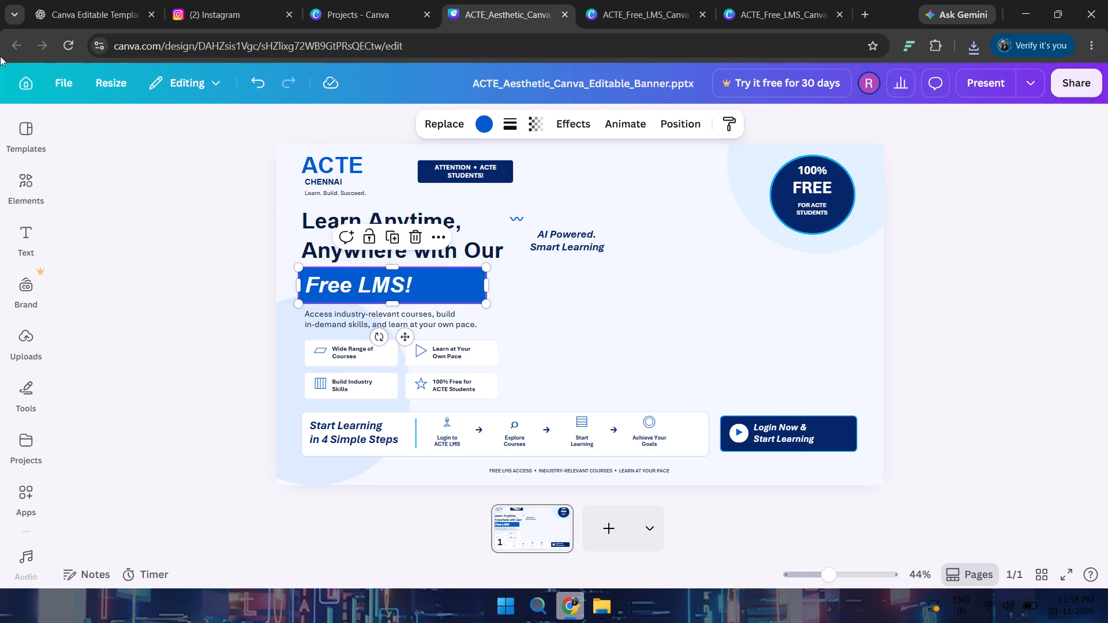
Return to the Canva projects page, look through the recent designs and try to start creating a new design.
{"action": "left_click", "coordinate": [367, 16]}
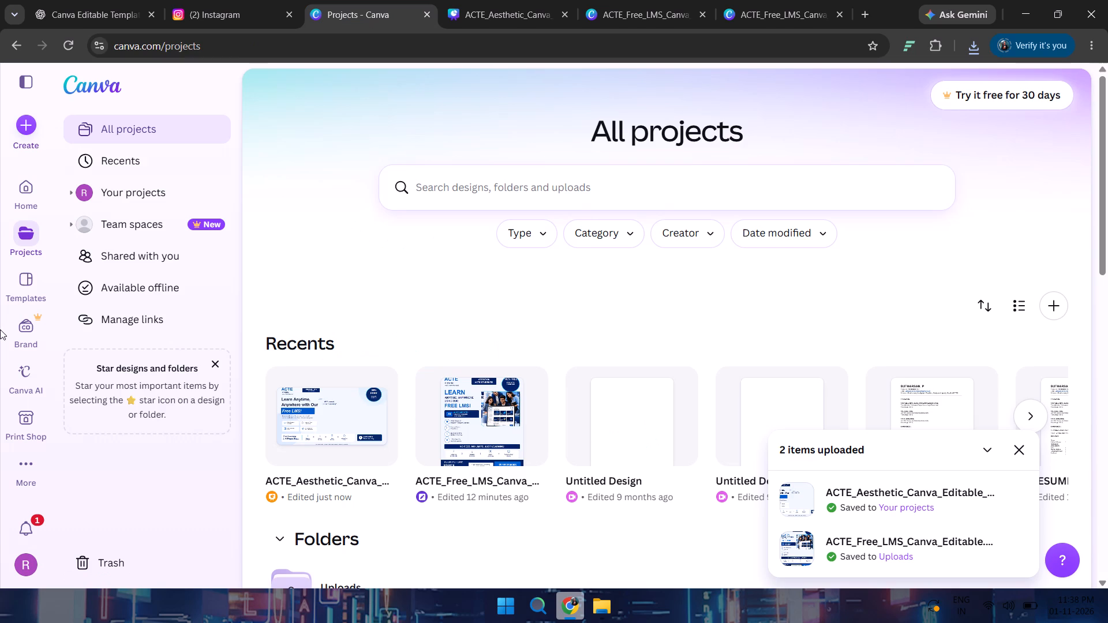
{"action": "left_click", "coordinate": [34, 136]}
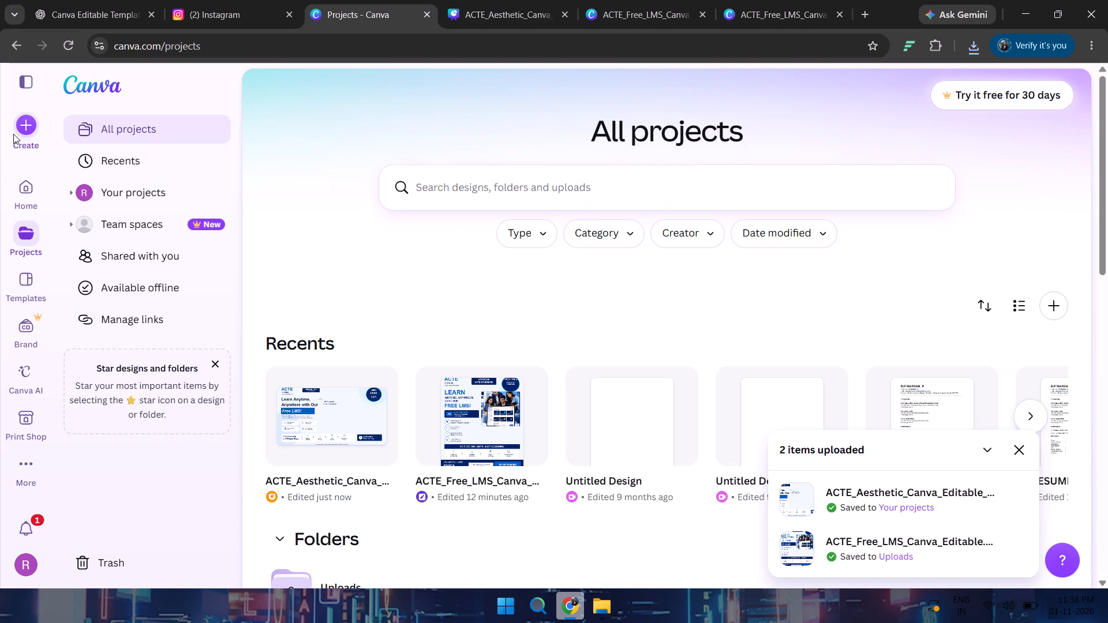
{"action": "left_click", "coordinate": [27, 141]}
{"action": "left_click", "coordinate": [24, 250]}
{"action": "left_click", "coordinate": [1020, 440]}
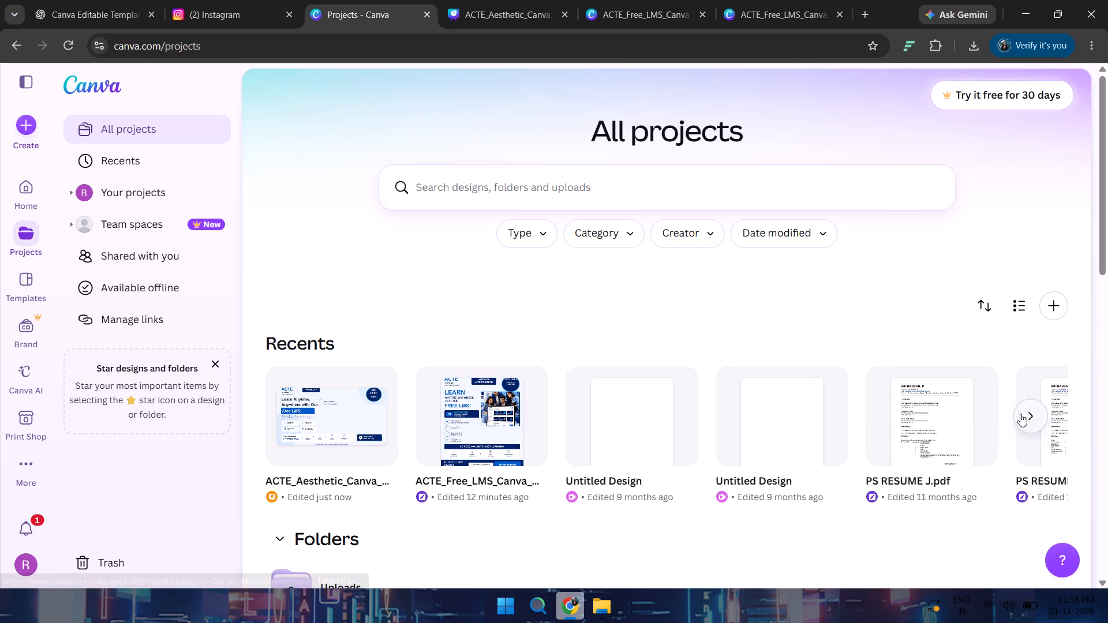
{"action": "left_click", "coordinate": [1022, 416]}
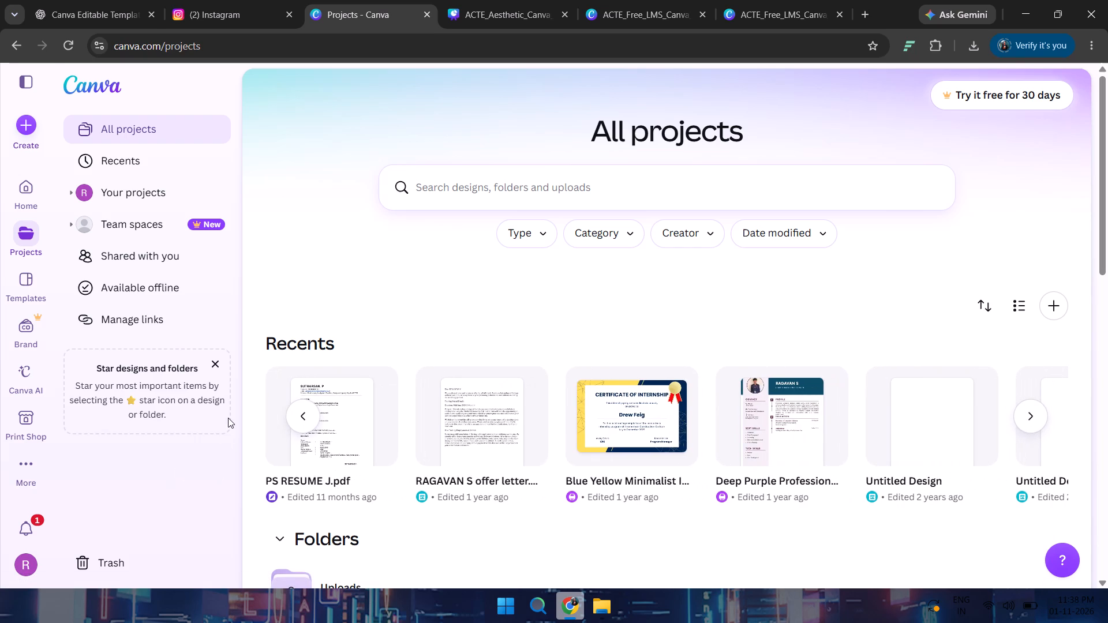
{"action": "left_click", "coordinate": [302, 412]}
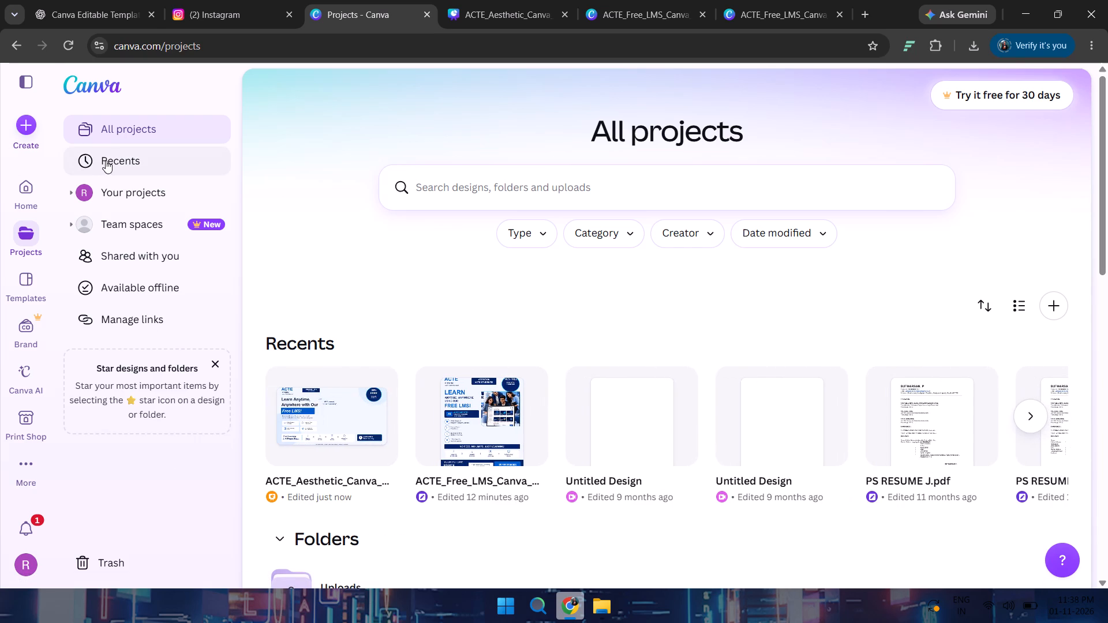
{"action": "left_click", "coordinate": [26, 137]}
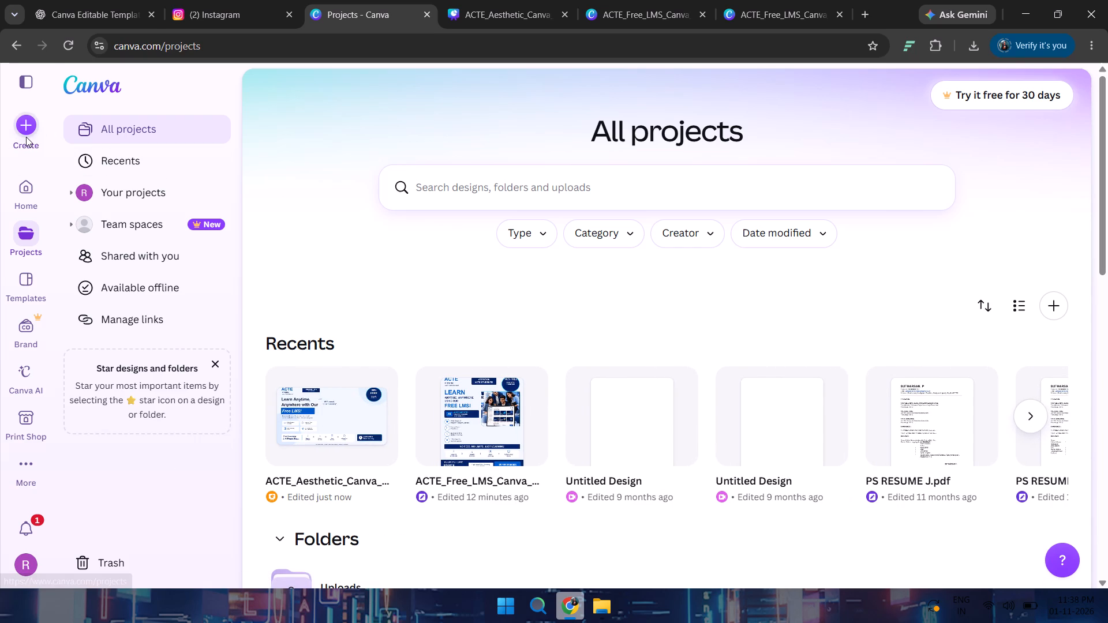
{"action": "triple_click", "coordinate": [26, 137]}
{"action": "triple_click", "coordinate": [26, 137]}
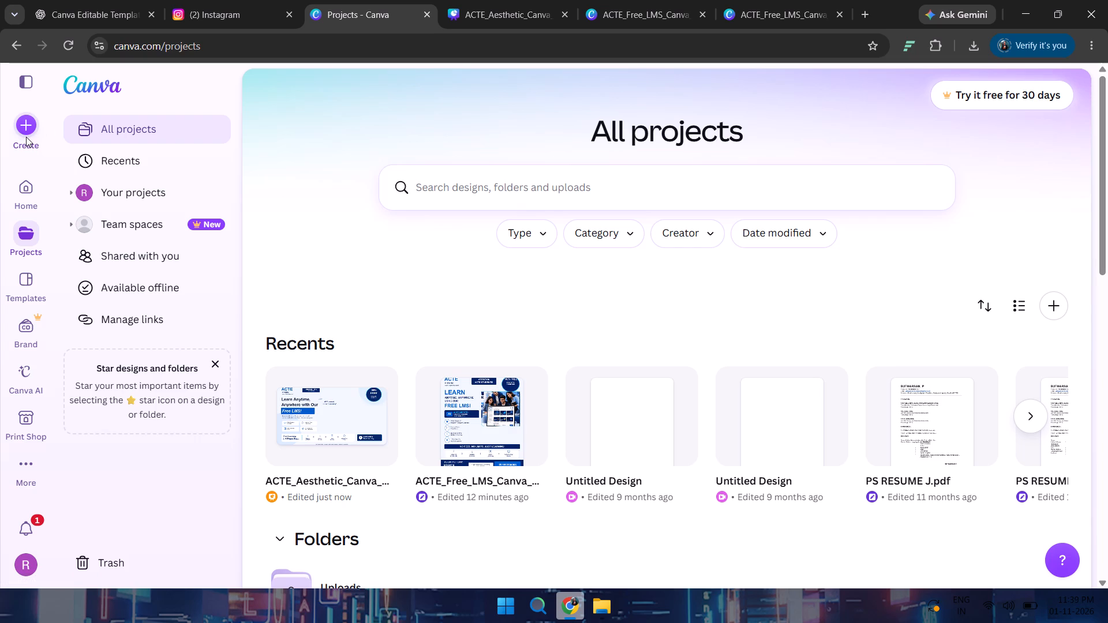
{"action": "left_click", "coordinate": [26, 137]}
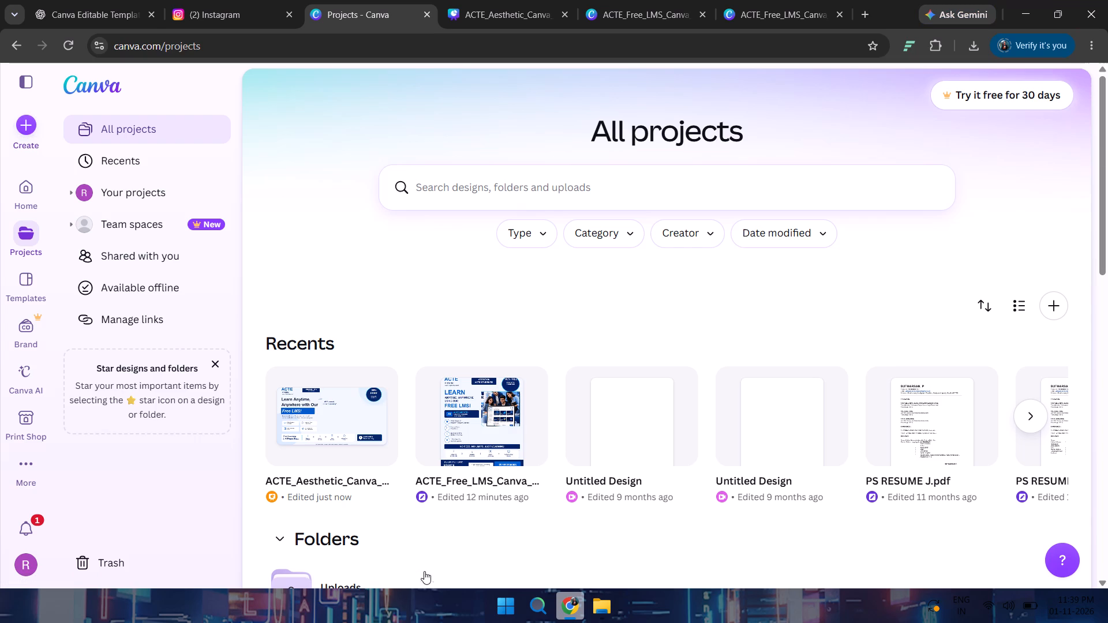
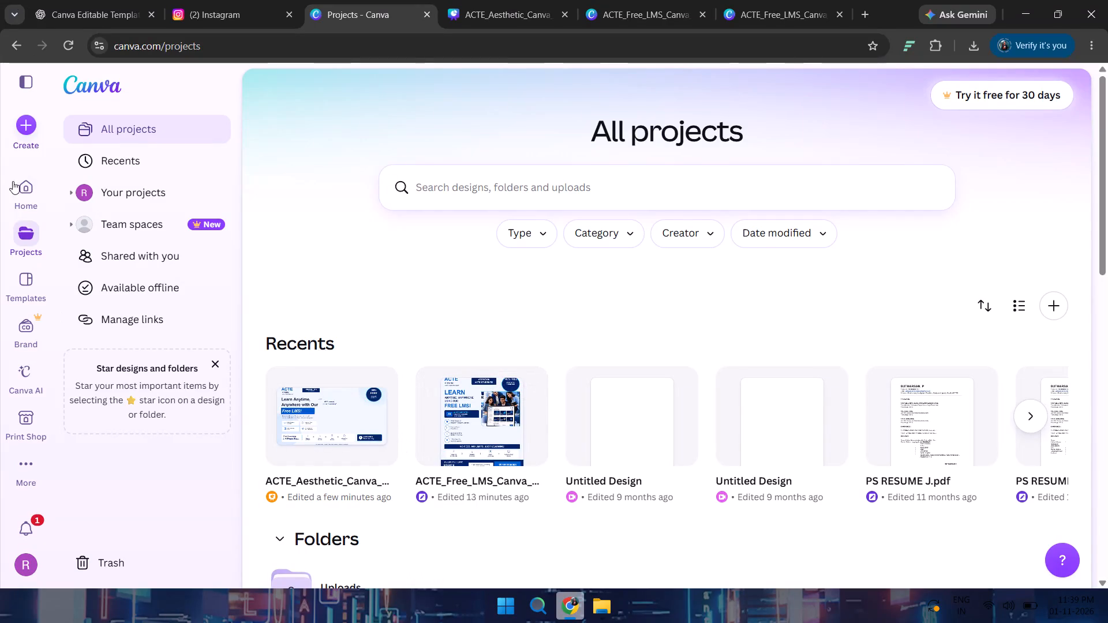
Start creating a new design, look through the design categories and choose Photo editor.
{"action": "left_click", "coordinate": [33, 133]}
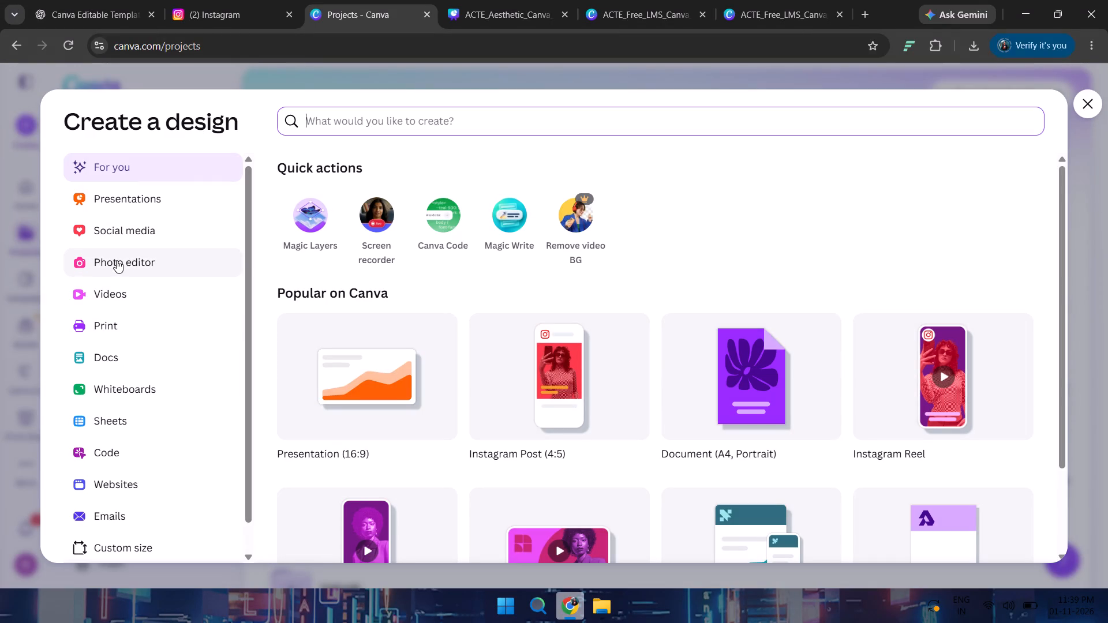
{"action": "scroll", "coordinate": [117, 260], "scroll_direction": "down", "scroll_amount": 1}
{"action": "scroll", "coordinate": [128, 341], "scroll_direction": "down", "scroll_amount": 1}
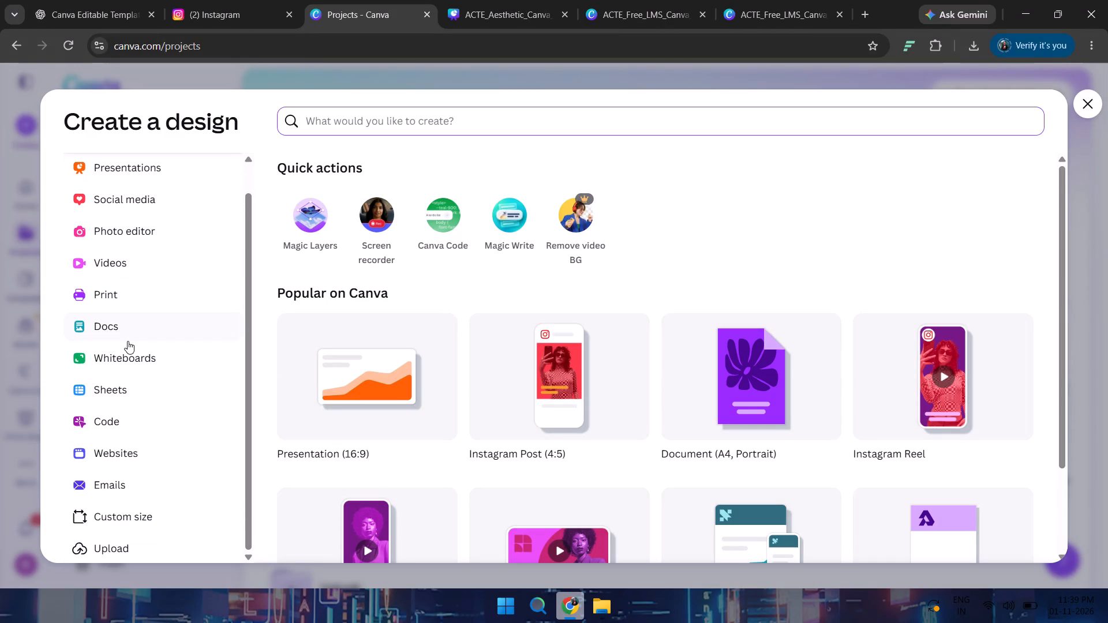
{"action": "scroll", "coordinate": [128, 346], "scroll_direction": "down", "scroll_amount": 1}
{"action": "scroll", "coordinate": [116, 376], "scroll_direction": "up", "scroll_amount": 2}
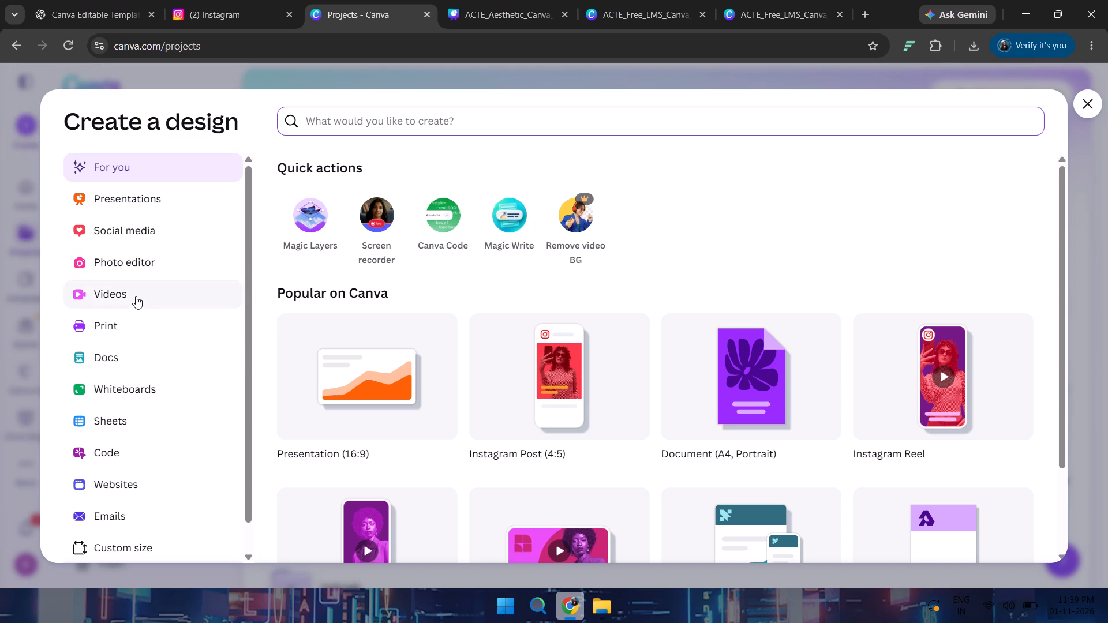
{"action": "scroll", "coordinate": [136, 293], "scroll_direction": "up", "scroll_amount": 2}
{"action": "left_click", "coordinate": [148, 260]}
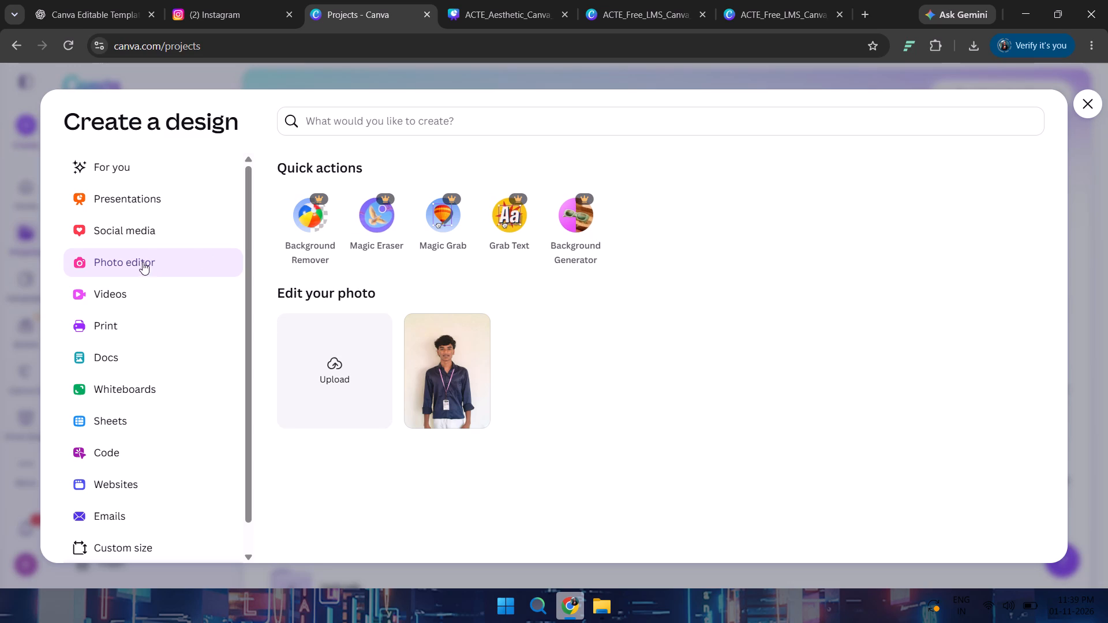
Look through the social media formats and create a blank Instagram Post (4:5) design.
{"action": "left_click", "coordinate": [151, 230]}
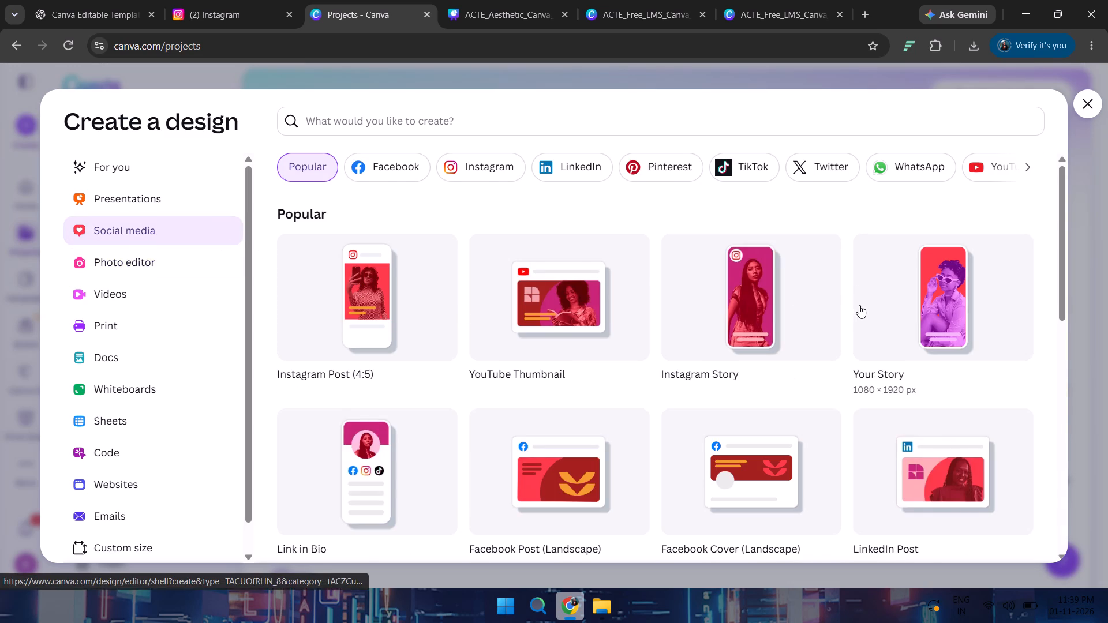
{"action": "scroll", "coordinate": [865, 326], "scroll_direction": "down", "scroll_amount": 2}
{"action": "scroll", "coordinate": [421, 382], "scroll_direction": "down", "scroll_amount": 3}
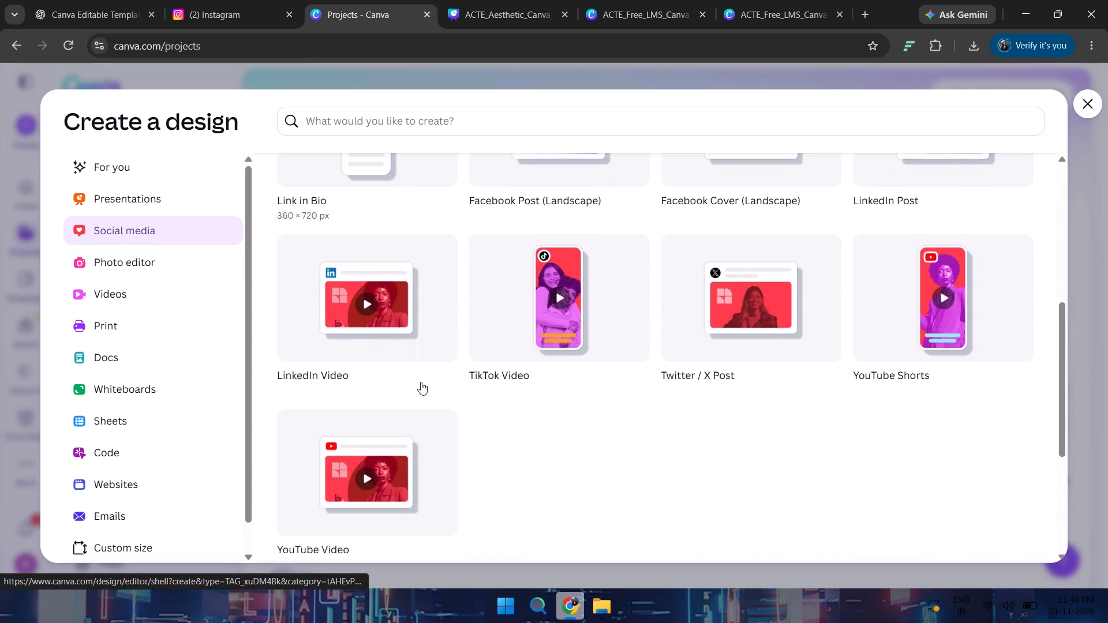
{"action": "scroll", "coordinate": [393, 410], "scroll_direction": "down", "scroll_amount": 1}
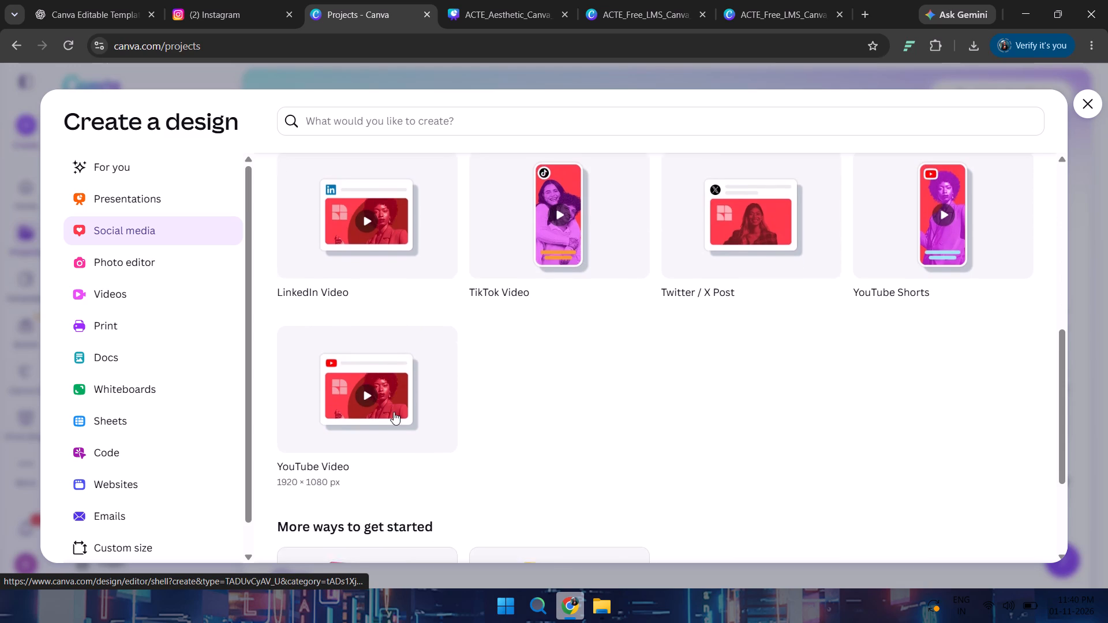
{"action": "scroll", "coordinate": [394, 412], "scroll_direction": "down", "scroll_amount": 4}
{"action": "scroll", "coordinate": [394, 412], "scroll_direction": "up", "scroll_amount": 9}
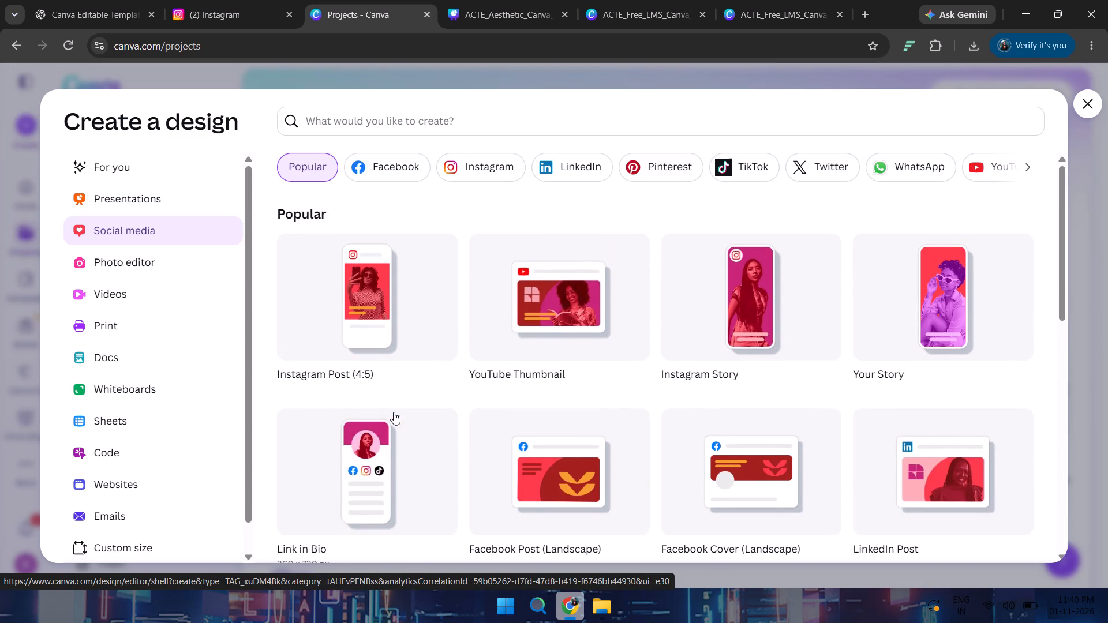
{"action": "scroll", "coordinate": [394, 412], "scroll_direction": "up", "scroll_amount": 2}
{"action": "left_click", "coordinate": [488, 165]}
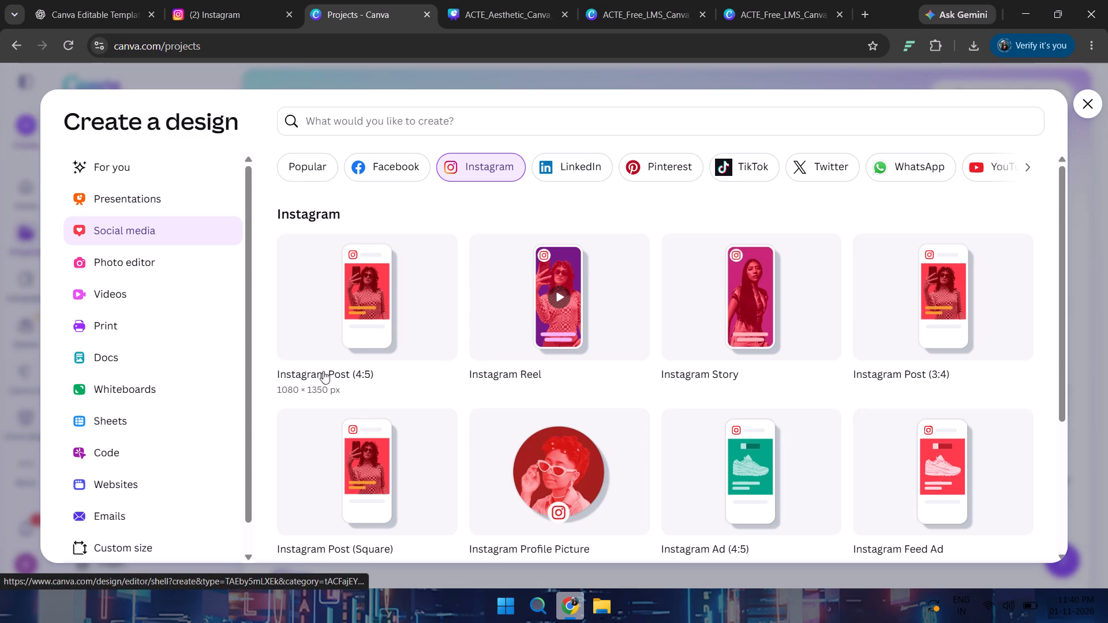
{"action": "left_click", "coordinate": [358, 325]}
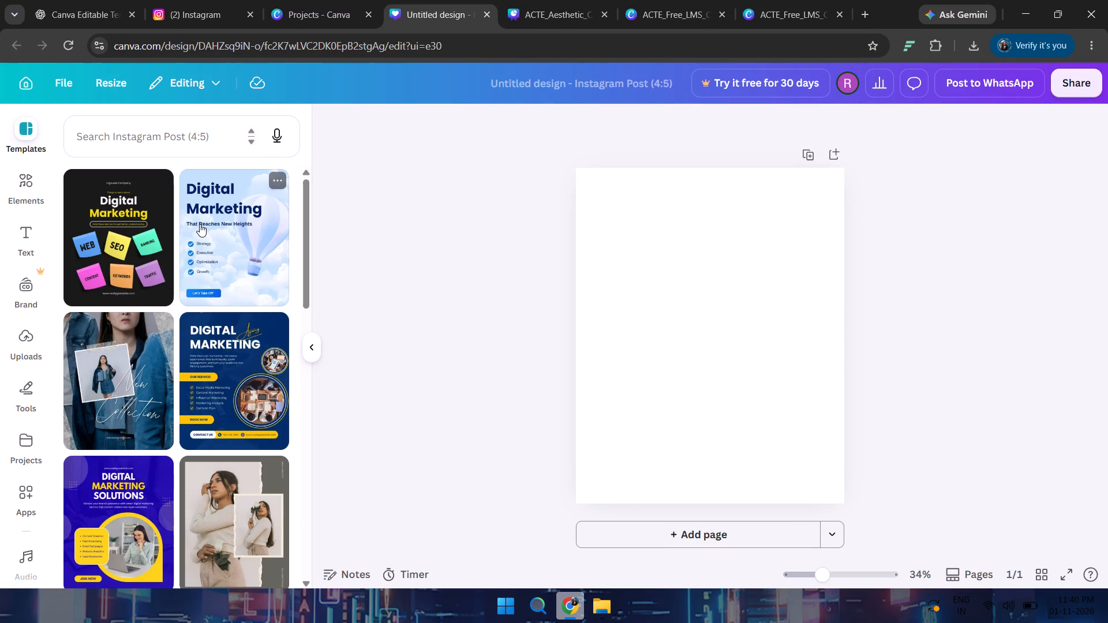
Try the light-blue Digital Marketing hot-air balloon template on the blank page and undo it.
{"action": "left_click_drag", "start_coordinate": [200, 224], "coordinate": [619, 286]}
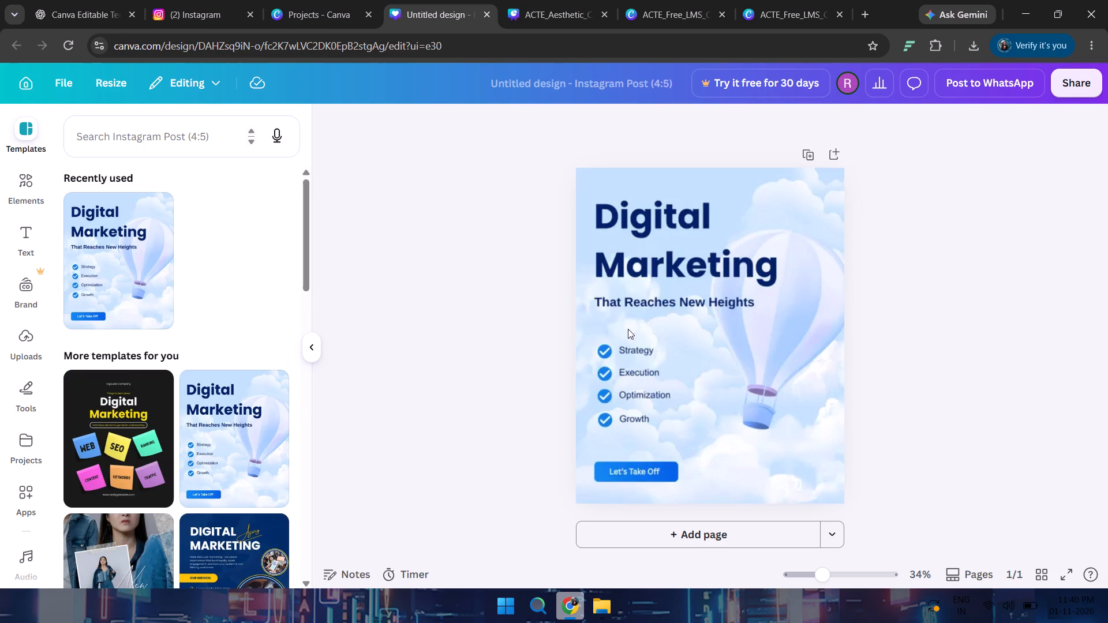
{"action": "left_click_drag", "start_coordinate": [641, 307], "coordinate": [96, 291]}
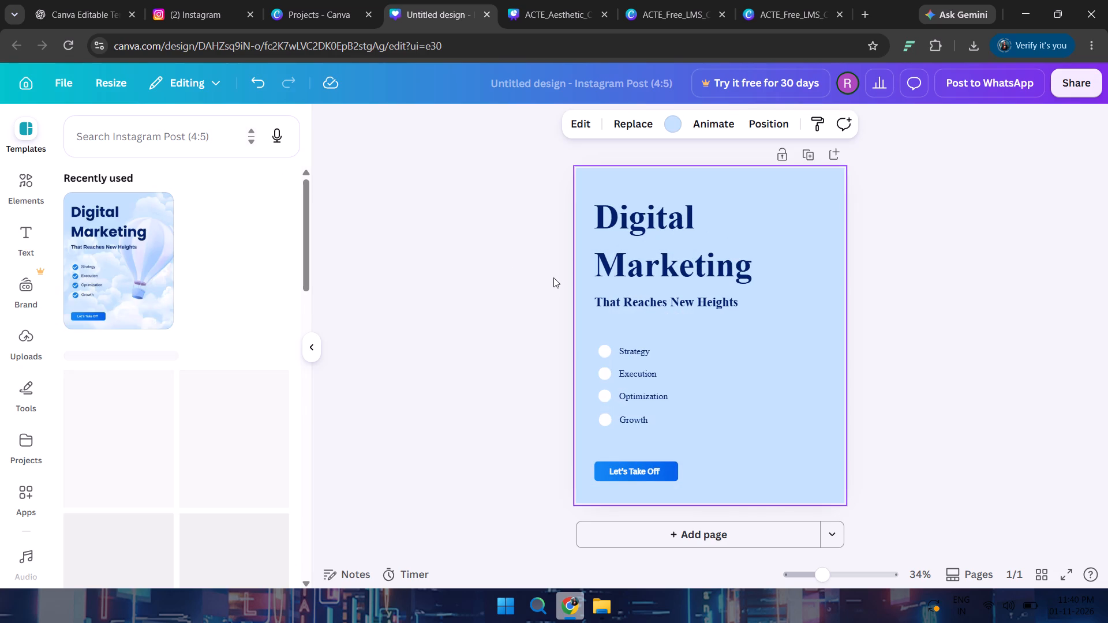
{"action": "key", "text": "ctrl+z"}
Search the Instagram Post (4:5) templates for blue and refine the search to blue background.
{"action": "left_click", "coordinate": [160, 137]}
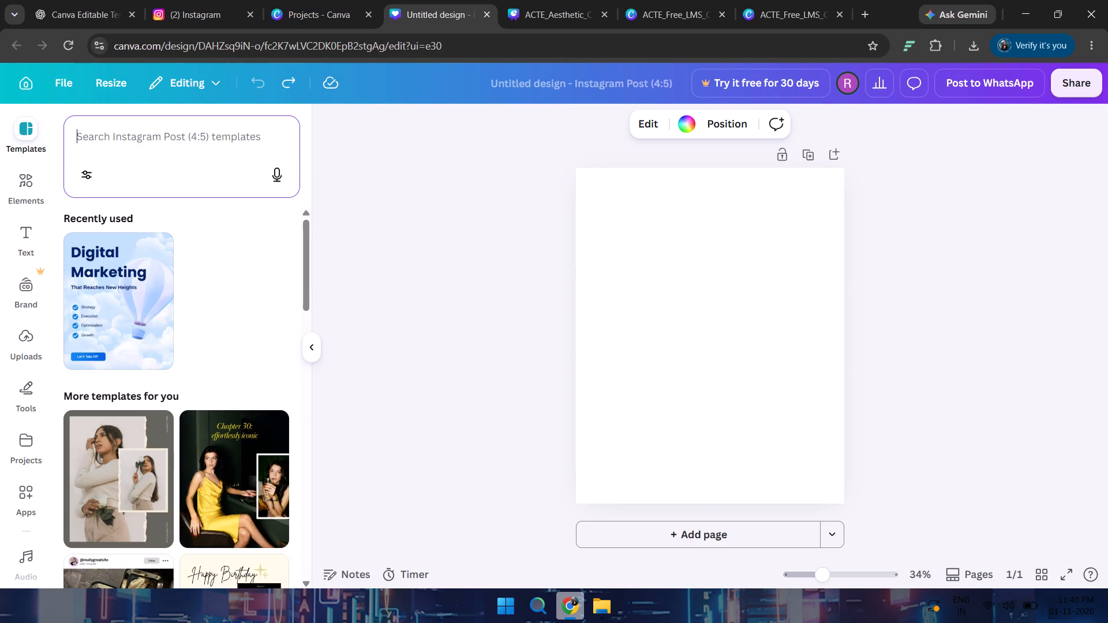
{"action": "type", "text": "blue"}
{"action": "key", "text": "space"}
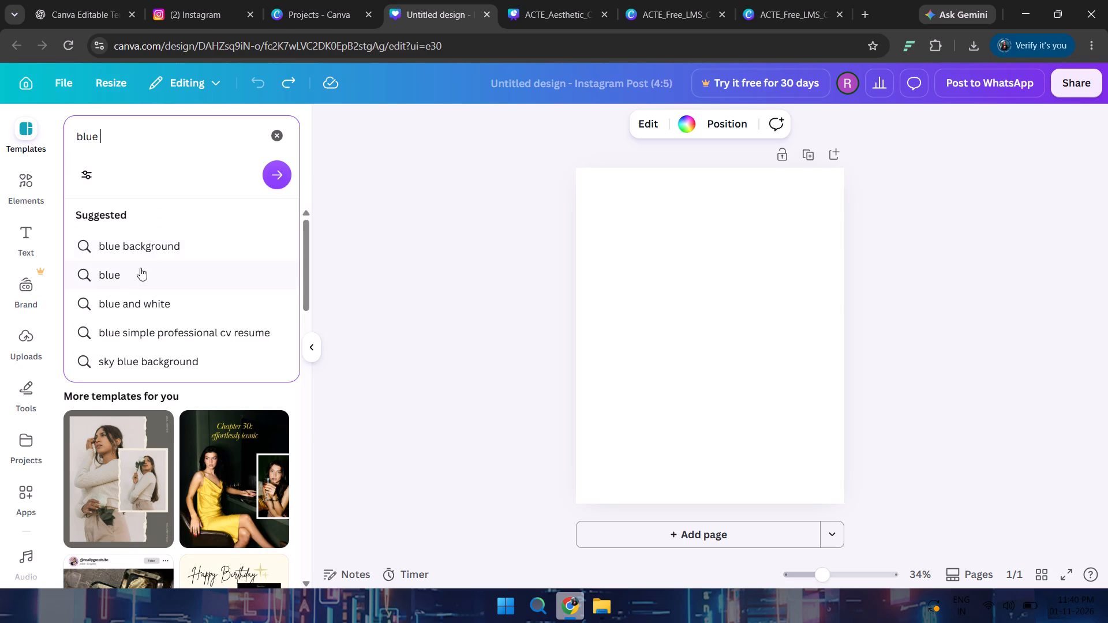
{"action": "left_click", "coordinate": [140, 268]}
{"action": "left_click", "coordinate": [116, 140]}
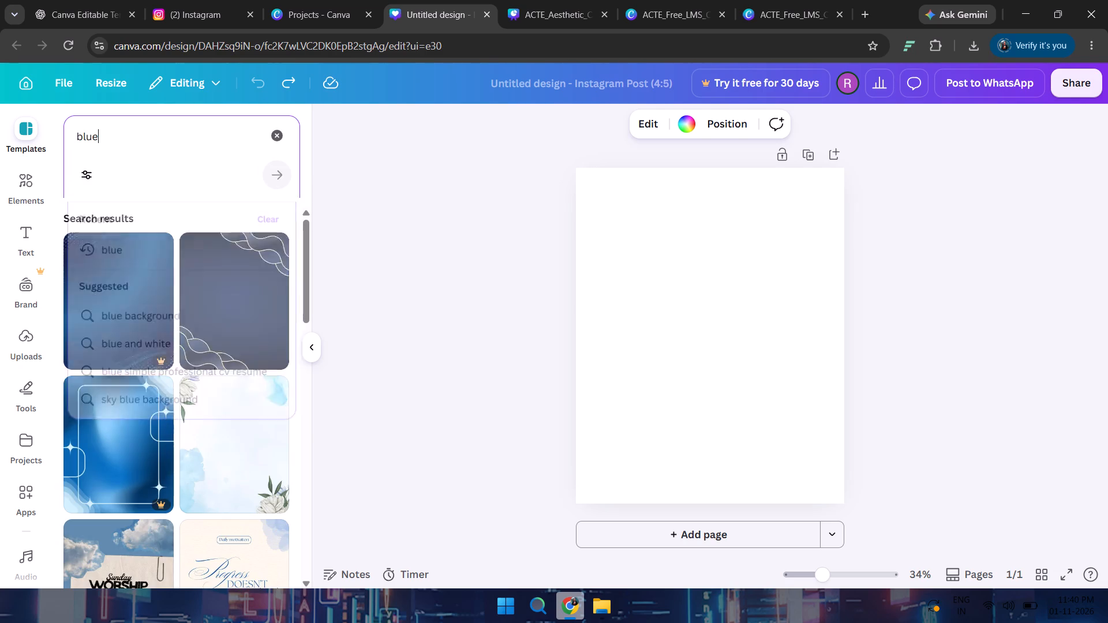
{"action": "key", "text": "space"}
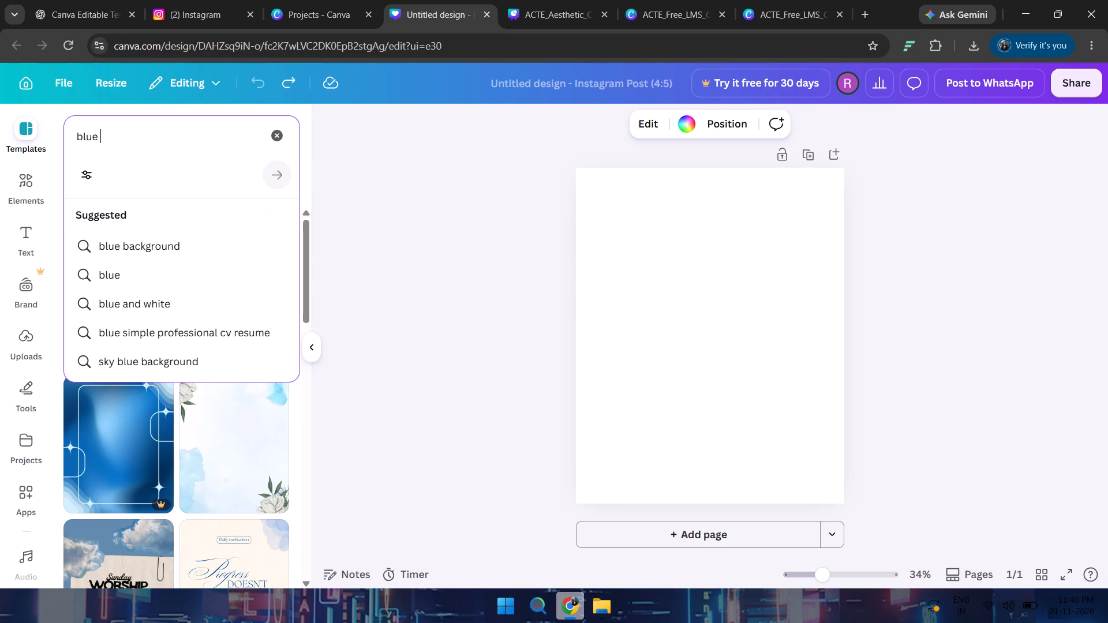
{"action": "left_click", "coordinate": [145, 255]}
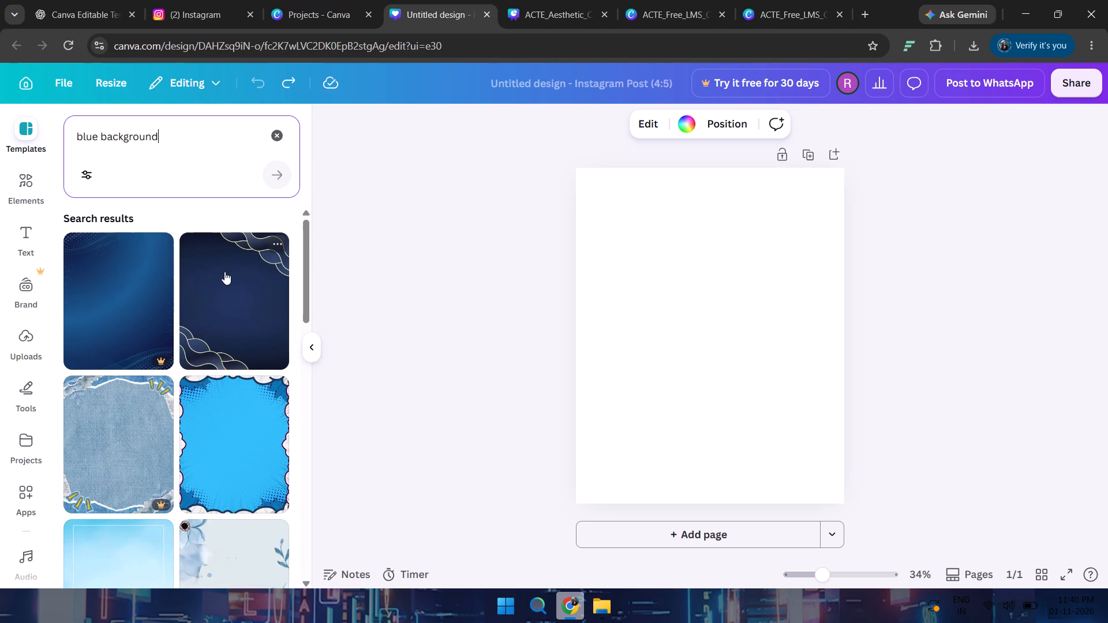
Look through the blue background templates for a suitable poster background and check the uploaded files.
{"action": "scroll", "coordinate": [219, 381], "scroll_direction": "down", "scroll_amount": 7}
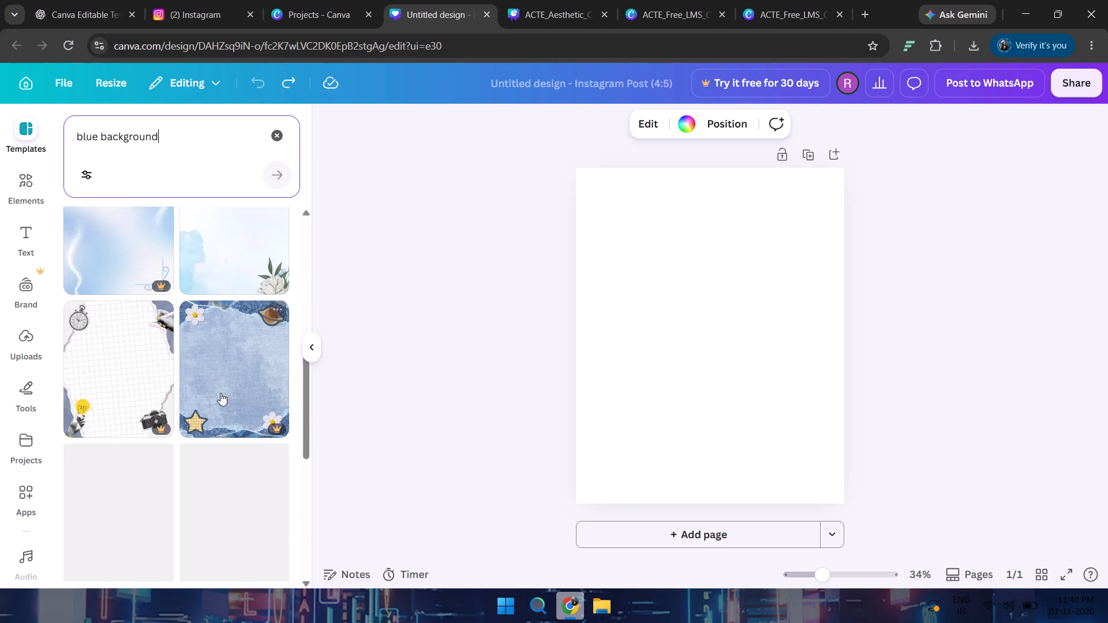
{"action": "scroll", "coordinate": [220, 393], "scroll_direction": "down", "scroll_amount": 2}
{"action": "scroll", "coordinate": [218, 384], "scroll_direction": "up", "scroll_amount": 1}
{"action": "scroll", "coordinate": [218, 384], "scroll_direction": "down", "scroll_amount": 6}
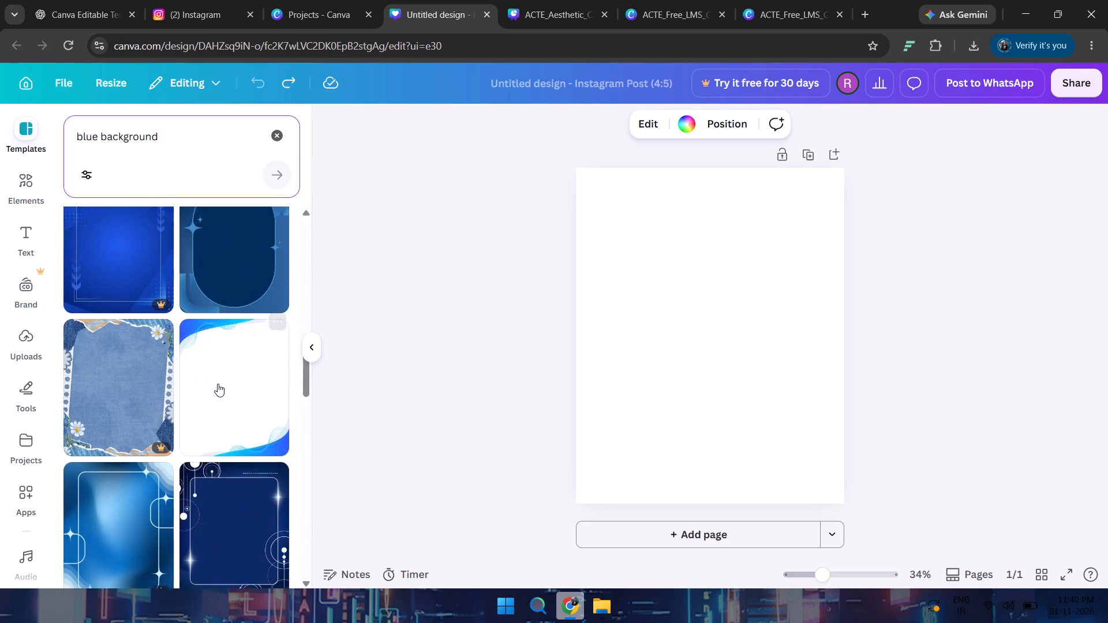
{"action": "scroll", "coordinate": [218, 384], "scroll_direction": "down", "scroll_amount": 4}
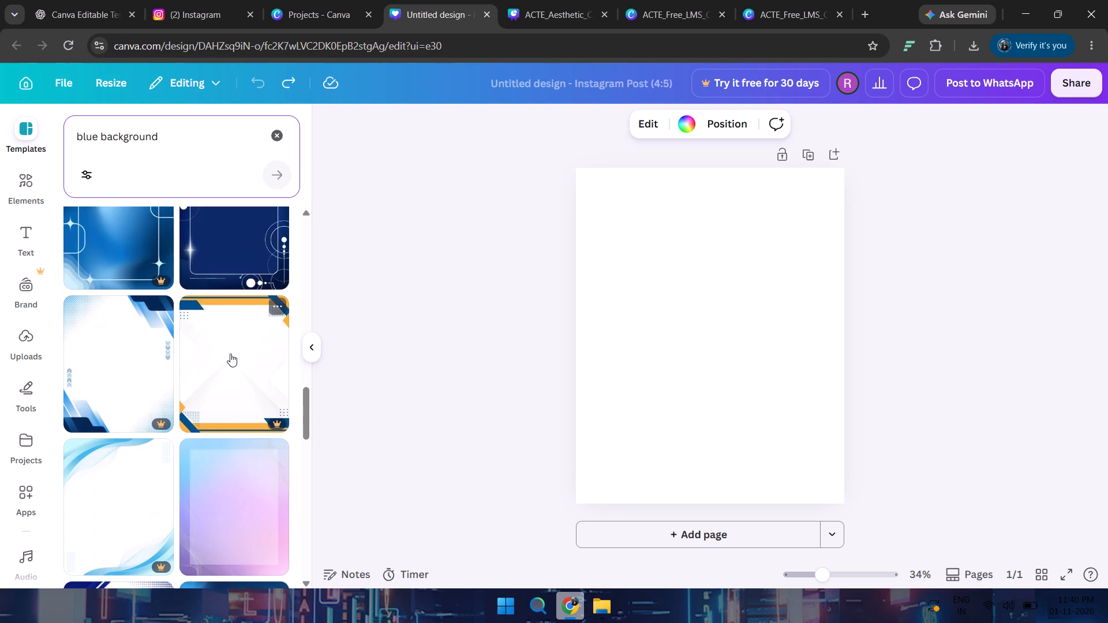
{"action": "scroll", "coordinate": [230, 354], "scroll_direction": "down", "scroll_amount": 5}
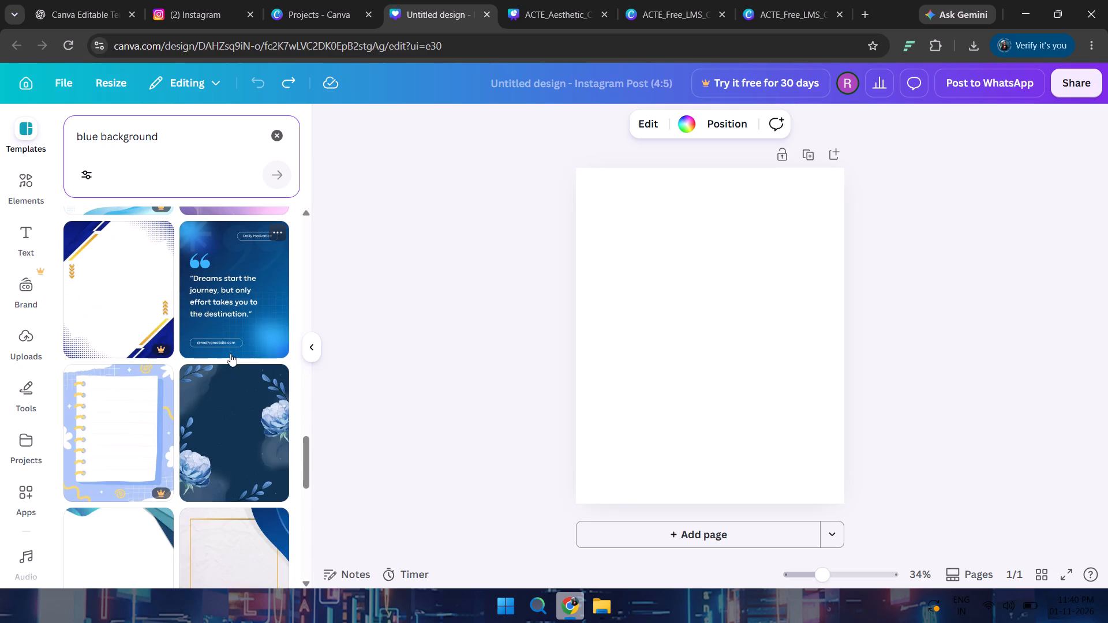
{"action": "scroll", "coordinate": [230, 354], "scroll_direction": "up", "scroll_amount": 13}
{"action": "left_click", "coordinate": [20, 355]}
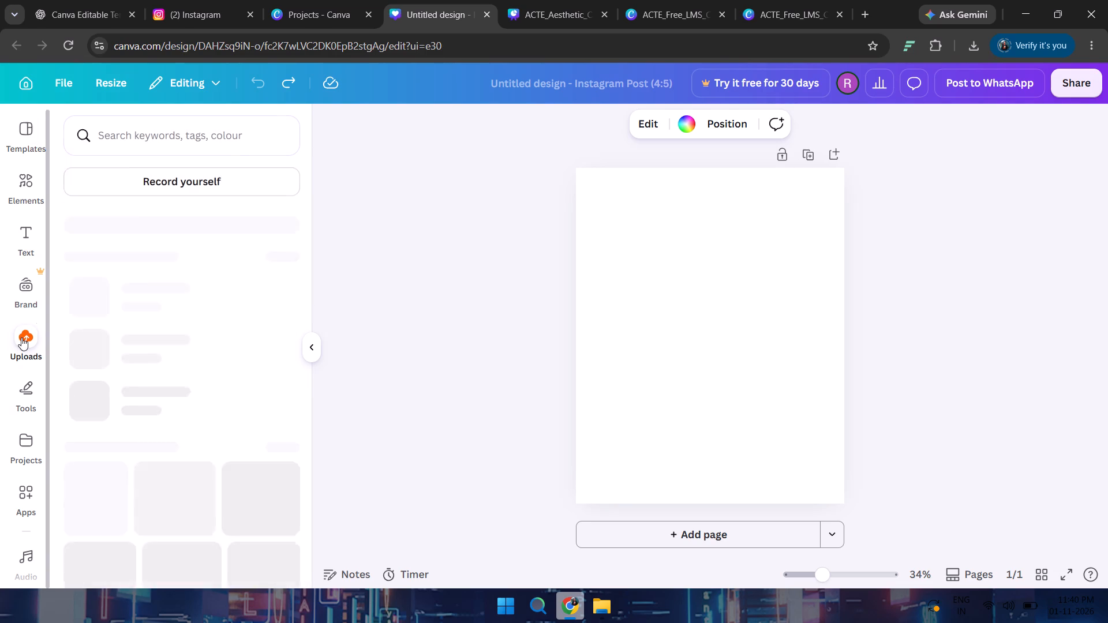
Search Google for pinterest in a new browser tab.
{"action": "left_click", "coordinate": [860, 18]}
{"action": "left_click", "coordinate": [600, 277]}
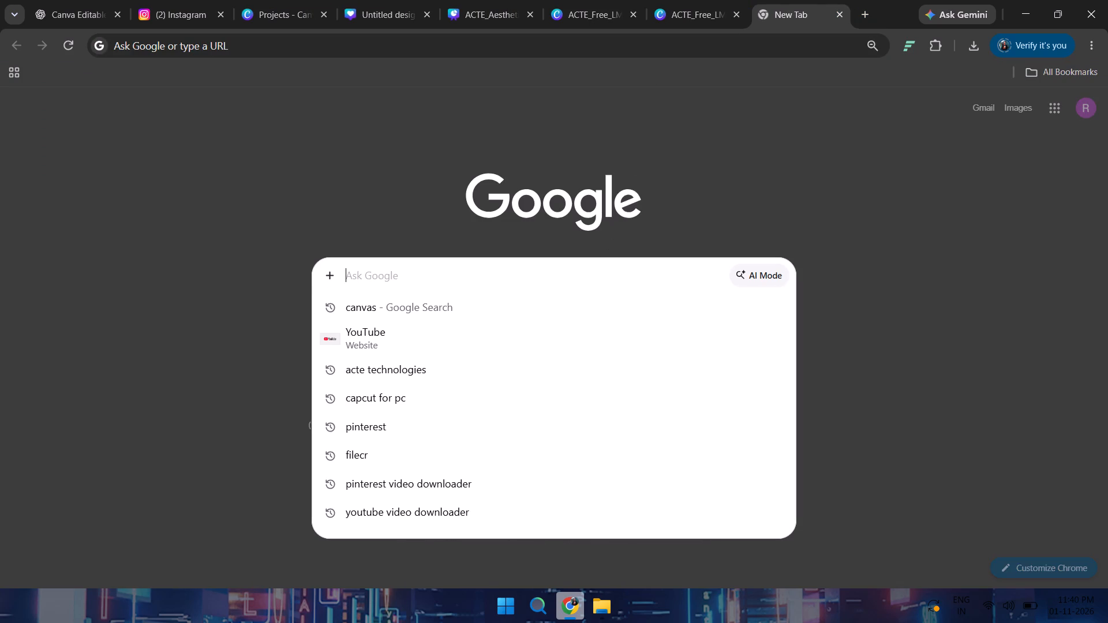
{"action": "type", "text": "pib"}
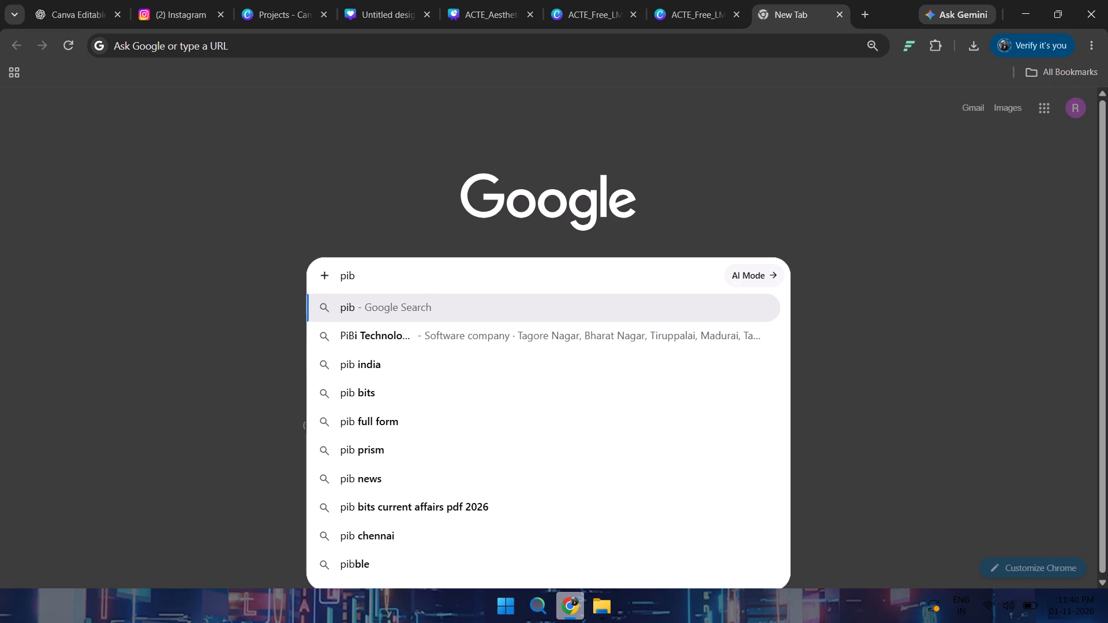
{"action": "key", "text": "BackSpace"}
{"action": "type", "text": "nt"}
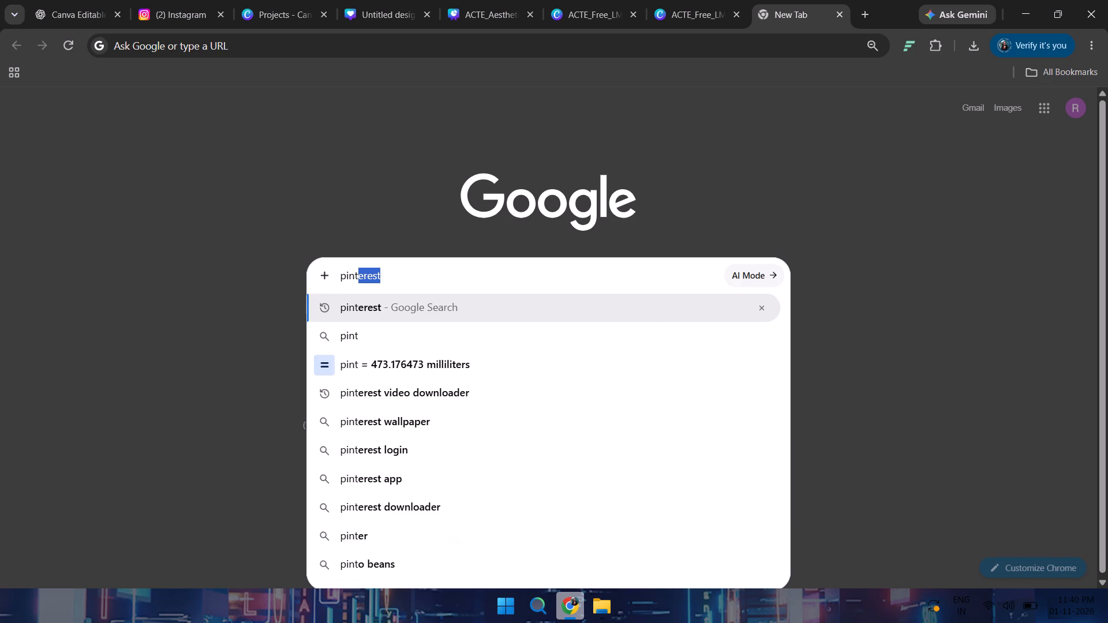
Search Google for pinterest and open the Pinterest site.
{"action": "type", "text": "er"}
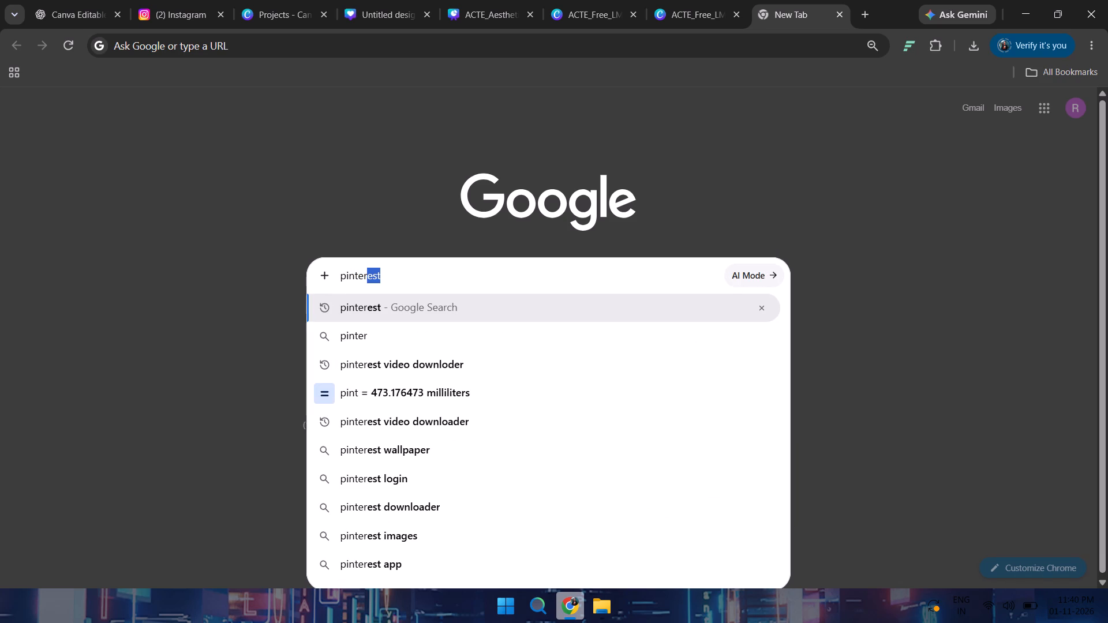
{"action": "type", "text": "est"}
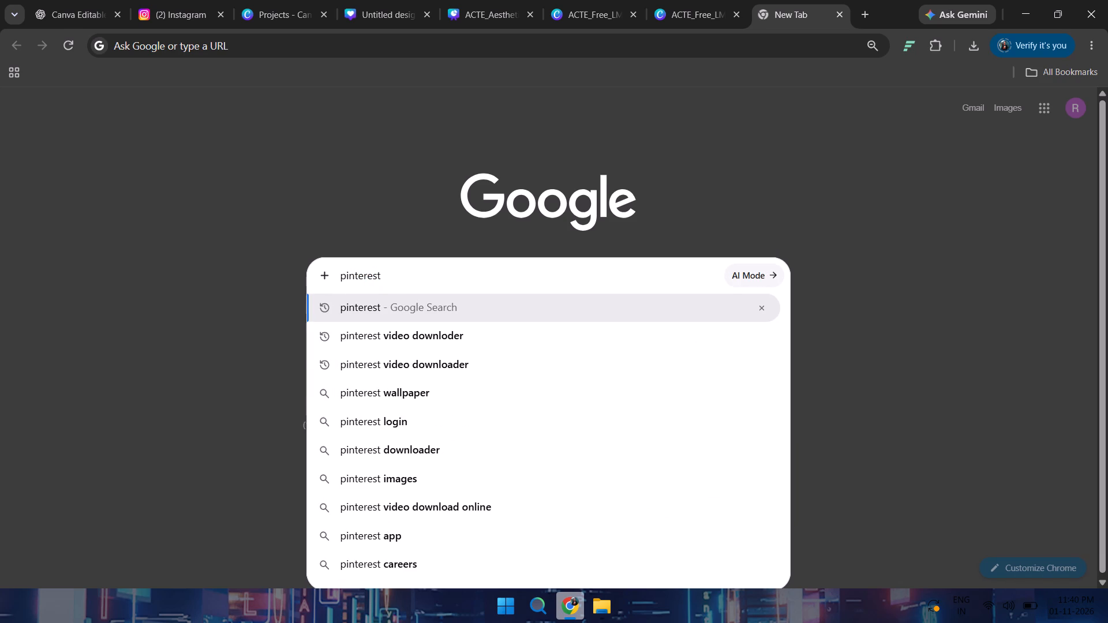
{"action": "key", "text": "Return"}
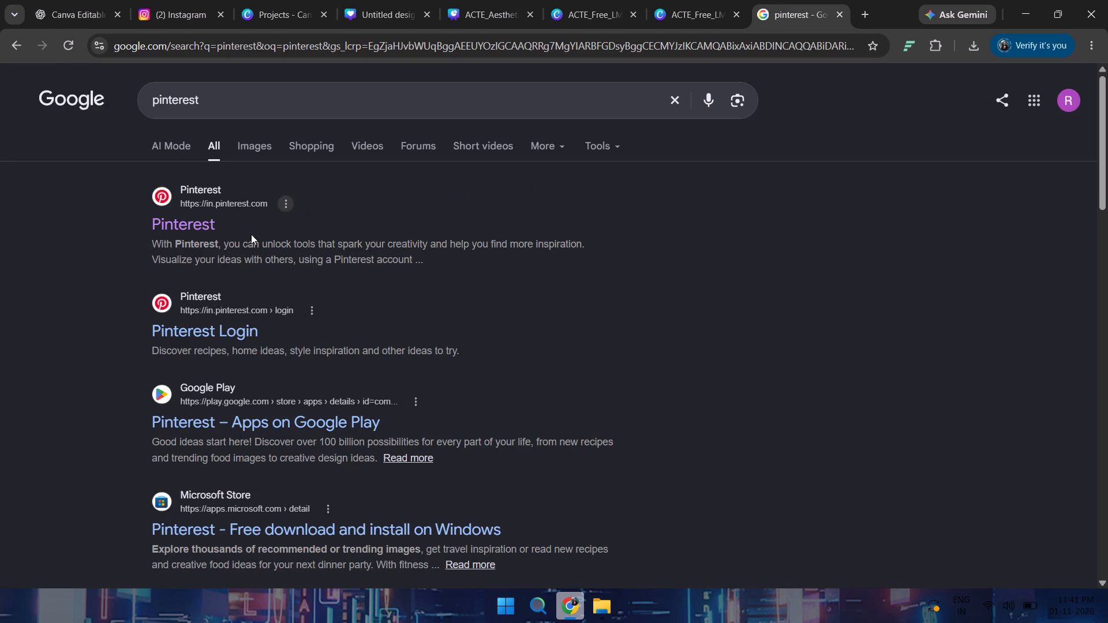
{"action": "left_click", "coordinate": [190, 228]}
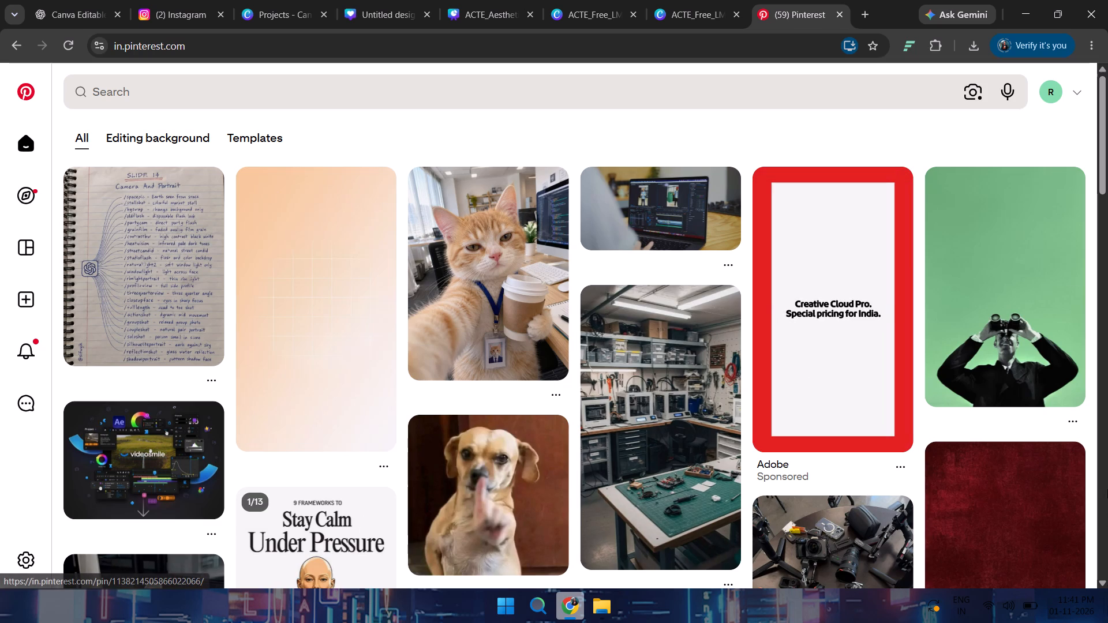
Search Pinterest for "blue background" and refine the search to "blue background aesthetic".
{"action": "left_click", "coordinate": [227, 79]}
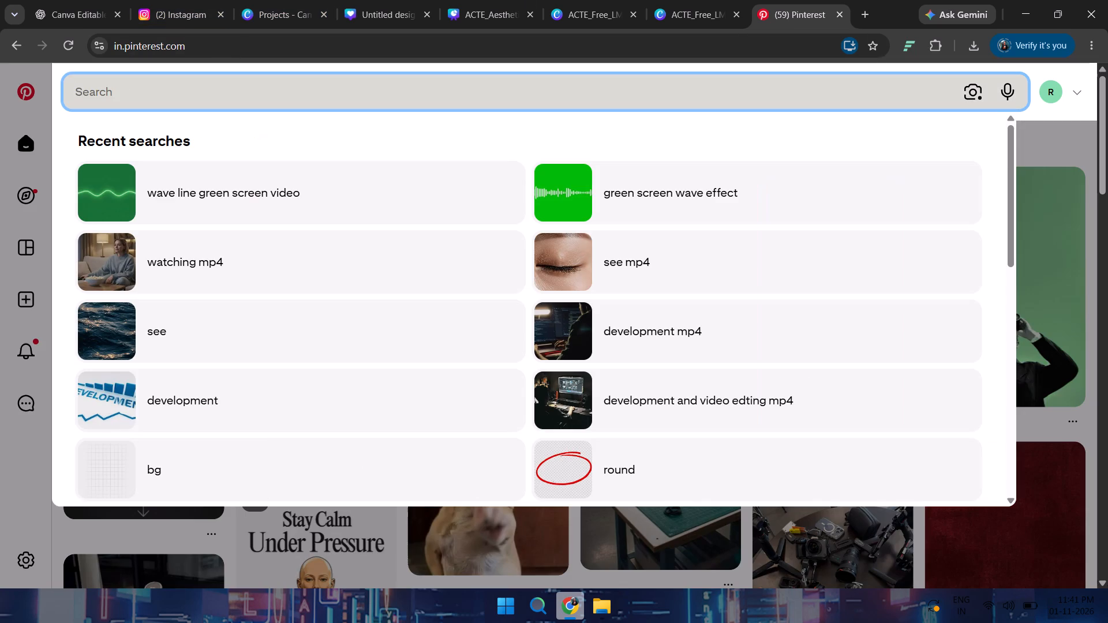
{"action": "type", "text": "blue"}
{"action": "key", "text": "space"}
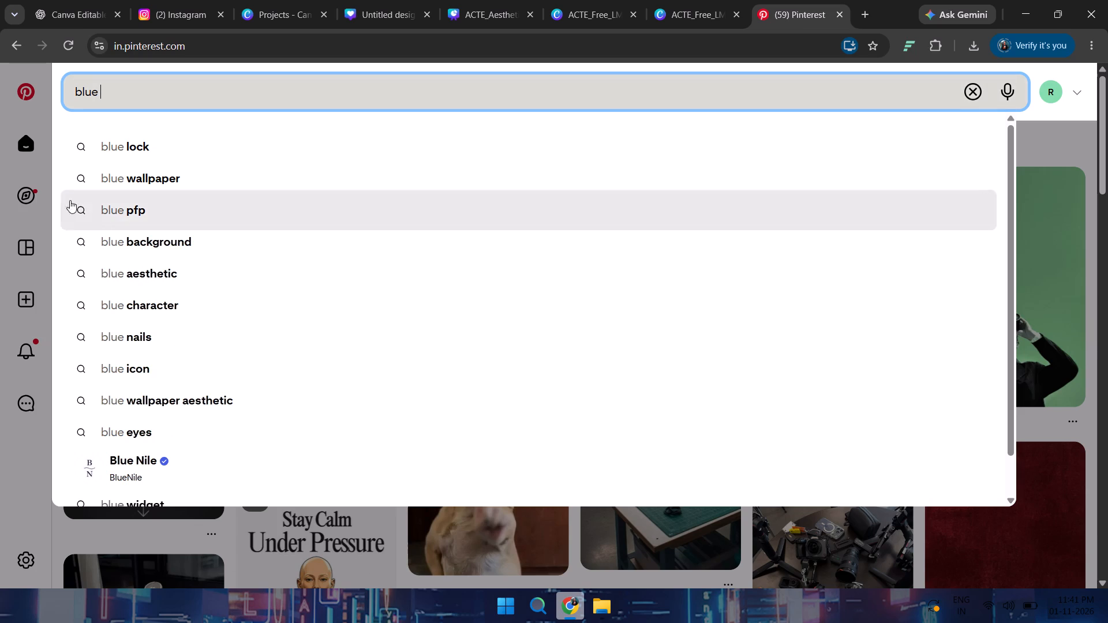
{"action": "left_click", "coordinate": [112, 235]}
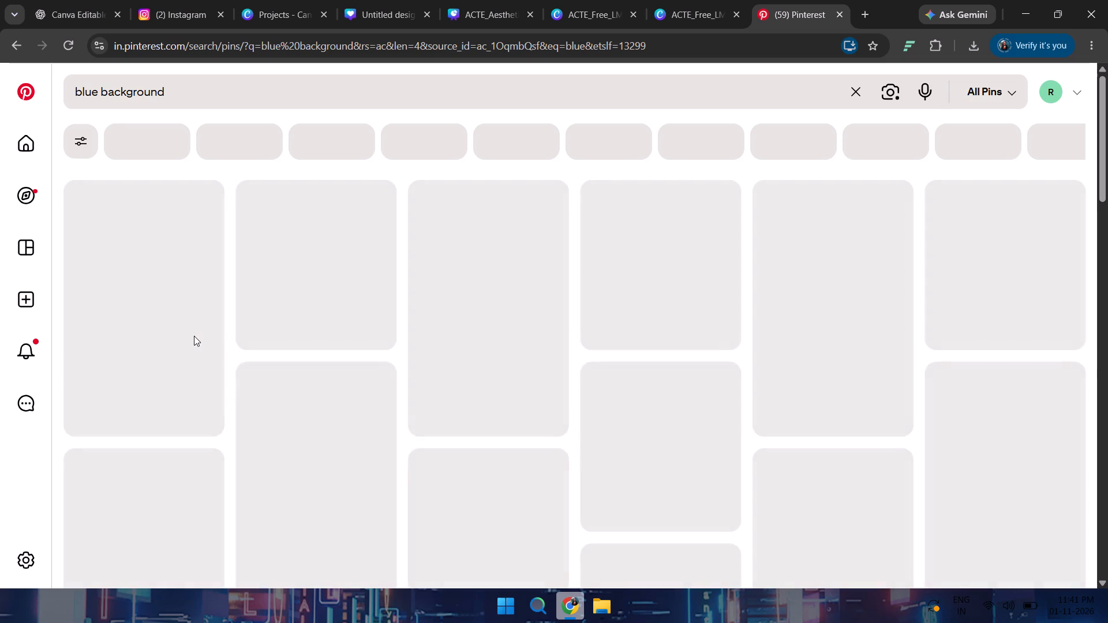
{"action": "left_click", "coordinate": [256, 91]}
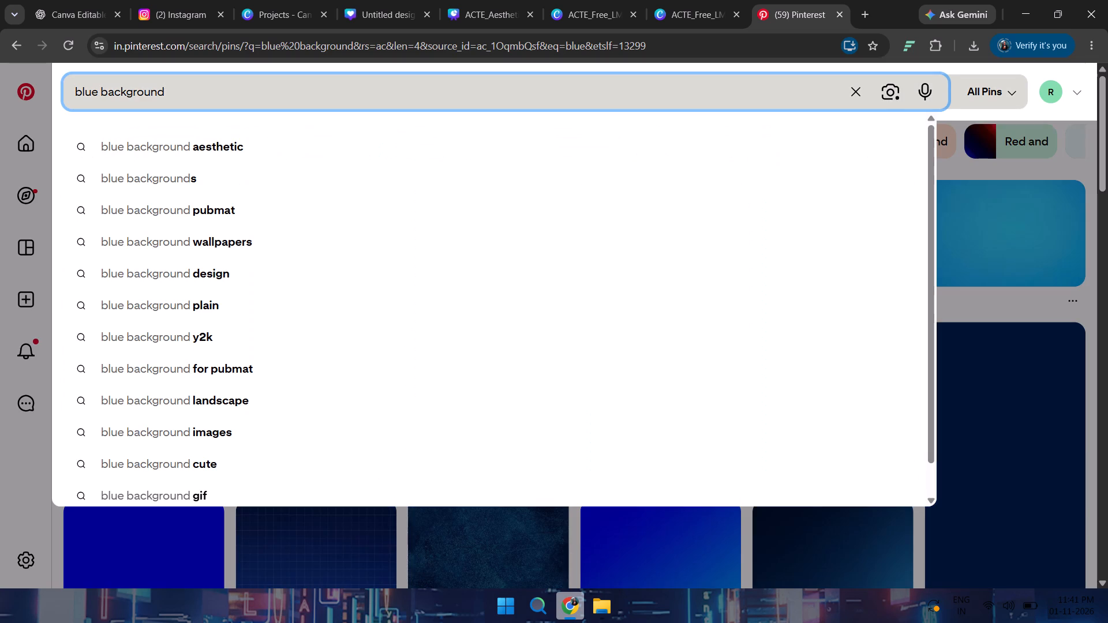
{"action": "left_click", "coordinate": [276, 149]}
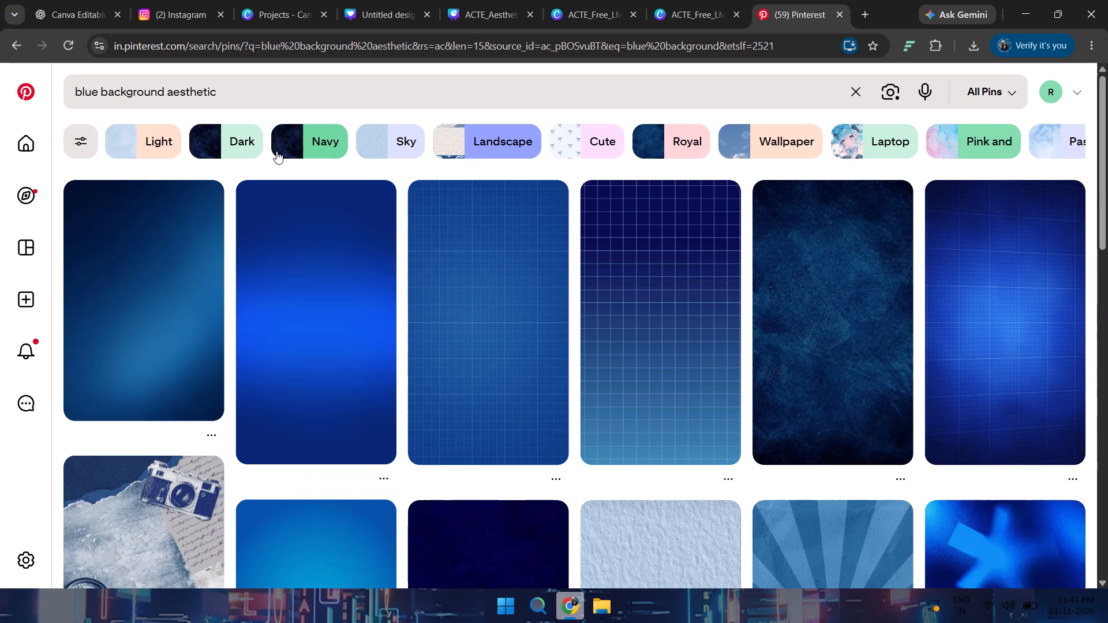
Look through the blue background aesthetic pins for a background suited to the banner.
{"action": "scroll", "coordinate": [534, 231], "scroll_direction": "down", "scroll_amount": 6}
{"action": "scroll", "coordinate": [537, 279], "scroll_direction": "up", "scroll_amount": 2}
{"action": "scroll", "coordinate": [537, 278], "scroll_direction": "down", "scroll_amount": 6}
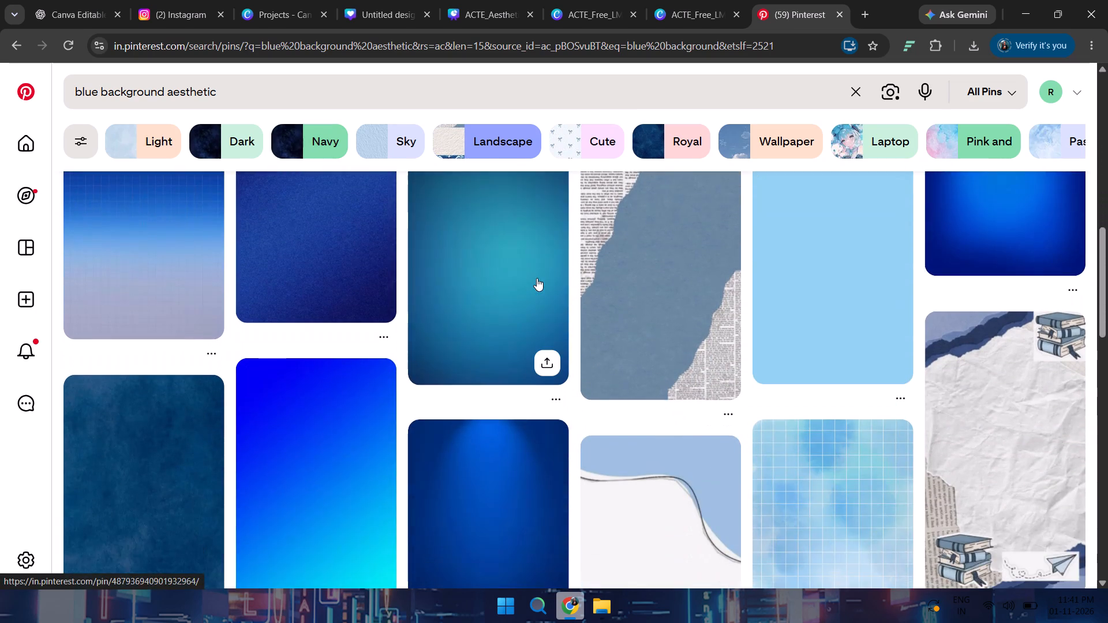
{"action": "scroll", "coordinate": [537, 278], "scroll_direction": "down", "scroll_amount": 4}
{"action": "scroll", "coordinate": [537, 278], "scroll_direction": "up", "scroll_amount": 4}
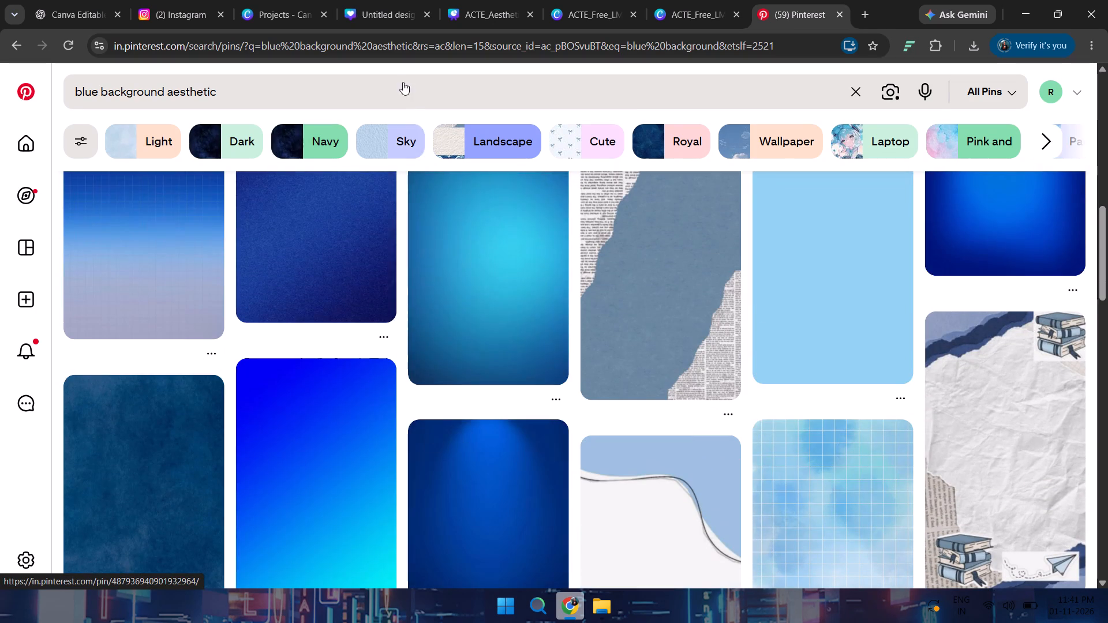
Extend the Pinterest search to "blue background aesthetic for study".
{"action": "left_click", "coordinate": [402, 80]}
{"action": "key", "text": "space"}
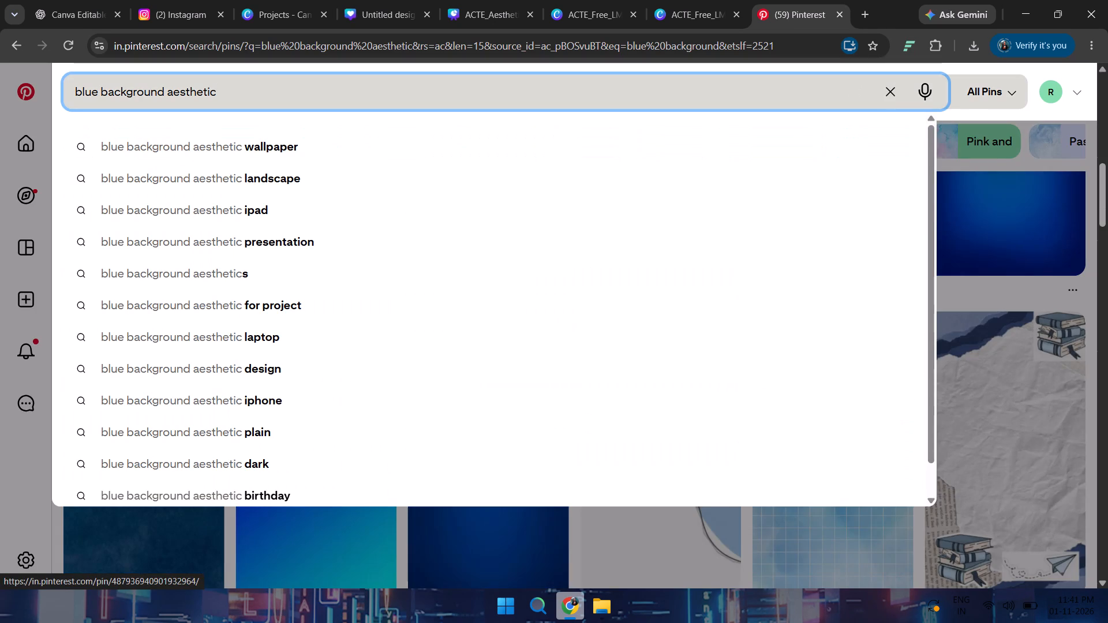
{"action": "type", "text": "for st"}
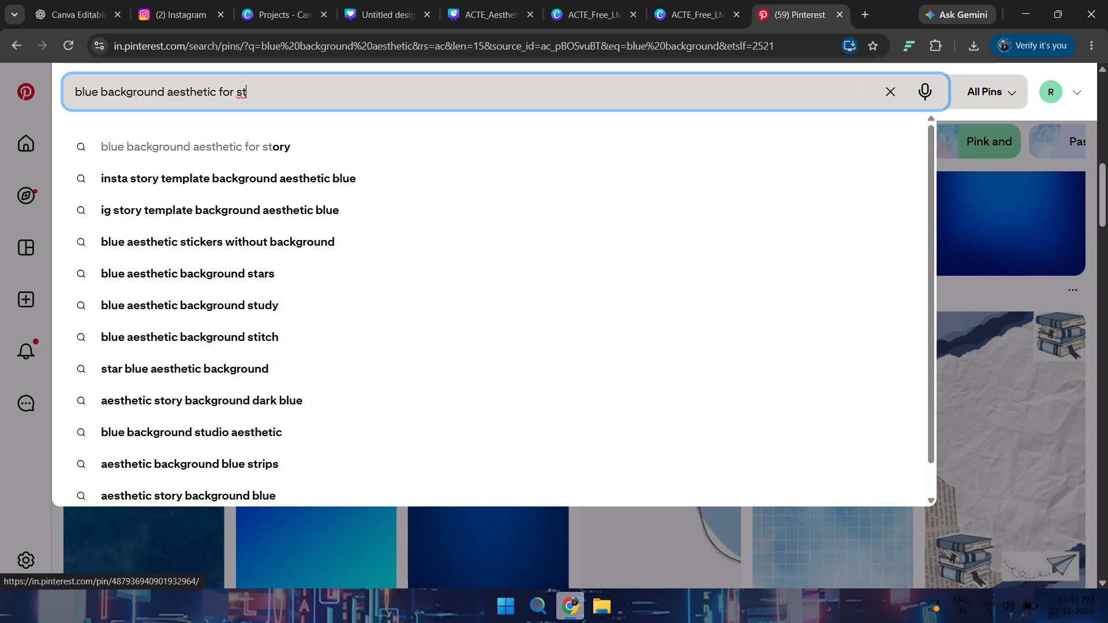
{"action": "type", "text": "ud"}
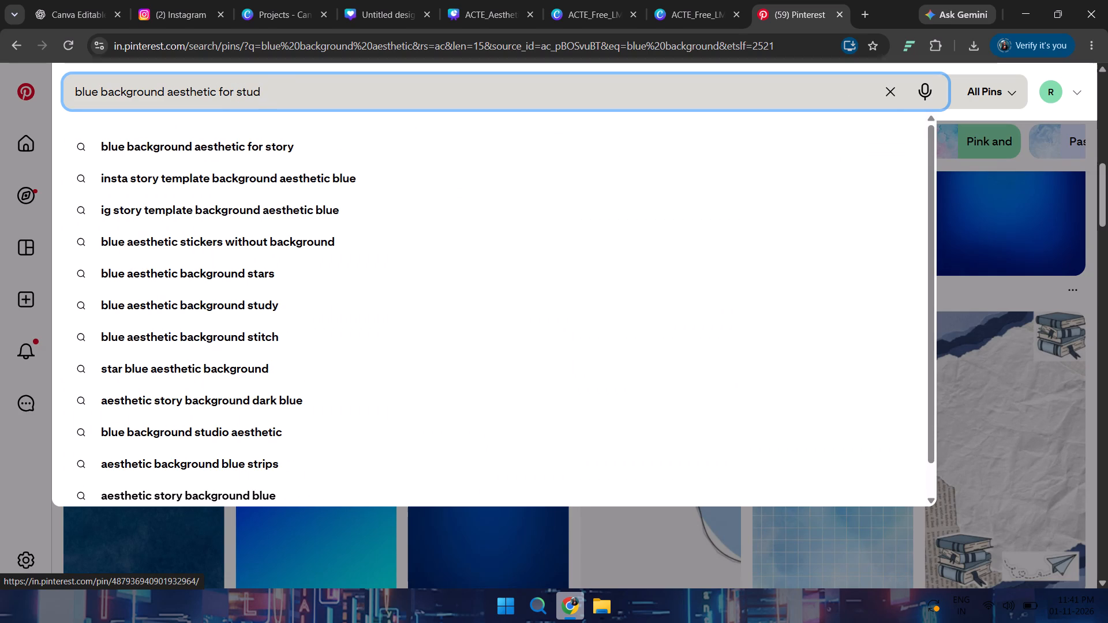
{"action": "key", "text": "y"}
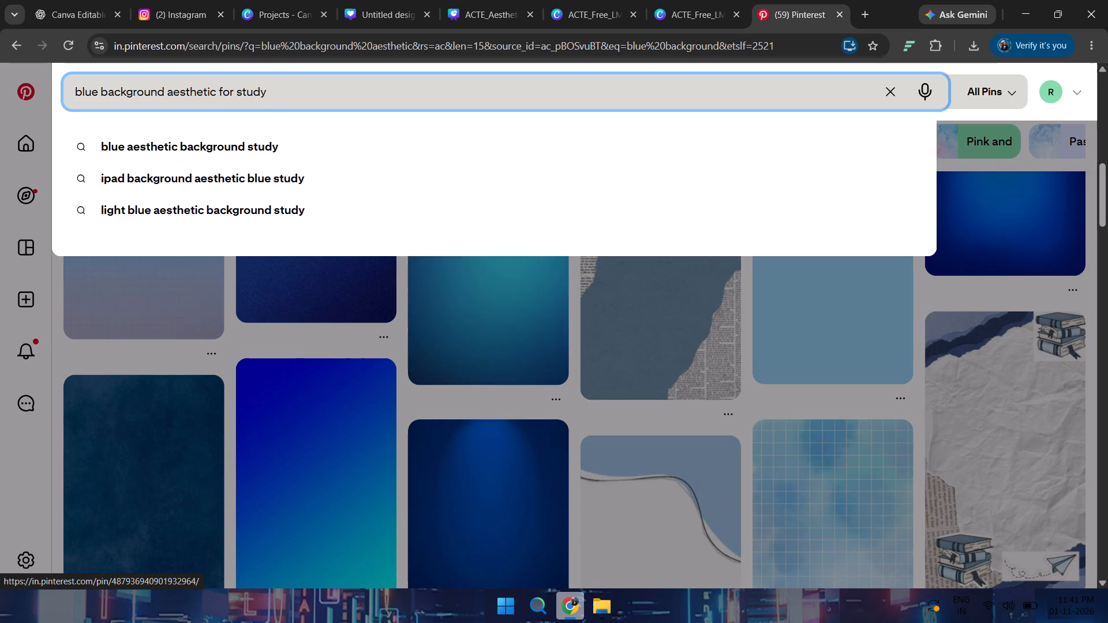
{"action": "key", "text": "Return"}
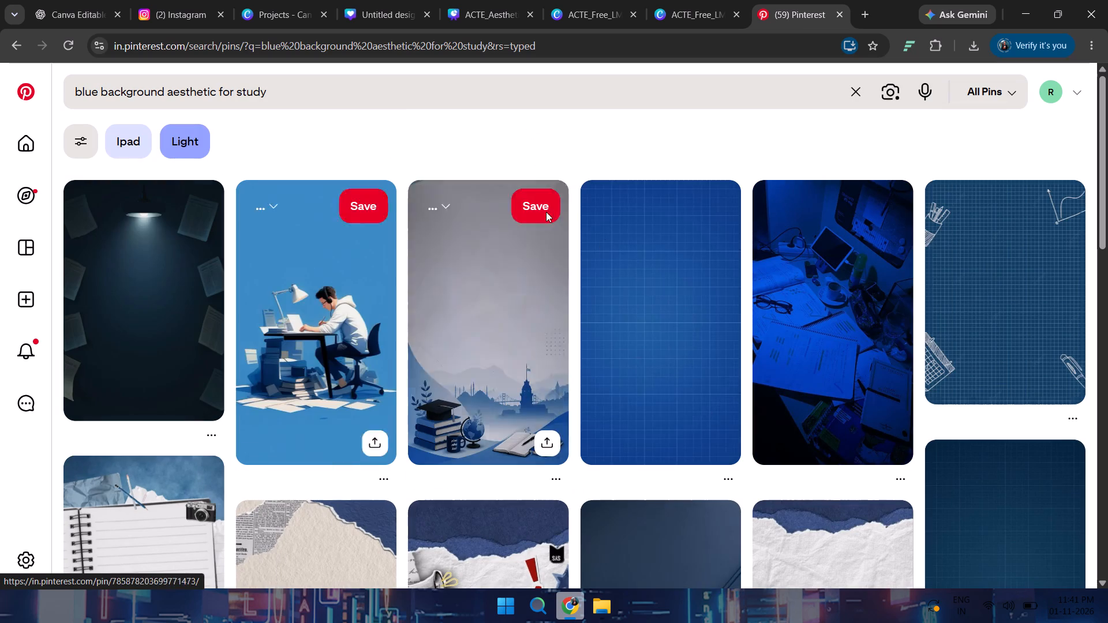
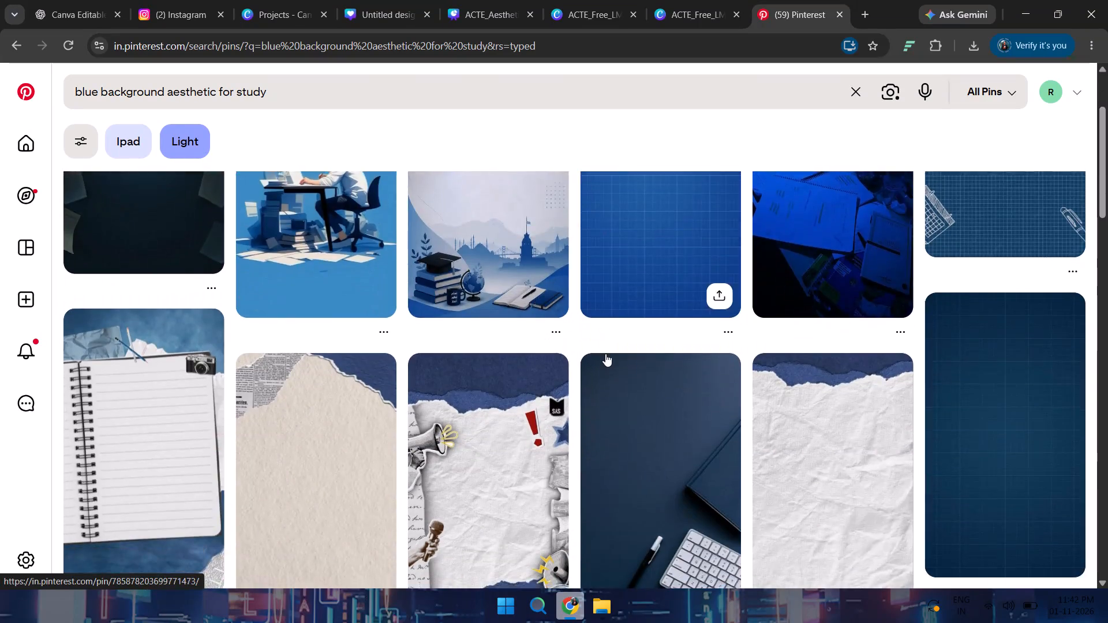
Look through the "blue background aesthetic for study" pins for a background suited to the banner.
{"action": "scroll", "coordinate": [605, 355], "scroll_direction": "down", "scroll_amount": 4}
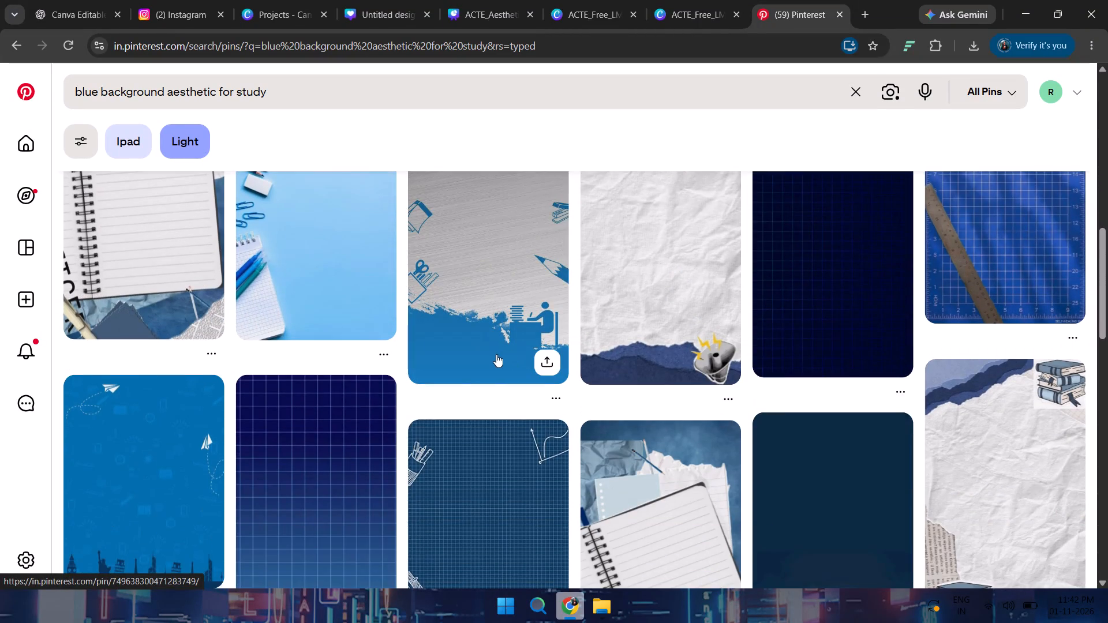
{"action": "scroll", "coordinate": [496, 354], "scroll_direction": "down", "scroll_amount": 7}
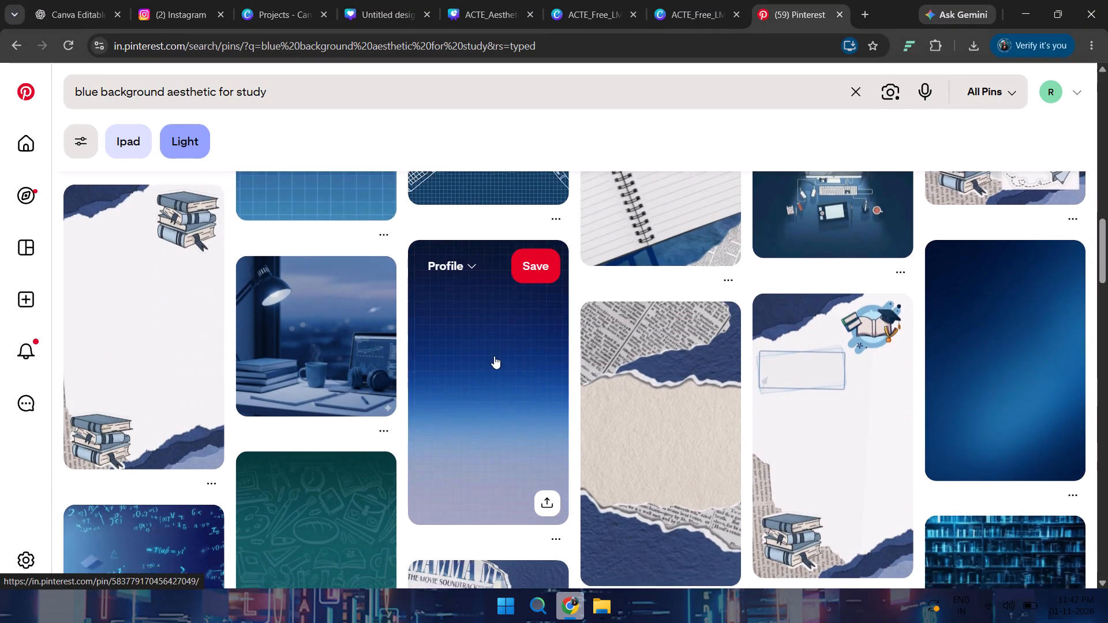
{"action": "scroll", "coordinate": [494, 356], "scroll_direction": "down", "scroll_amount": 3}
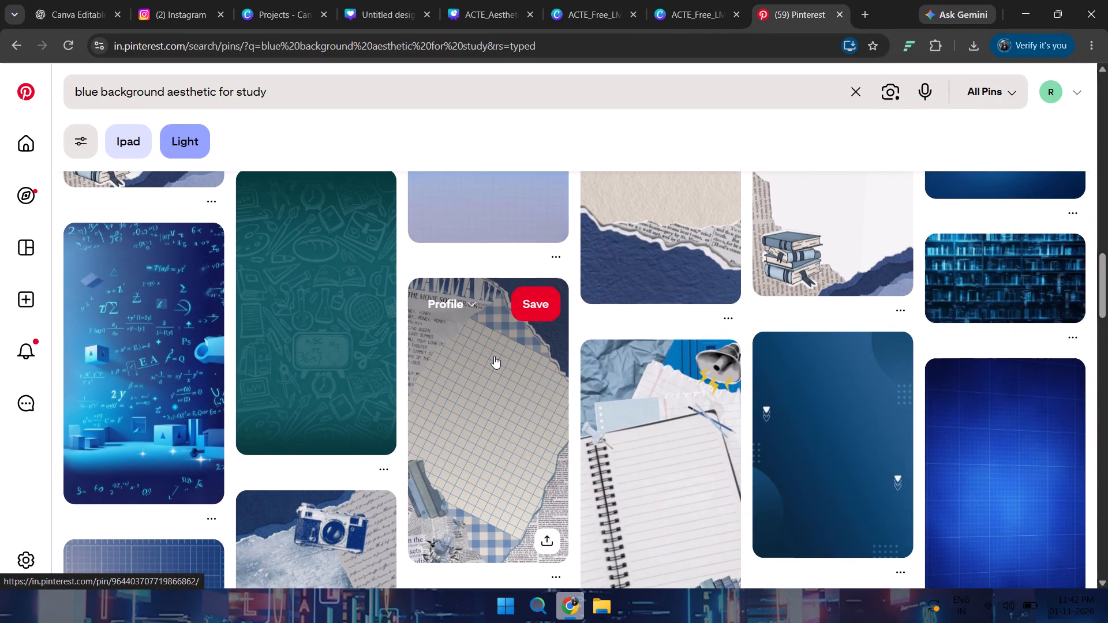
{"action": "scroll", "coordinate": [494, 356], "scroll_direction": "down", "scroll_amount": 5}
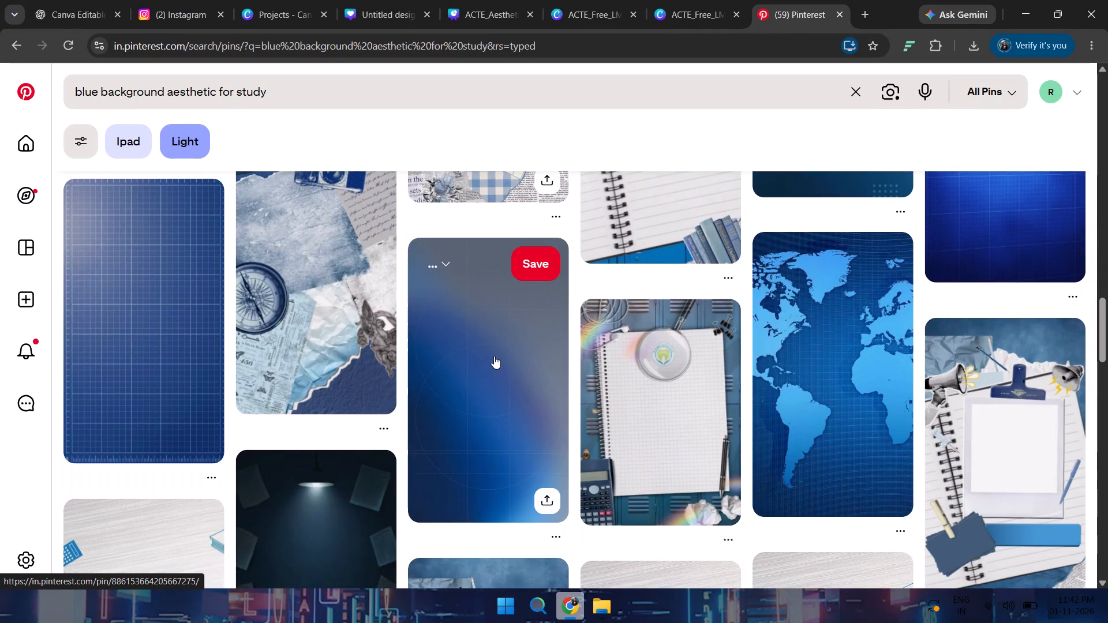
{"action": "scroll", "coordinate": [494, 356], "scroll_direction": "down", "scroll_amount": 7}
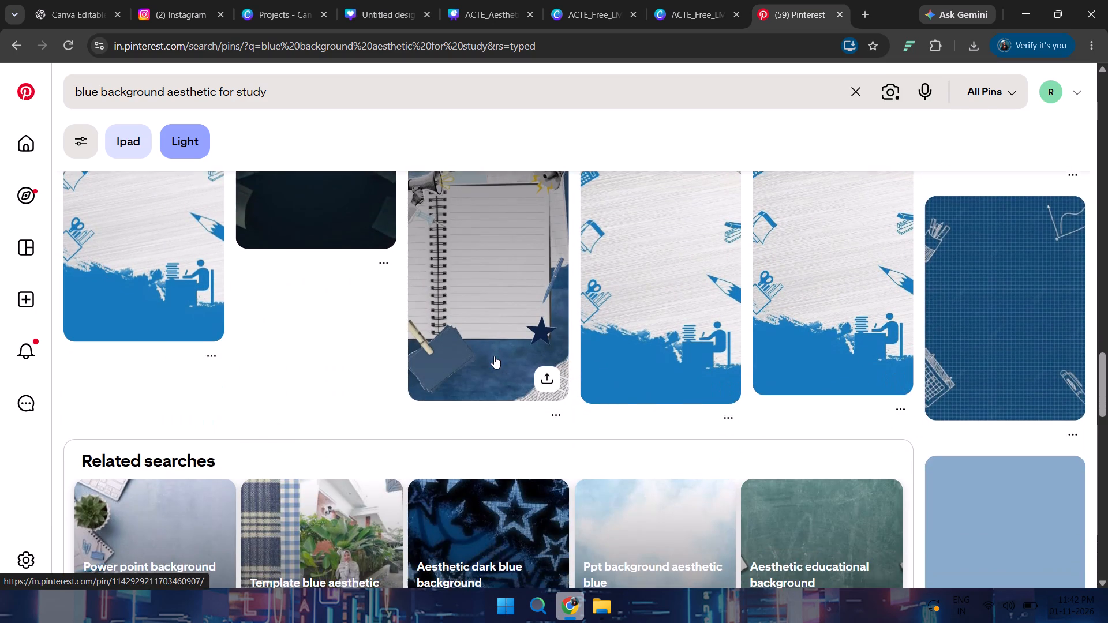
{"action": "scroll", "coordinate": [494, 356], "scroll_direction": "down", "scroll_amount": 1}
{"action": "scroll", "coordinate": [494, 356], "scroll_direction": "up", "scroll_amount": 5}
{"action": "scroll", "coordinate": [494, 356], "scroll_direction": "down", "scroll_amount": 3}
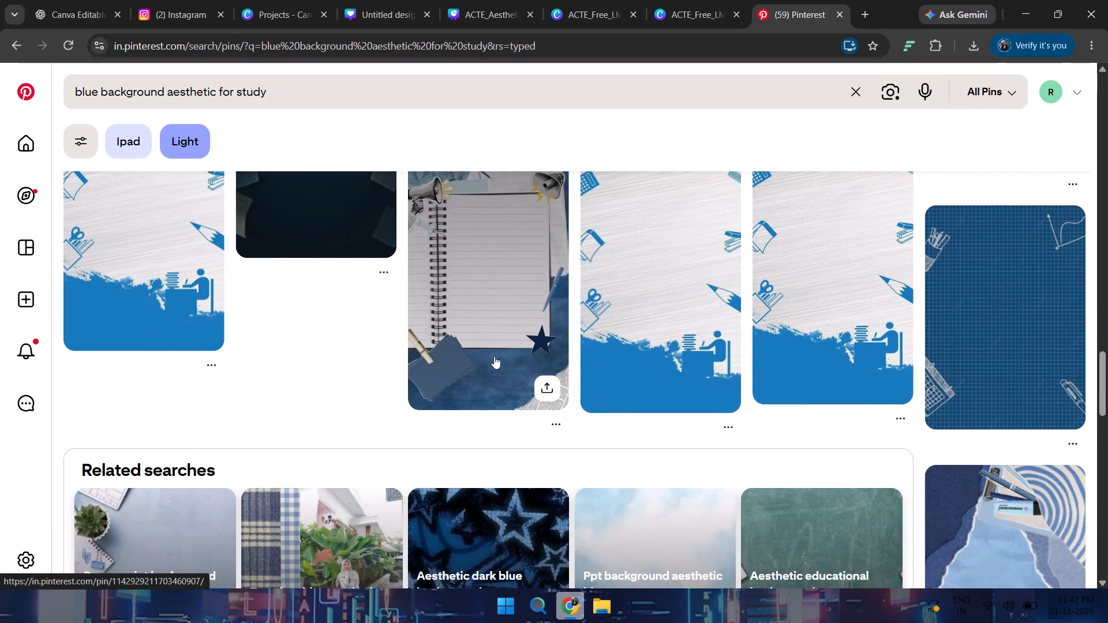
{"action": "scroll", "coordinate": [960, 272], "scroll_direction": "down", "scroll_amount": 2}
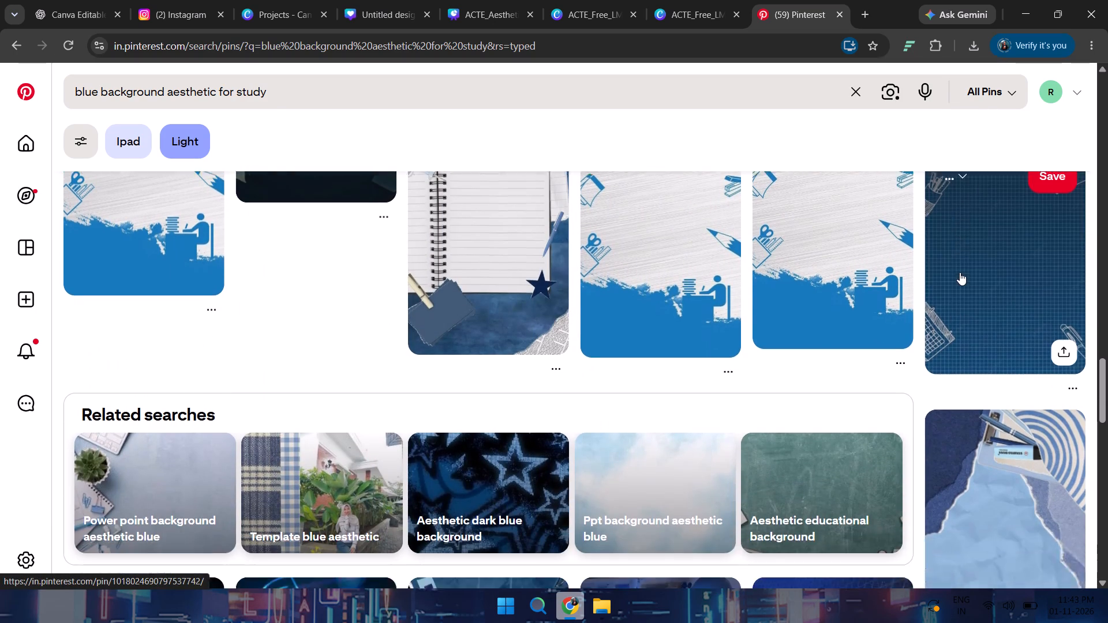
{"action": "scroll", "coordinate": [960, 272], "scroll_direction": "down", "scroll_amount": 1}
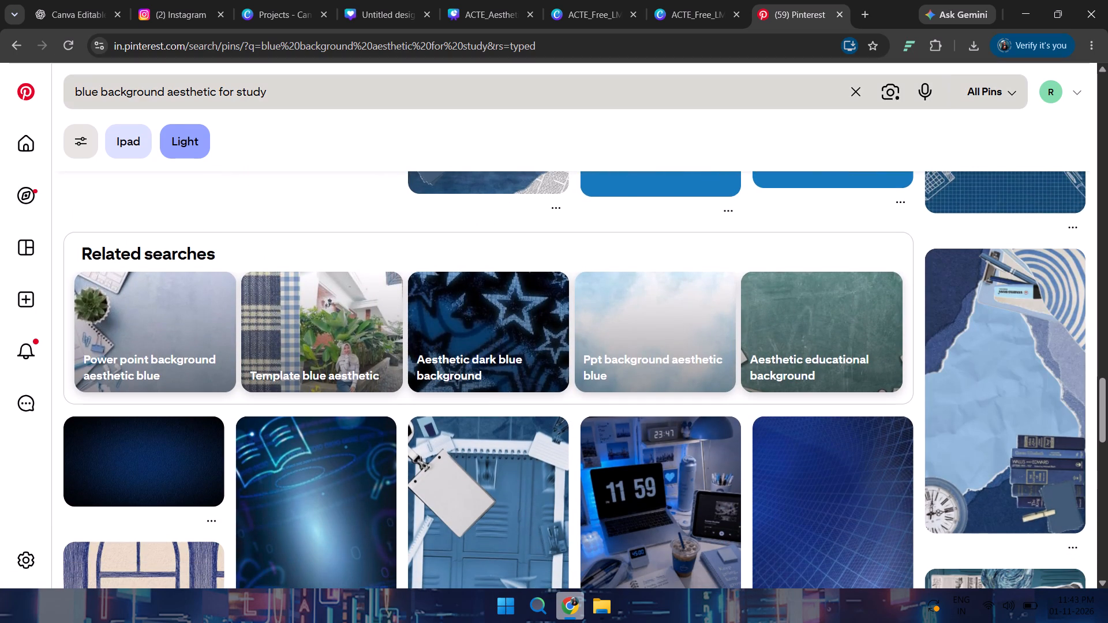
Start editing the Pinterest search query, inserting a space before its first word.
{"action": "left_click", "coordinate": [367, 94]}
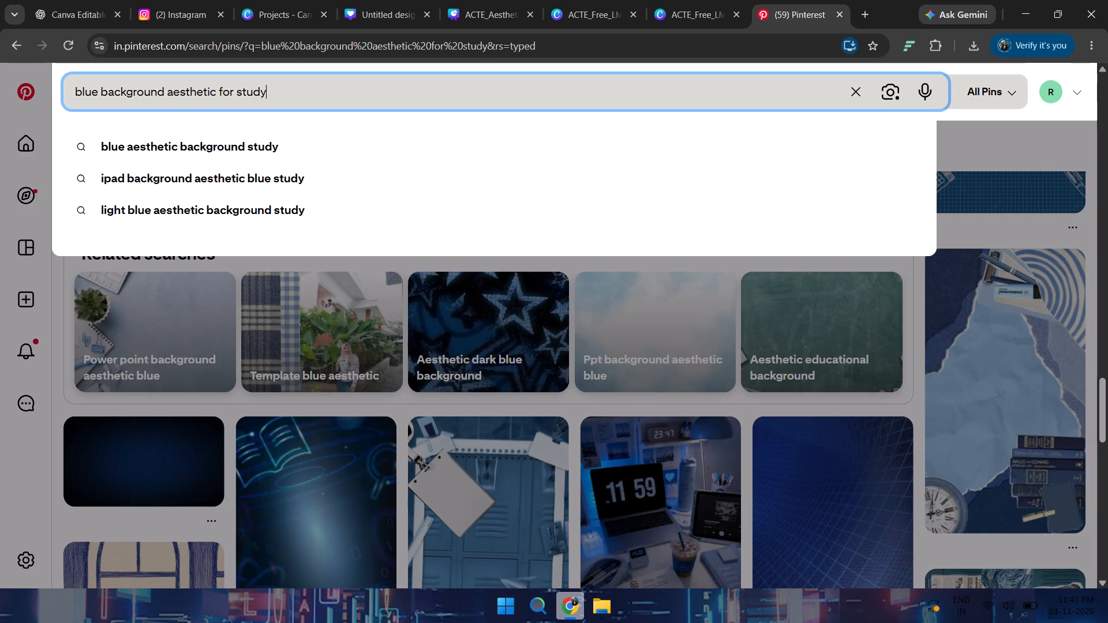
{"action": "left_click", "coordinate": [101, 91]}
{"action": "left_click", "coordinate": [98, 93]}
{"action": "key", "text": "space"}
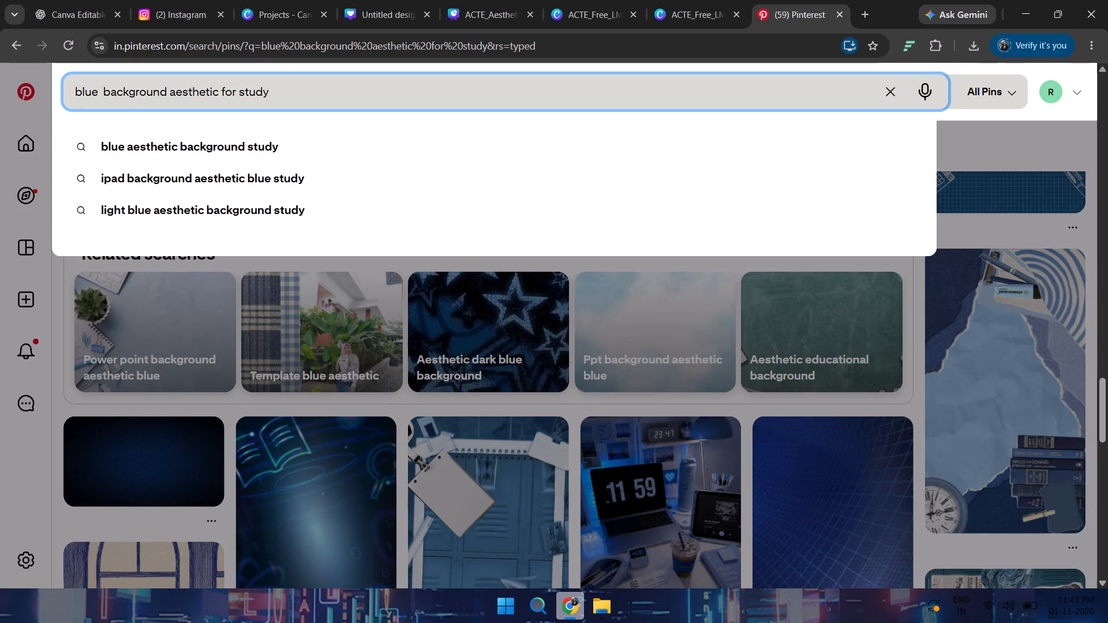
Search Pinterest for "blue white background aesthetic for study".
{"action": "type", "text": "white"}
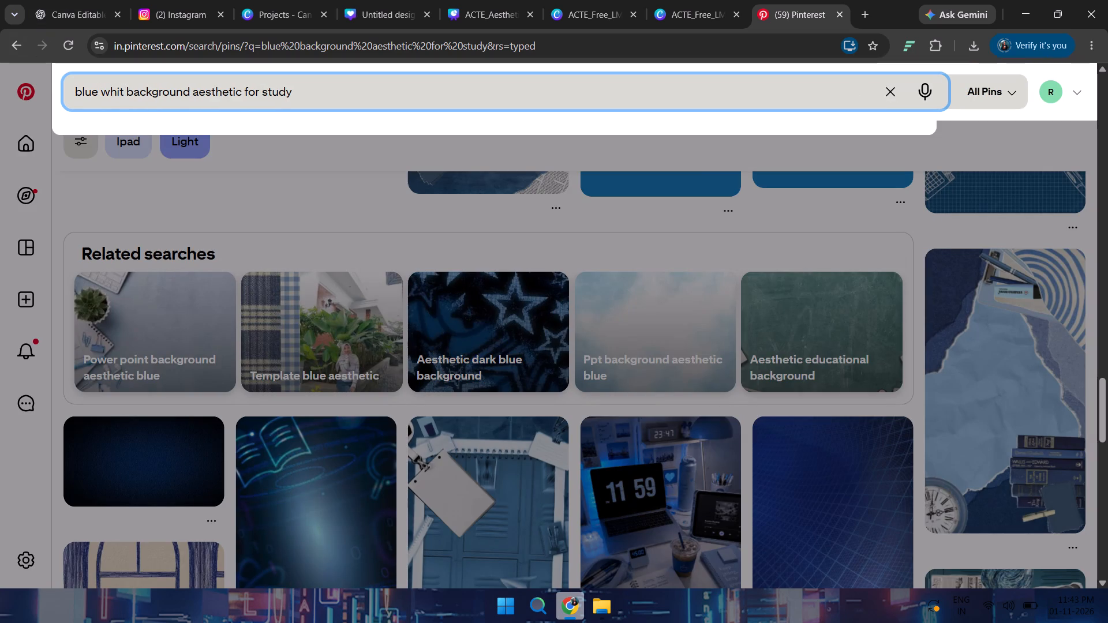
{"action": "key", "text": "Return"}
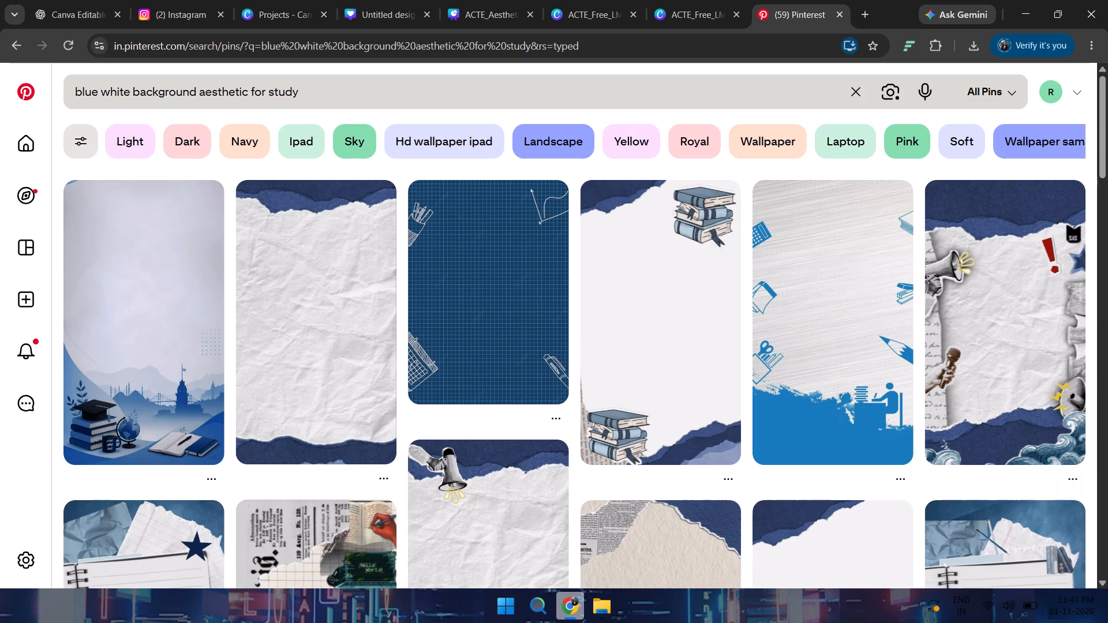
Look through the "blue white background aesthetic for study" pins for a background suited to the banner.
{"action": "scroll", "coordinate": [461, 311], "scroll_direction": "down", "scroll_amount": 2}
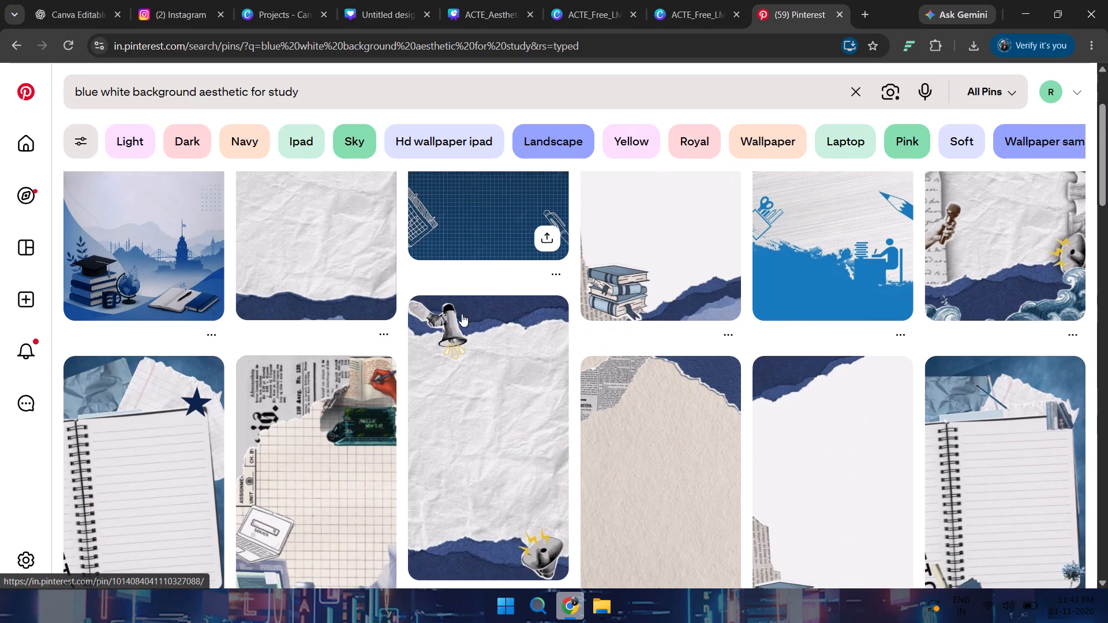
{"action": "scroll", "coordinate": [462, 314], "scroll_direction": "down", "scroll_amount": 8}
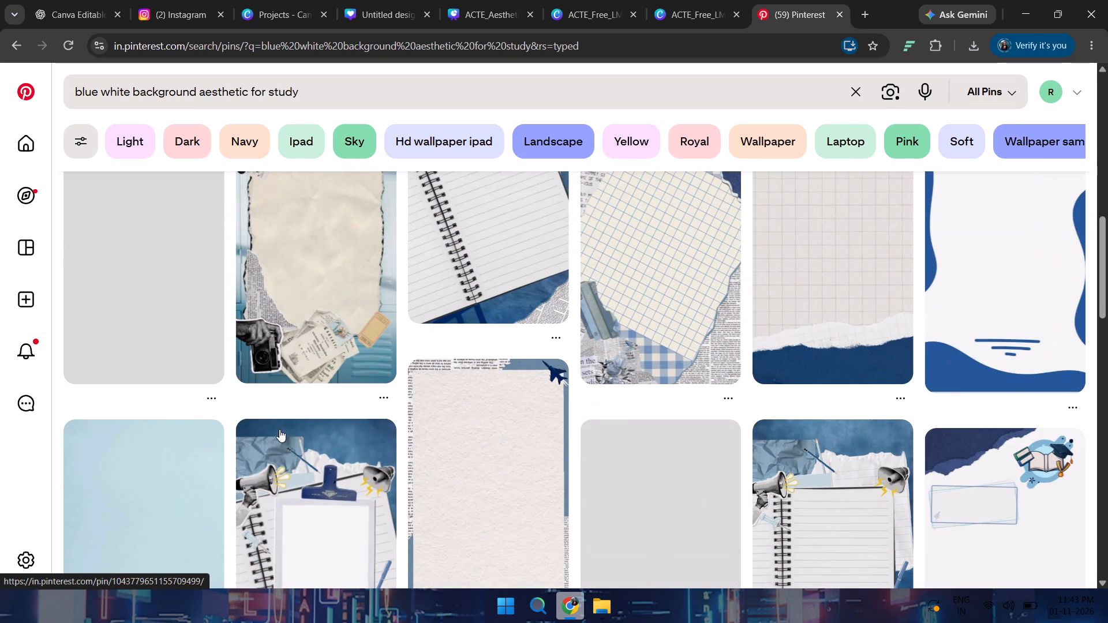
{"action": "scroll", "coordinate": [307, 463], "scroll_direction": "down", "scroll_amount": 4}
{"action": "scroll", "coordinate": [564, 411], "scroll_direction": "down", "scroll_amount": 2}
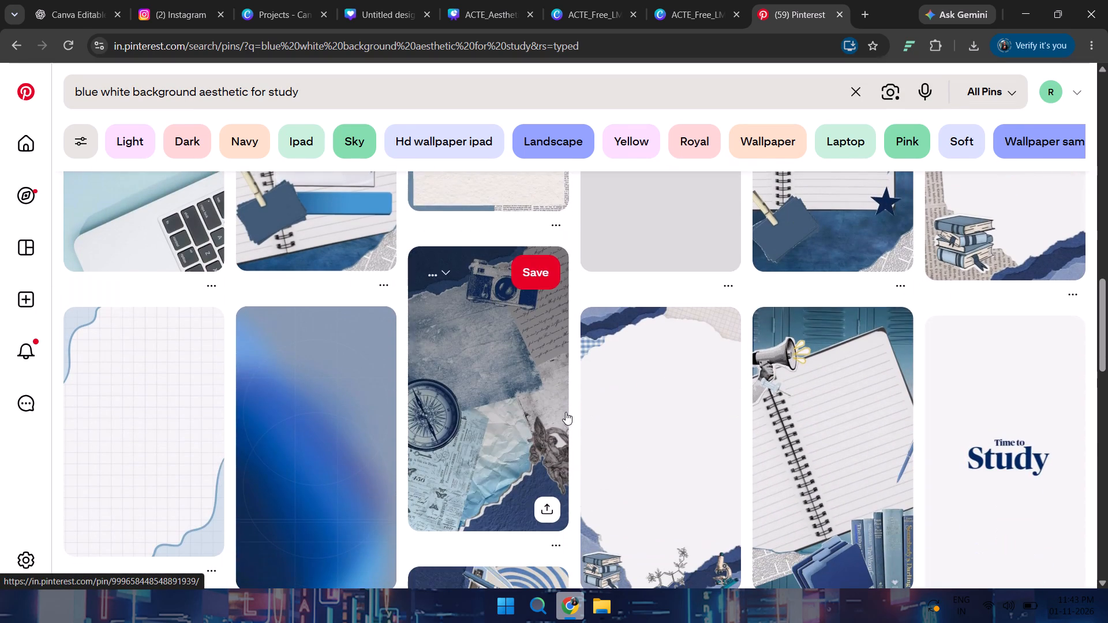
Extend the Pinterest search to "blue white background aesthetic for study instagram post".
{"action": "left_click_drag", "start_coordinate": [390, 83], "coordinate": [392, 95]}
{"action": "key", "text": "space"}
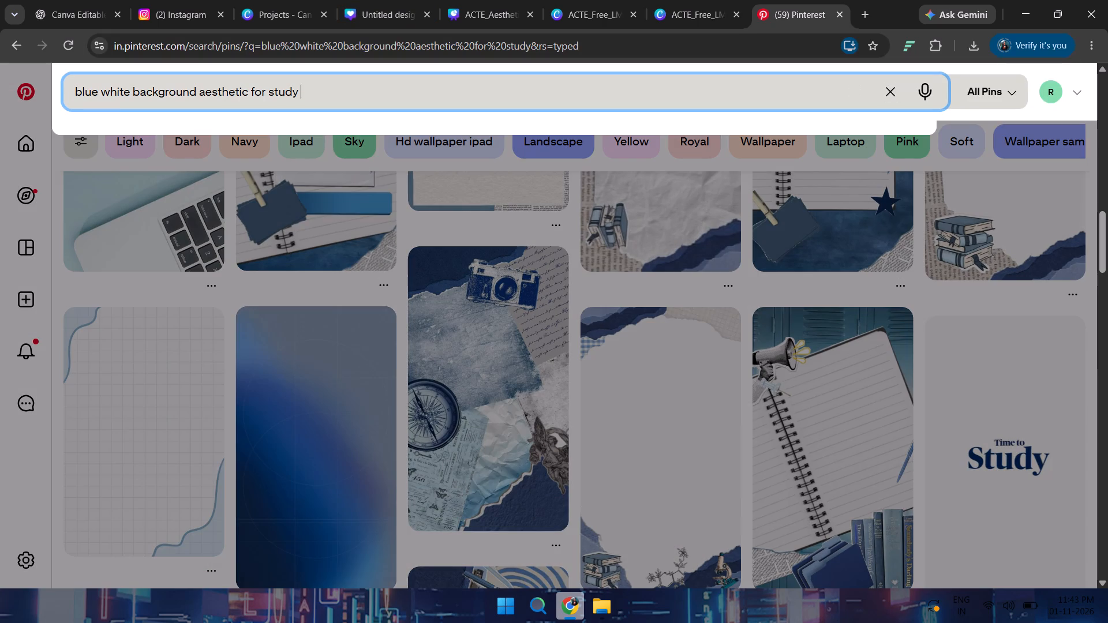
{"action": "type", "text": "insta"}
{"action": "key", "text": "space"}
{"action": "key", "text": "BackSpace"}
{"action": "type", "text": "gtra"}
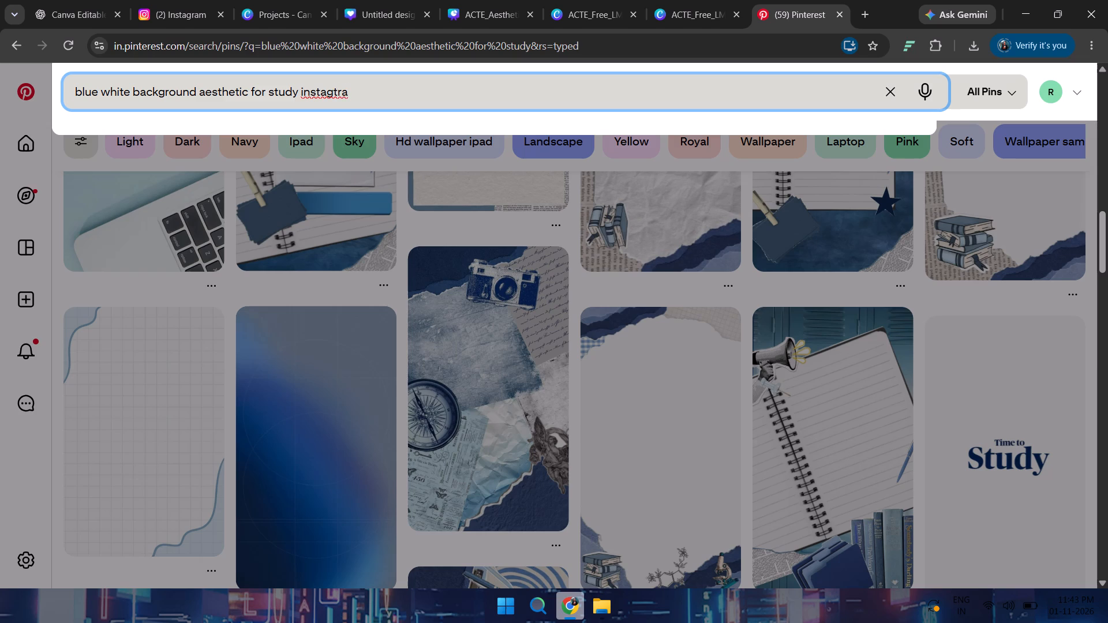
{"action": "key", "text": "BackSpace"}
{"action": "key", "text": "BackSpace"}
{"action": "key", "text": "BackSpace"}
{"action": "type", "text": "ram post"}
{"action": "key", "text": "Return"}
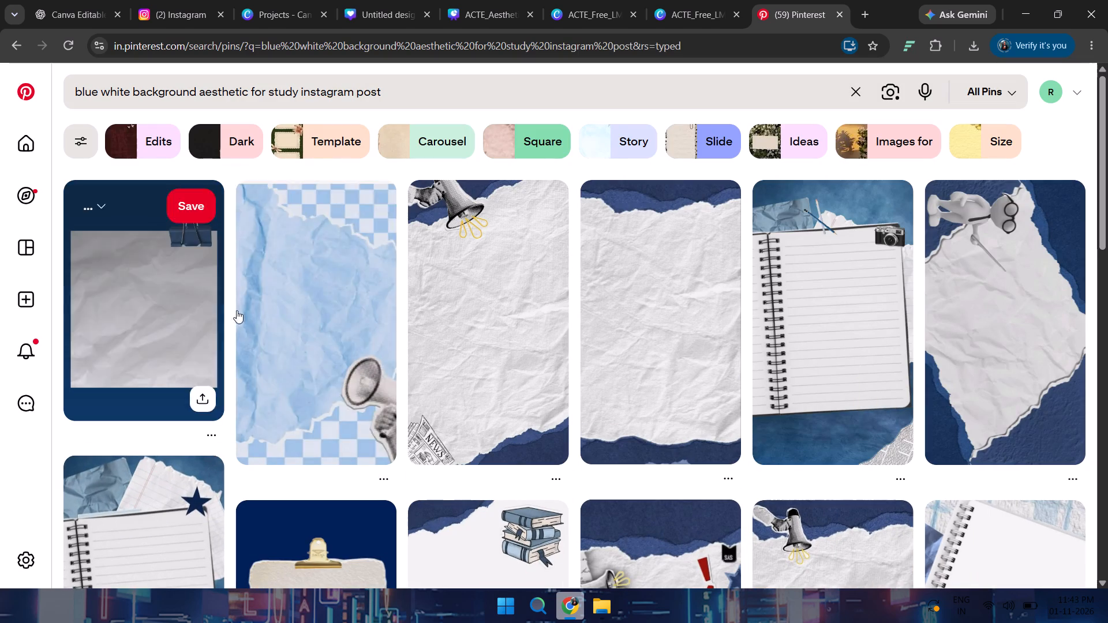
Look through the Instagram post background pins for a blue and white background suited to the banner.
{"action": "scroll", "coordinate": [350, 325], "scroll_direction": "down", "scroll_amount": 2}
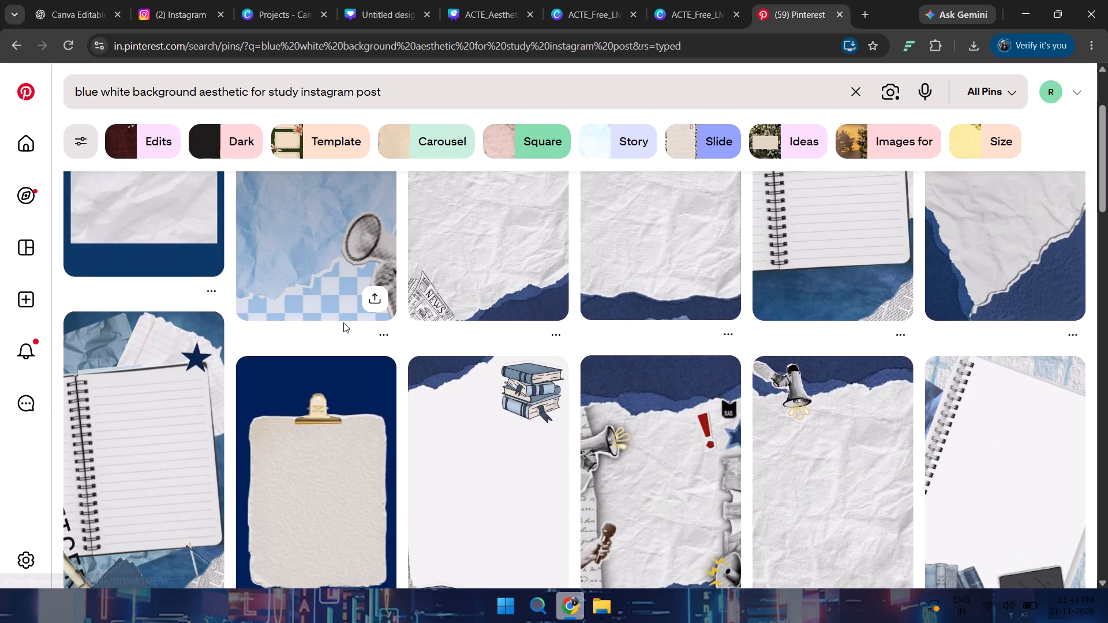
{"action": "scroll", "coordinate": [343, 322], "scroll_direction": "down", "scroll_amount": 8}
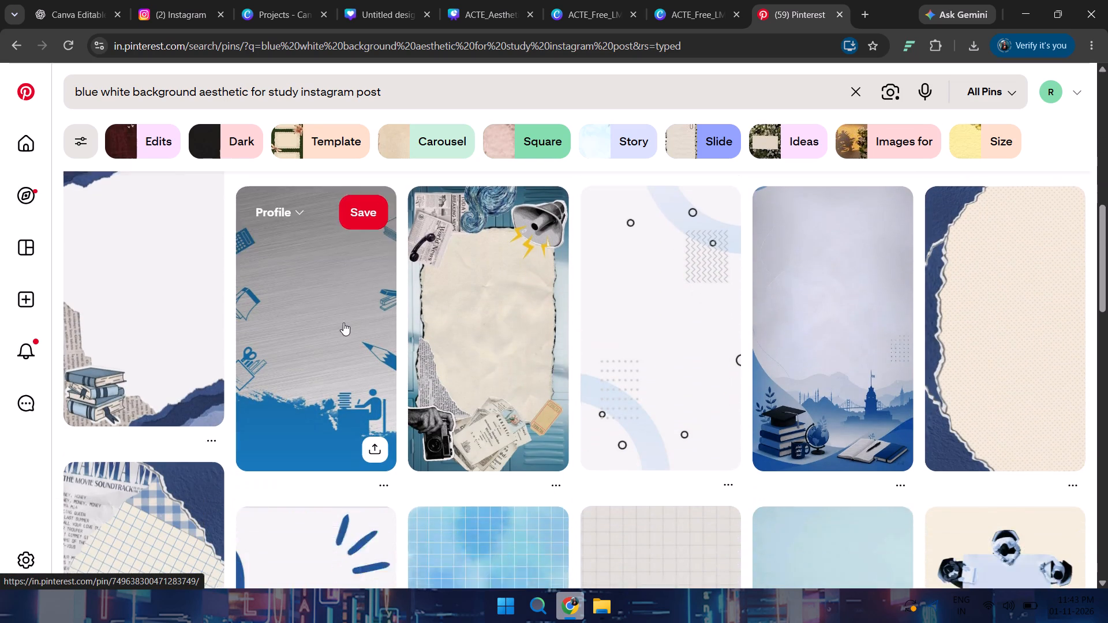
Check the Instagram post format in Canva and add the ratio 4:5 to the end of the Pinterest search.
{"action": "left_click", "coordinate": [395, 88]}
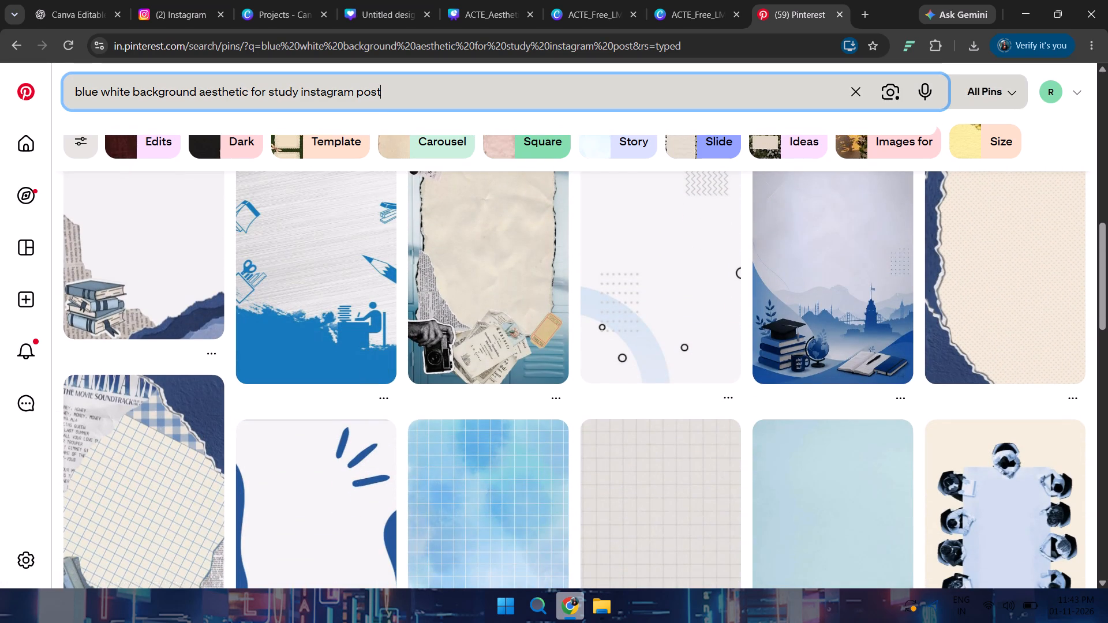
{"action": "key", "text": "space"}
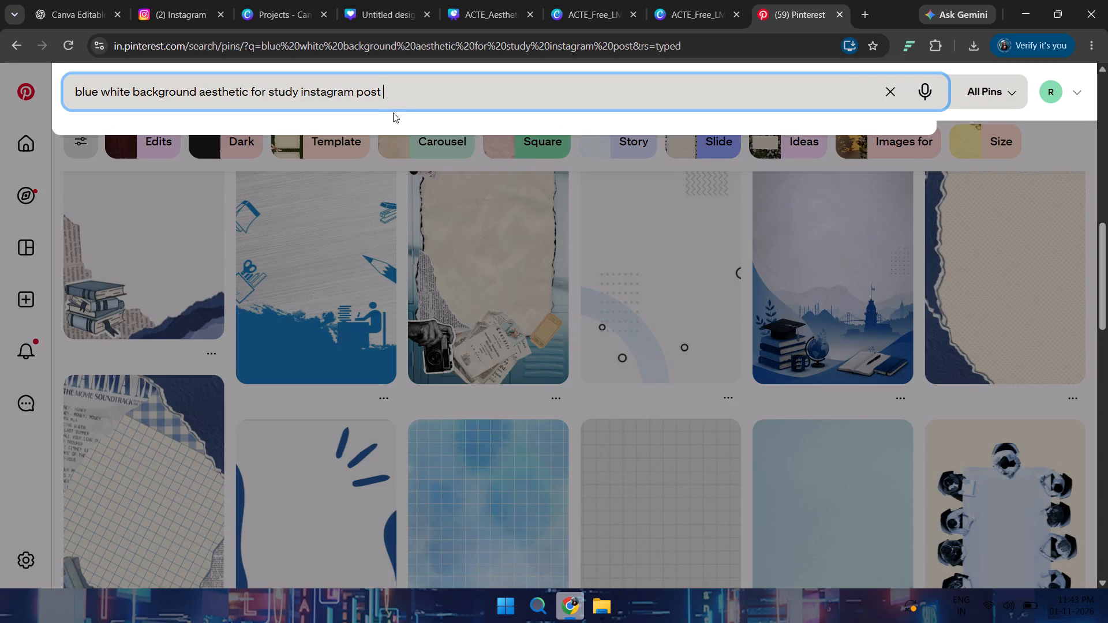
{"action": "left_click", "coordinate": [261, 5]}
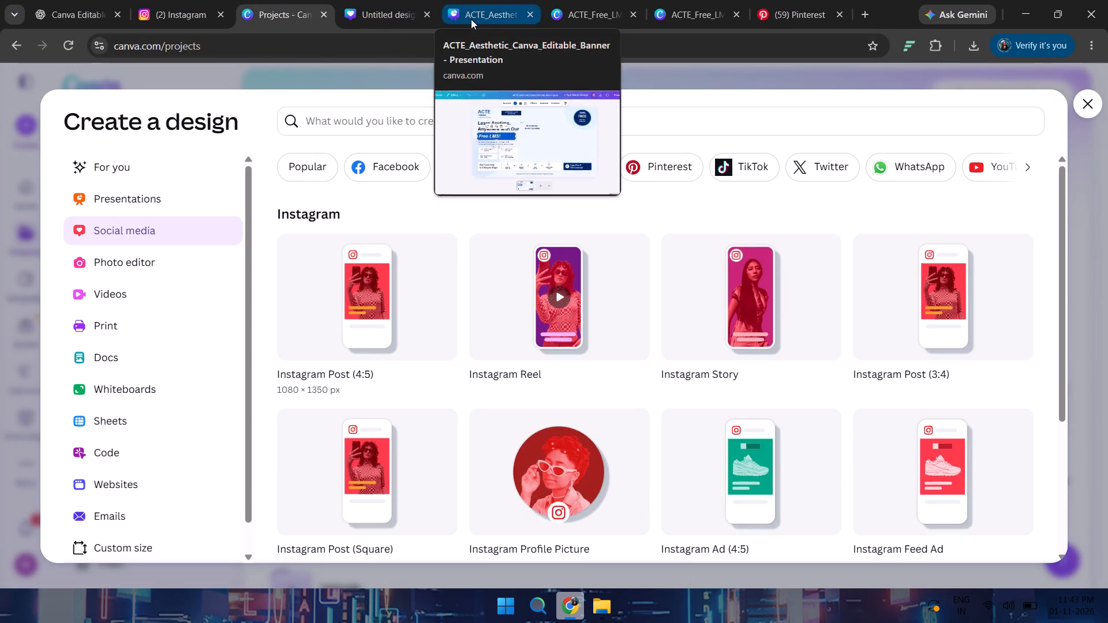
{"action": "left_click", "coordinate": [747, 10]}
{"action": "left_click", "coordinate": [776, 3]}
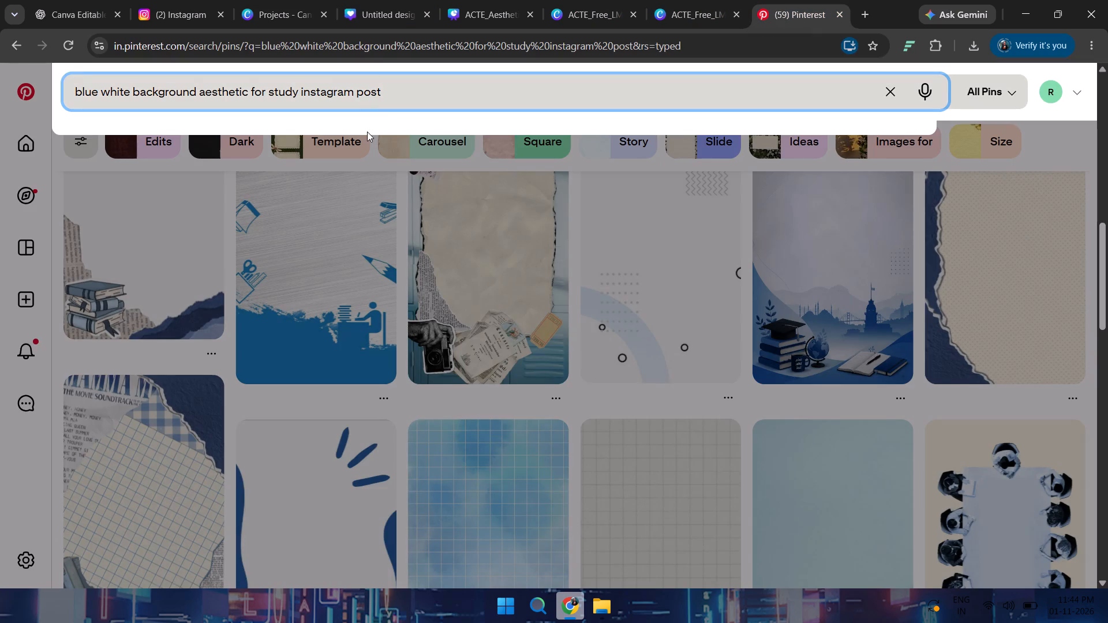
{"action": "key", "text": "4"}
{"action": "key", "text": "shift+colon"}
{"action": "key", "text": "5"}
{"action": "key", "text": "Return"}
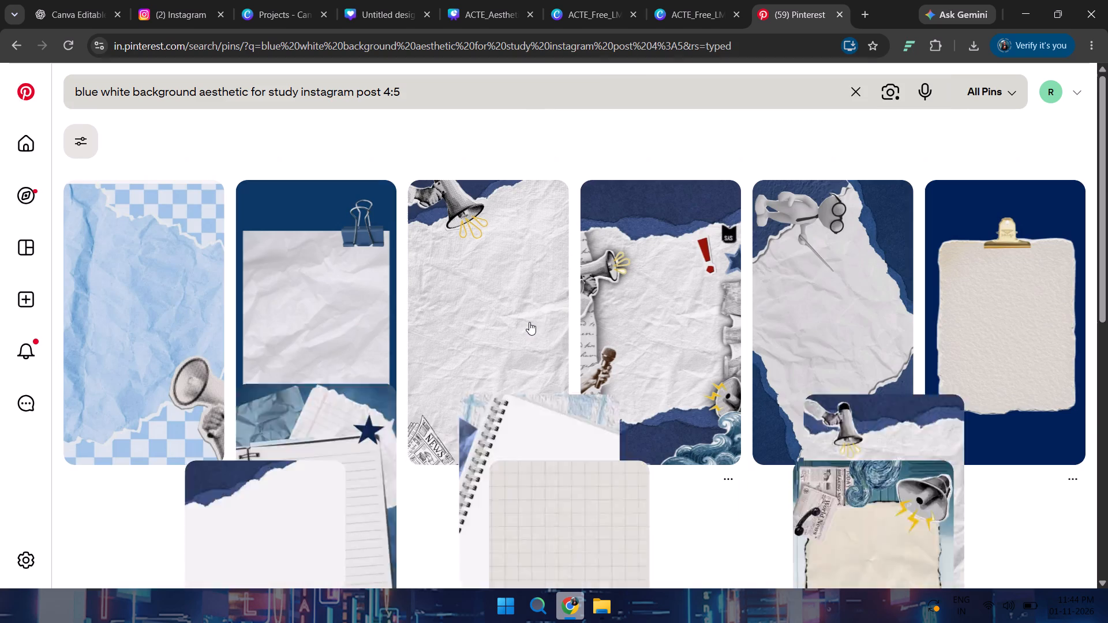
Look through the "blue white background aesthetic for study instagram post 4:5" pins for a suitable background.
{"action": "scroll", "coordinate": [810, 346], "scroll_direction": "down", "scroll_amount": 4}
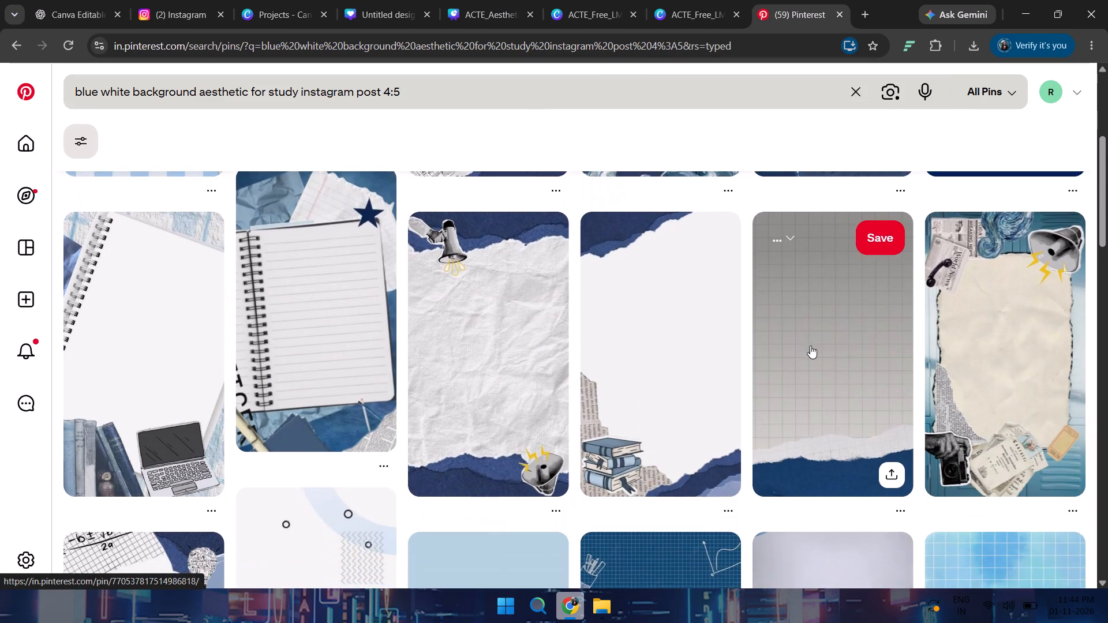
{"action": "scroll", "coordinate": [810, 346], "scroll_direction": "down", "scroll_amount": 10}
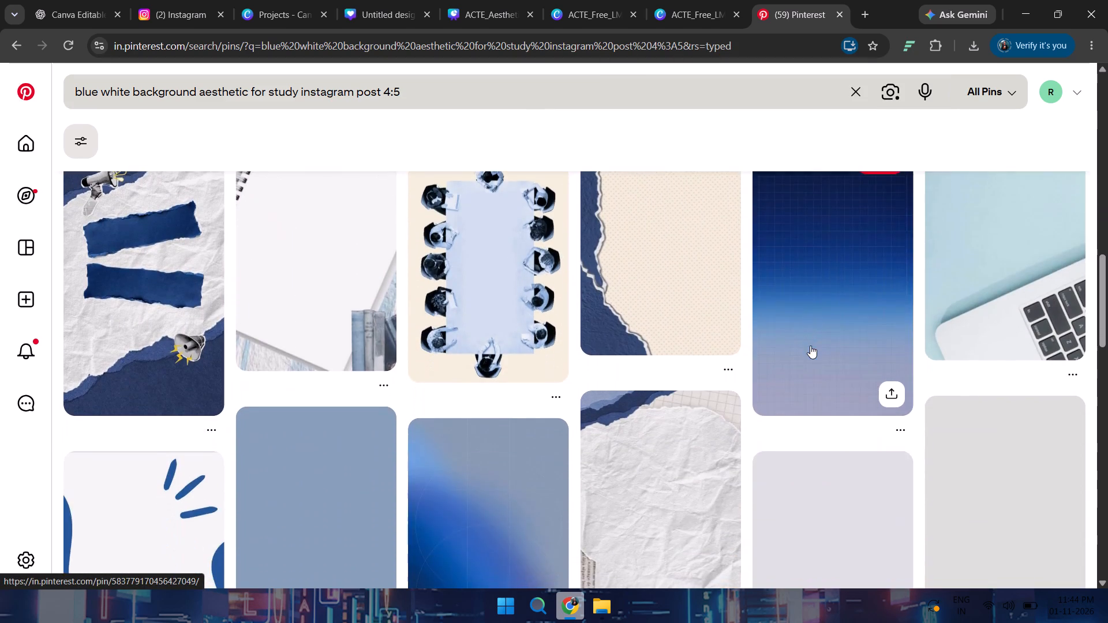
{"action": "scroll", "coordinate": [810, 346], "scroll_direction": "down", "scroll_amount": 7}
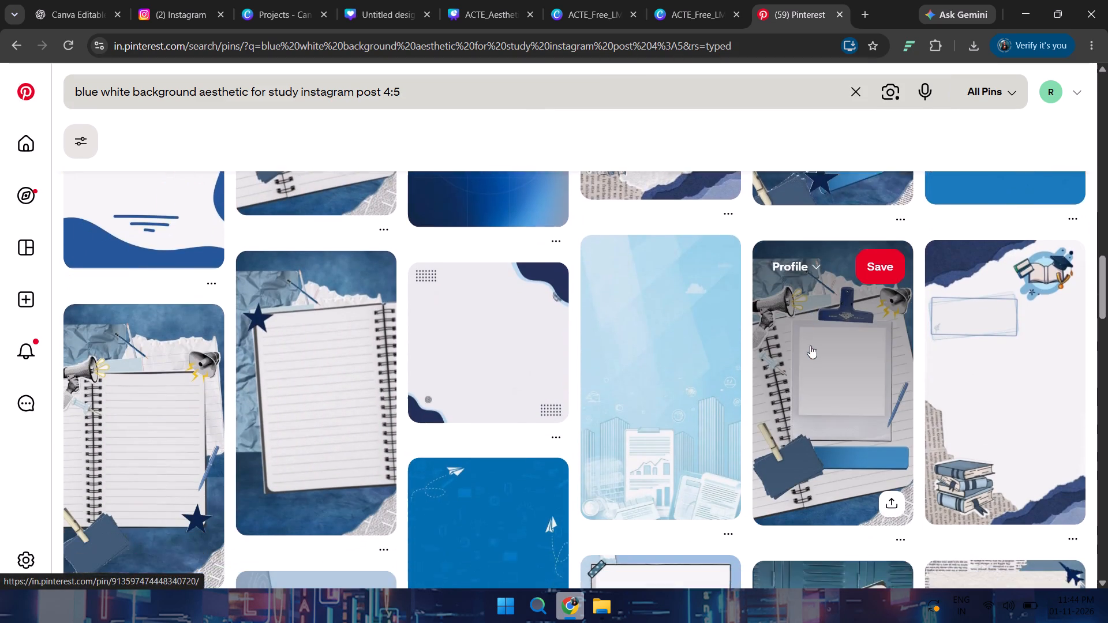
{"action": "scroll", "coordinate": [810, 346], "scroll_direction": "down", "scroll_amount": 5}
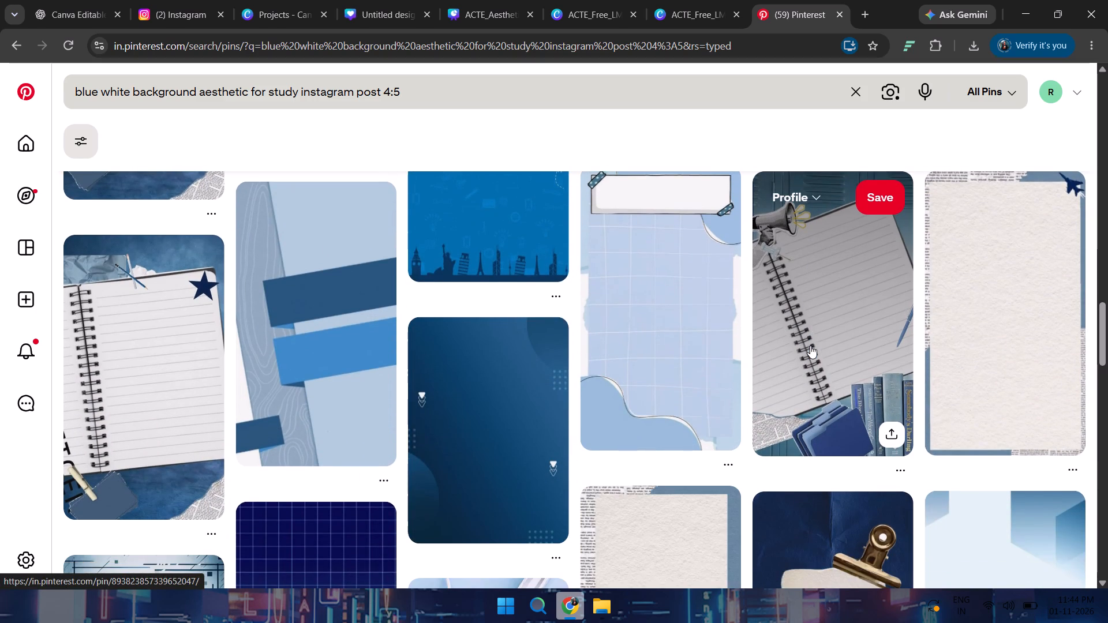
{"action": "scroll", "coordinate": [810, 346], "scroll_direction": "down", "scroll_amount": 7}
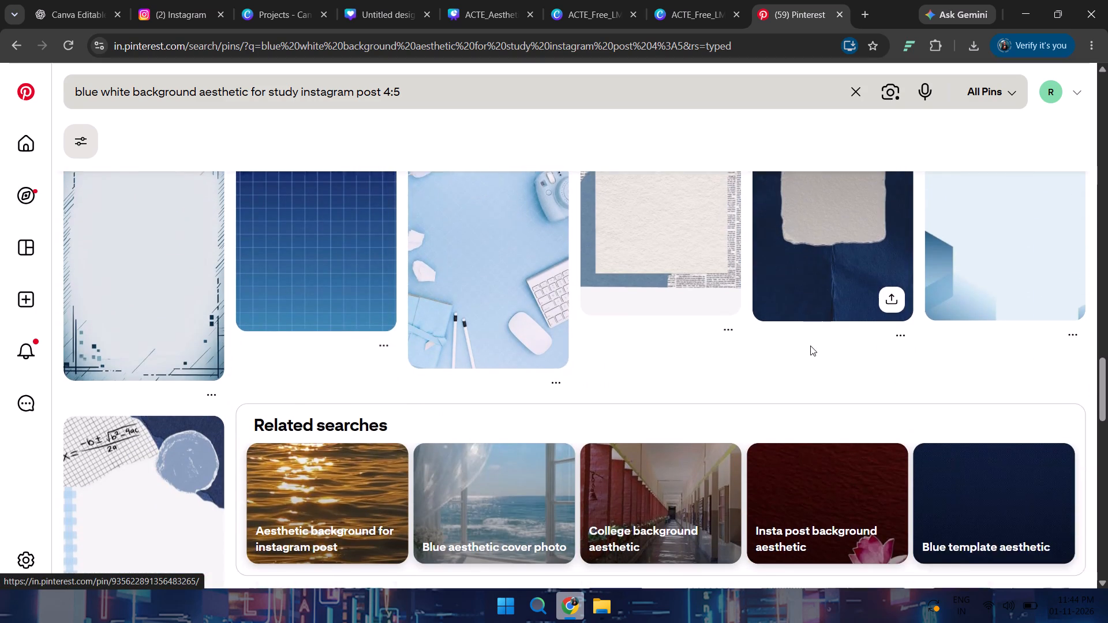
{"action": "scroll", "coordinate": [810, 346], "scroll_direction": "down", "scroll_amount": 5}
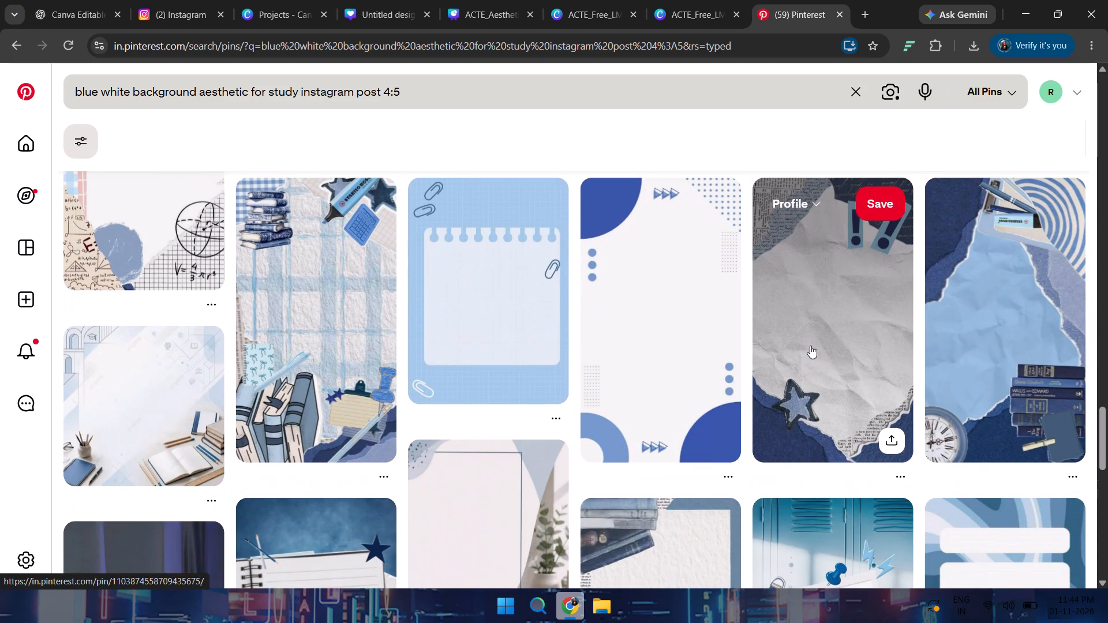
{"action": "scroll", "coordinate": [810, 346], "scroll_direction": "down", "scroll_amount": 1}
{"action": "scroll", "coordinate": [810, 346], "scroll_direction": "up", "scroll_amount": 2}
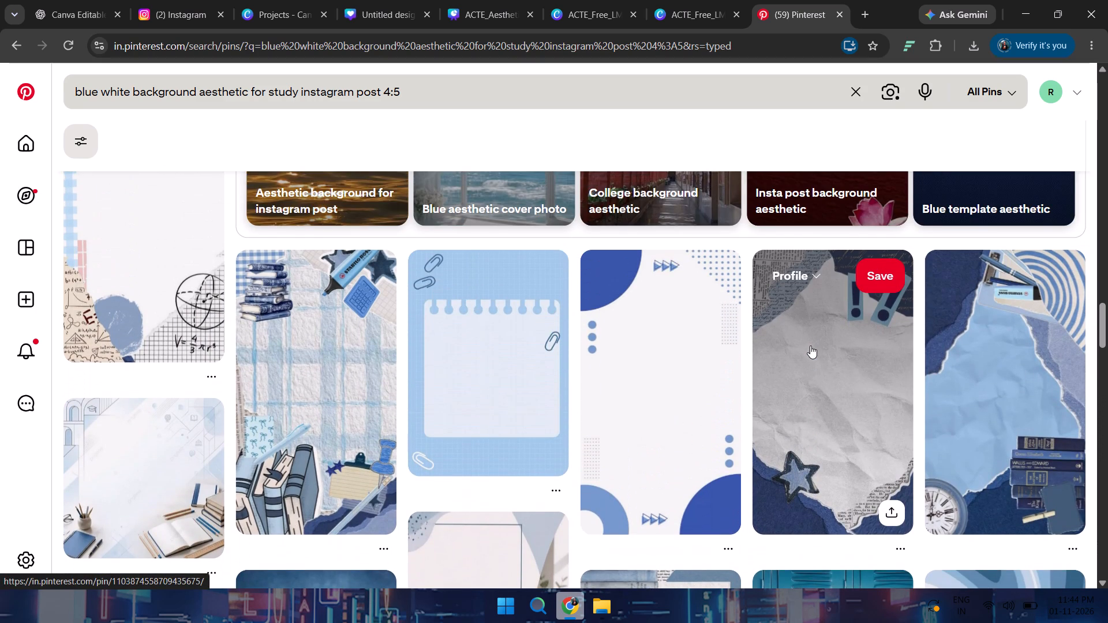
{"action": "scroll", "coordinate": [810, 346], "scroll_direction": "down", "scroll_amount": 7}
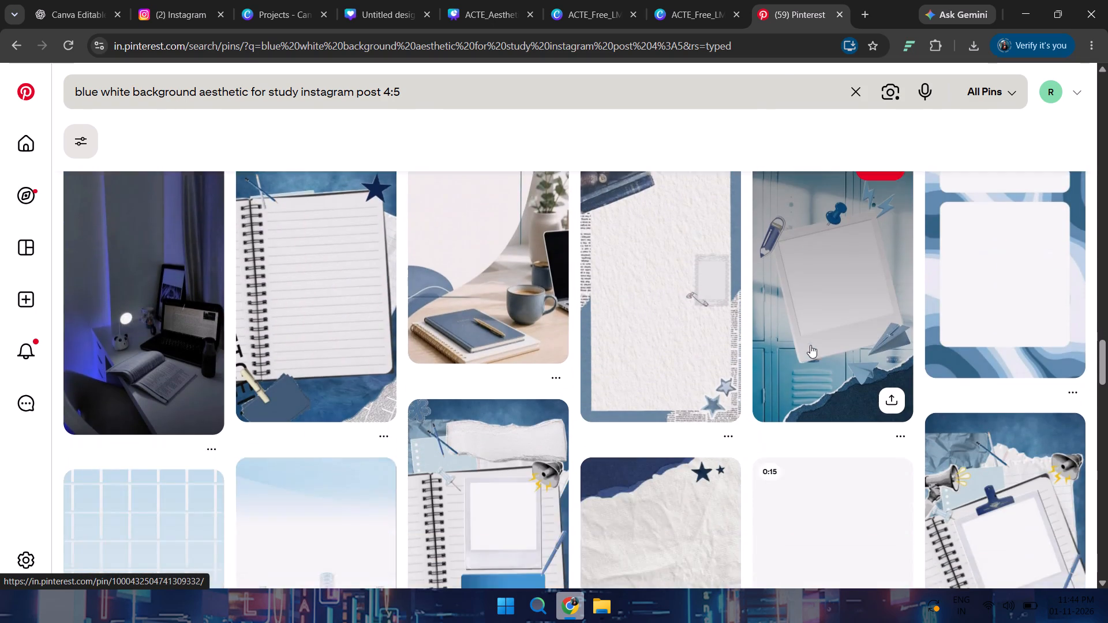
{"action": "scroll", "coordinate": [810, 345], "scroll_direction": "down", "scroll_amount": 2}
{"action": "scroll", "coordinate": [810, 345], "scroll_direction": "up", "scroll_amount": 3}
{"action": "scroll", "coordinate": [810, 345], "scroll_direction": "down", "scroll_amount": 4}
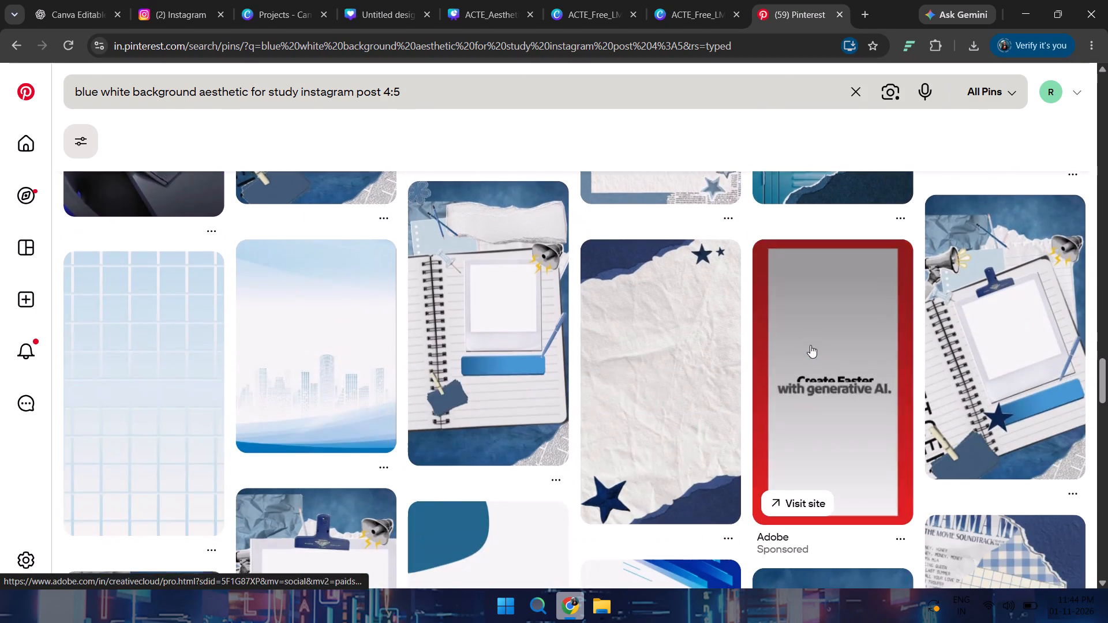
{"action": "scroll", "coordinate": [810, 345], "scroll_direction": "down", "scroll_amount": 4}
Switch to the ACTE Technologies Instagram profile and examine the design of the SAP Trainer post.
{"action": "left_click", "coordinate": [165, 9]}
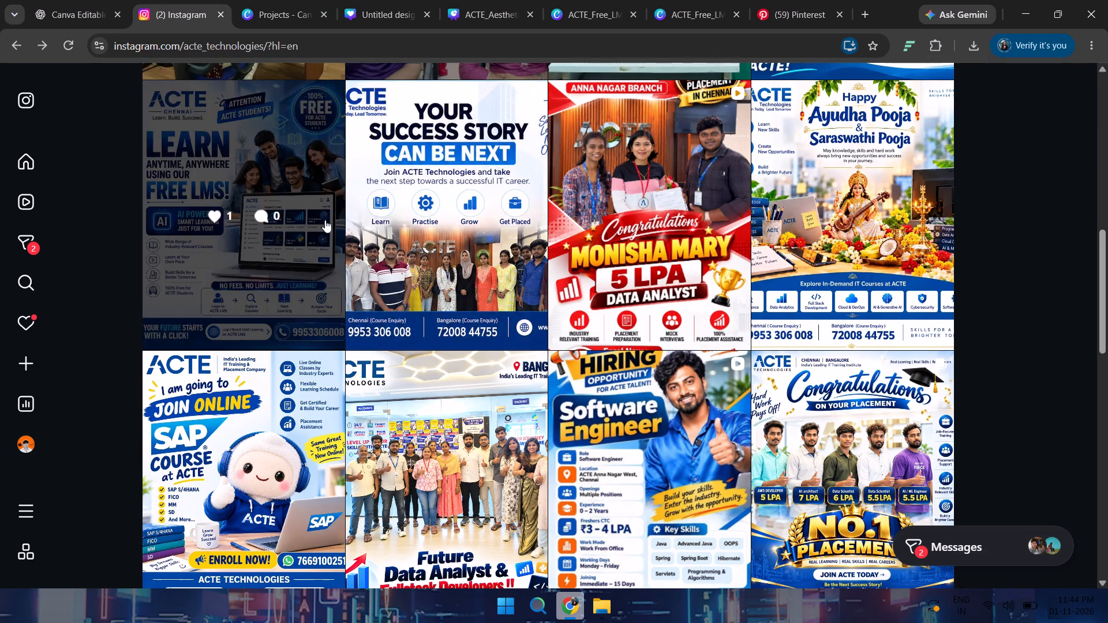
{"action": "scroll", "coordinate": [365, 309], "scroll_direction": "down", "scroll_amount": 2}
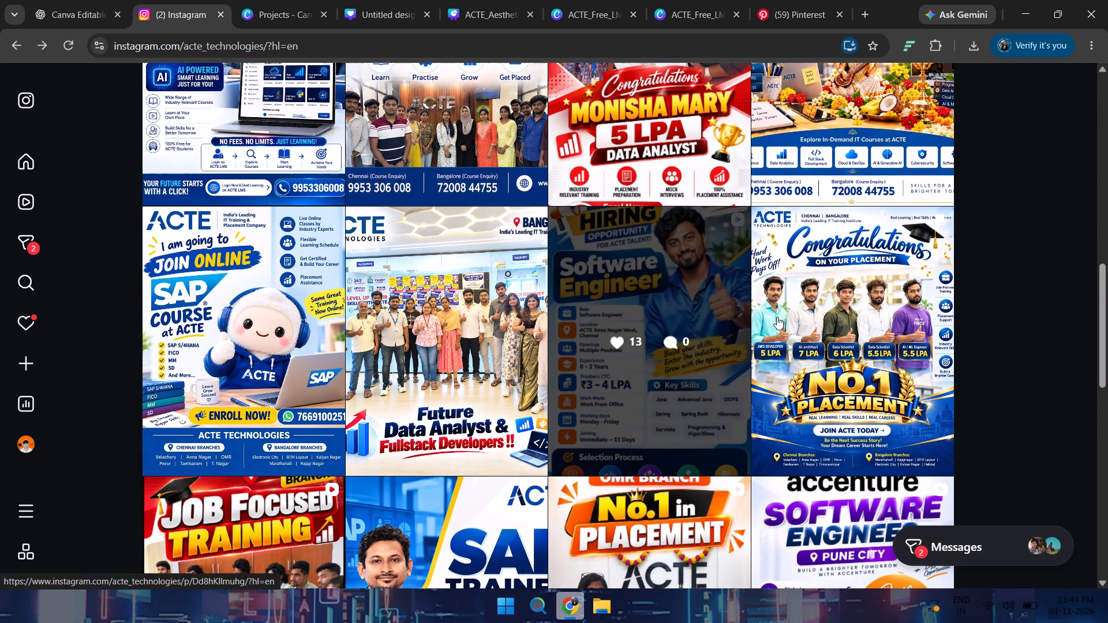
{"action": "scroll", "coordinate": [859, 368], "scroll_direction": "down", "scroll_amount": 3}
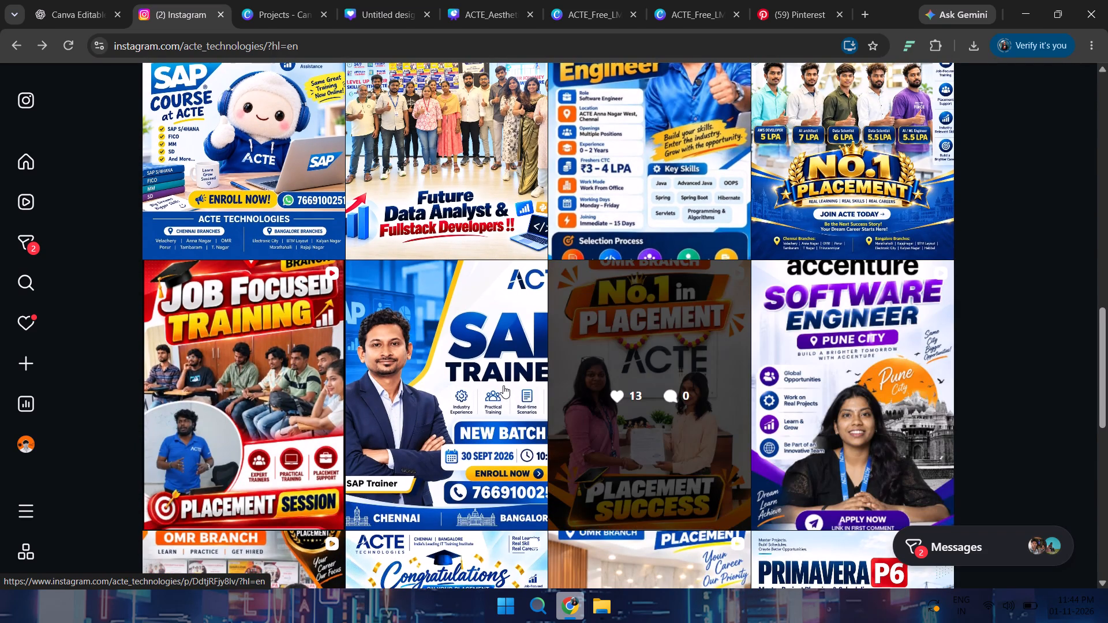
{"action": "scroll", "coordinate": [503, 385], "scroll_direction": "up", "scroll_amount": 1}
{"action": "left_click", "coordinate": [503, 384]}
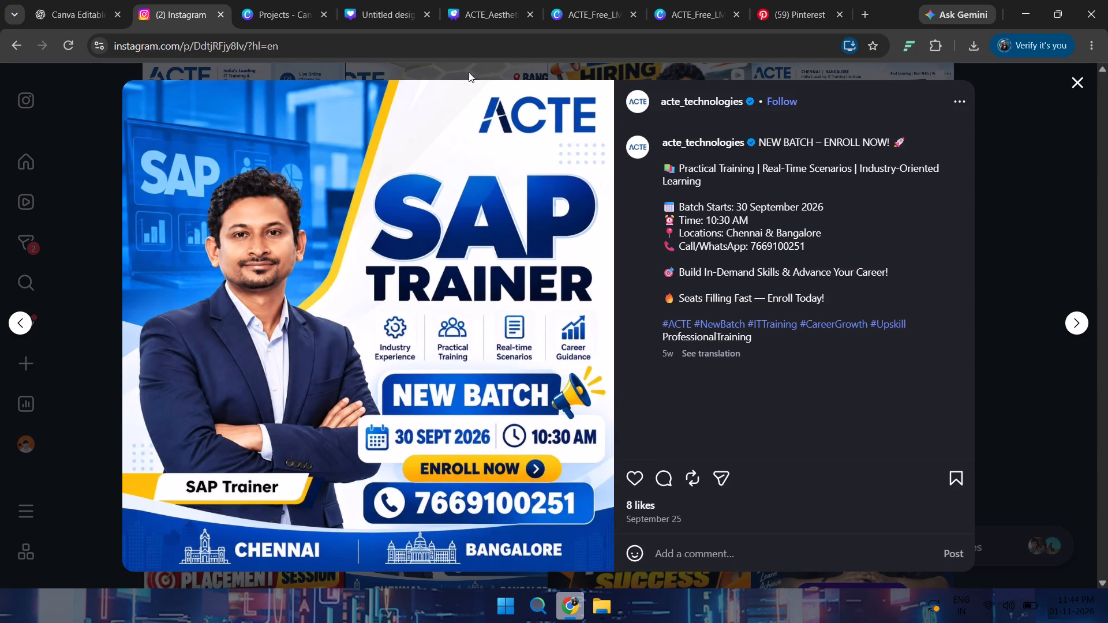
{"action": "left_click", "coordinate": [1083, 84]}
Look through the ACTE Technologies profile's recent posts for background and layout references.
{"action": "scroll", "coordinate": [725, 237], "scroll_direction": "up", "scroll_amount": 5}
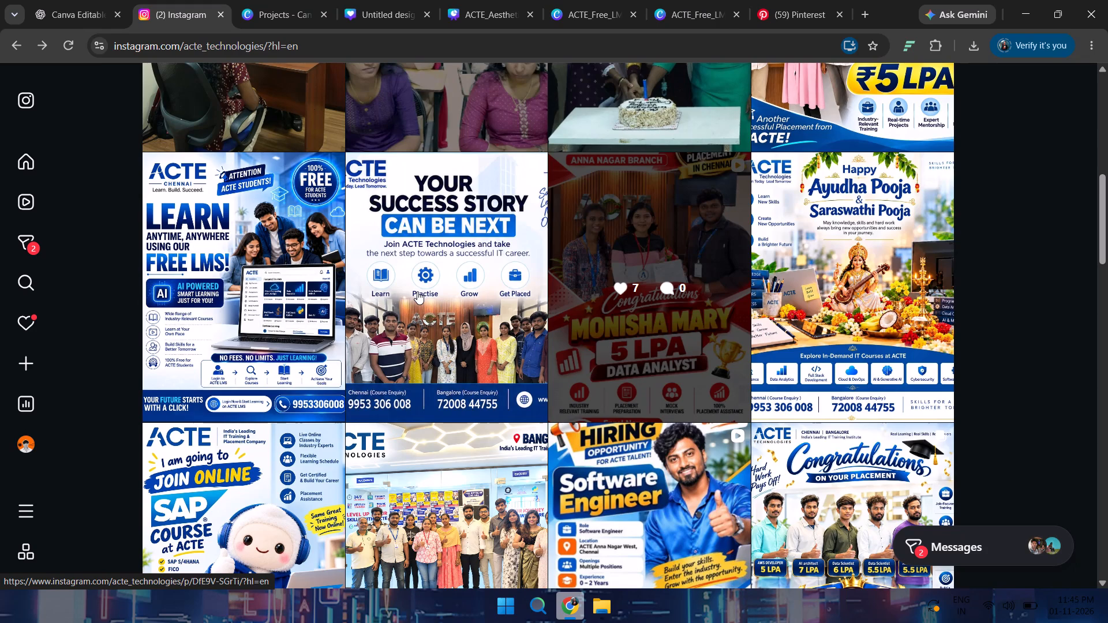
{"action": "scroll", "coordinate": [417, 291], "scroll_direction": "up", "scroll_amount": 3}
{"action": "scroll", "coordinate": [417, 291], "scroll_direction": "down", "scroll_amount": 2}
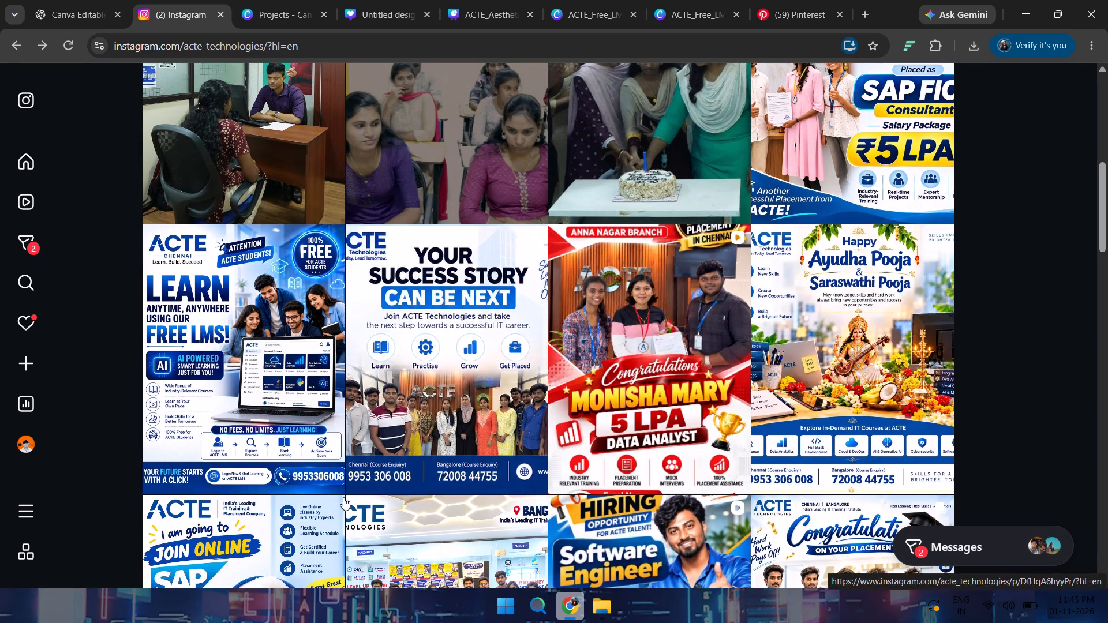
{"action": "scroll", "coordinate": [451, 360], "scroll_direction": "up", "scroll_amount": 8}
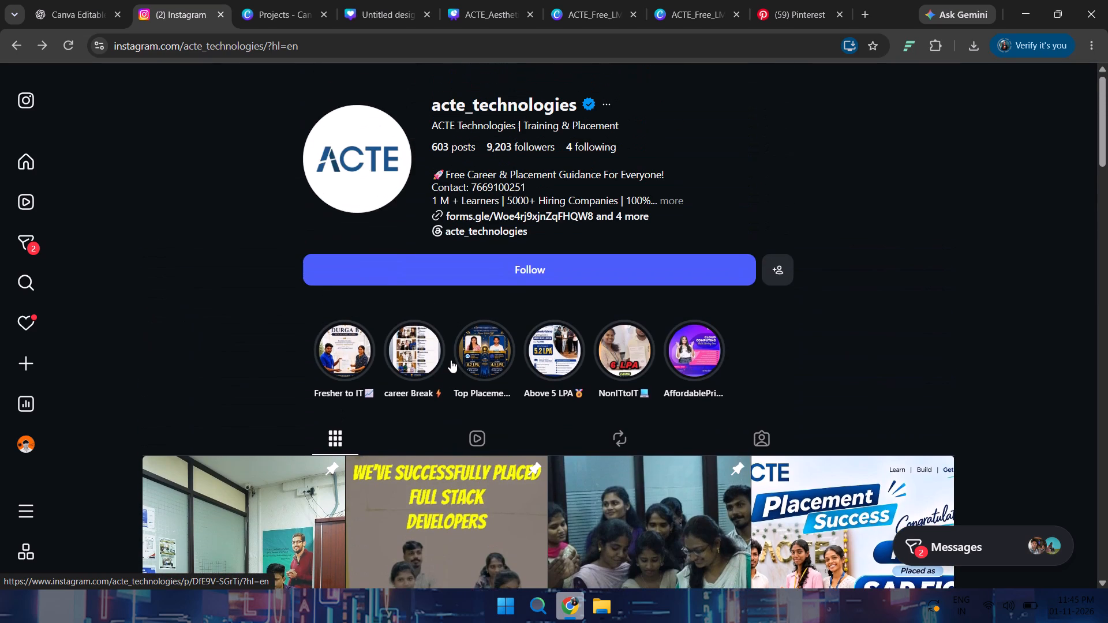
{"action": "scroll", "coordinate": [275, 363], "scroll_direction": "down", "scroll_amount": 5}
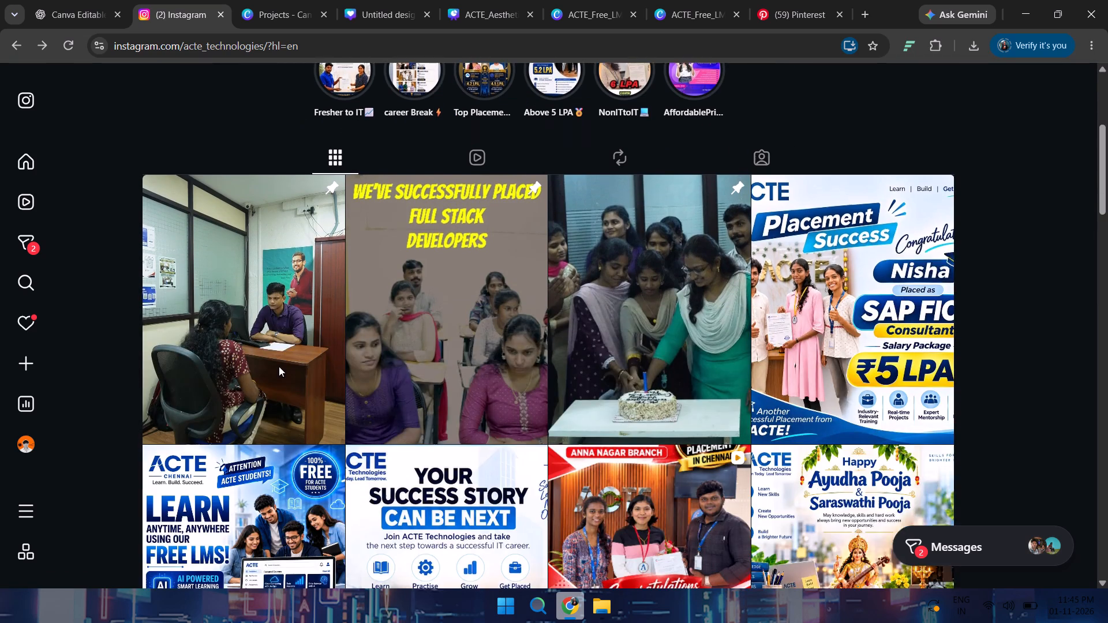
{"action": "scroll", "coordinate": [279, 366], "scroll_direction": "down", "scroll_amount": 2}
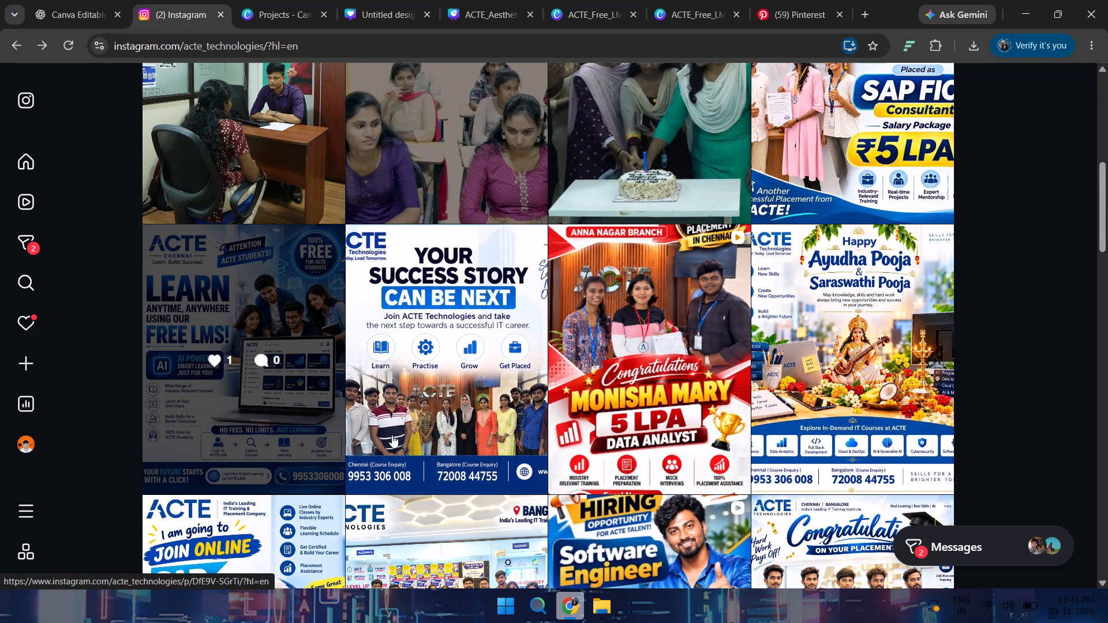
Examine the background and layout of the "Your Success Story Can Be Next" post.
{"action": "left_click", "coordinate": [392, 435]}
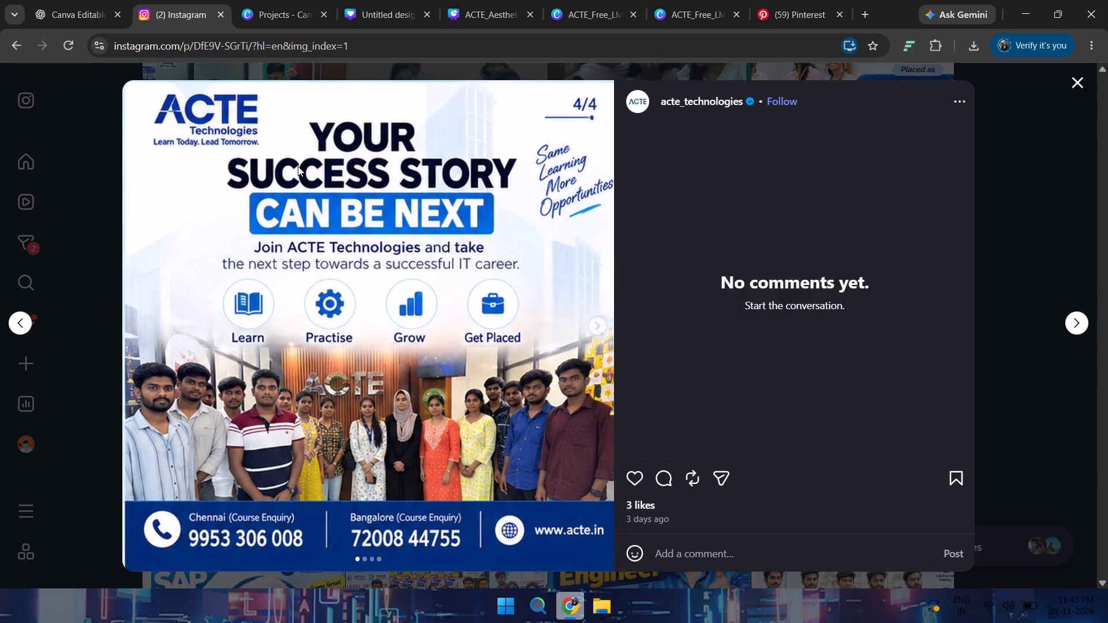
{"action": "scroll", "coordinate": [338, 225], "scroll_direction": "down", "scroll_amount": 6}
{"action": "scroll", "coordinate": [338, 225], "scroll_direction": "up", "scroll_amount": 5}
{"action": "left_click", "coordinate": [1077, 78]}
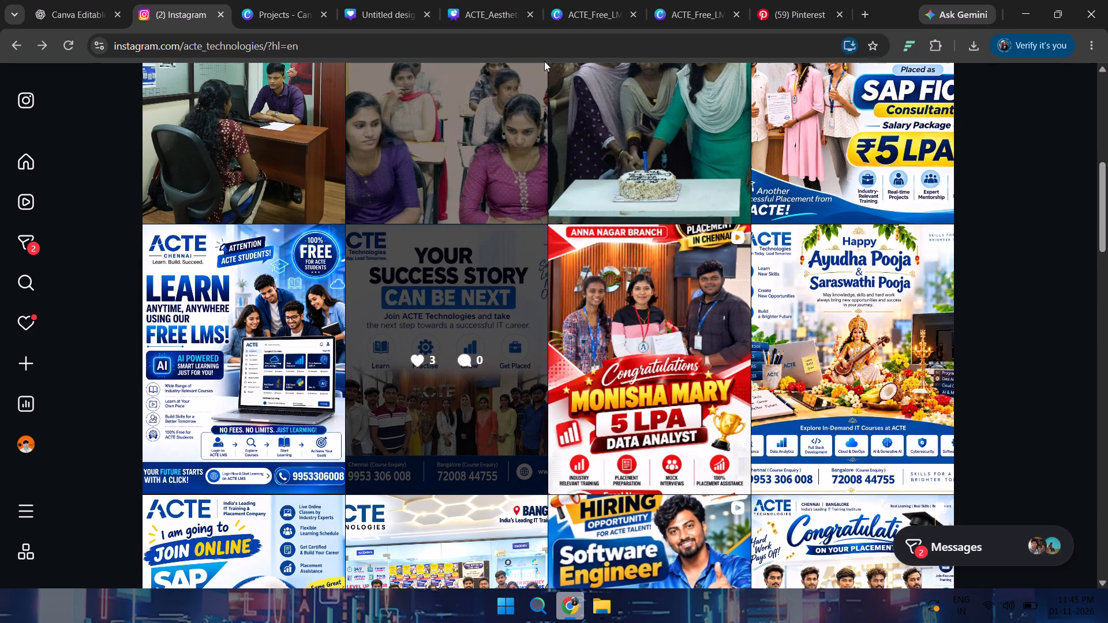
Switch to Pinterest and refine the search to "blue white background IT bilding aesthetic for study instagram post 4:5".
{"action": "left_click", "coordinate": [657, 16]}
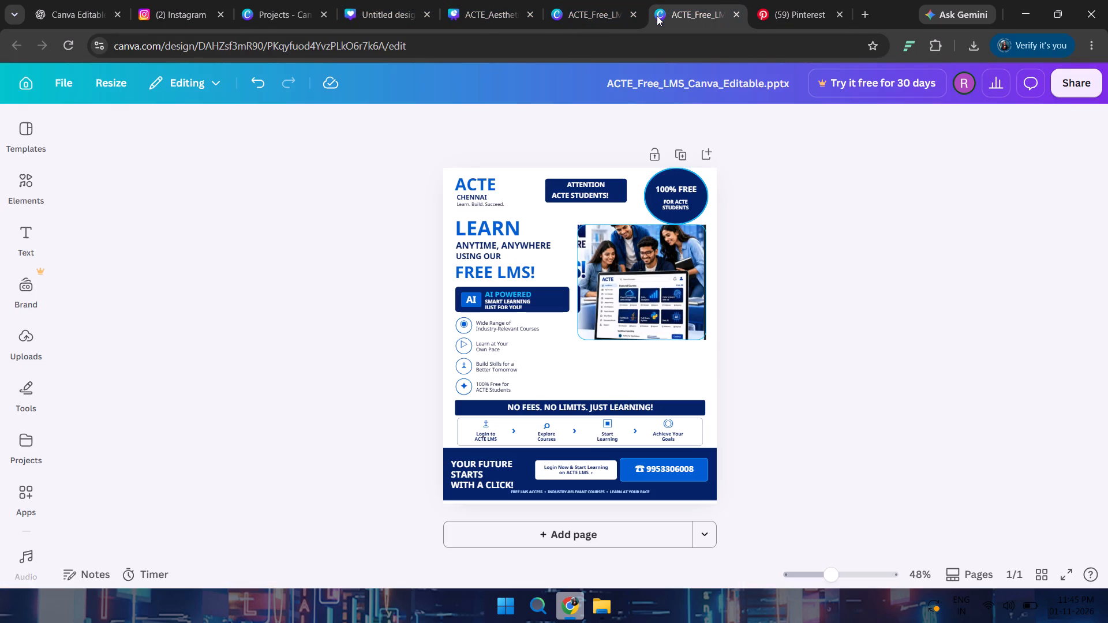
{"action": "left_click", "coordinate": [766, 16]}
{"action": "left_click", "coordinate": [486, 91]}
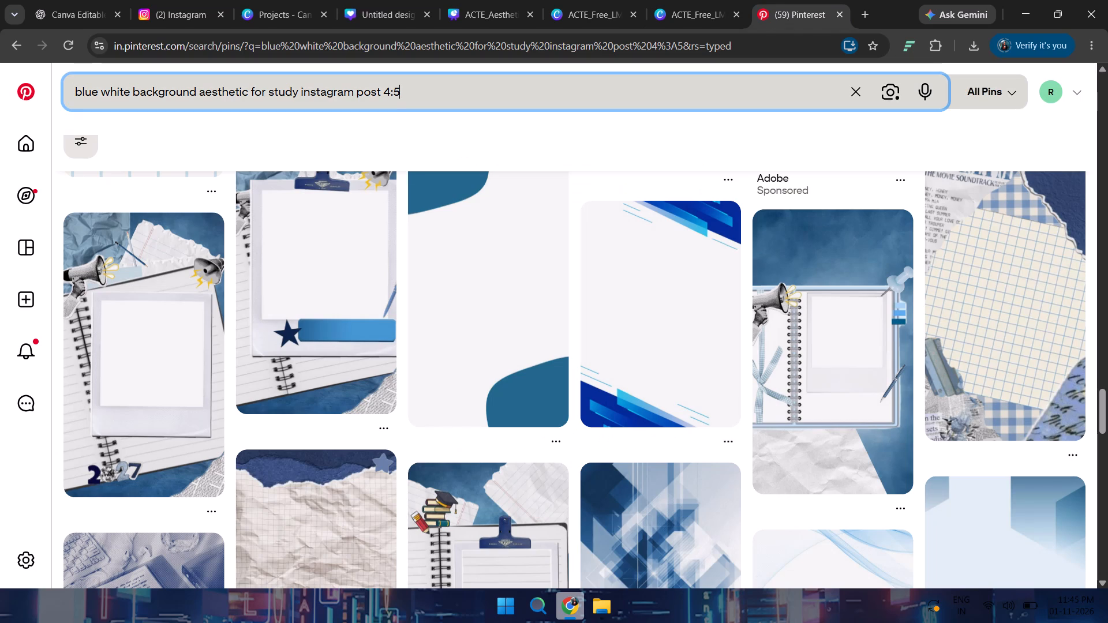
{"action": "left_click", "coordinate": [194, 92]}
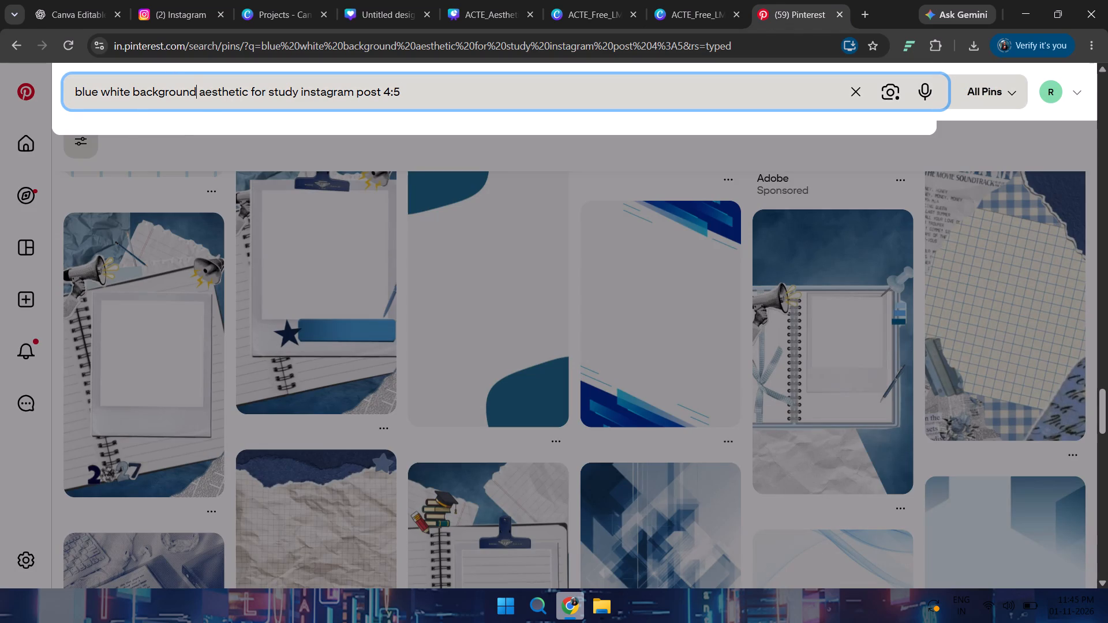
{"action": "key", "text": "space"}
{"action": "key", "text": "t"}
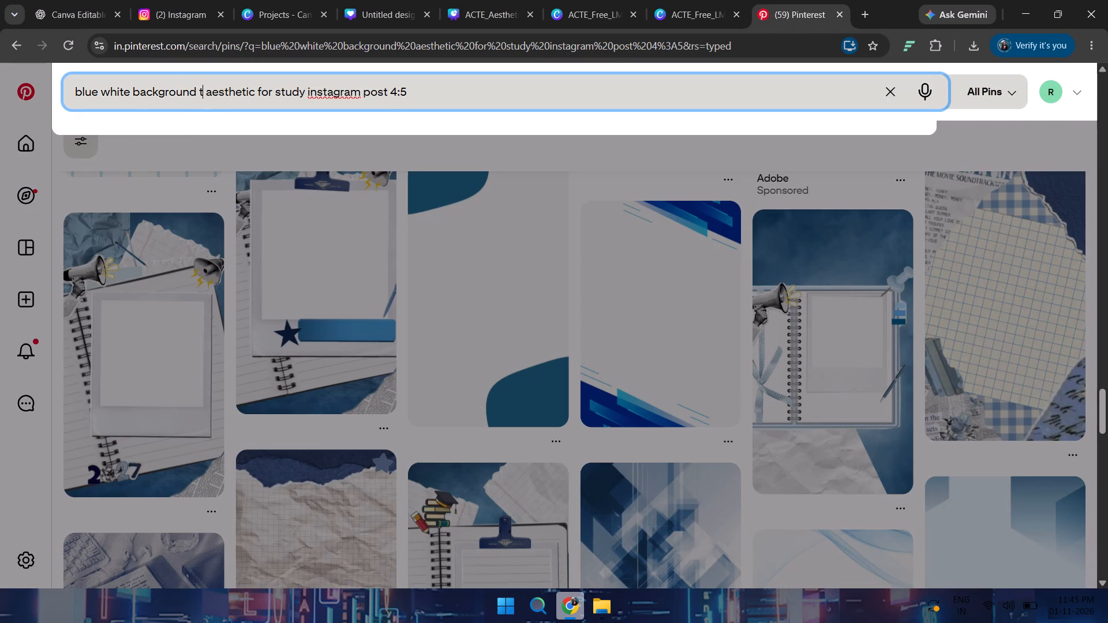
{"action": "key", "text": "BackSpace"}
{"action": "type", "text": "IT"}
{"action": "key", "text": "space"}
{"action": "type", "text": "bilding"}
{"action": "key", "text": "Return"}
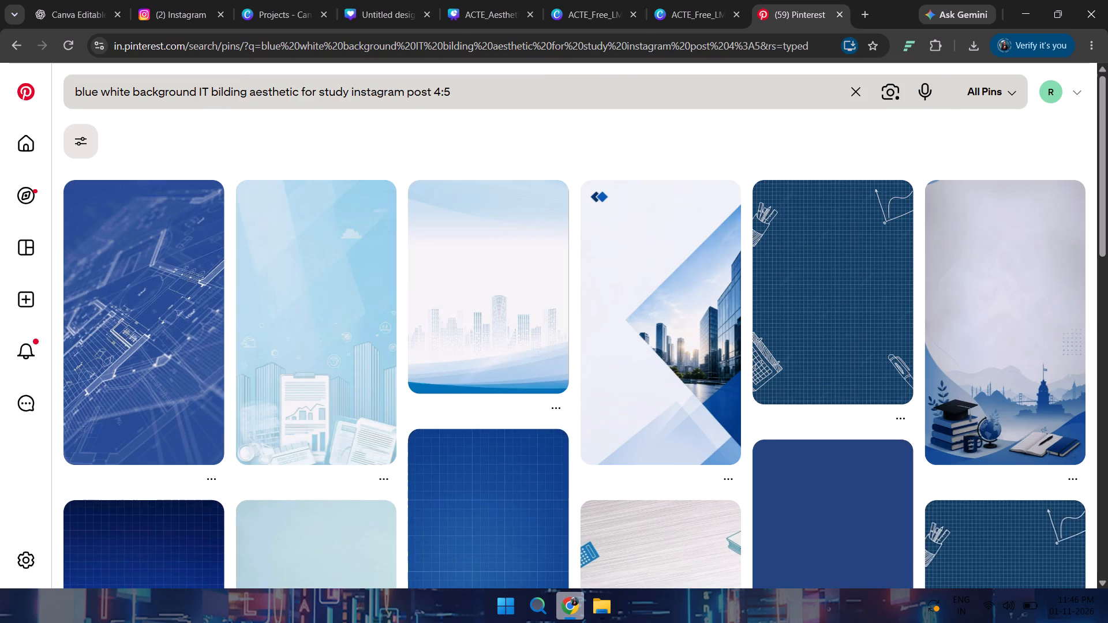
Download the "Professional Corporate Business Background | Modern Presentation Design" pin image with the city skyline and blue geometric shapes.
{"action": "scroll", "coordinate": [341, 361], "scroll_direction": "down", "scroll_amount": 2}
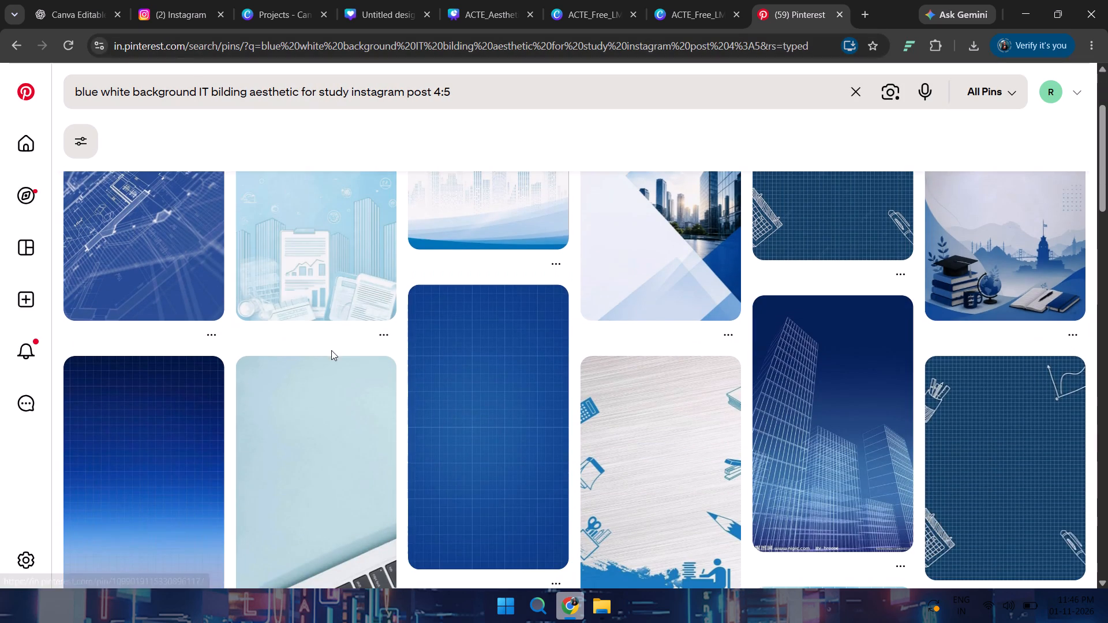
{"action": "scroll", "coordinate": [465, 379], "scroll_direction": "up", "scroll_amount": 3}
{"action": "right_click", "coordinate": [631, 339]}
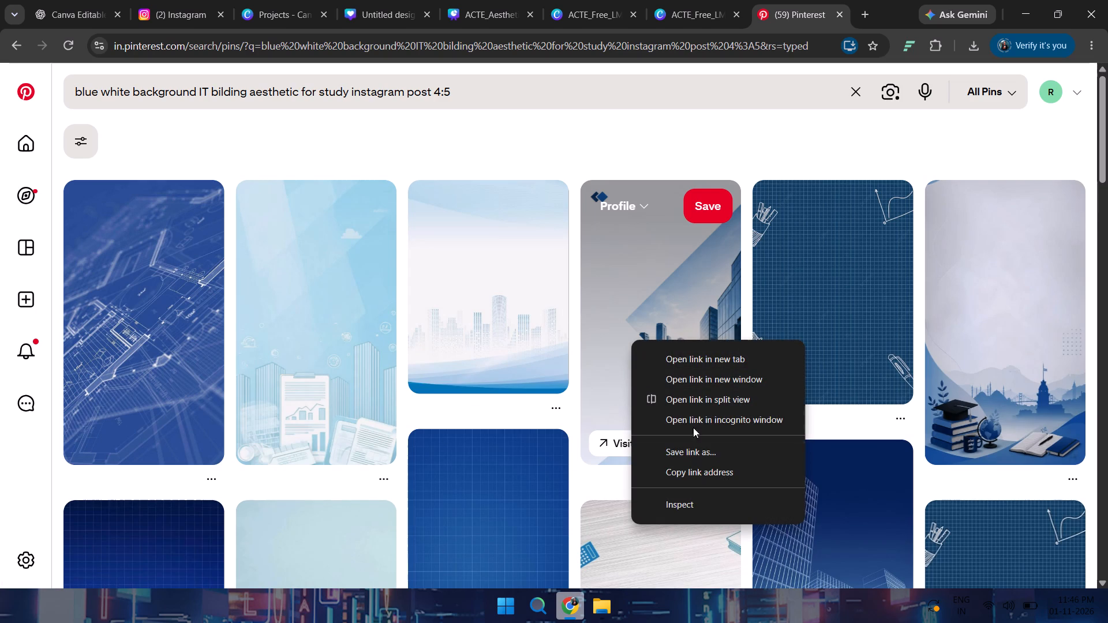
{"action": "double_click", "coordinate": [661, 313]}
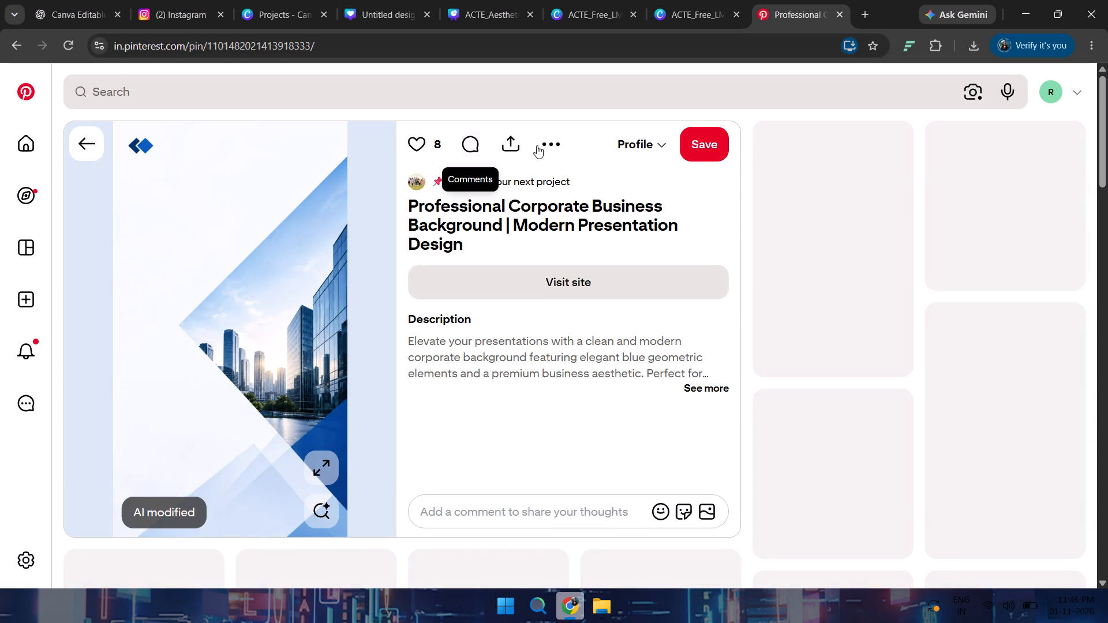
{"action": "left_click", "coordinate": [537, 142]}
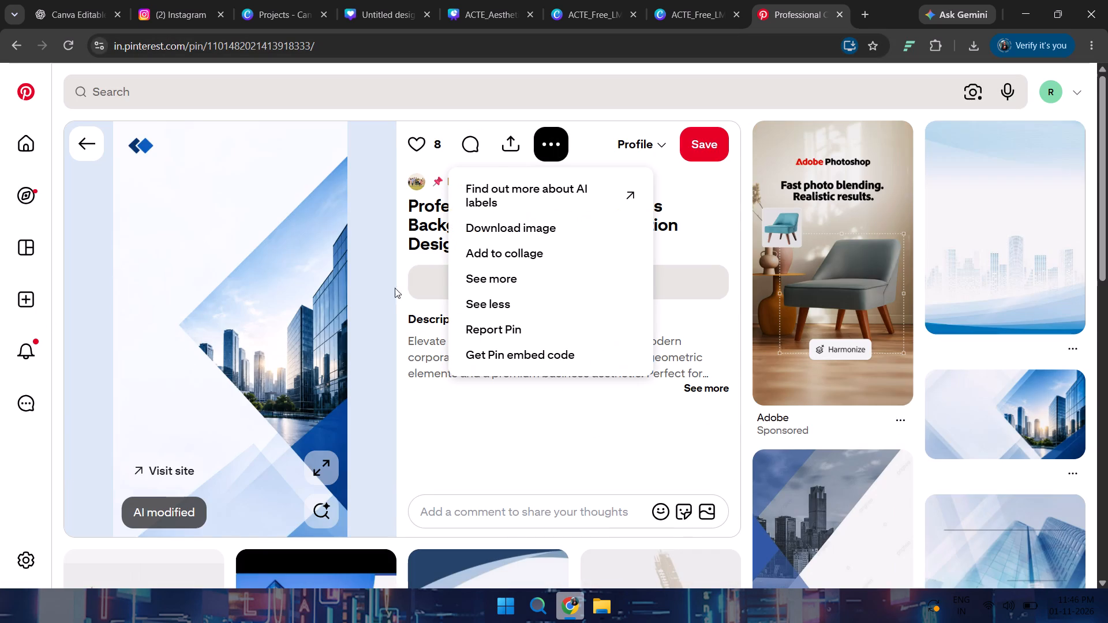
{"action": "left_click", "coordinate": [497, 231]}
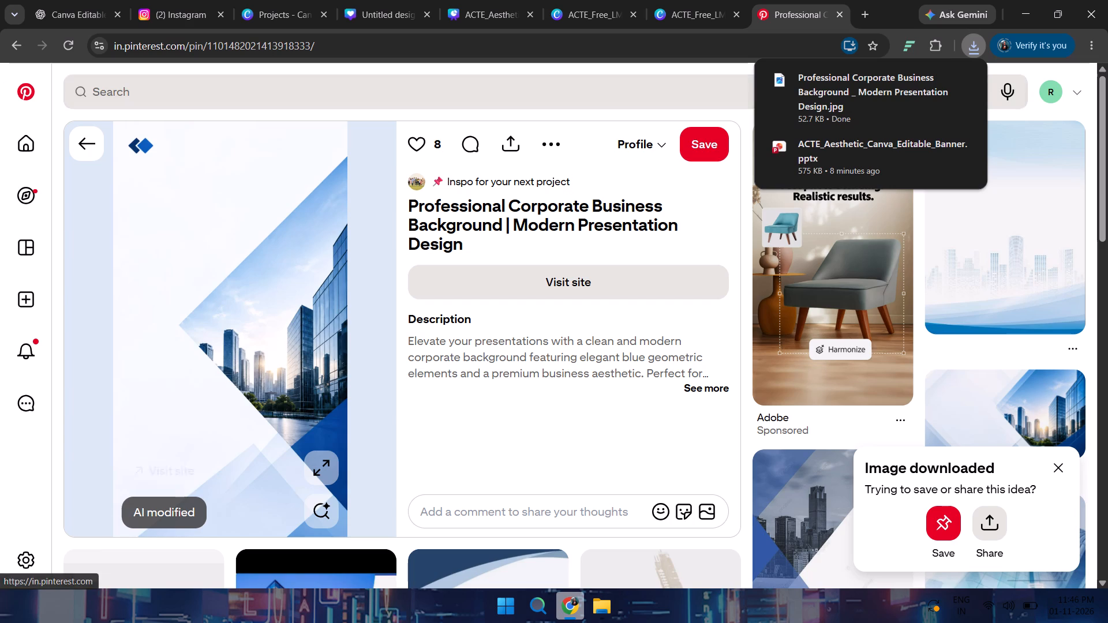
Switch to the untitled Instagram Post (4:5) design in Canva and upload the downloaded Professional Corporate Business Background image.
{"action": "left_click", "coordinate": [279, 13]}
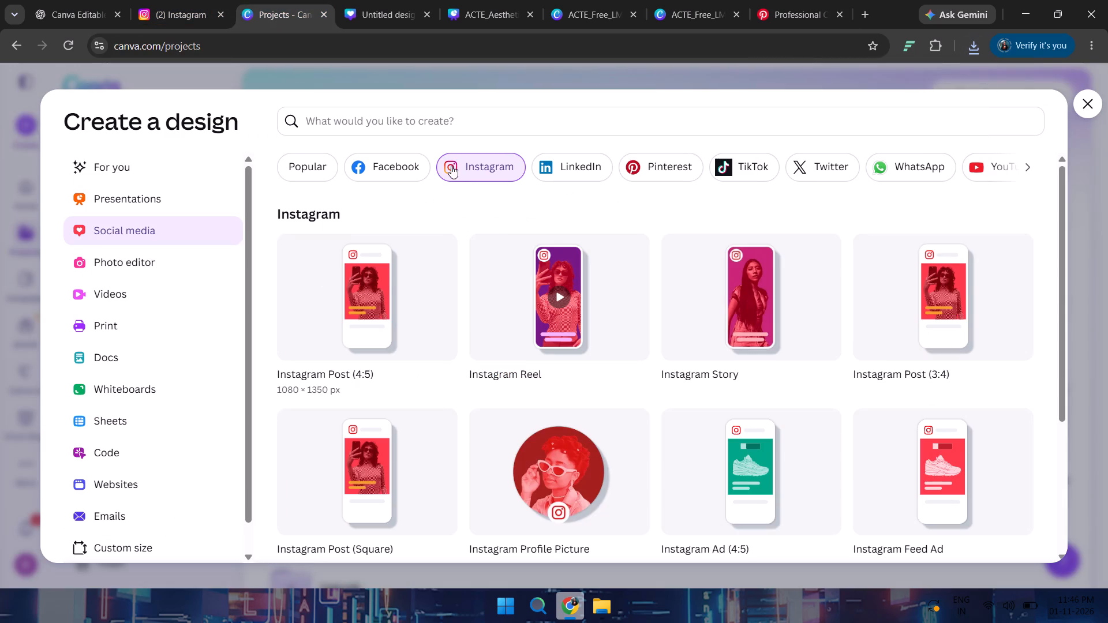
{"action": "left_click", "coordinate": [389, 16]}
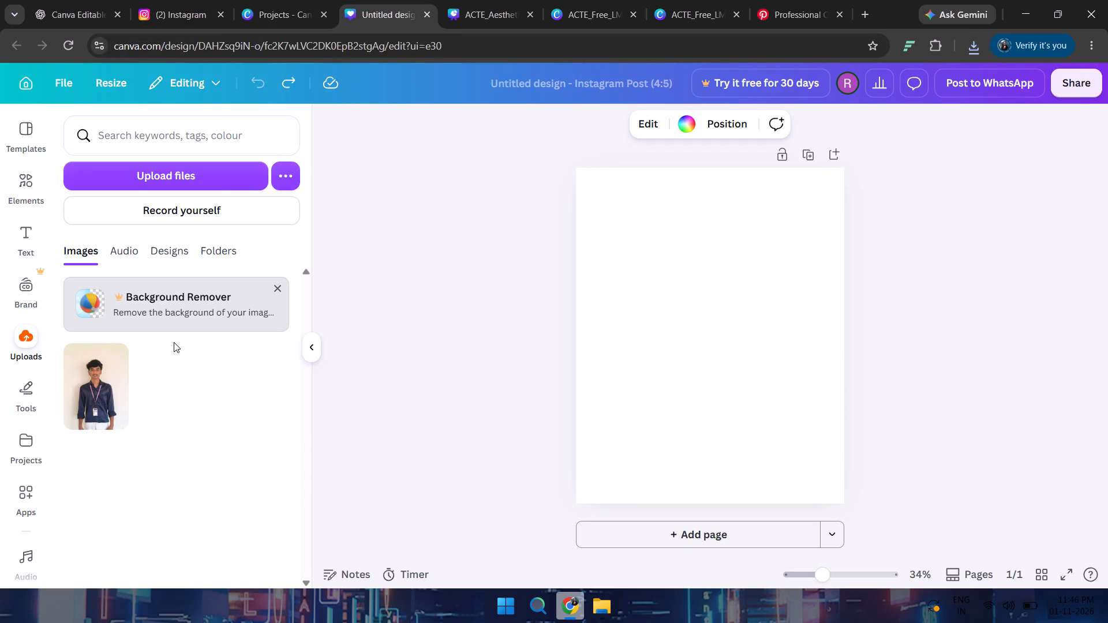
{"action": "left_click", "coordinate": [218, 171]}
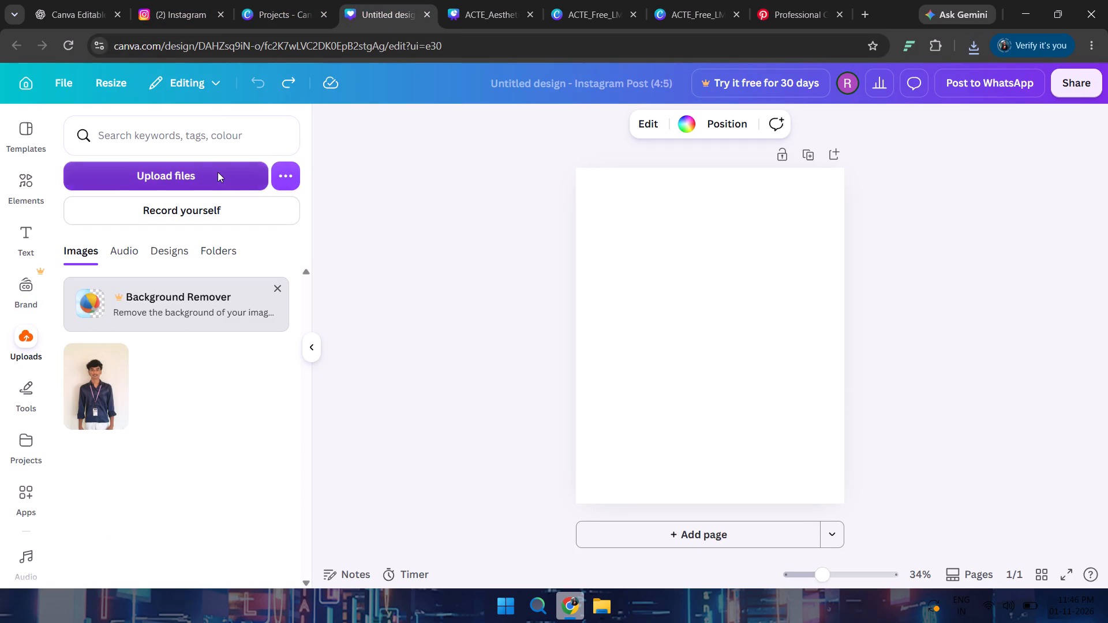
{"action": "left_click", "coordinate": [167, 152]}
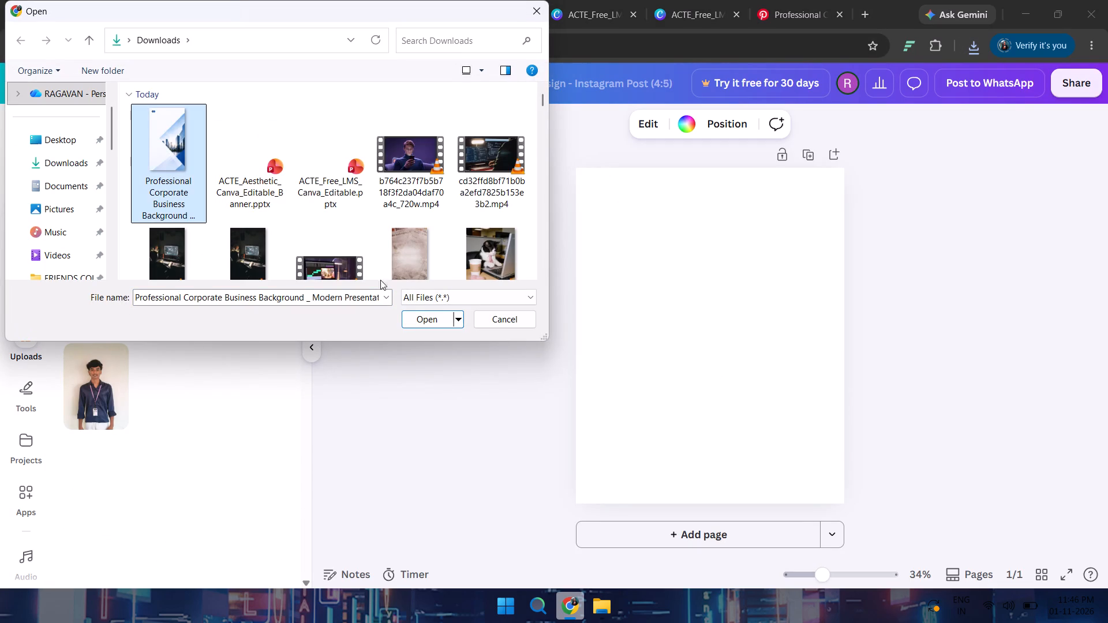
{"action": "left_click", "coordinate": [419, 318]}
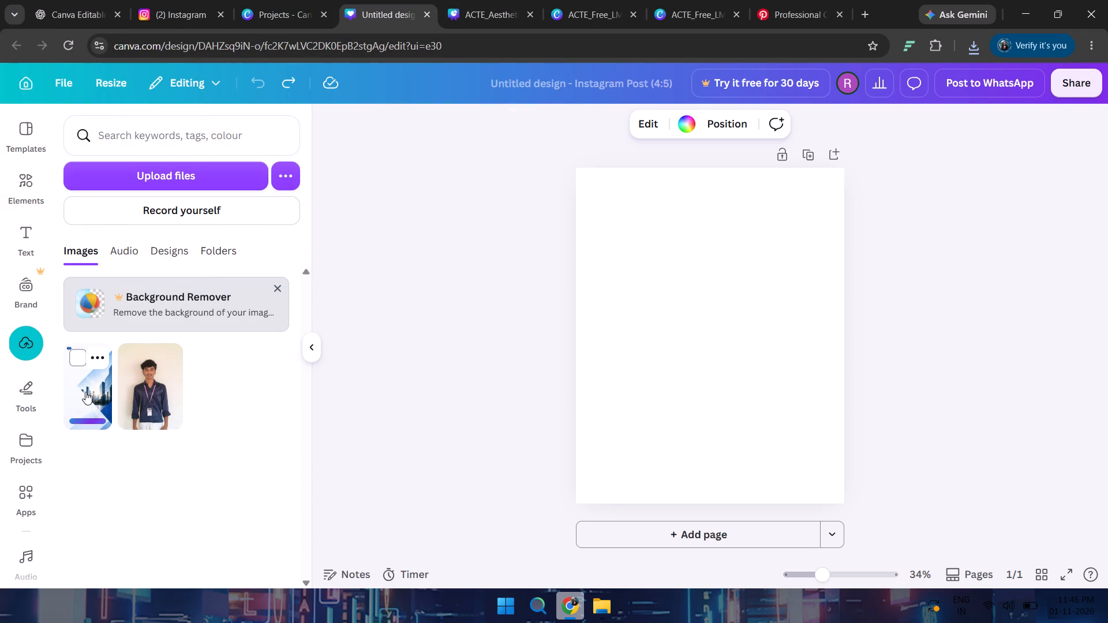
Place the uploaded corporate background image on the blank page, near the middle.
{"action": "left_click_drag", "start_coordinate": [85, 392], "coordinate": [607, 378]}
{"action": "left_click_drag", "start_coordinate": [617, 378], "coordinate": [645, 299]}
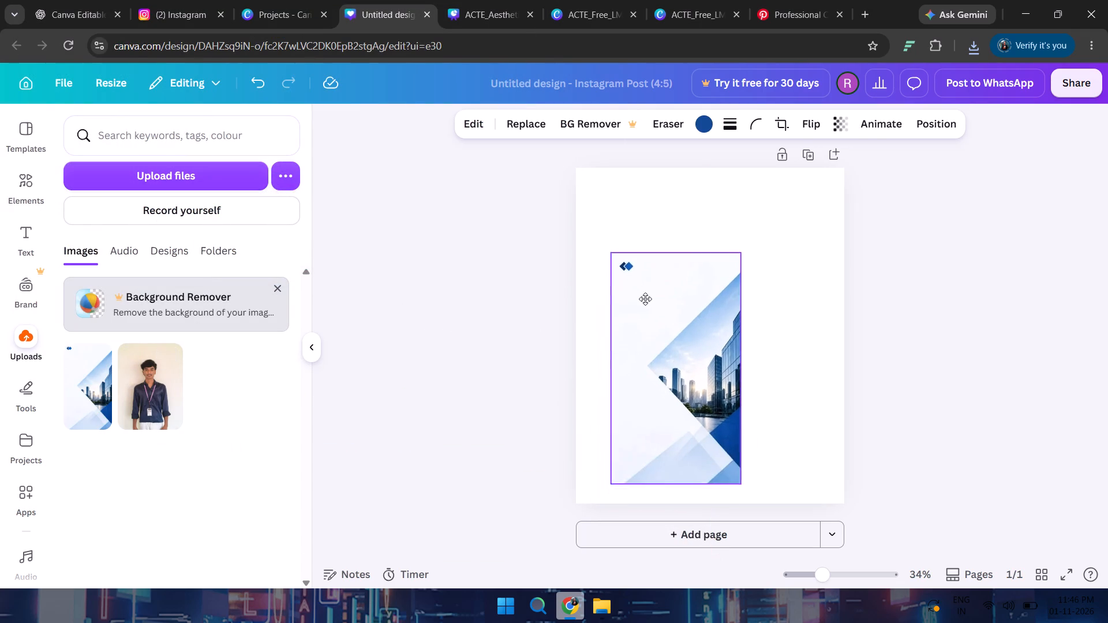
{"action": "left_click_drag", "start_coordinate": [645, 299], "coordinate": [647, 281]}
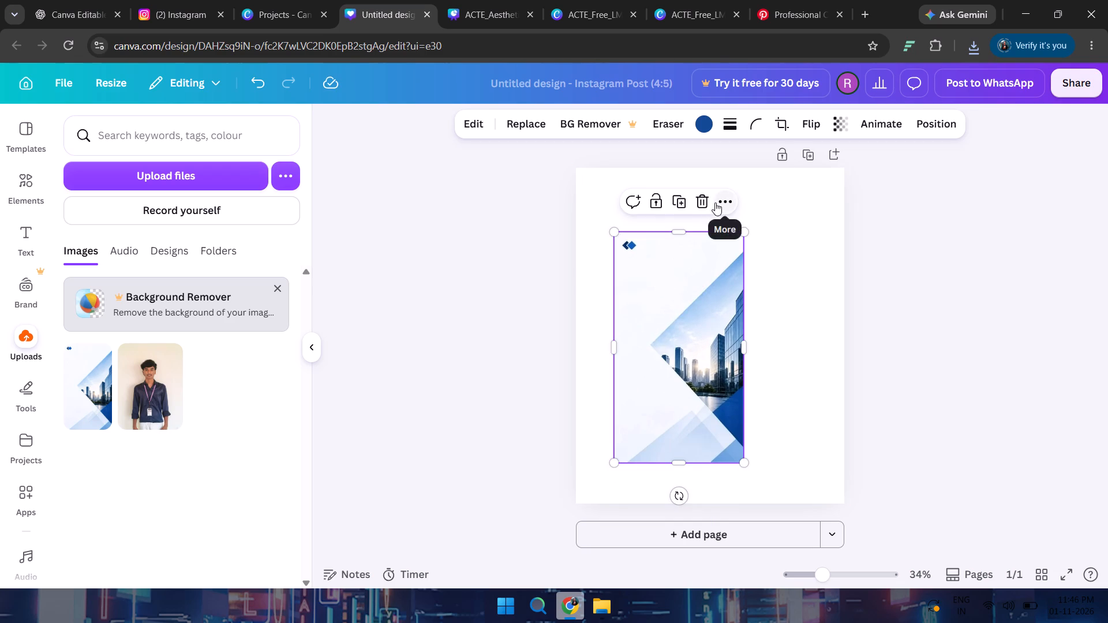
Open the background image for cropping and try the Freeform, Original and 9:16 aspect ratios.
{"action": "left_click", "coordinate": [785, 112]}
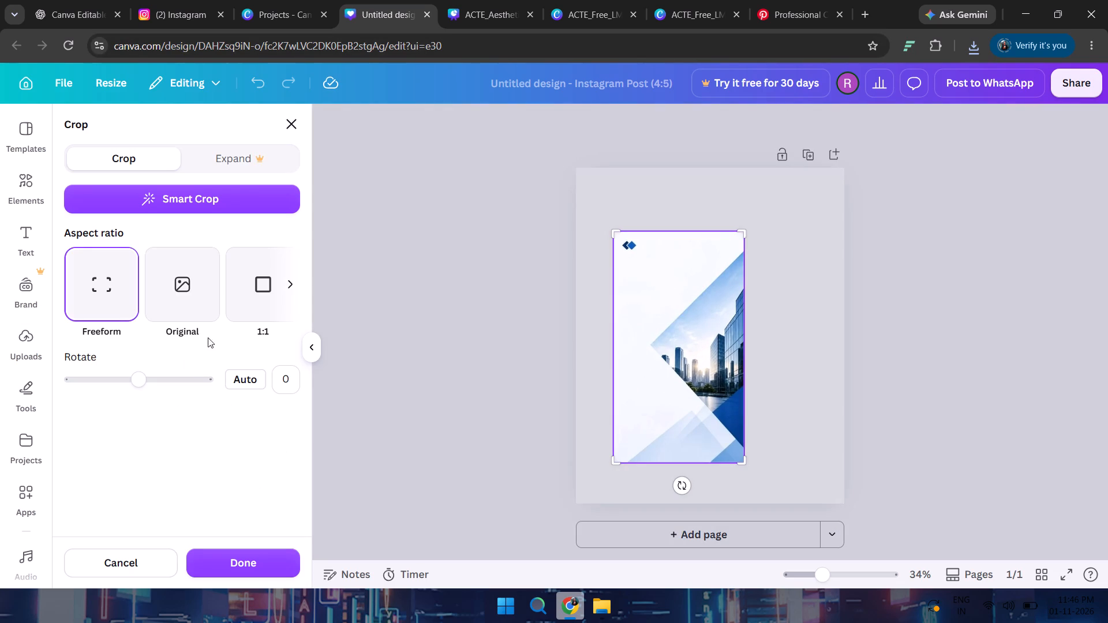
{"action": "left_click", "coordinate": [101, 295]}
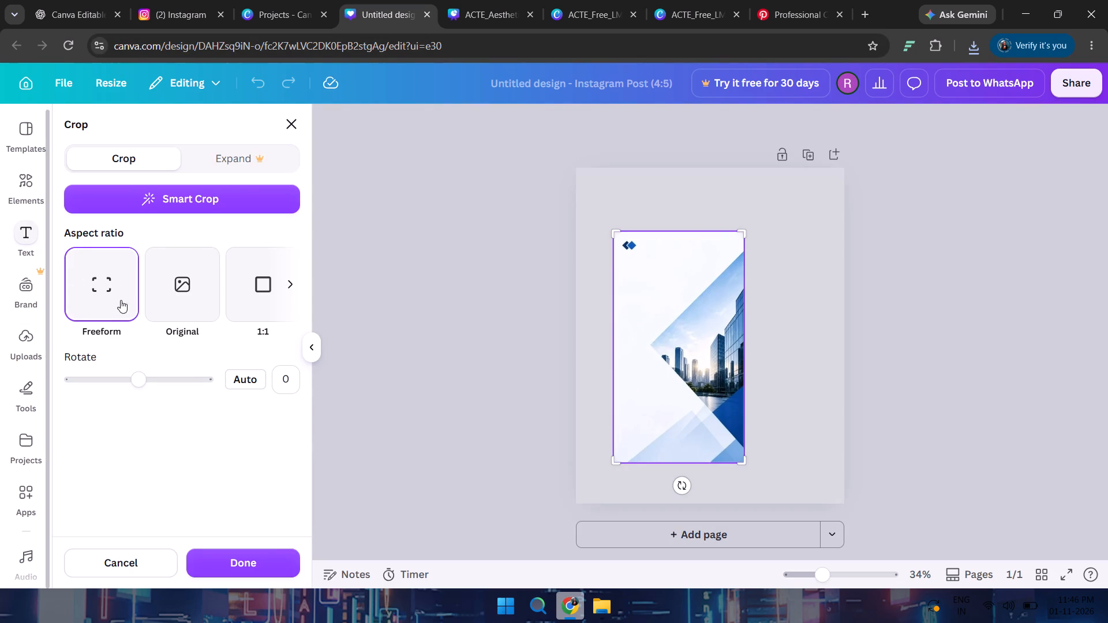
{"action": "left_click", "coordinate": [205, 299]}
{"action": "left_click", "coordinate": [277, 282]}
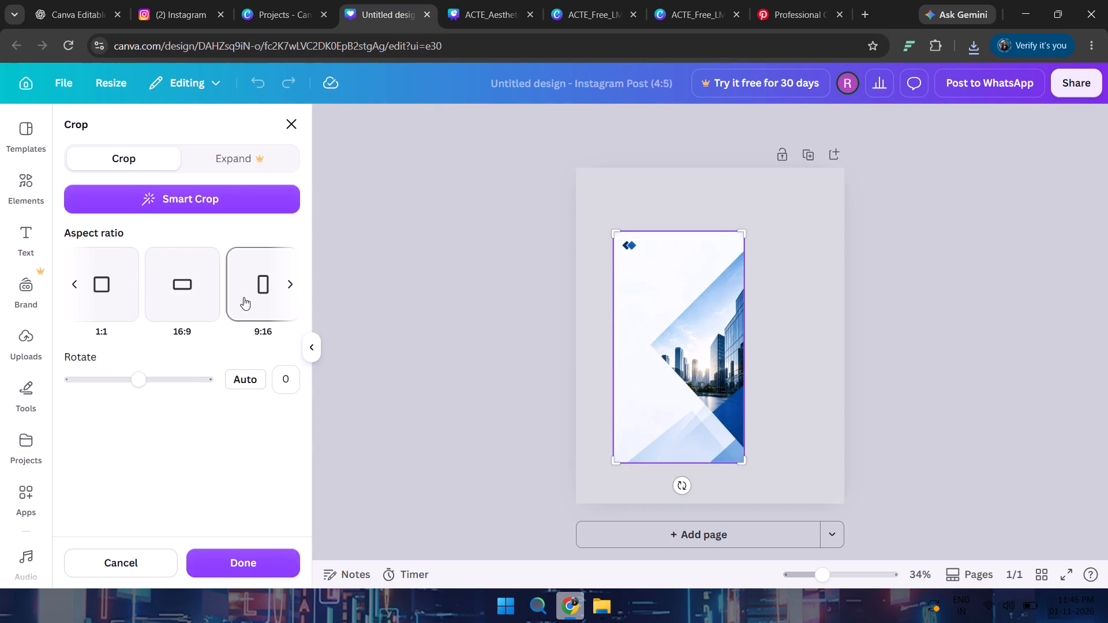
{"action": "left_click", "coordinate": [244, 297]}
{"action": "left_click", "coordinate": [285, 281]}
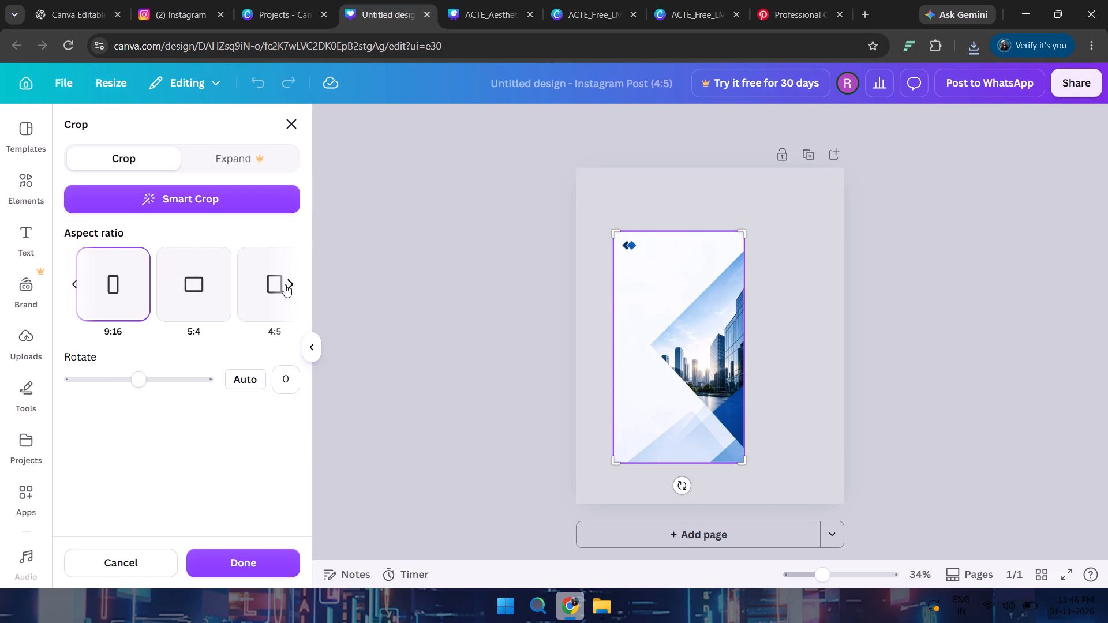
Crop the city skyline background image to a 4:5 aspect ratio in the Canva design.
{"action": "left_click", "coordinate": [259, 293]}
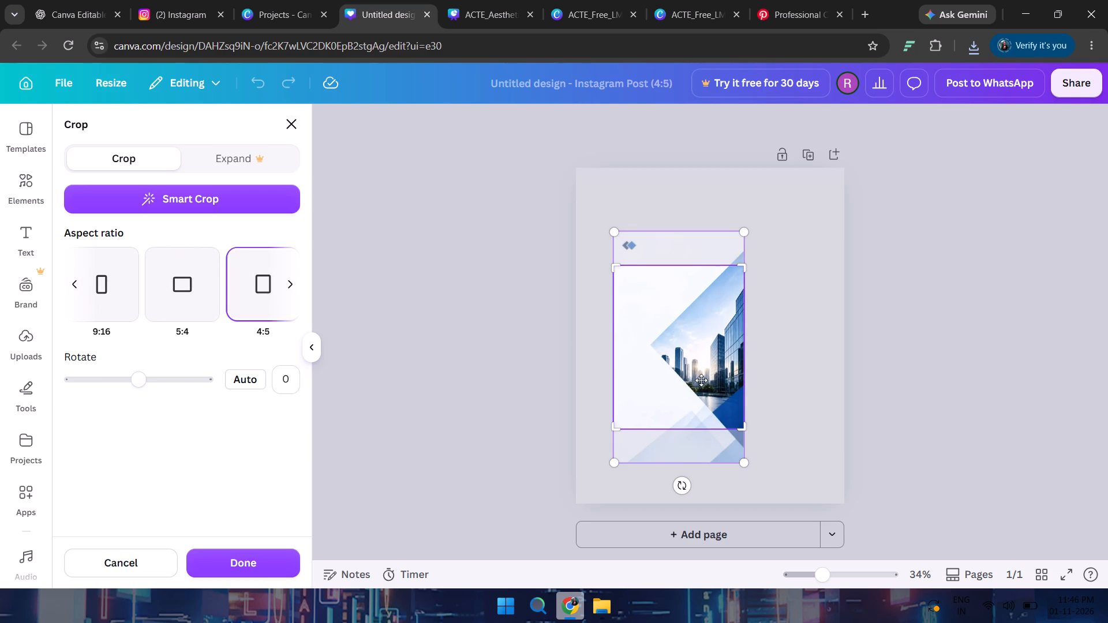
{"action": "left_click", "coordinate": [241, 563]}
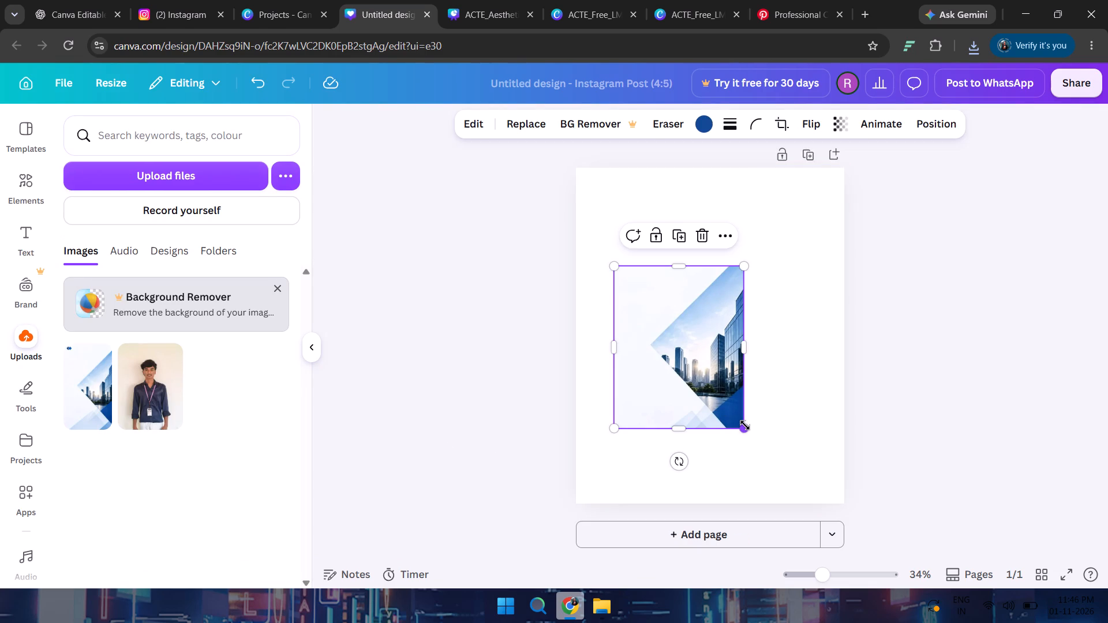
Move the cropped skyline image to the page's top-left corner and enlarge it until it fills the whole page.
{"action": "left_click_drag", "start_coordinate": [745, 426], "coordinate": [802, 502]}
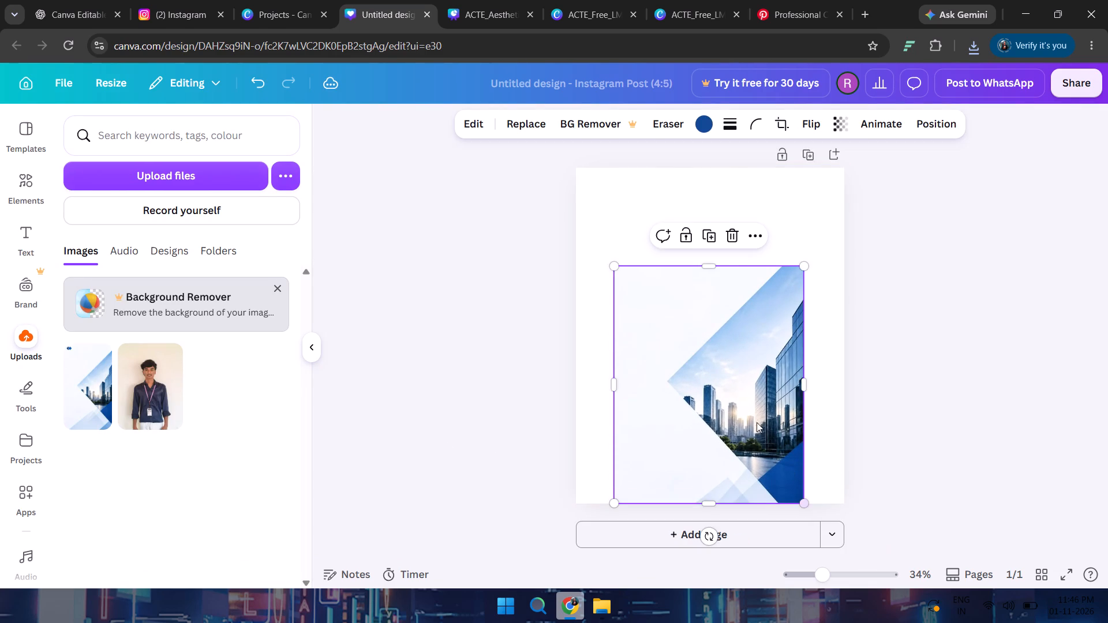
{"action": "left_click_drag", "start_coordinate": [757, 422], "coordinate": [720, 326]}
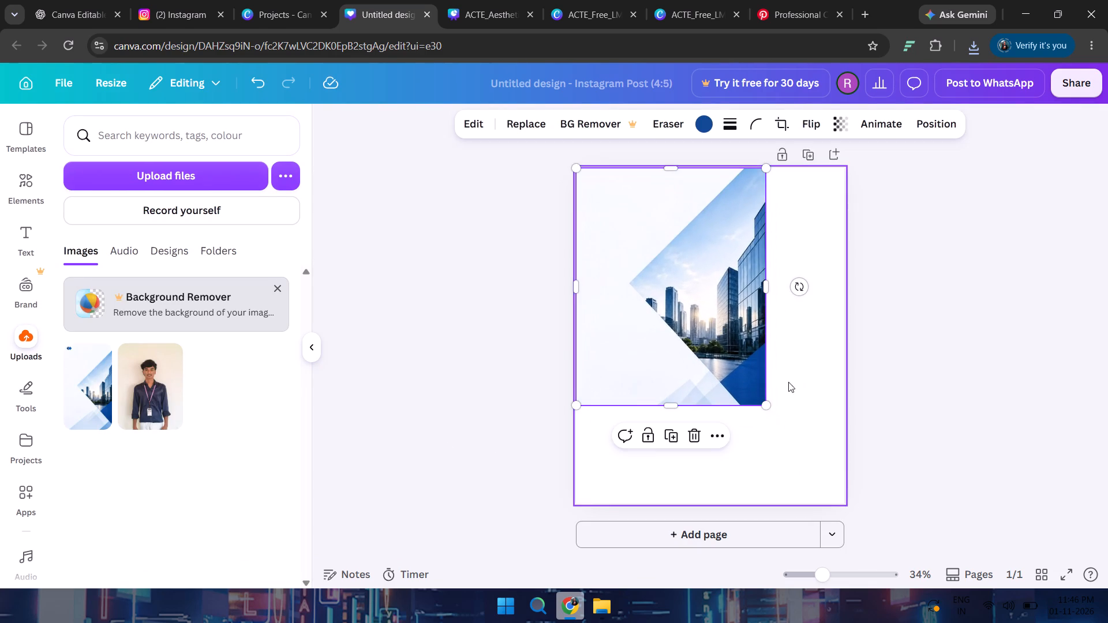
{"action": "left_click_drag", "start_coordinate": [763, 404], "coordinate": [811, 520]}
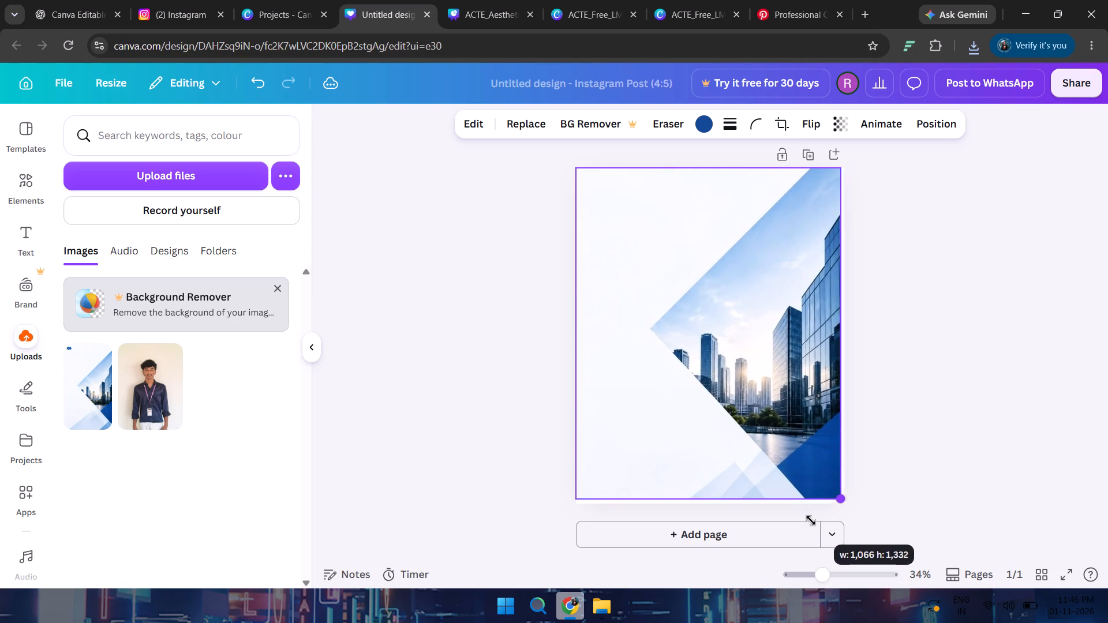
{"action": "left_click_drag", "start_coordinate": [811, 520], "coordinate": [811, 522]}
{"action": "left_click", "coordinate": [993, 352]}
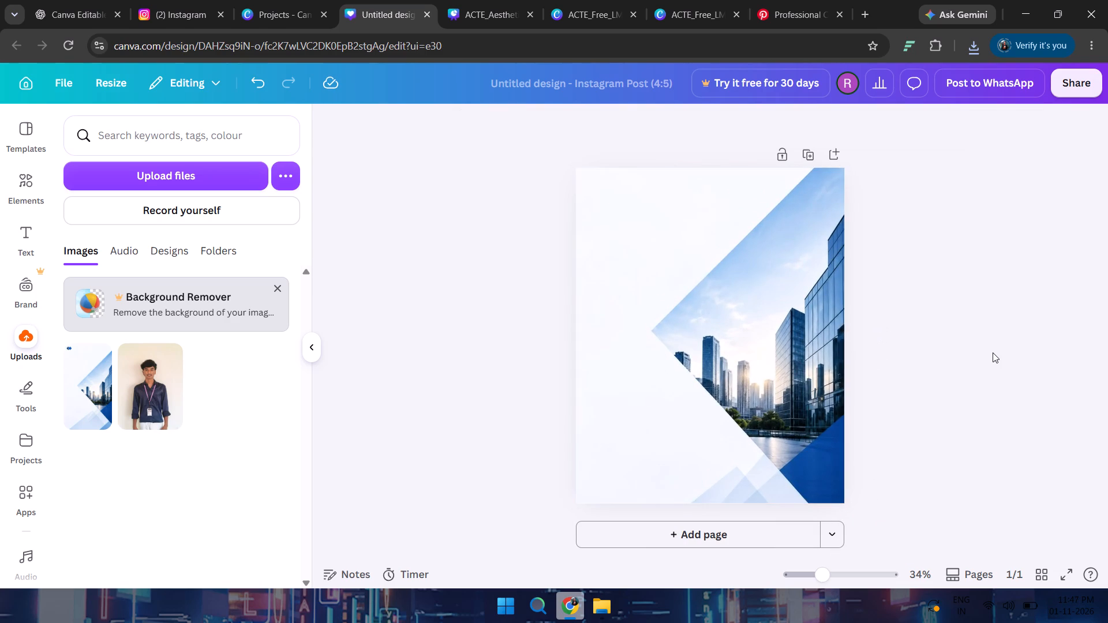
Add a text box reading "ATCE" to the page.
{"action": "left_click", "coordinate": [34, 223]}
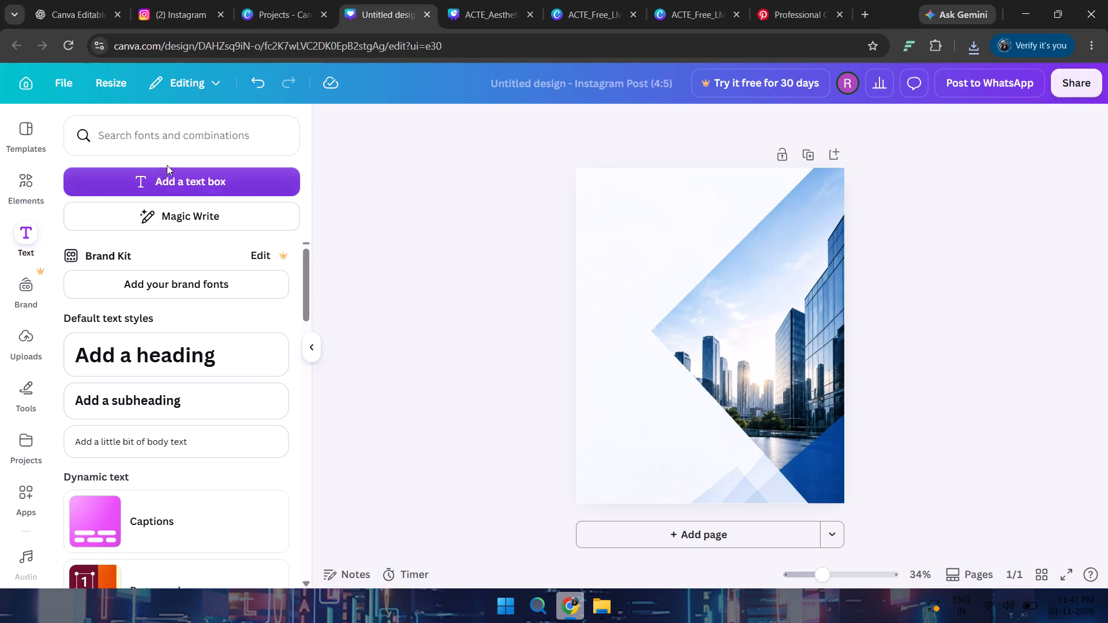
{"action": "left_click", "coordinate": [163, 185]}
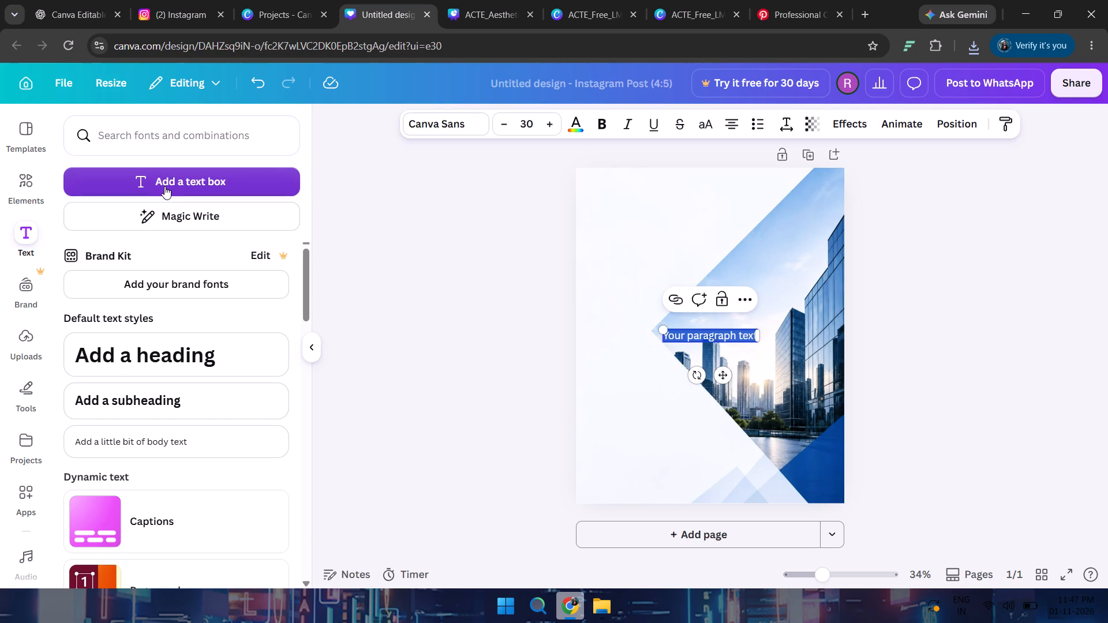
{"action": "key", "text": "BackSpace"}
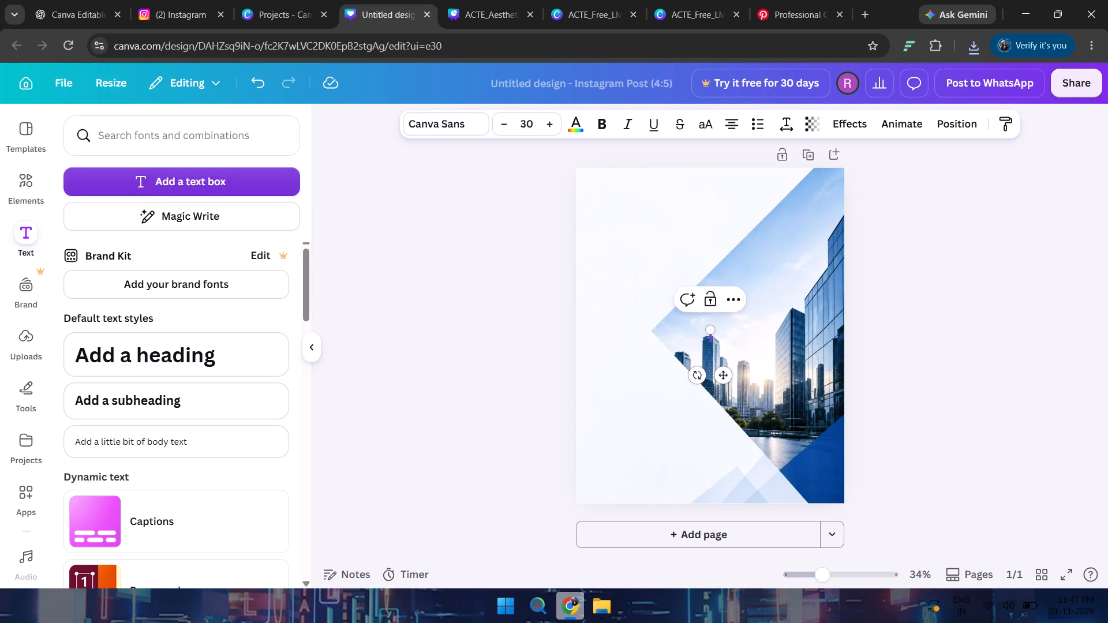
{"action": "type", "text": "AT"}
{"action": "key", "text": "c"}
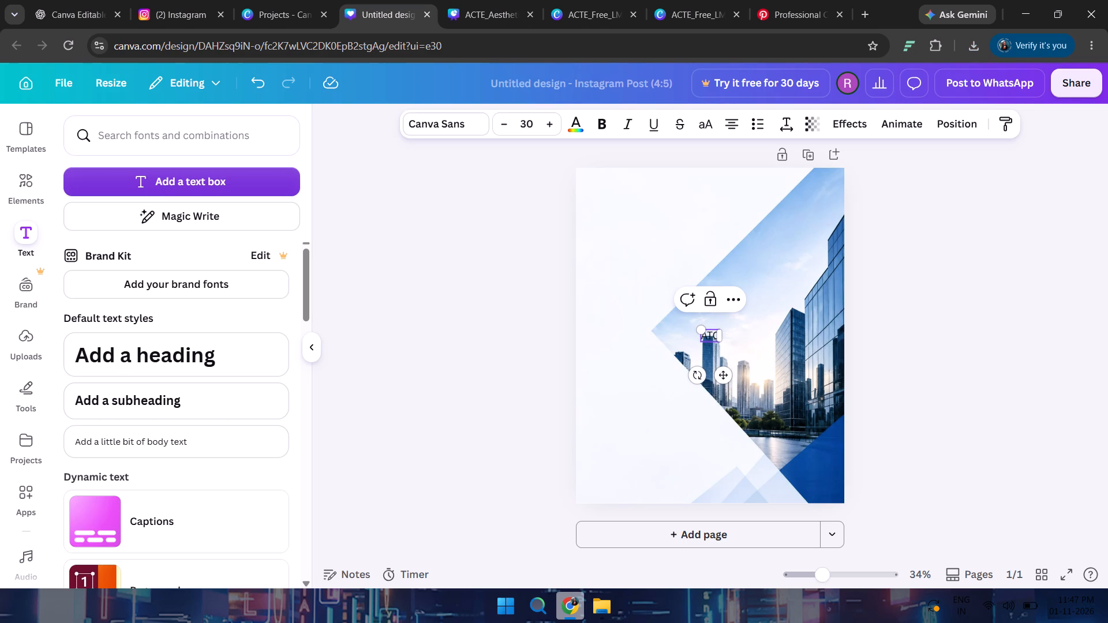
{"action": "key", "text": "e"}
Search the fonts for "BOLD" and apply Zuume Rough Bold to the ATCE text.
{"action": "left_click", "coordinate": [422, 122]}
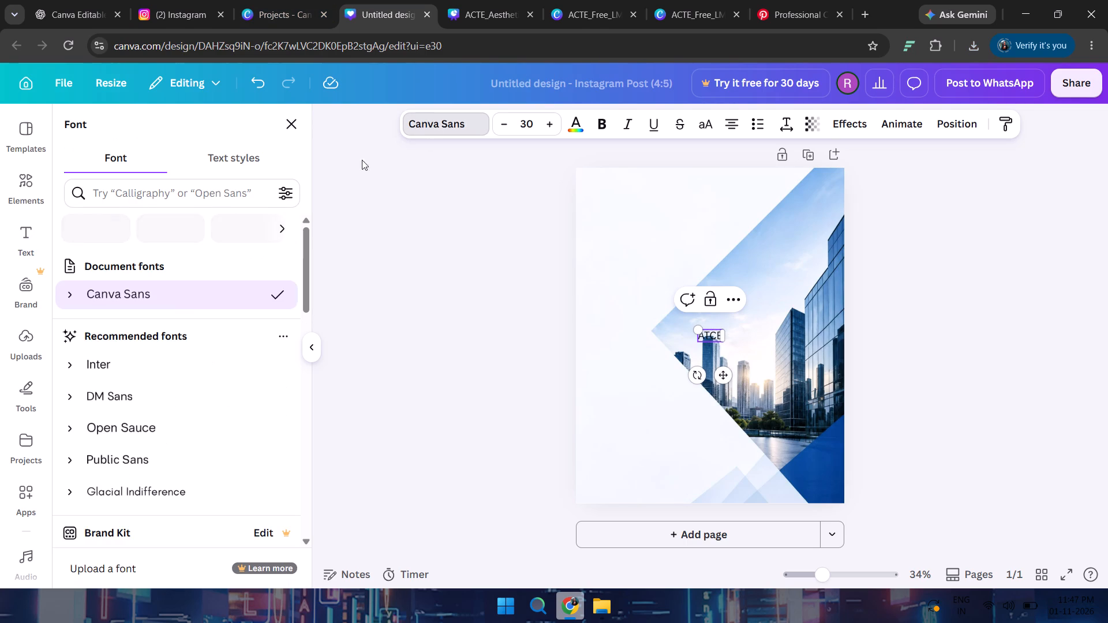
{"action": "scroll", "coordinate": [192, 314], "scroll_direction": "down", "scroll_amount": 1}
{"action": "scroll", "coordinate": [175, 298], "scroll_direction": "up", "scroll_amount": 1}
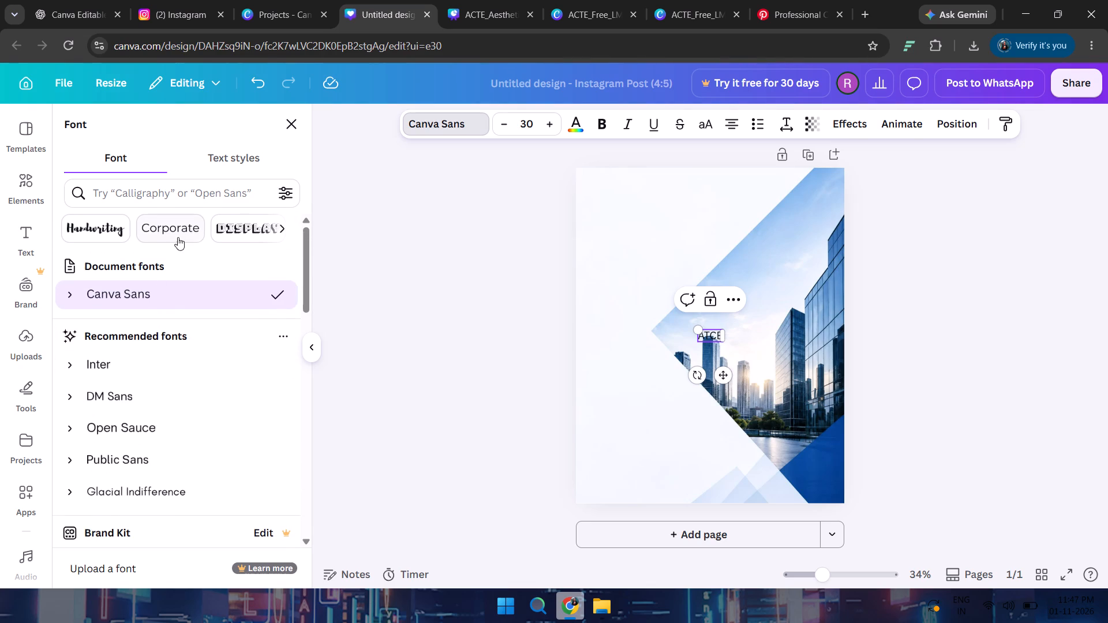
{"action": "left_click", "coordinate": [96, 231]}
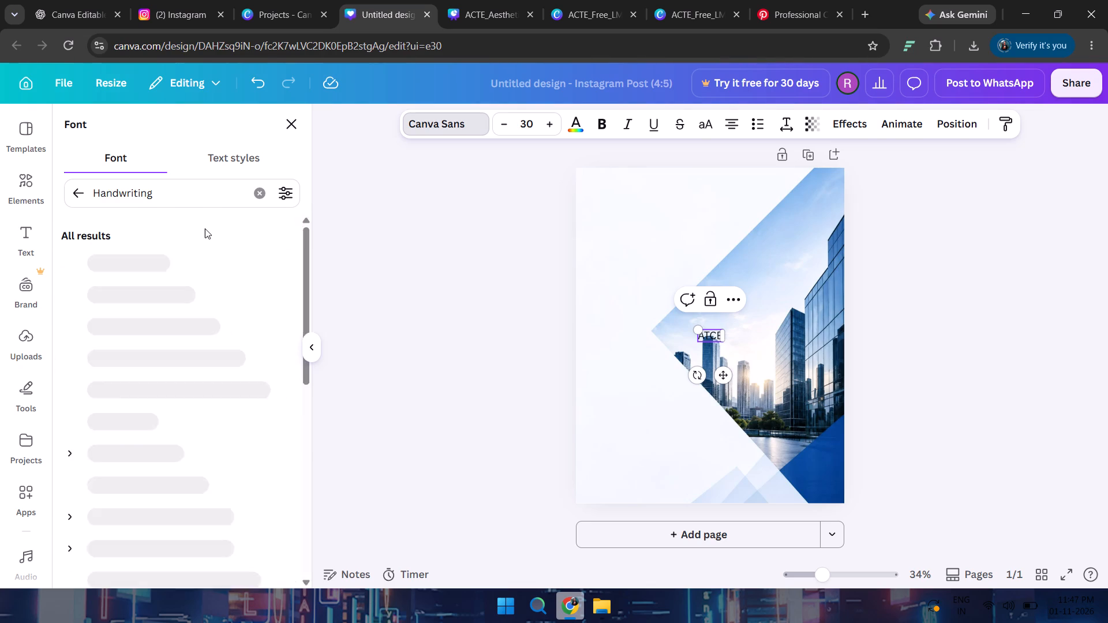
{"action": "left_click", "coordinate": [208, 192]}
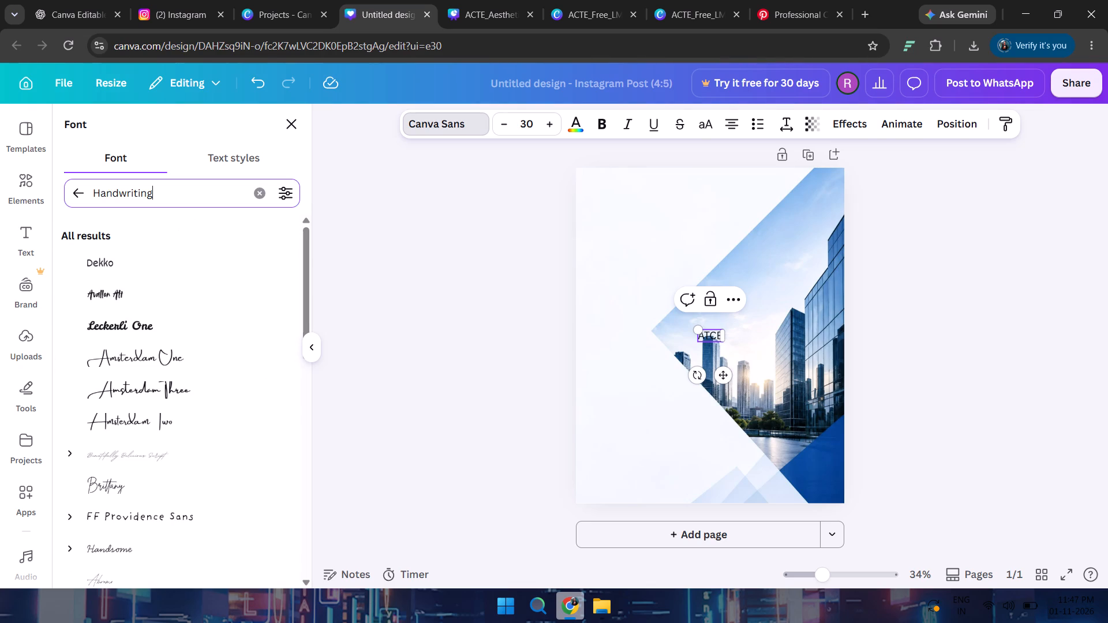
{"action": "key", "text": "BackSpace"}
{"action": "key", "text": "BackSpace"}
{"action": "key", "text": "BackSpace"}
{"action": "key", "text": "BackSpace"}
{"action": "key", "text": "BackSpace"}
{"action": "key", "text": "BackSpace"}
{"action": "key", "text": "BackSpace"}
{"action": "key", "text": "BackSpace"}
{"action": "key", "text": "BackSpace"}
{"action": "key", "text": "BackSpace"}
{"action": "key", "text": "BackSpace"}
{"action": "key", "text": "BackSpace"}
{"action": "key", "text": "BackSpace"}
{"action": "key", "text": "BackSpace"}
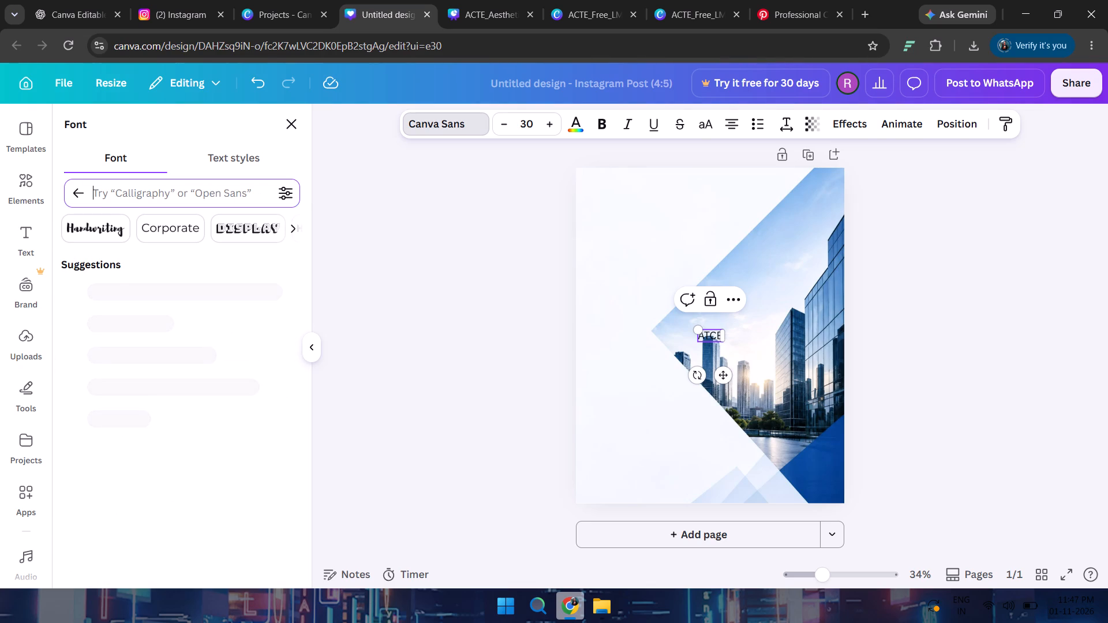
{"action": "type", "text": "BOLDE"}
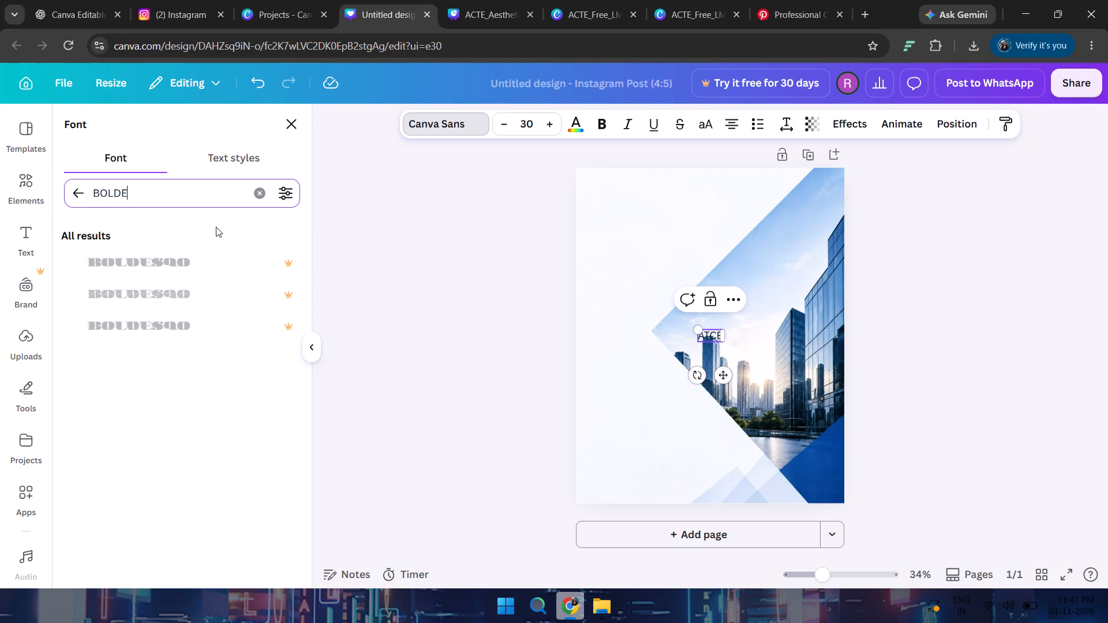
{"action": "key", "text": "BackSpace"}
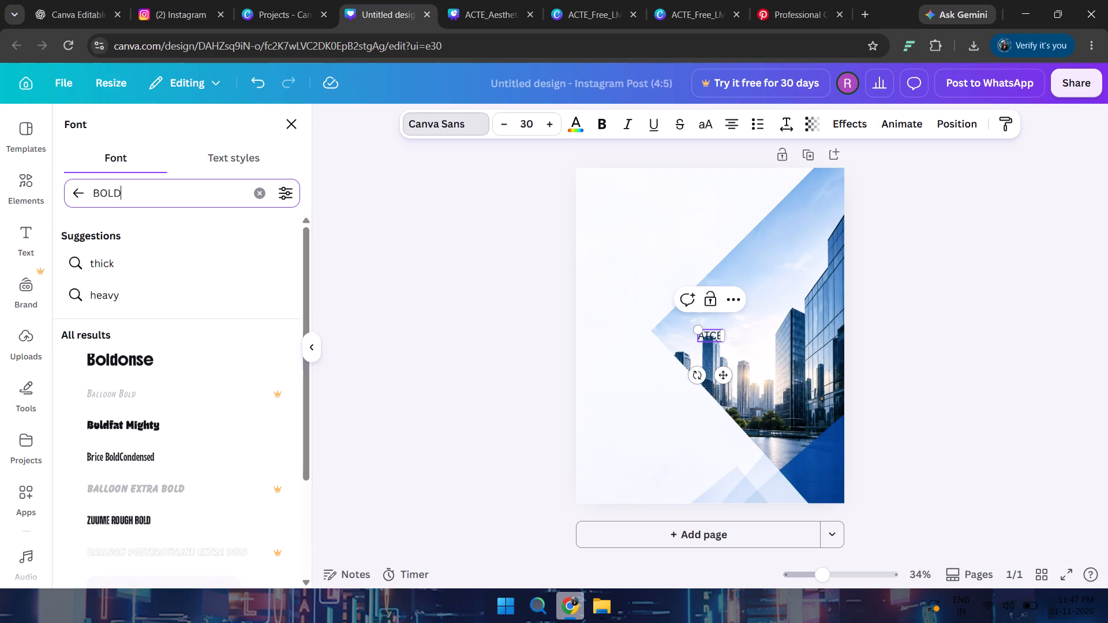
{"action": "left_click", "coordinate": [144, 523]}
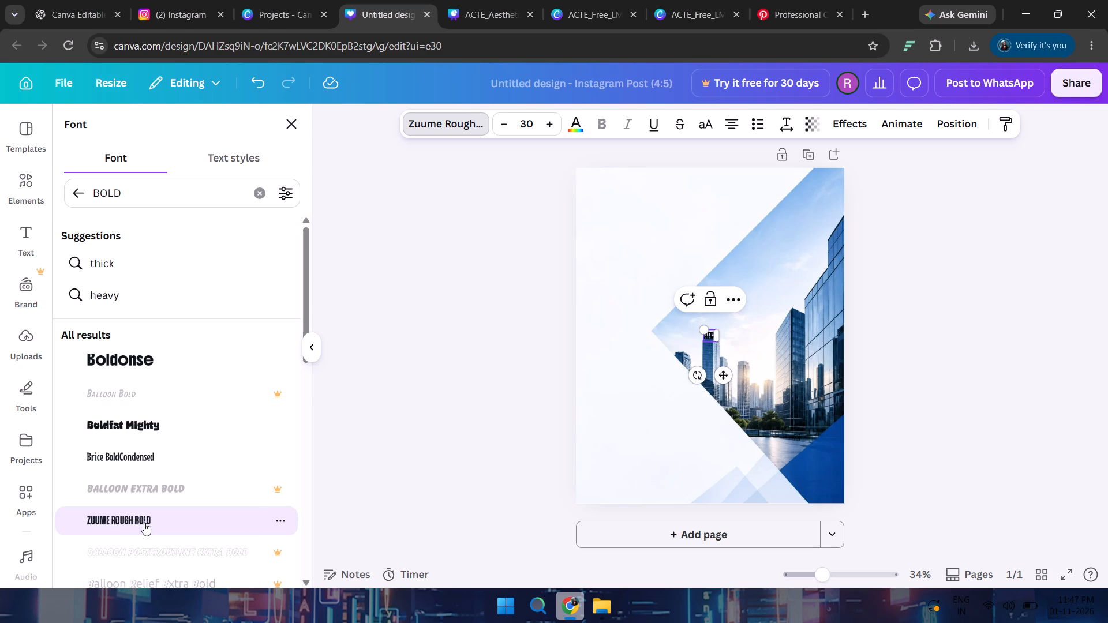
Move the ATCE text to the page's upper-left area and enlarge it to about font size 116.
{"action": "left_click_drag", "start_coordinate": [724, 376], "coordinate": [742, 395]}
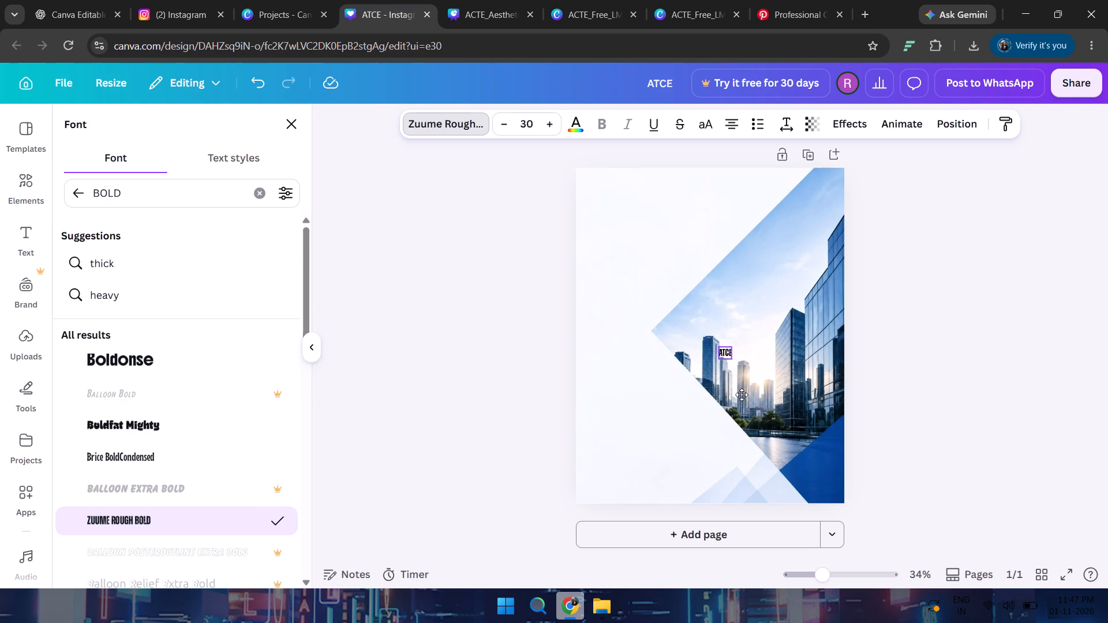
{"action": "left_click_drag", "start_coordinate": [742, 395], "coordinate": [645, 301]}
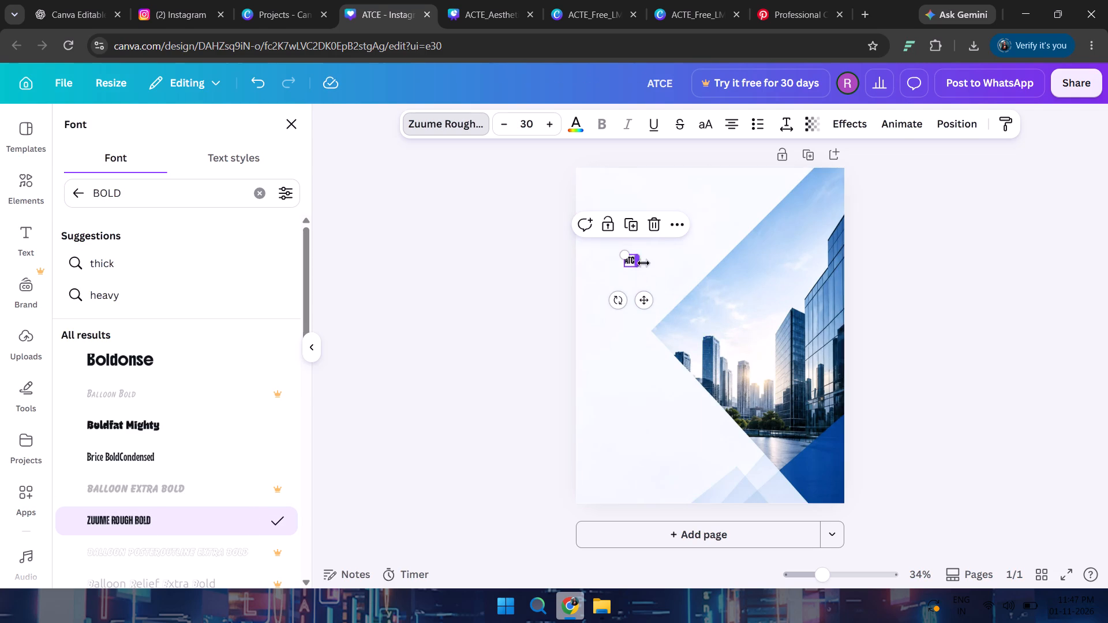
{"action": "left_click_drag", "start_coordinate": [641, 261], "coordinate": [720, 298]}
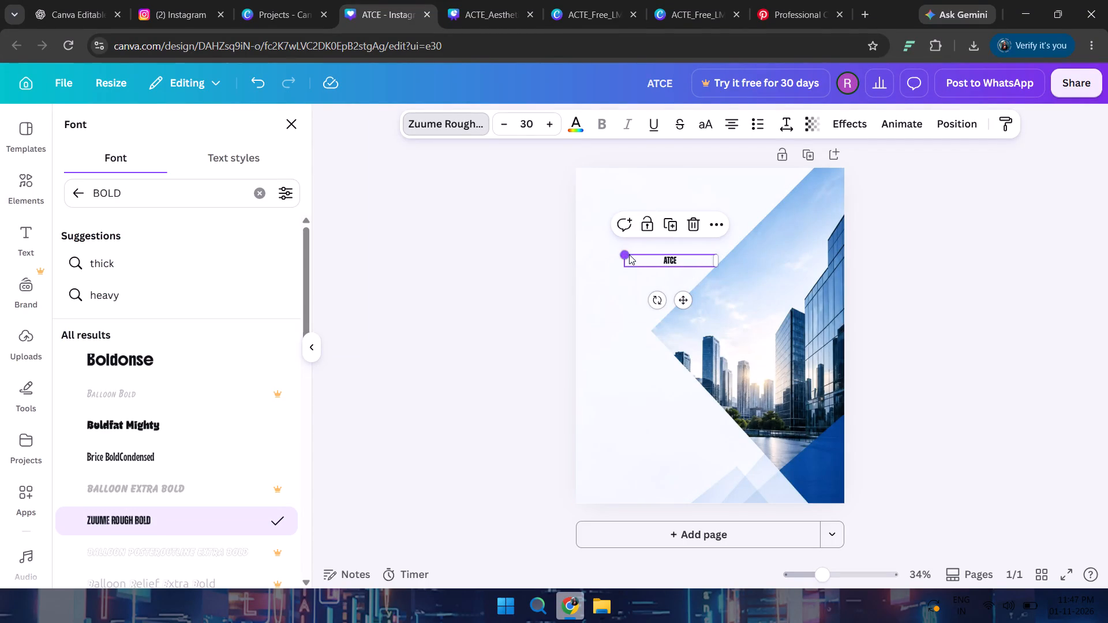
{"action": "left_click_drag", "start_coordinate": [626, 250], "coordinate": [508, 74]}
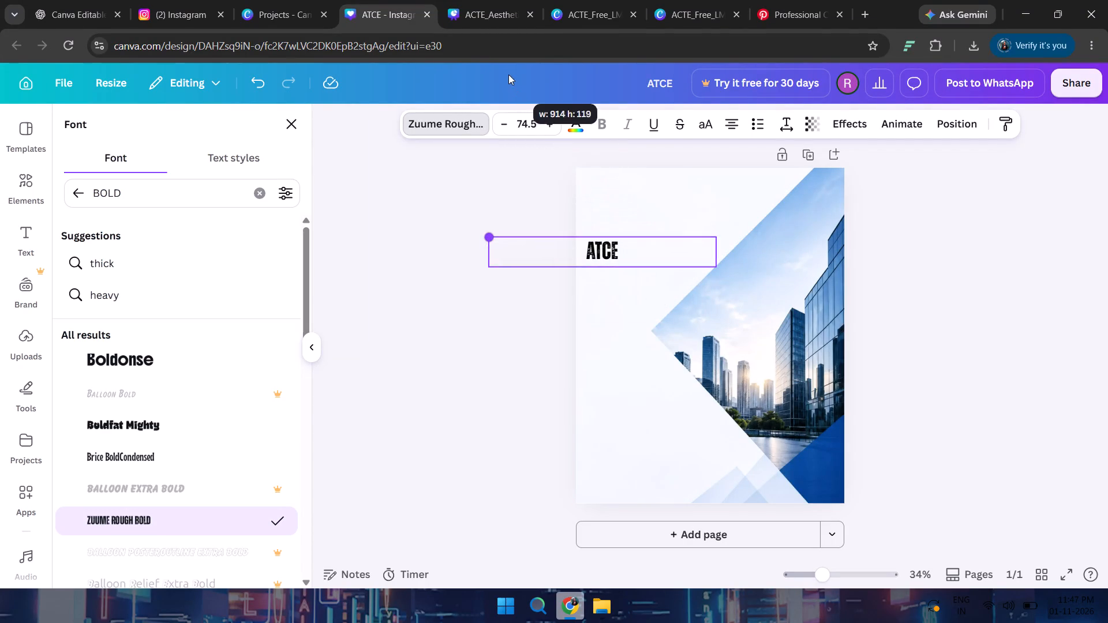
{"action": "left_click_drag", "start_coordinate": [508, 74], "coordinate": [506, 65]}
{"action": "left_click_drag", "start_coordinate": [622, 252], "coordinate": [636, 249]}
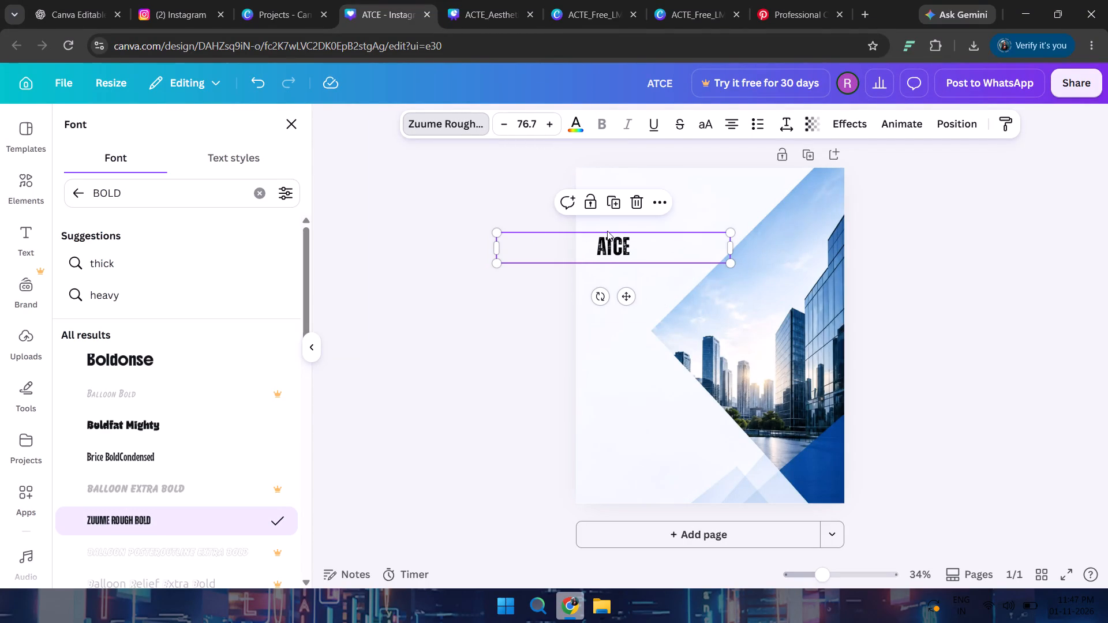
{"action": "left_click_drag", "start_coordinate": [498, 229], "coordinate": [405, 165]}
{"action": "left_click_drag", "start_coordinate": [606, 243], "coordinate": [660, 198]}
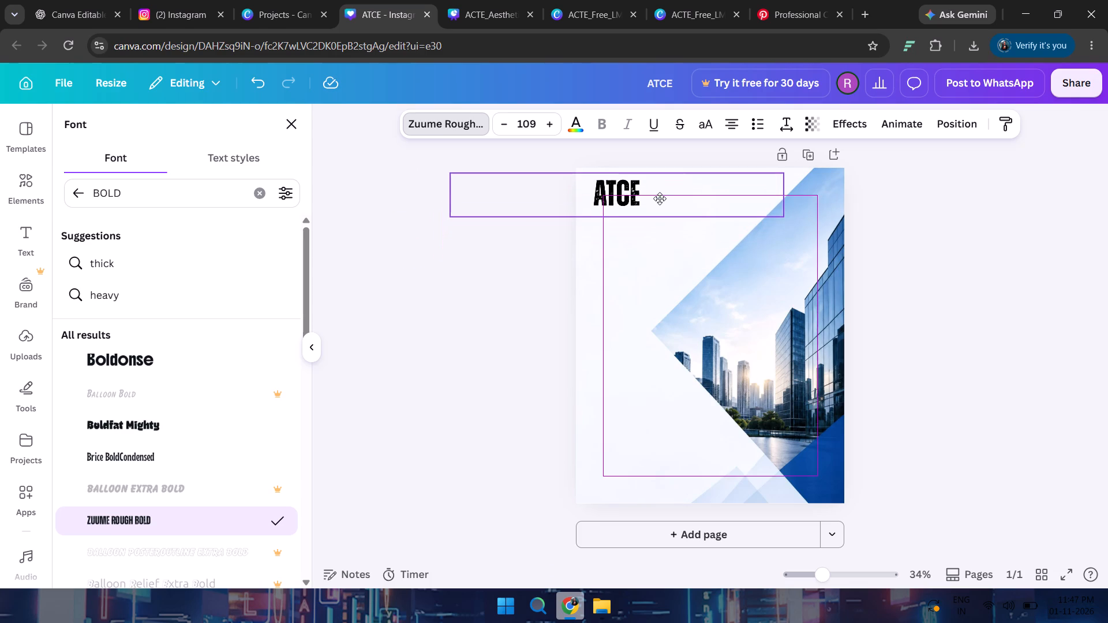
{"action": "left_click_drag", "start_coordinate": [660, 198], "coordinate": [663, 213]}
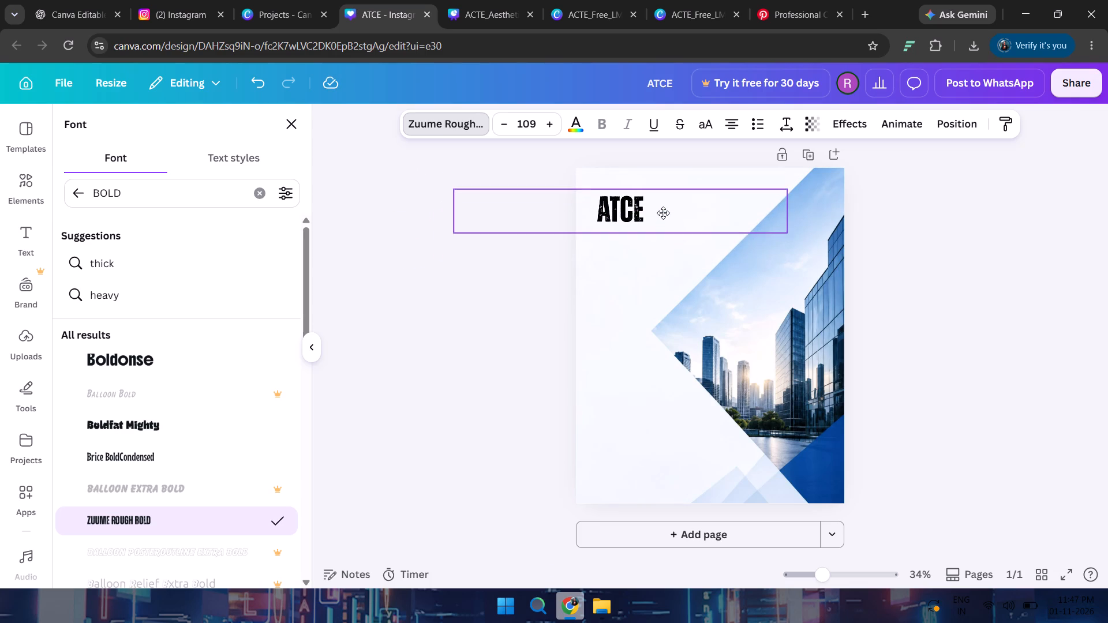
{"action": "left_click_drag", "start_coordinate": [663, 213], "coordinate": [672, 222]}
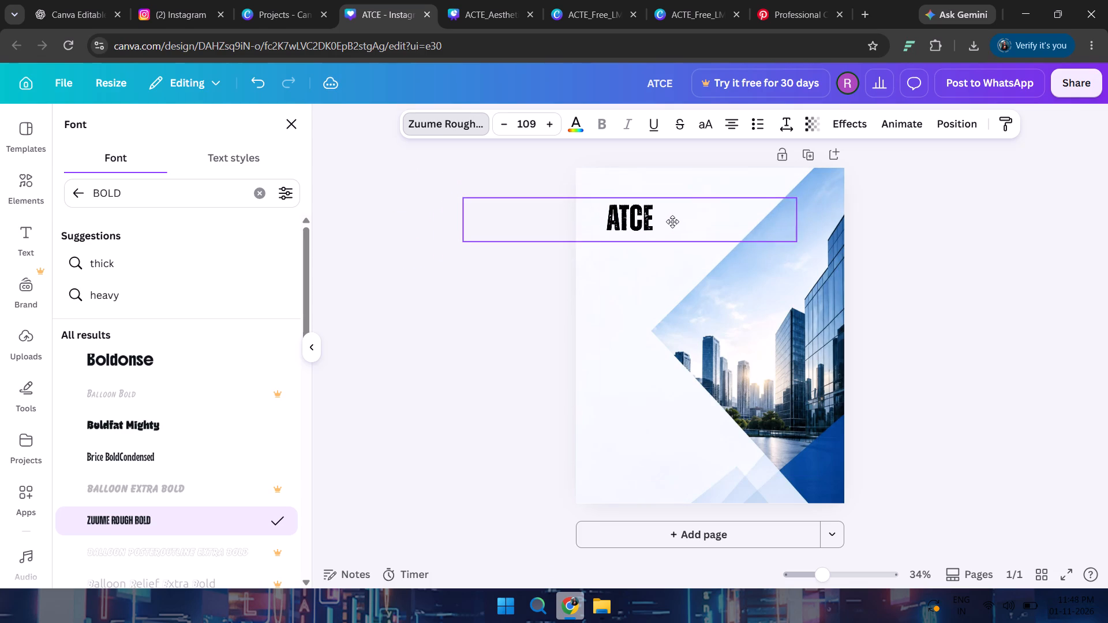
{"action": "left_click_drag", "start_coordinate": [672, 222], "coordinate": [664, 200]}
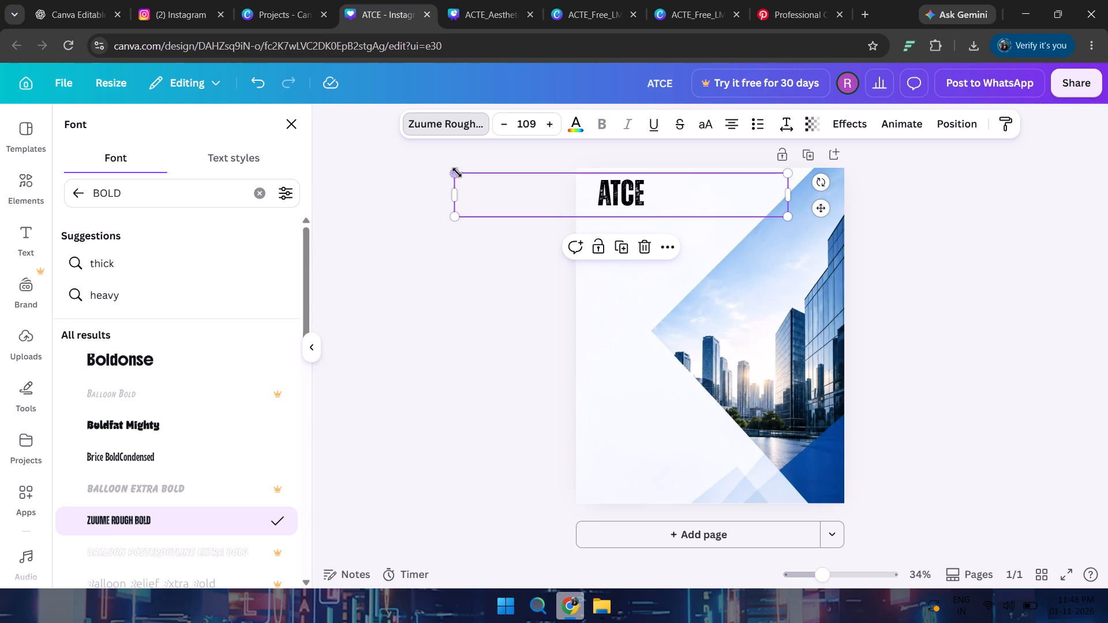
{"action": "left_click_drag", "start_coordinate": [456, 172], "coordinate": [437, 158]}
{"action": "left_click_drag", "start_coordinate": [602, 193], "coordinate": [609, 190]}
Change the ATCE text's font to Boldonse.
{"action": "scroll", "coordinate": [178, 363], "scroll_direction": "down", "scroll_amount": 1}
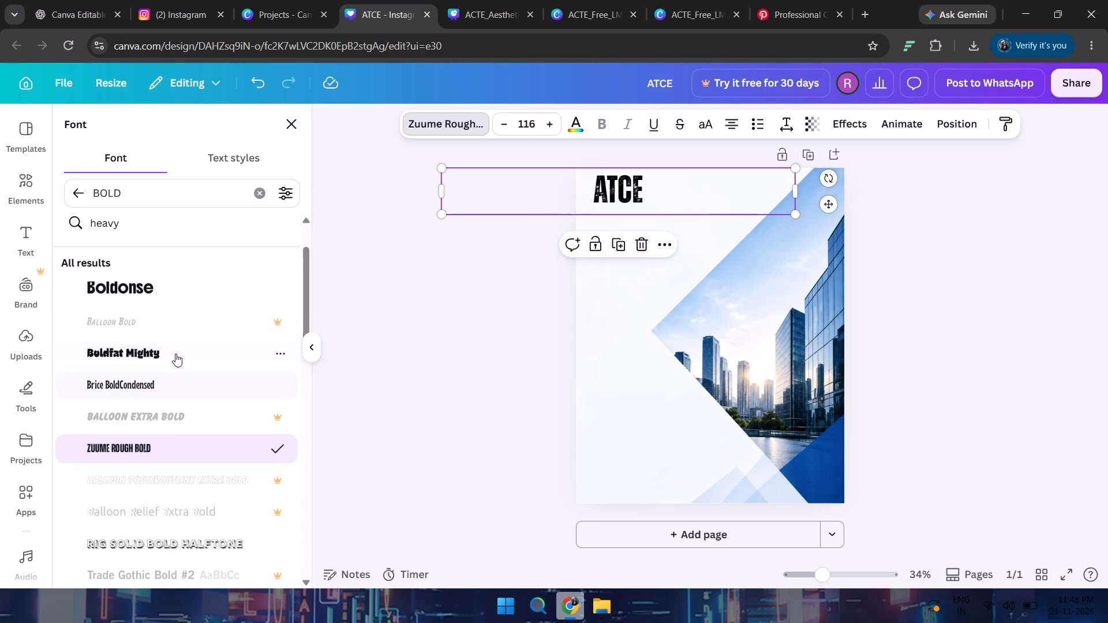
{"action": "left_click", "coordinate": [194, 294]}
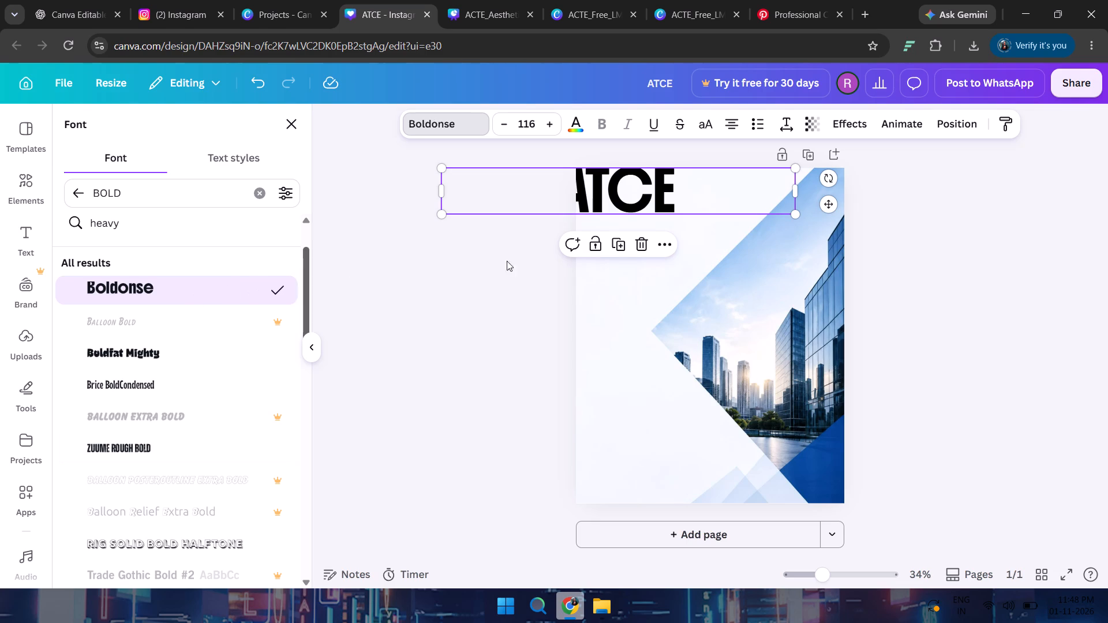
Shrink the ATCE text to about font size 64.2 and place it near the page's top-left corner.
{"action": "left_click_drag", "start_coordinate": [582, 197], "coordinate": [609, 209]}
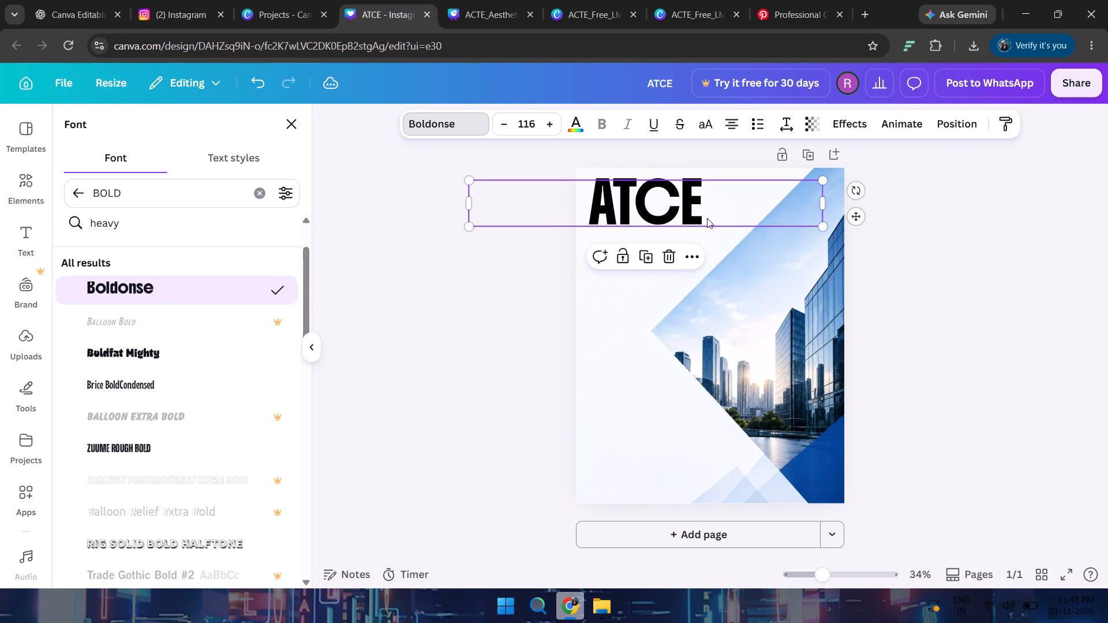
{"action": "left_click_drag", "start_coordinate": [819, 228], "coordinate": [729, 209]}
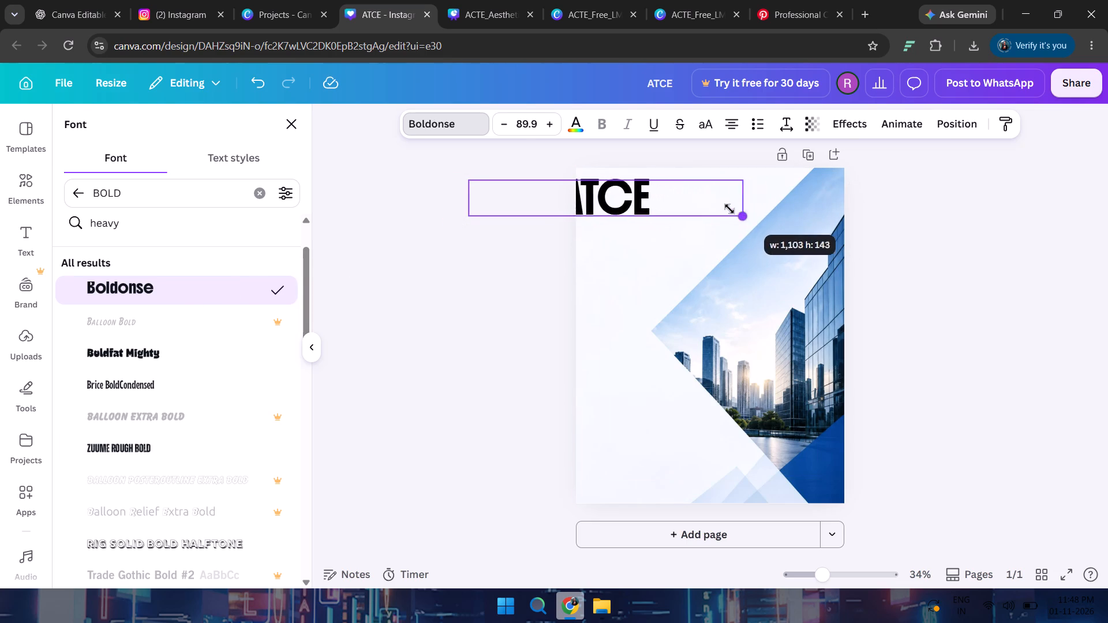
{"action": "left_click_drag", "start_coordinate": [729, 209], "coordinate": [723, 207]}
{"action": "left_click_drag", "start_coordinate": [590, 200], "coordinate": [619, 196]}
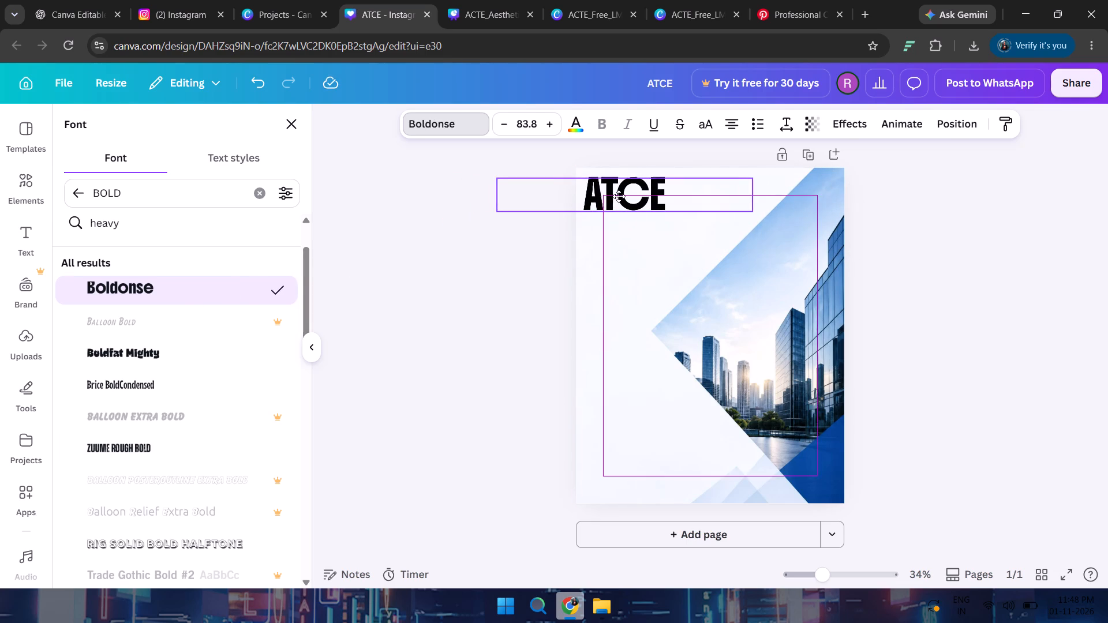
{"action": "left_click_drag", "start_coordinate": [619, 196], "coordinate": [622, 197]}
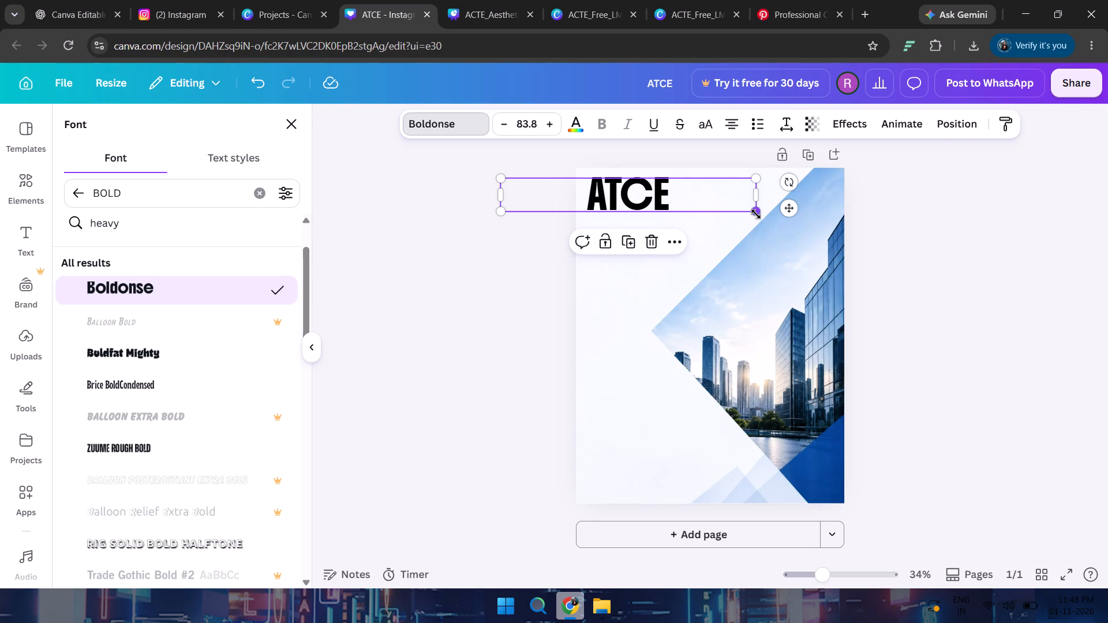
{"action": "left_click_drag", "start_coordinate": [756, 214], "coordinate": [697, 201]}
{"action": "left_click_drag", "start_coordinate": [602, 192], "coordinate": [630, 189]}
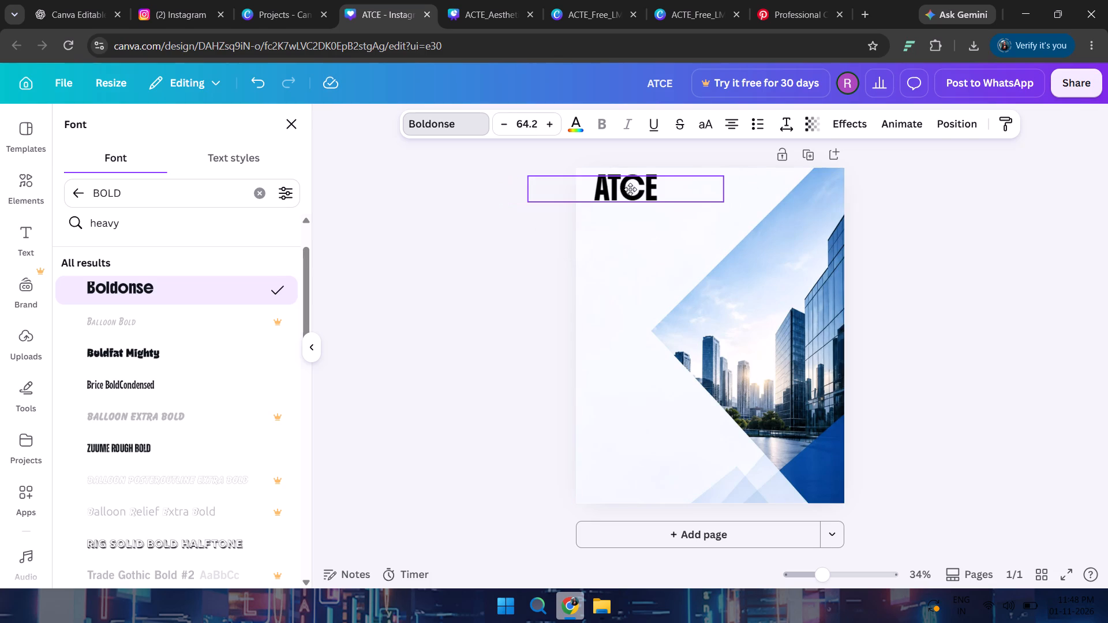
{"action": "left_click_drag", "start_coordinate": [630, 189], "coordinate": [620, 194]}
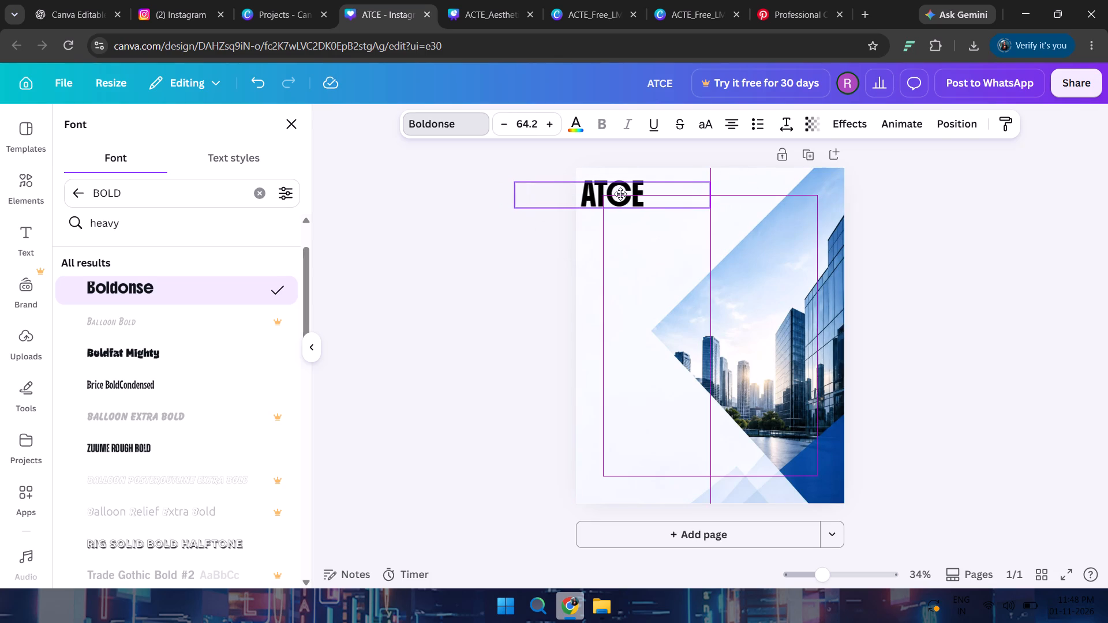
{"action": "left_click_drag", "start_coordinate": [620, 194], "coordinate": [622, 194]}
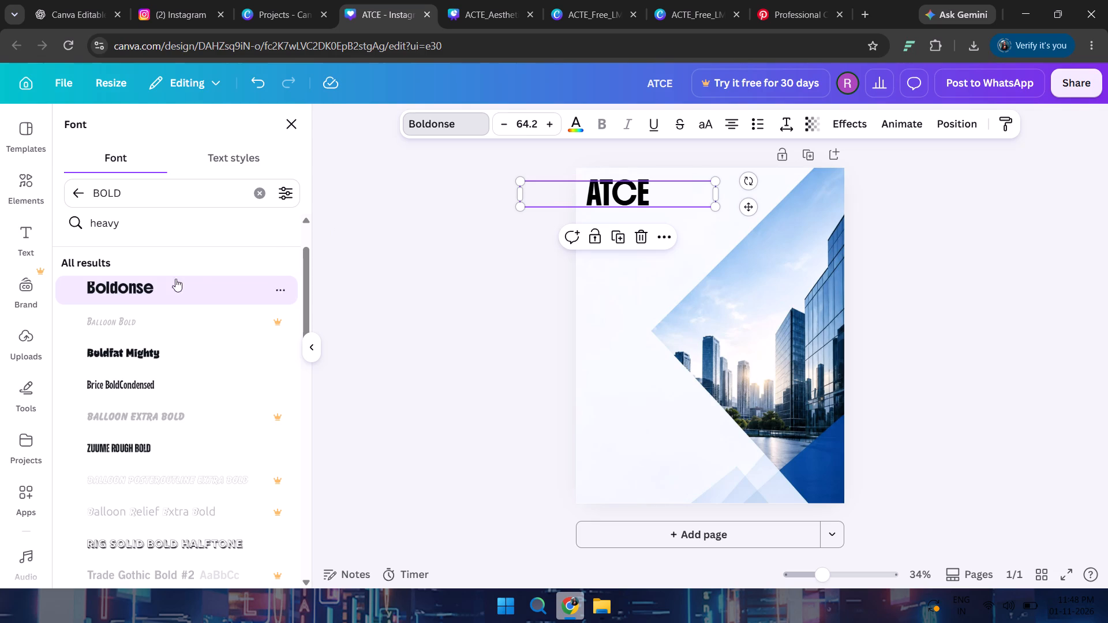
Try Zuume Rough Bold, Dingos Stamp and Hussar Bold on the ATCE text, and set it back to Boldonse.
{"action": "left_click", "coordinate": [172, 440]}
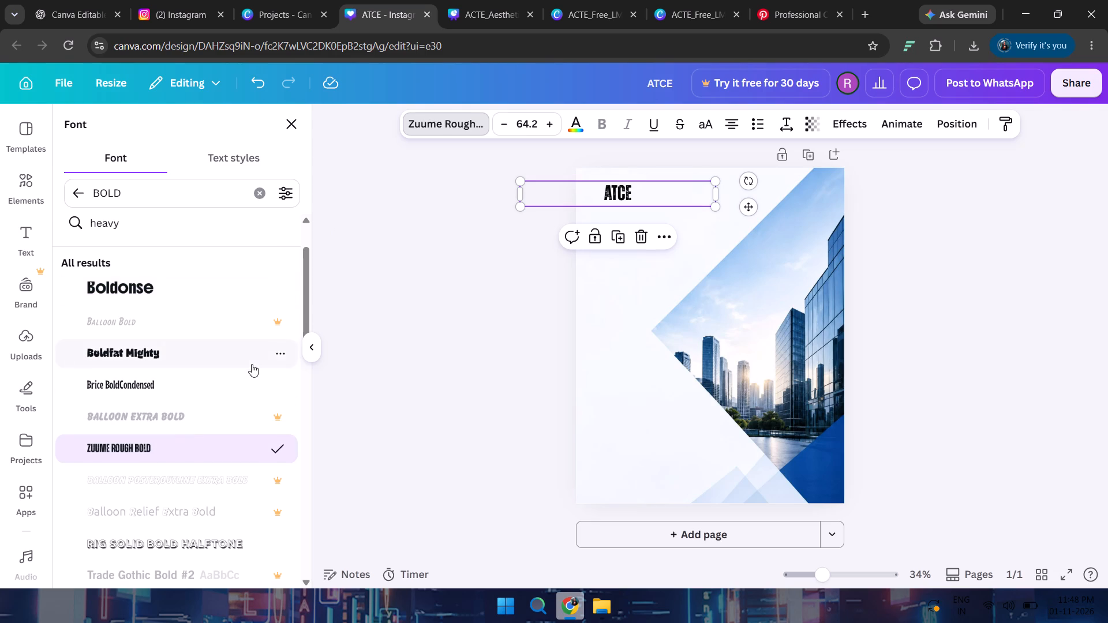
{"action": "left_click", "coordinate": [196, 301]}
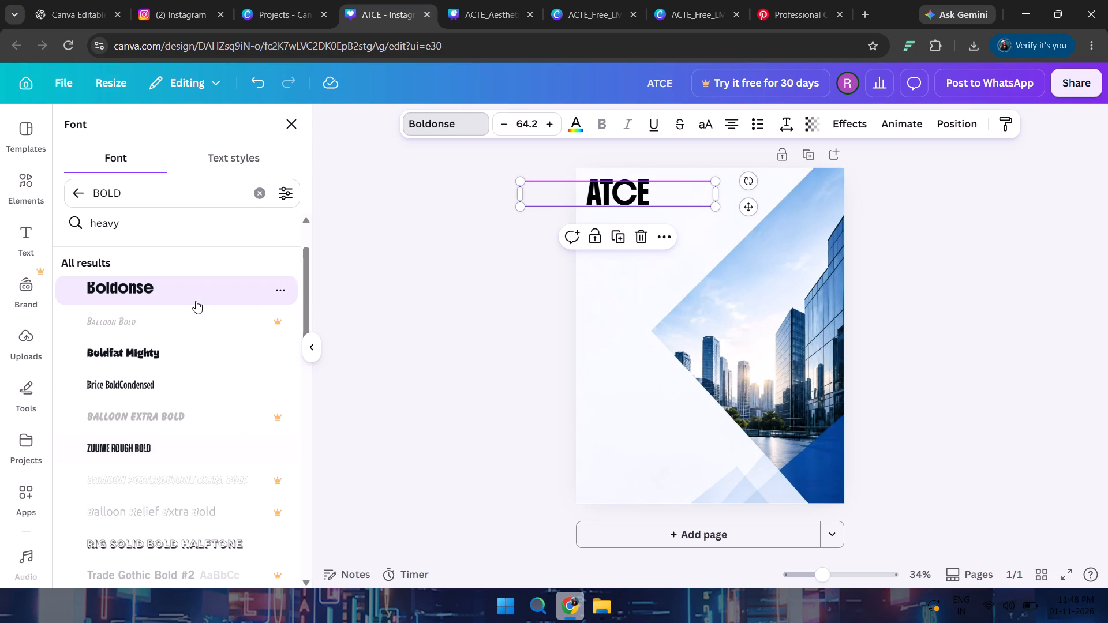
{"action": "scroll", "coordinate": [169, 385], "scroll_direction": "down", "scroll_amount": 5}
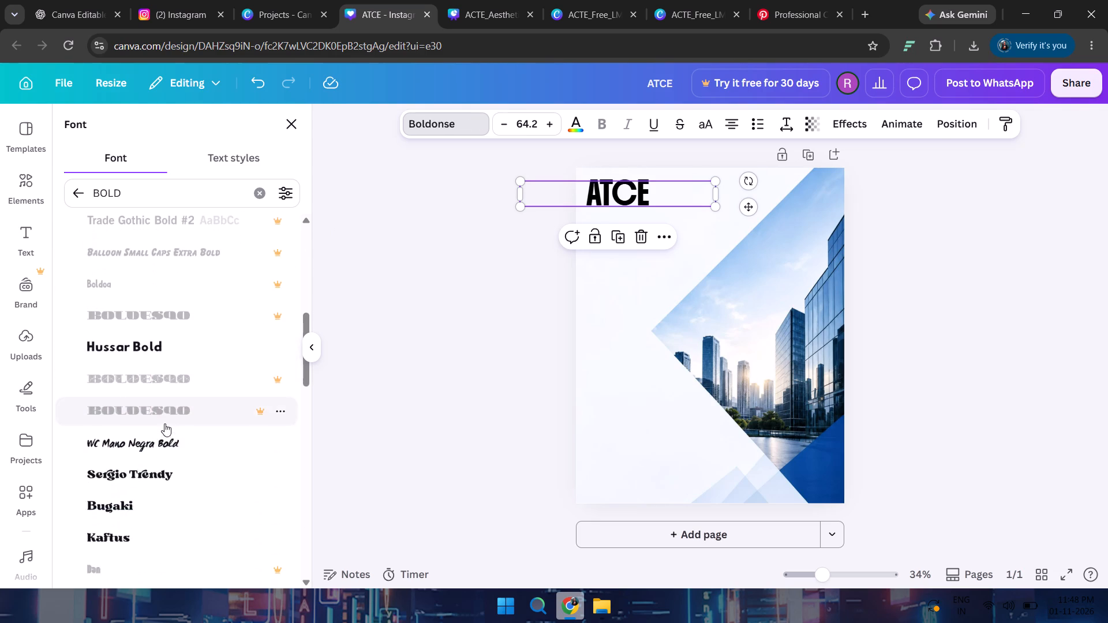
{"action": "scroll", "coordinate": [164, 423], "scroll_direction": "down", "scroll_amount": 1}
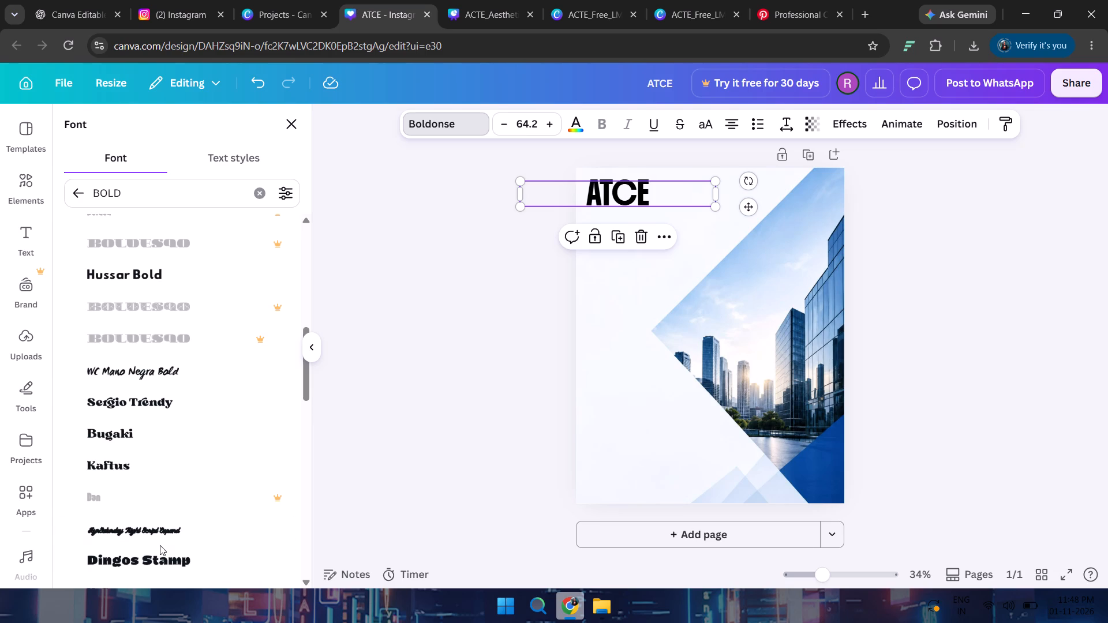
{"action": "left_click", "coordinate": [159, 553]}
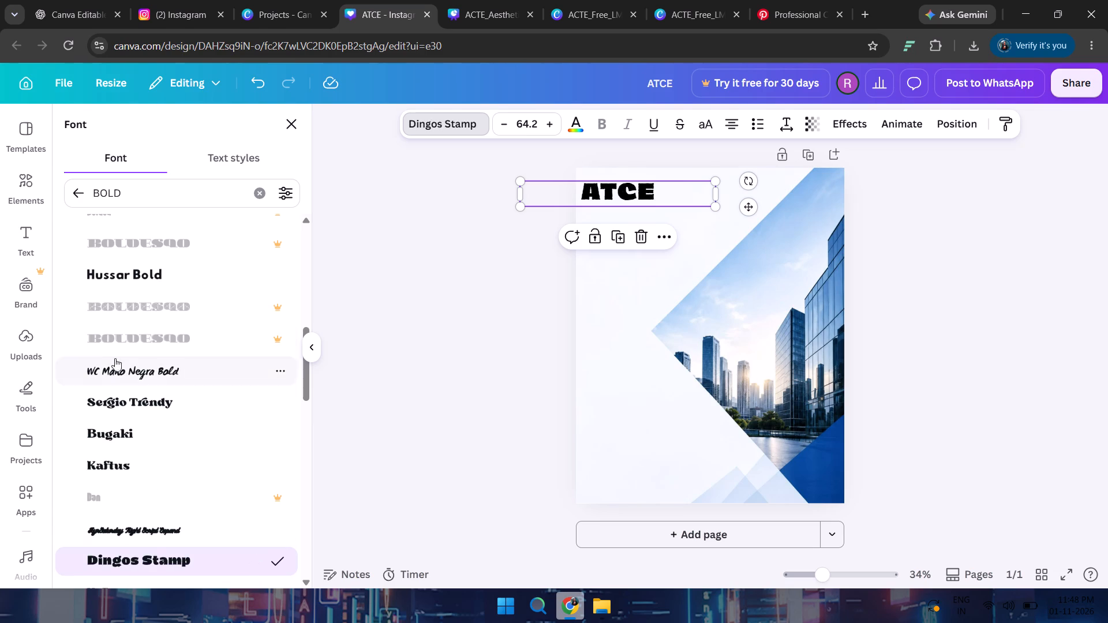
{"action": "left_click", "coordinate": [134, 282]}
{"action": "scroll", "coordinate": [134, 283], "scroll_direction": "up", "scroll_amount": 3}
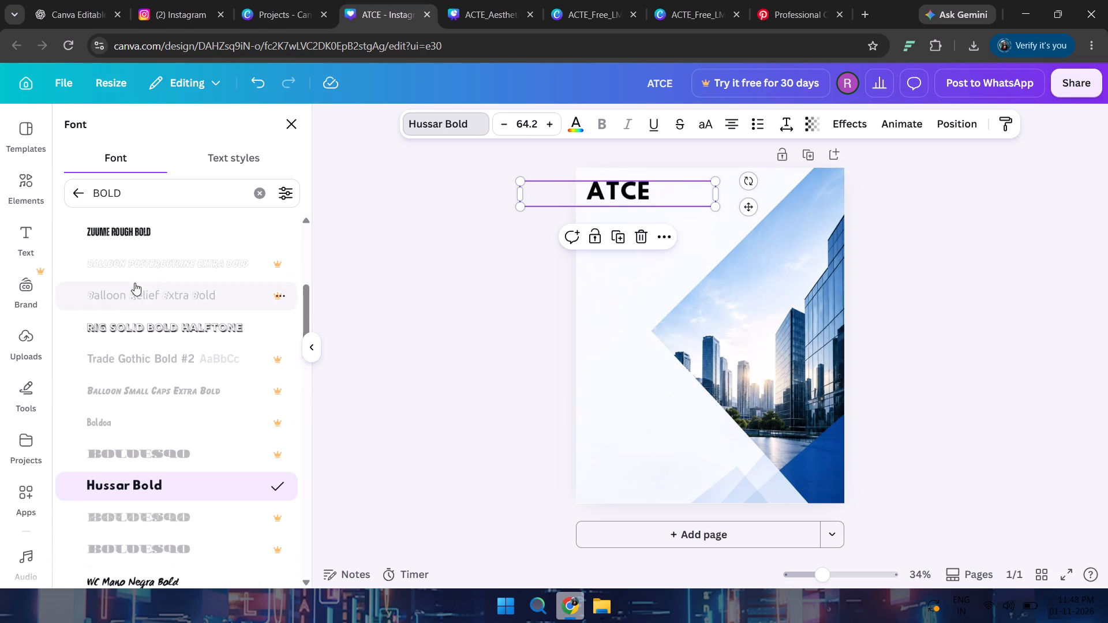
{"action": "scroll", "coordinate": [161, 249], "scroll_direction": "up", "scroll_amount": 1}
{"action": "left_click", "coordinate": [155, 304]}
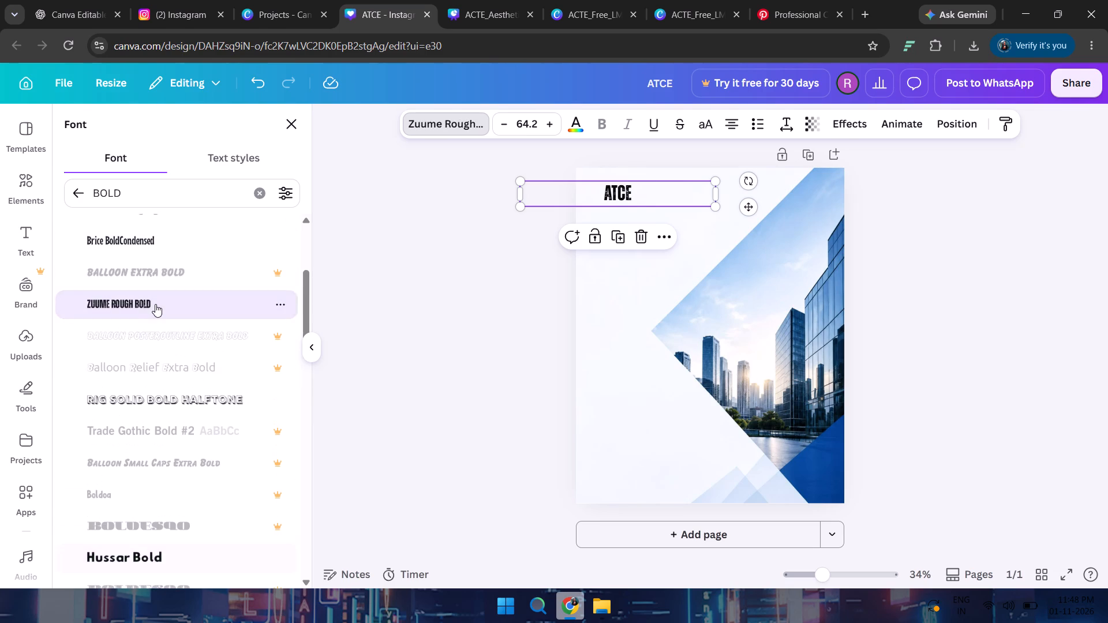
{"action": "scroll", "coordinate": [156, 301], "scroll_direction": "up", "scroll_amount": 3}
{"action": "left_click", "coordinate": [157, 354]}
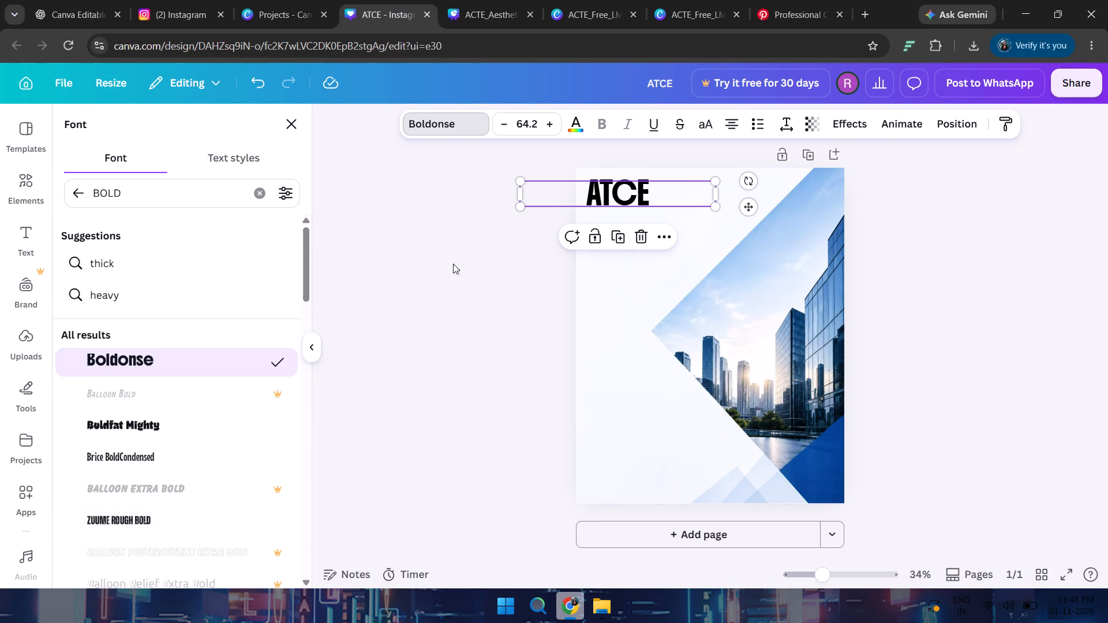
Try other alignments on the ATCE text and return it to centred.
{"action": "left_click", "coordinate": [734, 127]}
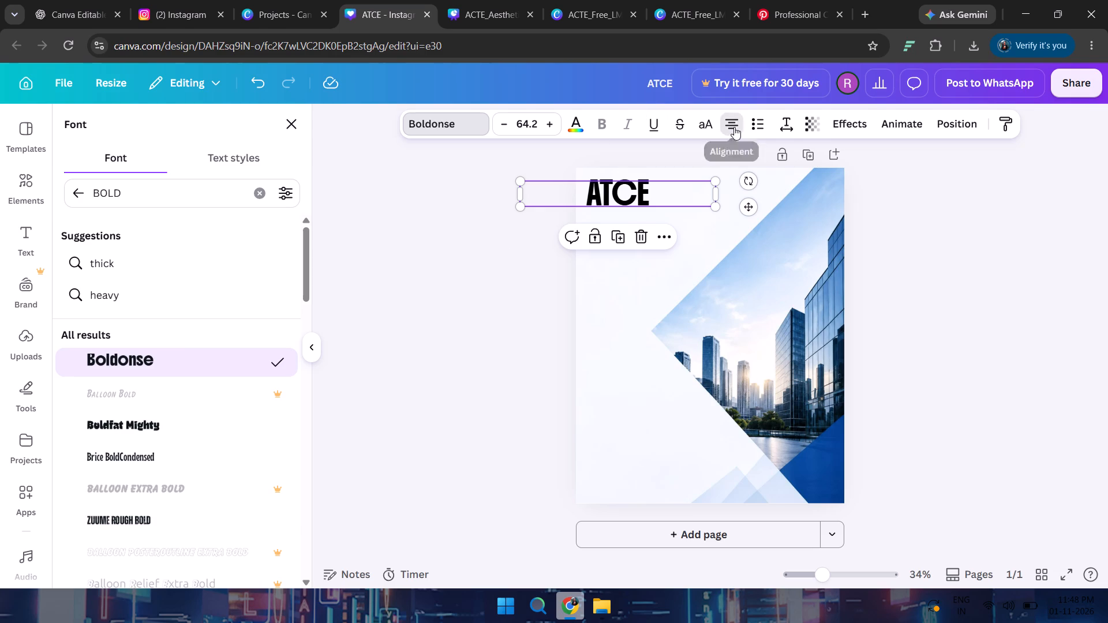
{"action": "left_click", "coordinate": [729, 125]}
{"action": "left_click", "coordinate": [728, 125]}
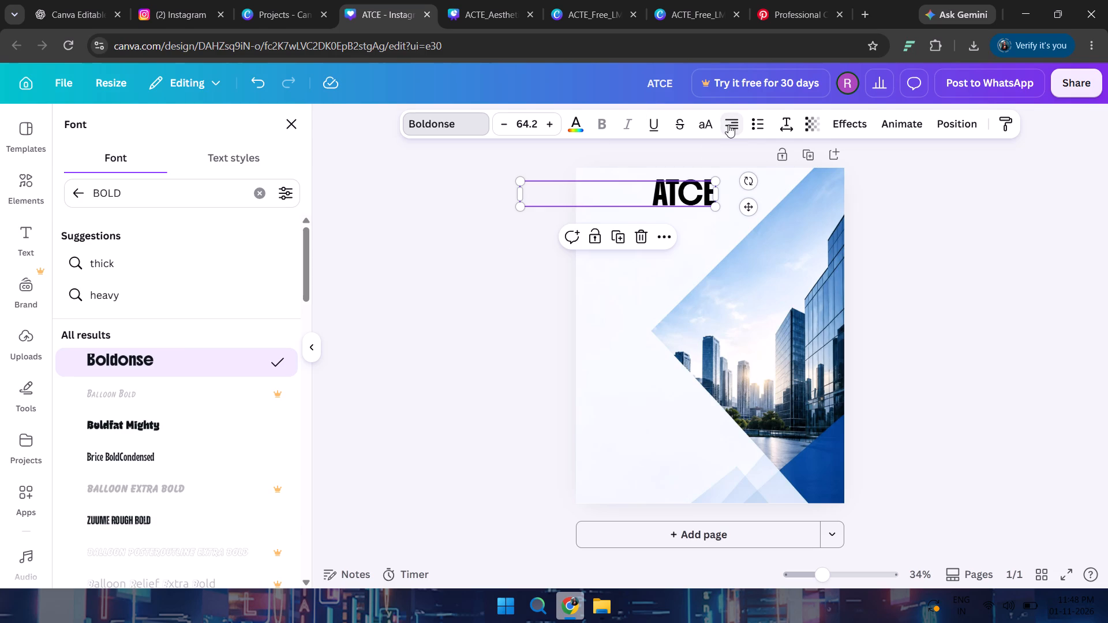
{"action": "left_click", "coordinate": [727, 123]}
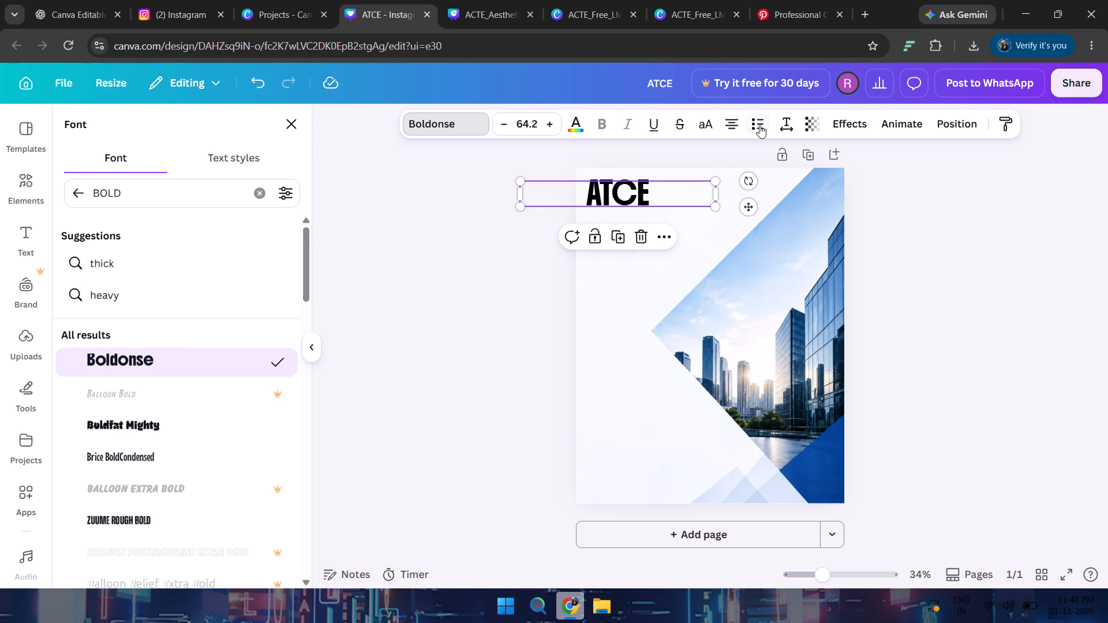
Set the ATCE text's letter spacing to 141 and nudge the text slightly into place.
{"action": "left_click", "coordinate": [779, 125]}
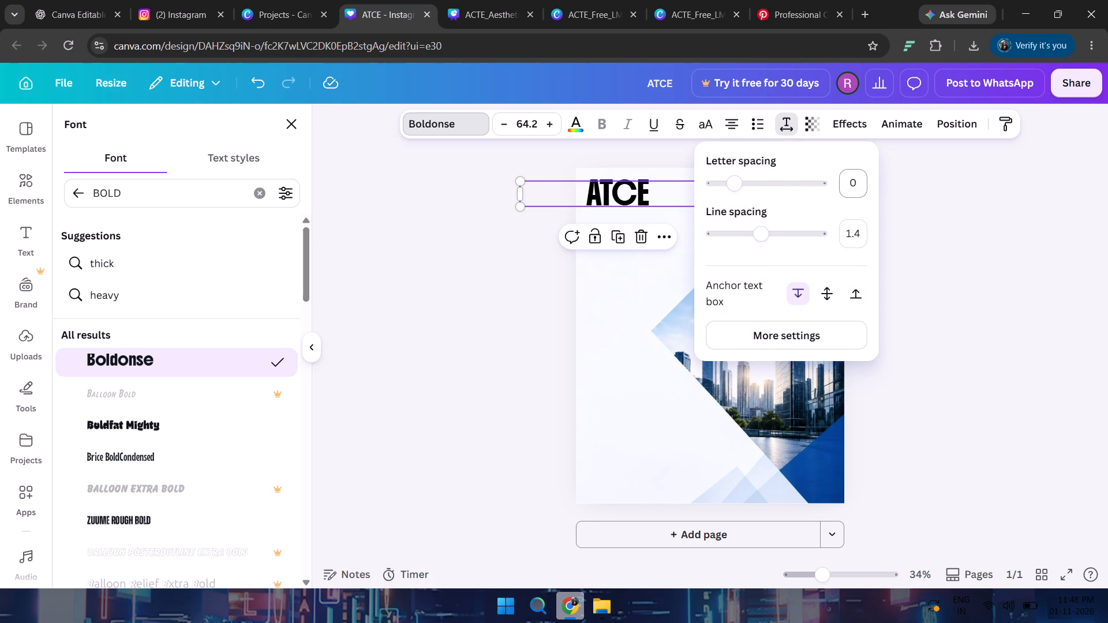
{"action": "left_click_drag", "start_coordinate": [735, 185], "coordinate": [751, 187]}
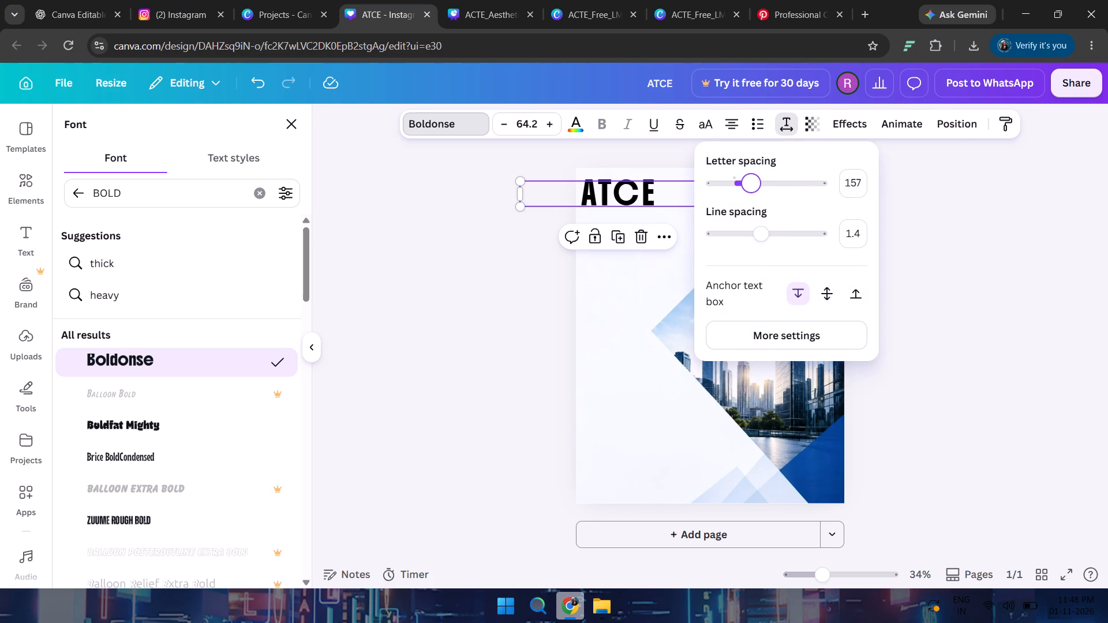
{"action": "left_click_drag", "start_coordinate": [751, 187], "coordinate": [749, 187]}
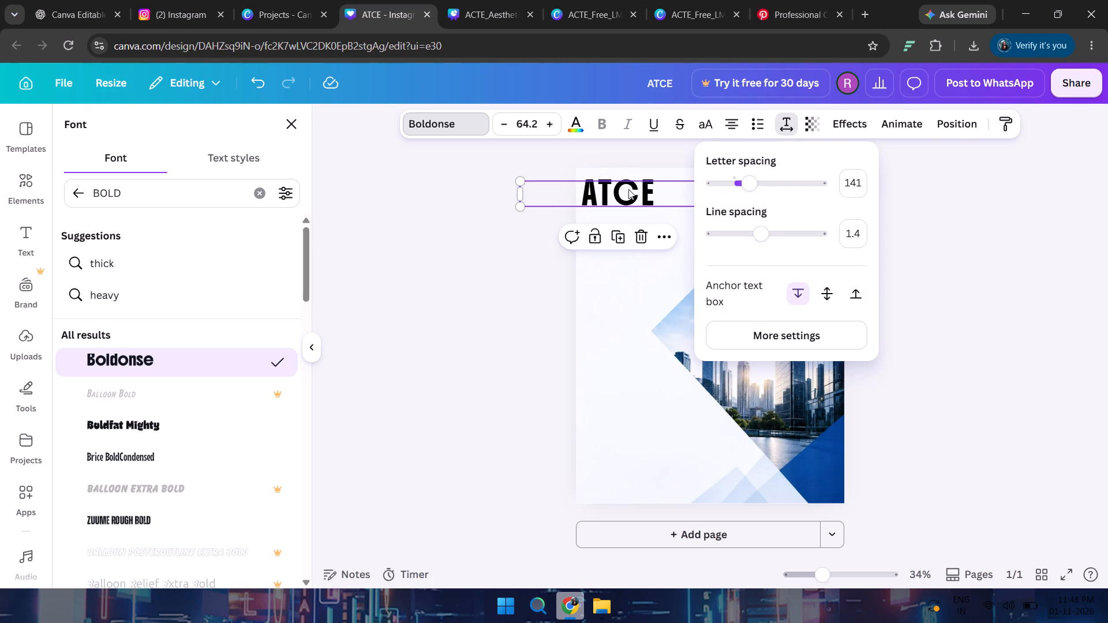
{"action": "left_click", "coordinate": [628, 187]}
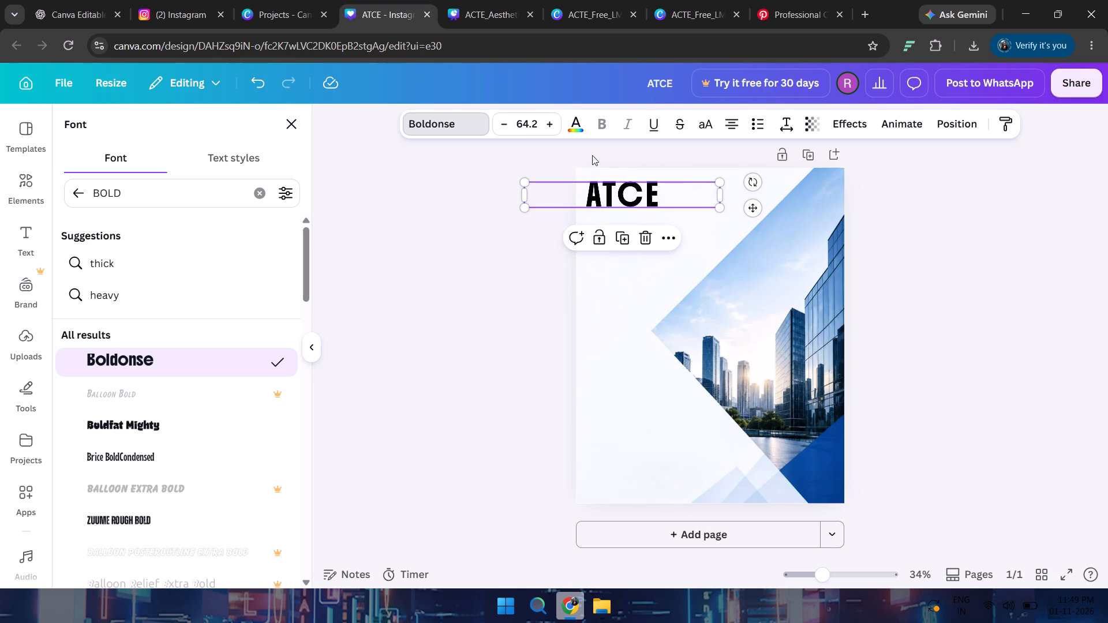
Colour the ATCE text with the dark blue from the skyline image's photo colours.
{"action": "left_click", "coordinate": [574, 128]}
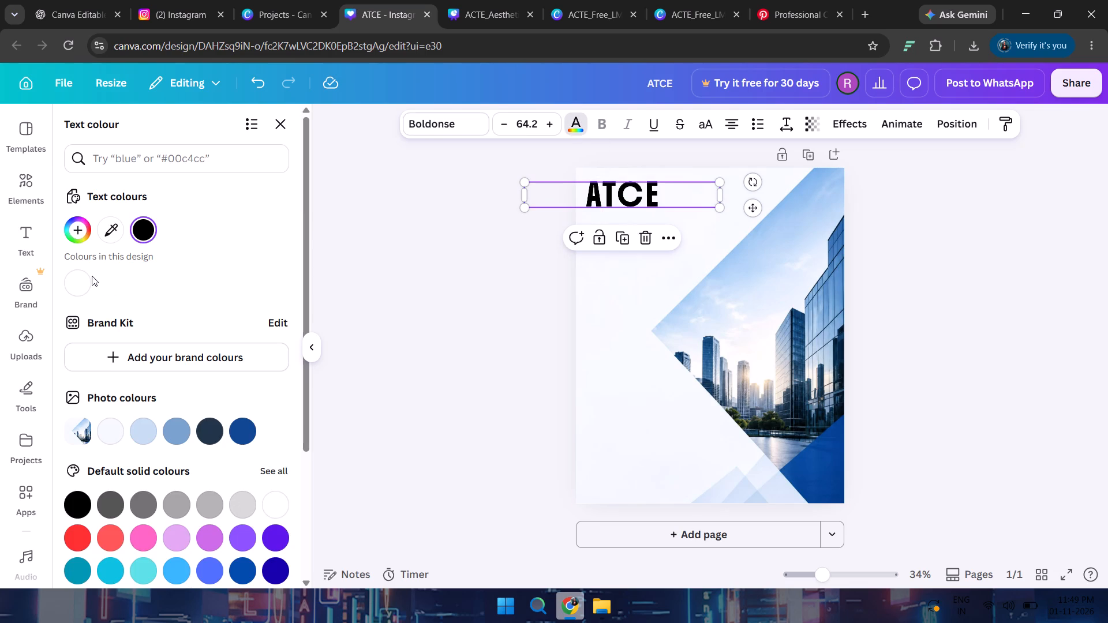
{"action": "left_click", "coordinate": [238, 436]}
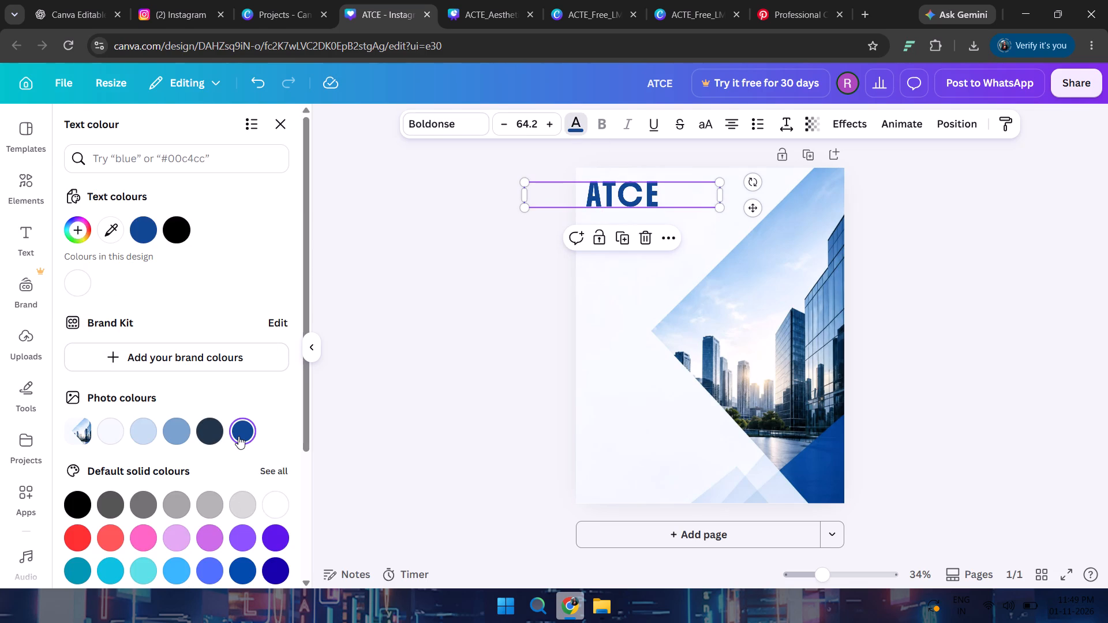
Lock the dark blue ATCE text in place.
{"action": "double_click", "coordinate": [240, 432]}
{"action": "left_click", "coordinate": [418, 366]}
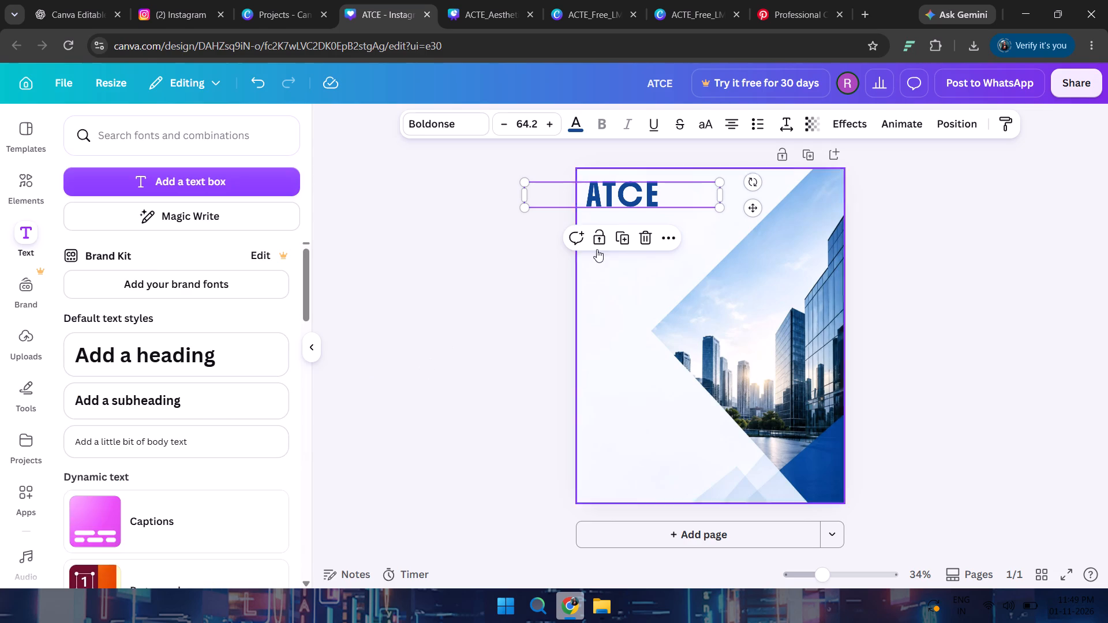
{"action": "left_click", "coordinate": [604, 241]}
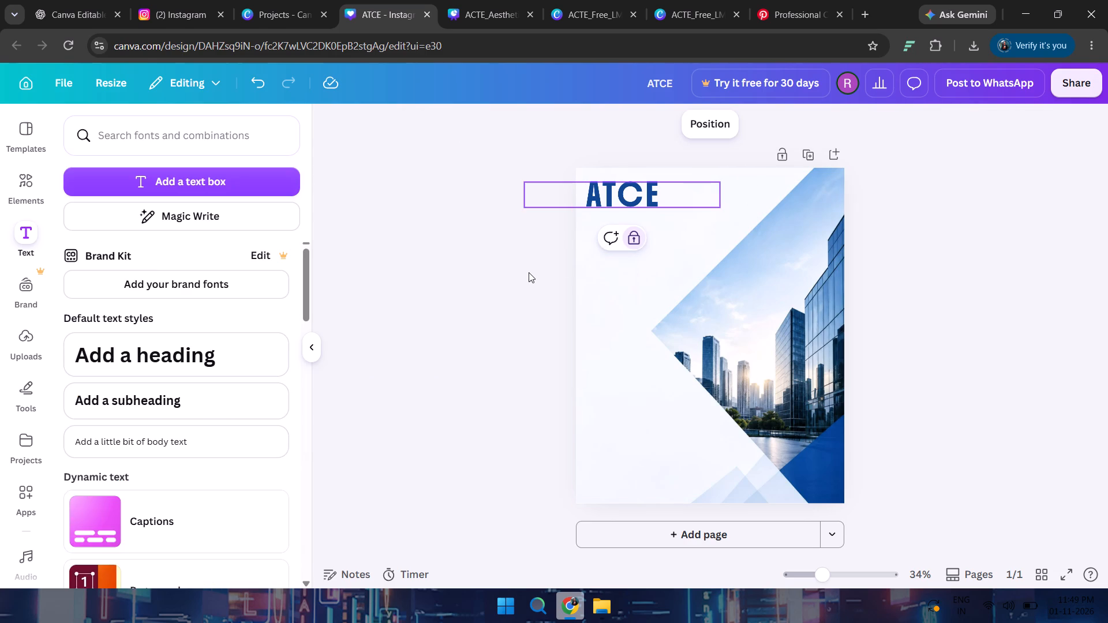
{"action": "left_click", "coordinate": [529, 272]}
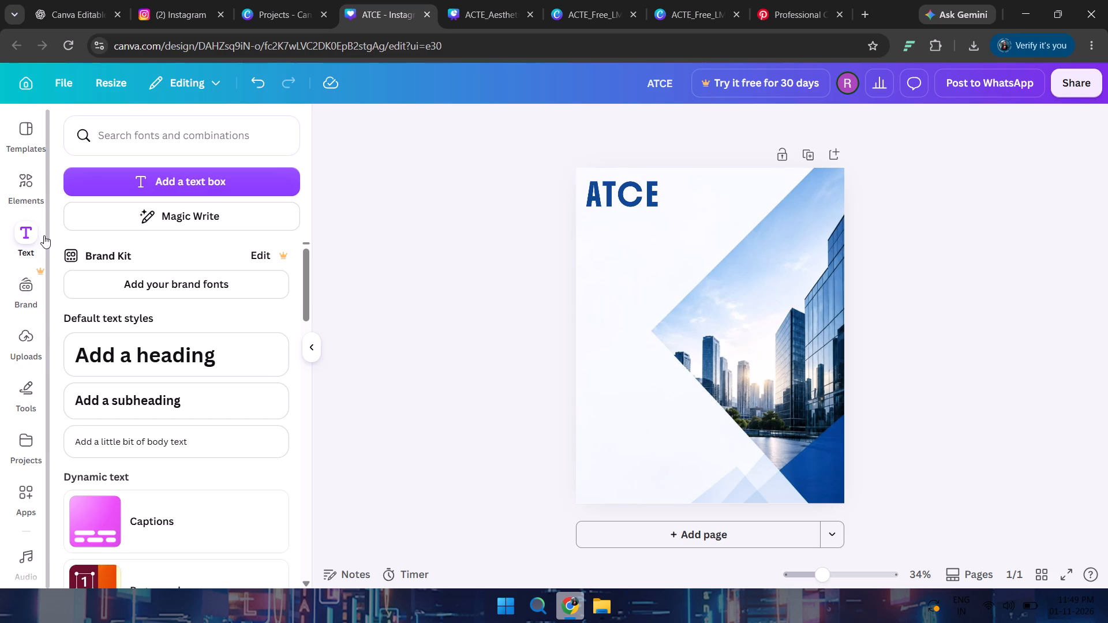
Search the elements library for the suggested term "offer tag".
{"action": "left_click", "coordinate": [42, 200]}
{"action": "left_click", "coordinate": [177, 134]}
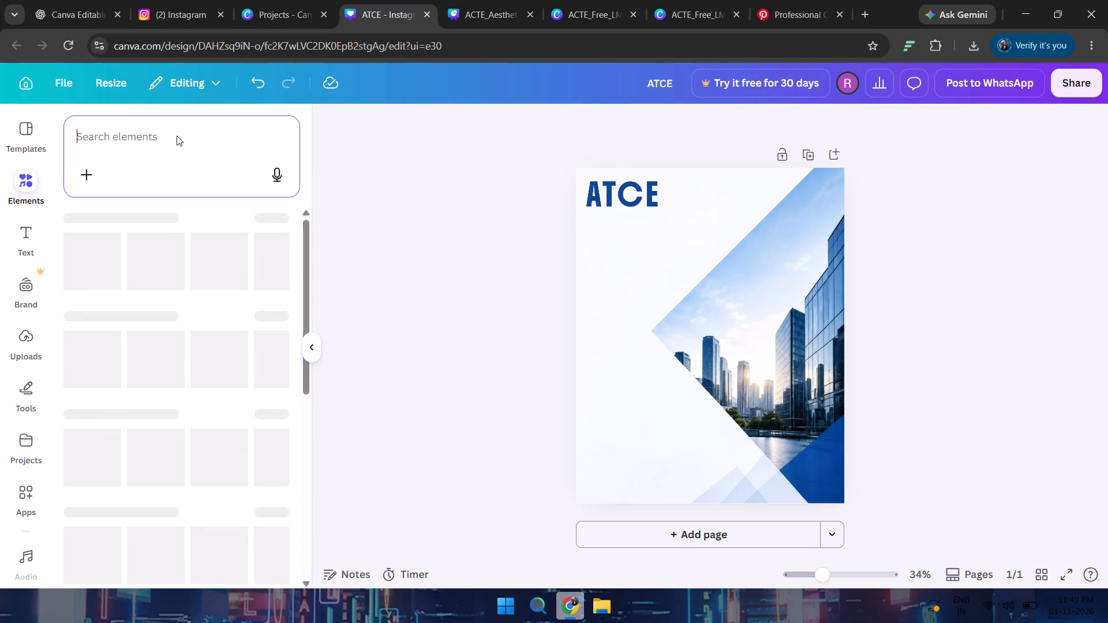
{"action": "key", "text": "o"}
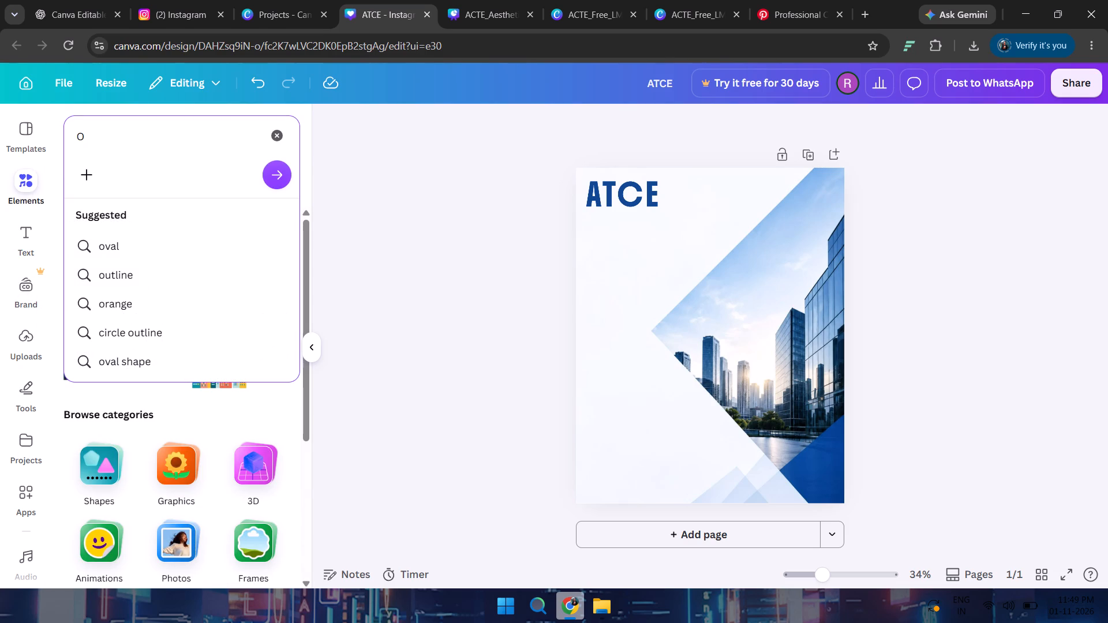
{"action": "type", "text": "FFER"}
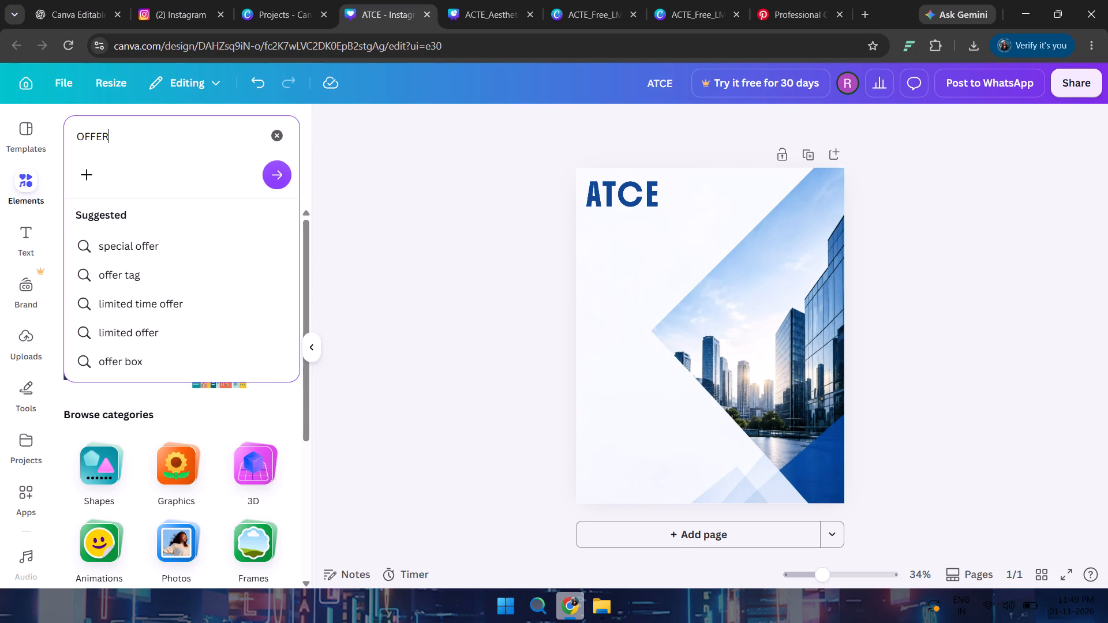
{"action": "left_click", "coordinate": [126, 282]}
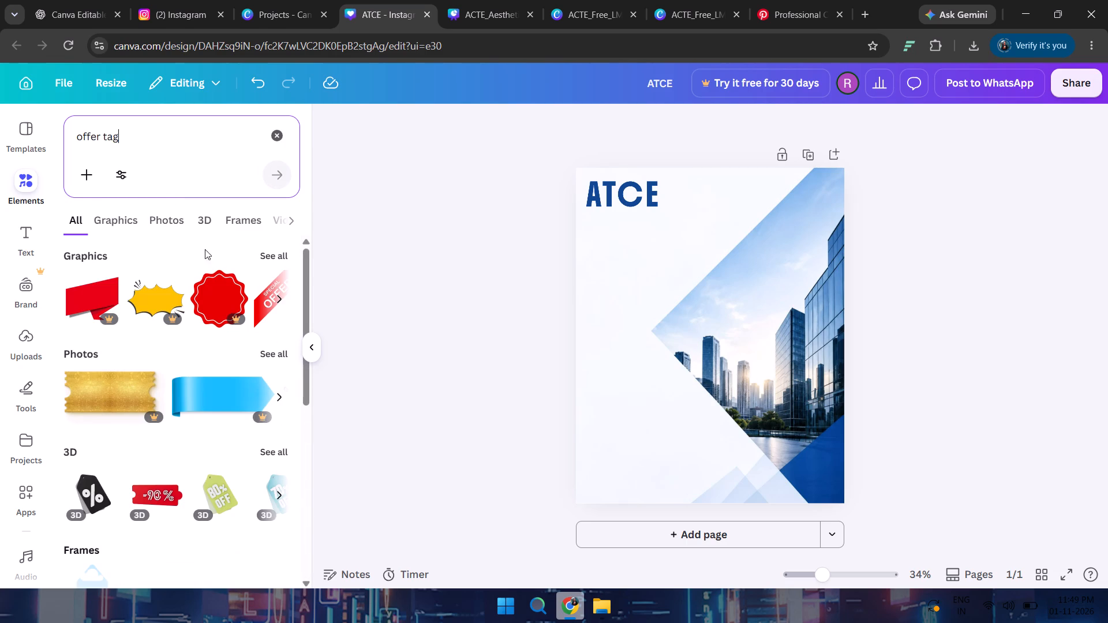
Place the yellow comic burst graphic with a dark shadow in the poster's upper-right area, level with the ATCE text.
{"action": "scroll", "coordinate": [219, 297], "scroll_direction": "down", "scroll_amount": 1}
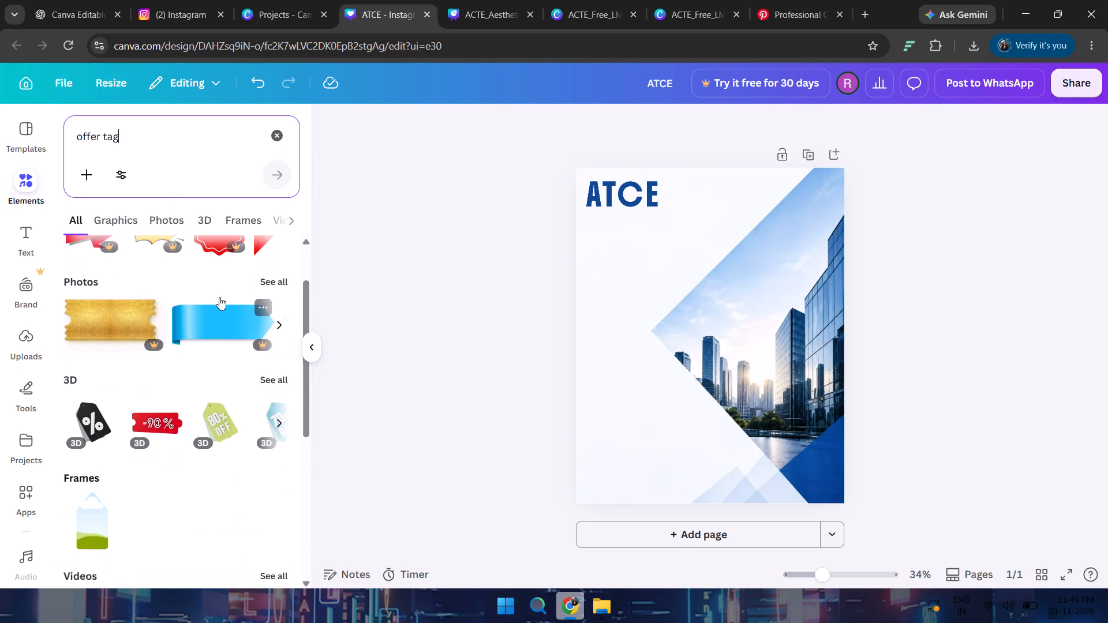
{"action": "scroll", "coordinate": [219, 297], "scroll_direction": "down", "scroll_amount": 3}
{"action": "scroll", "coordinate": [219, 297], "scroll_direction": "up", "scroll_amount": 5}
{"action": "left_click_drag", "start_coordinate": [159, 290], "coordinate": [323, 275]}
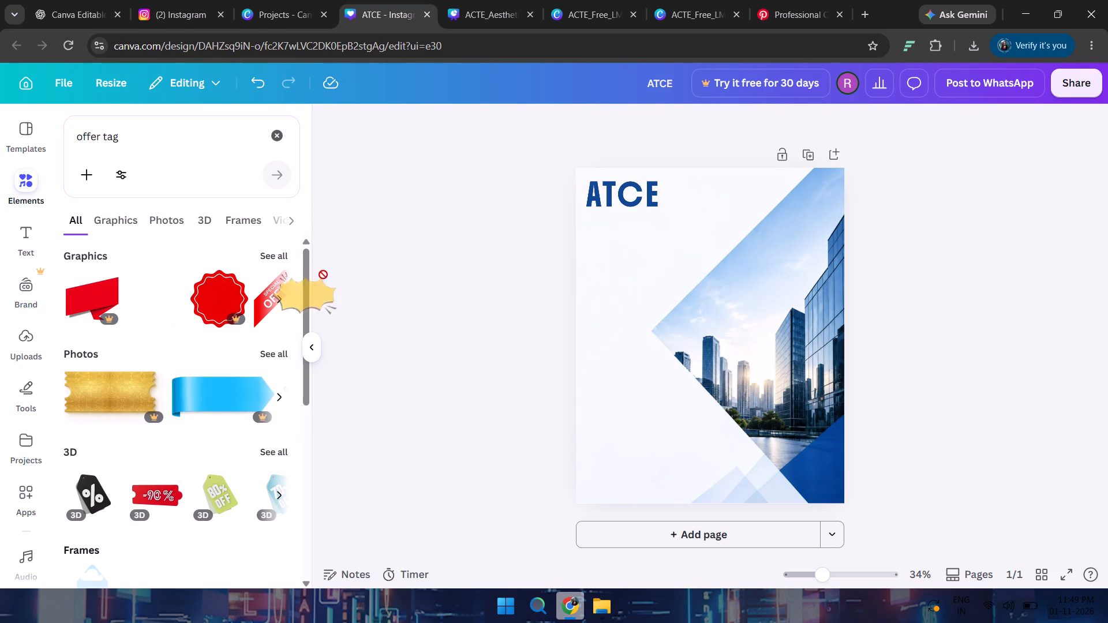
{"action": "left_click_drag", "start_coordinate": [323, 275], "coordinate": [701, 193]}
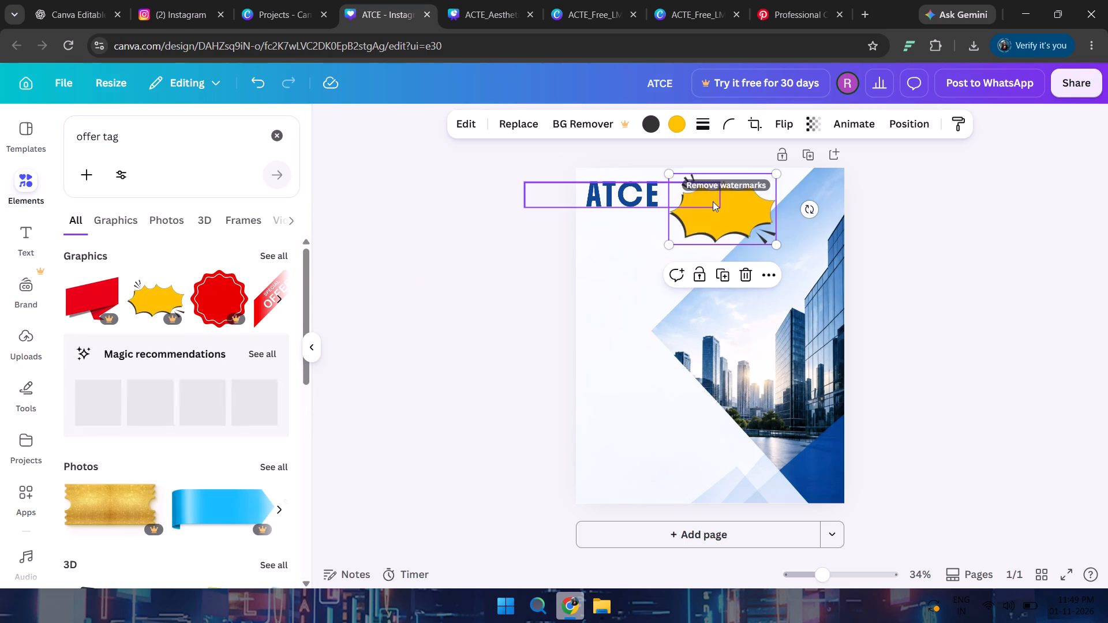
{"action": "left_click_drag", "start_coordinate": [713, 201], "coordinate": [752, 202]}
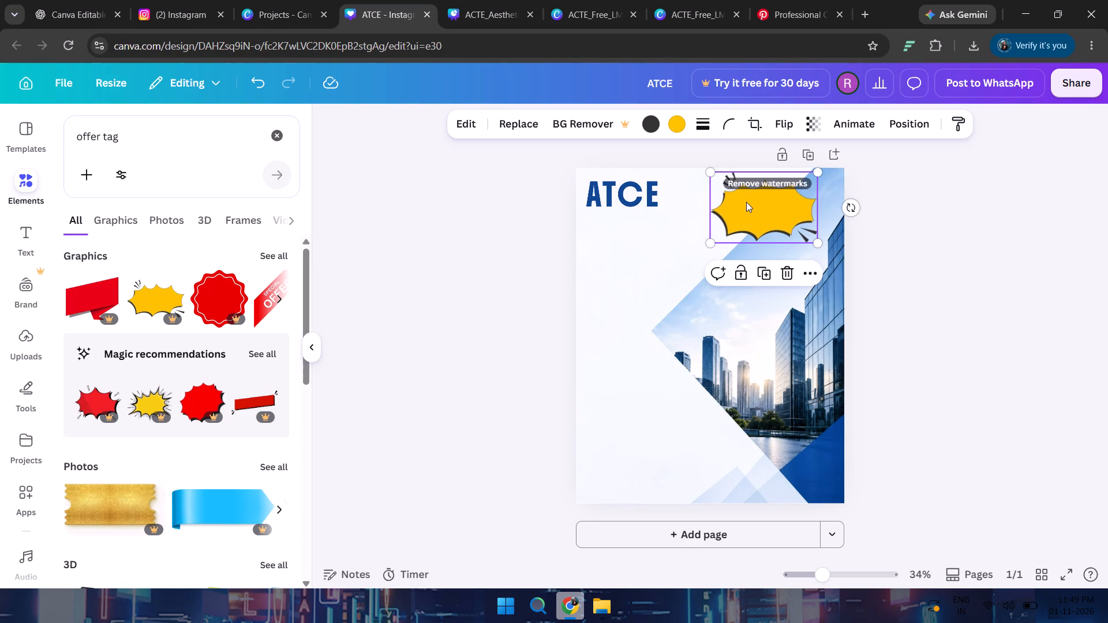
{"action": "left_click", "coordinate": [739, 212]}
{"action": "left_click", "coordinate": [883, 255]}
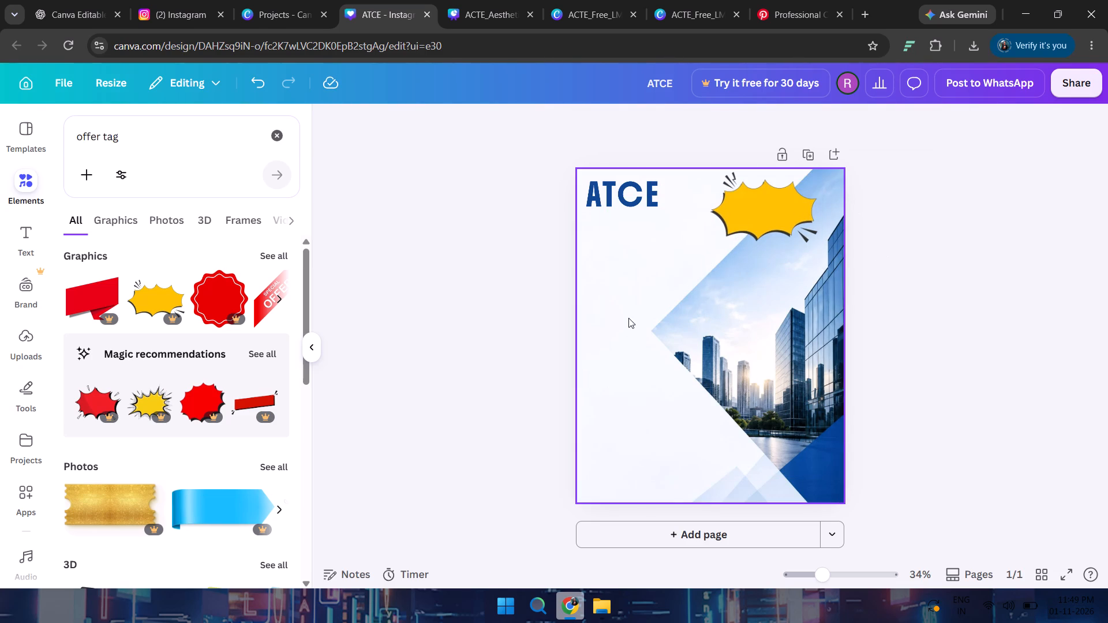
Switch to the acte_technologies Instagram page and examine its posters for reference, including the "Your Success Story Can Be Next" post.
{"action": "left_click", "coordinate": [176, 12]}
{"action": "scroll", "coordinate": [257, 305], "scroll_direction": "up", "scroll_amount": 5}
{"action": "scroll", "coordinate": [252, 298], "scroll_direction": "down", "scroll_amount": 3}
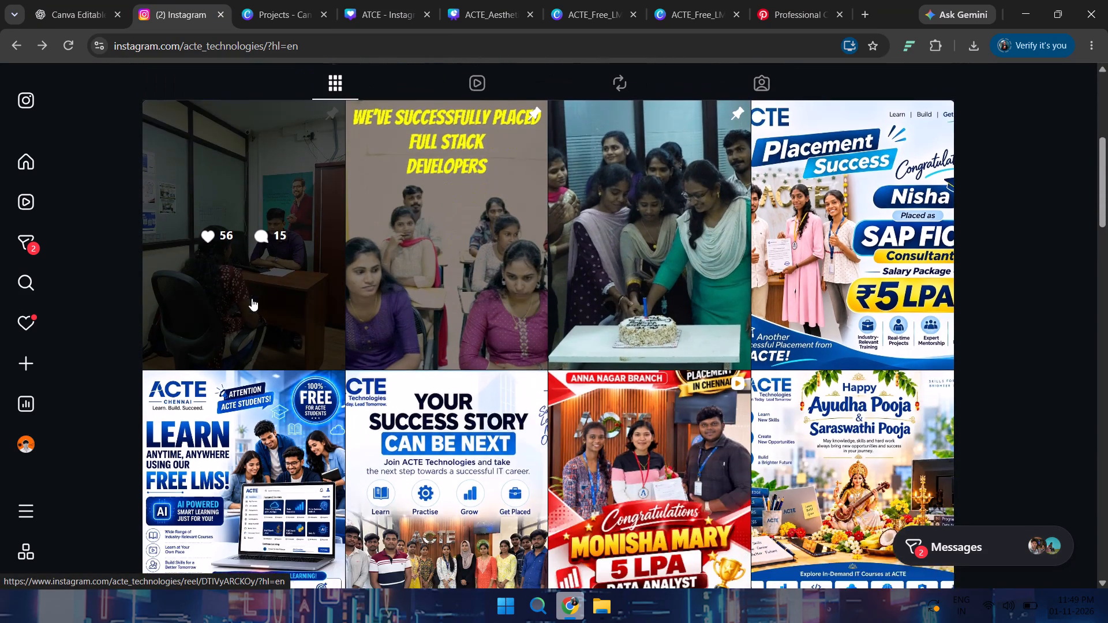
{"action": "scroll", "coordinate": [252, 300], "scroll_direction": "down", "scroll_amount": 1}
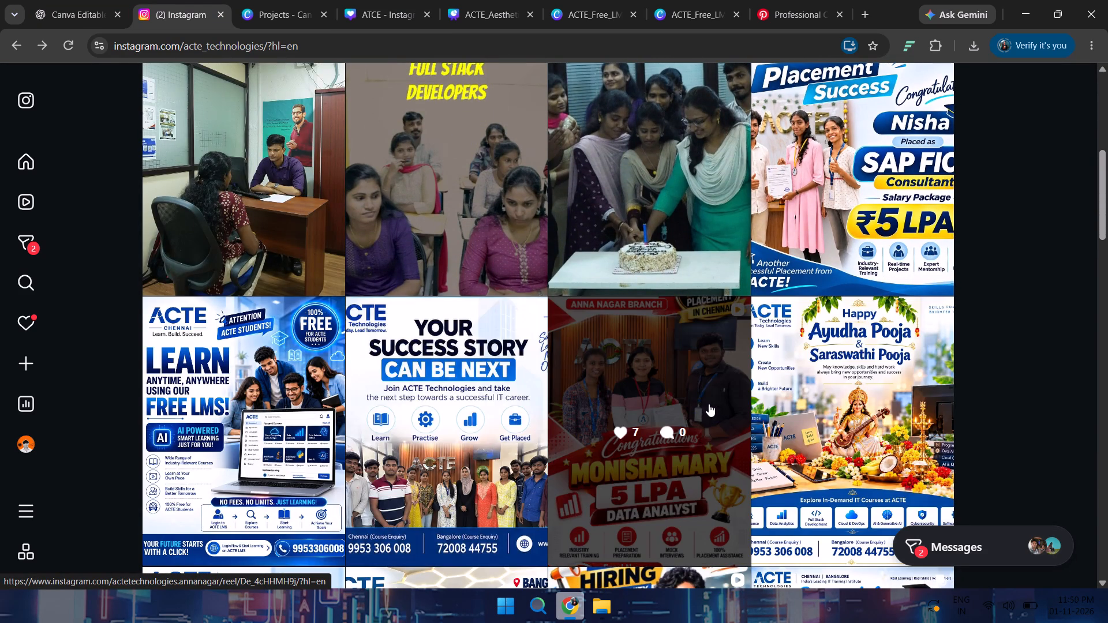
{"action": "scroll", "coordinate": [708, 403], "scroll_direction": "down", "scroll_amount": 1}
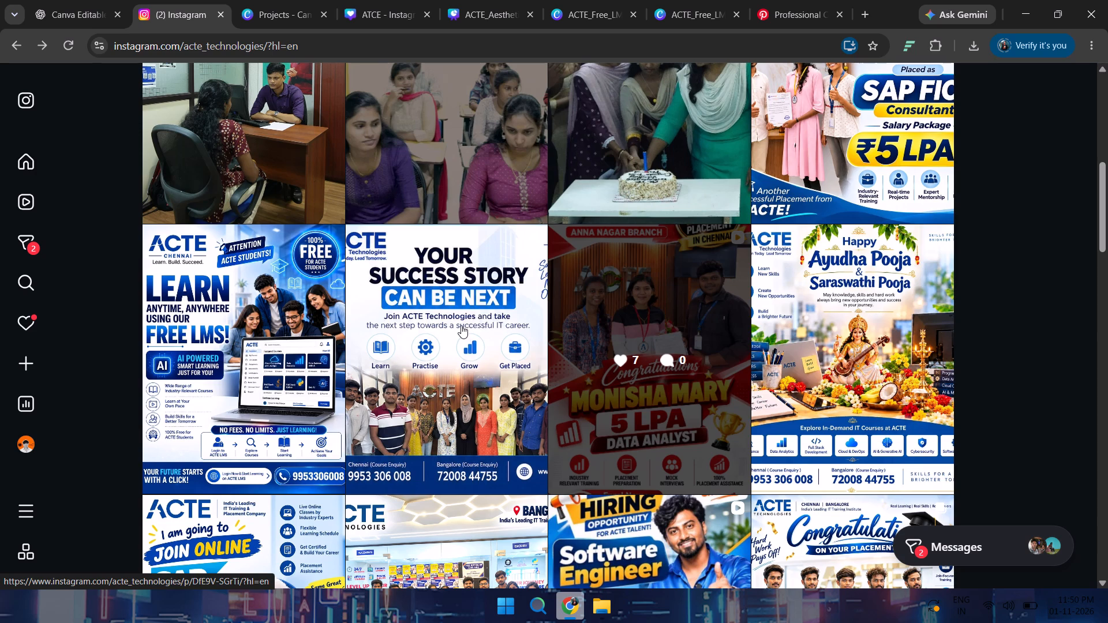
{"action": "left_click", "coordinate": [448, 310]}
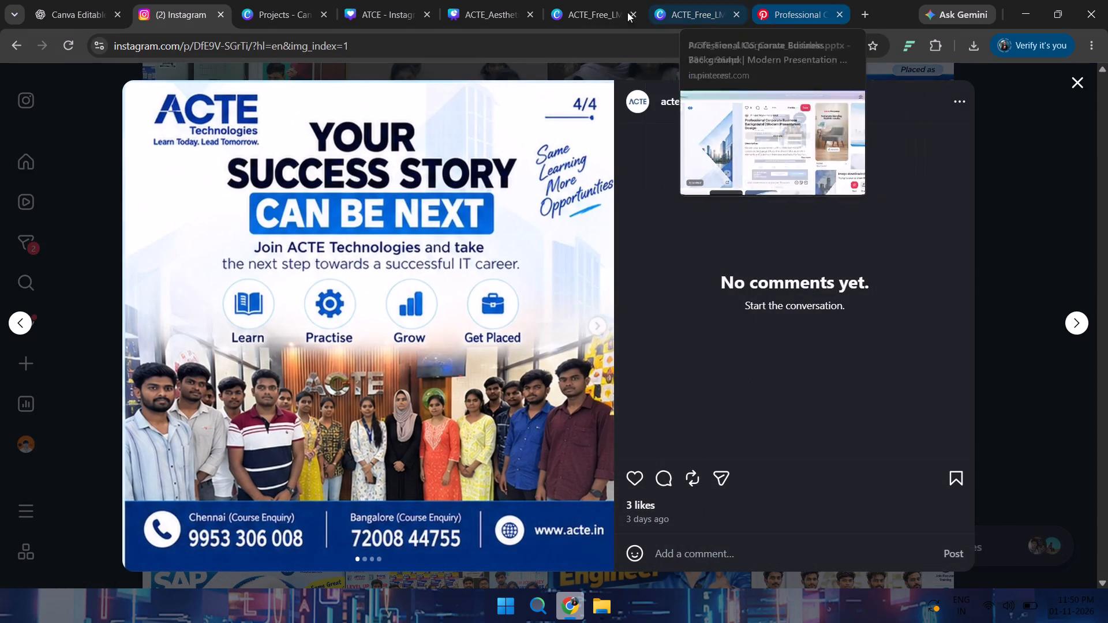
{"action": "left_click", "coordinate": [369, 13]}
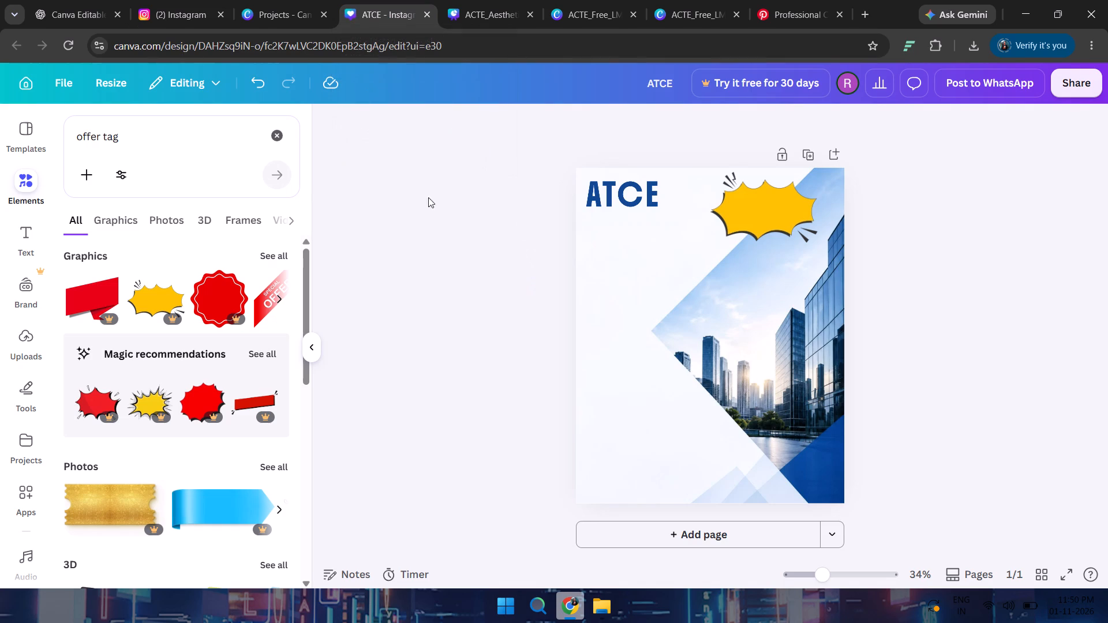
{"action": "left_click", "coordinate": [605, 219]}
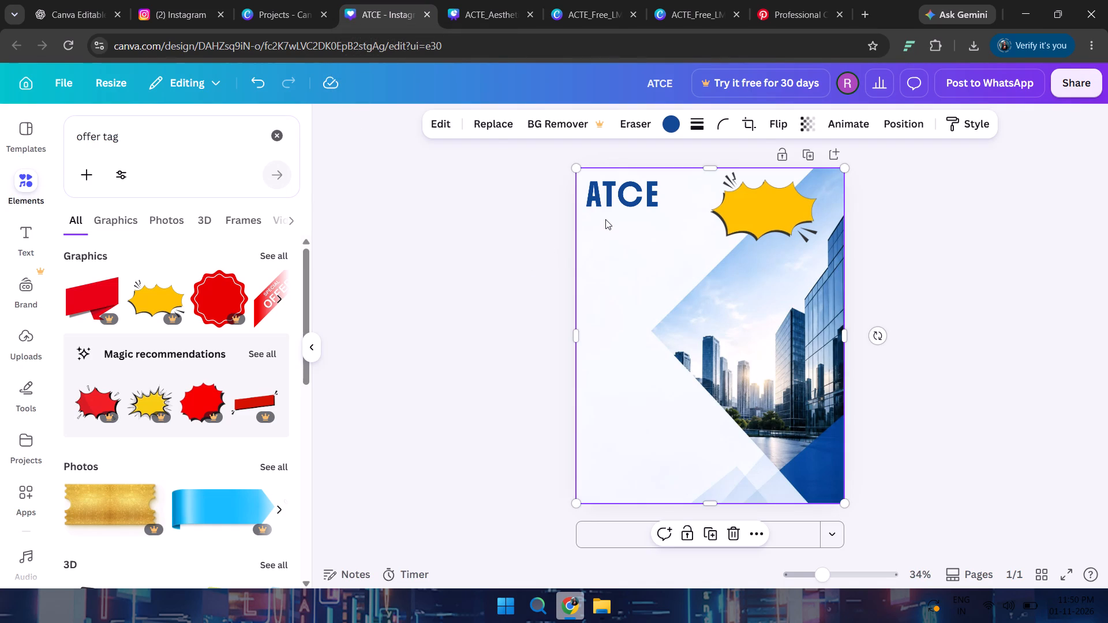
{"action": "left_click", "coordinate": [457, 167]}
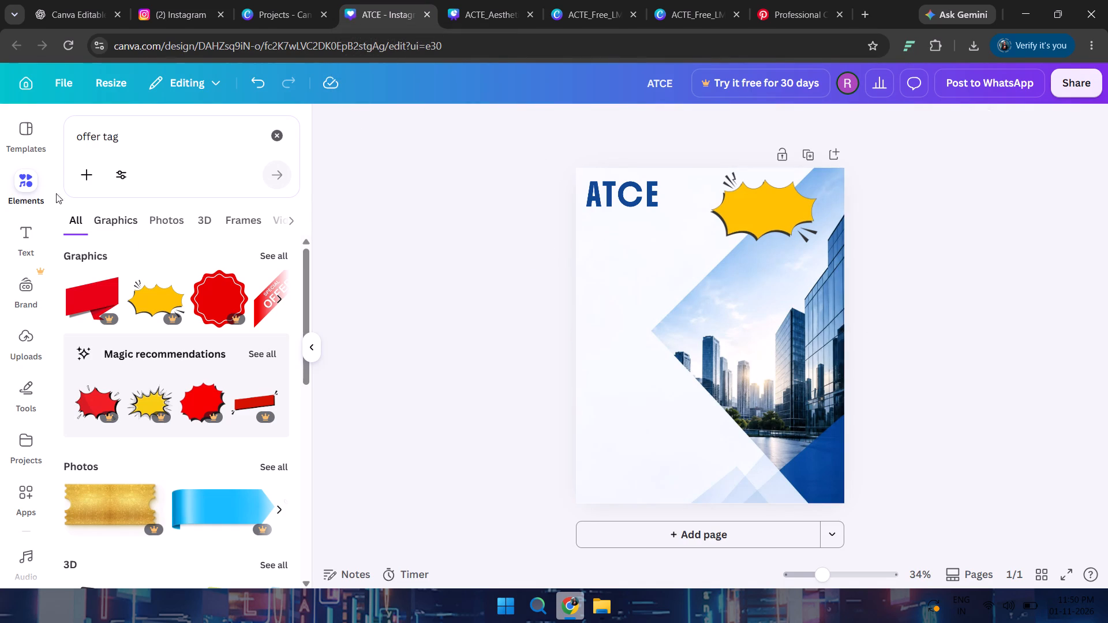
Add the recommended spiky yellow burst with halftone dots to the poster, below the ATCE text at mid-height.
{"action": "scroll", "coordinate": [161, 325], "scroll_direction": "down", "scroll_amount": 2}
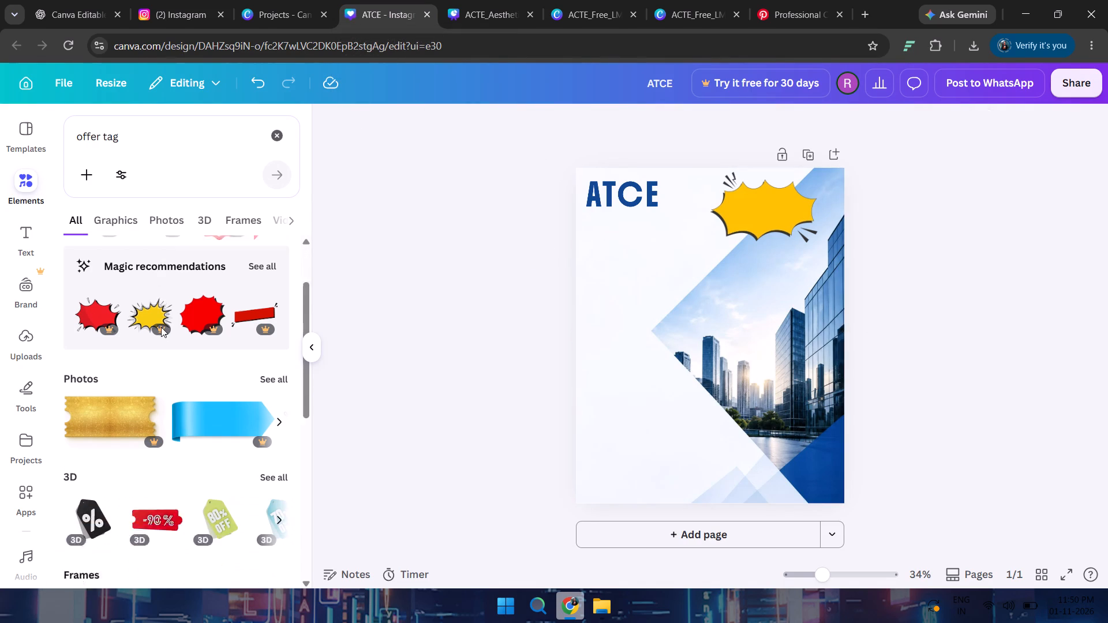
{"action": "left_click_drag", "start_coordinate": [149, 256], "coordinate": [624, 293]}
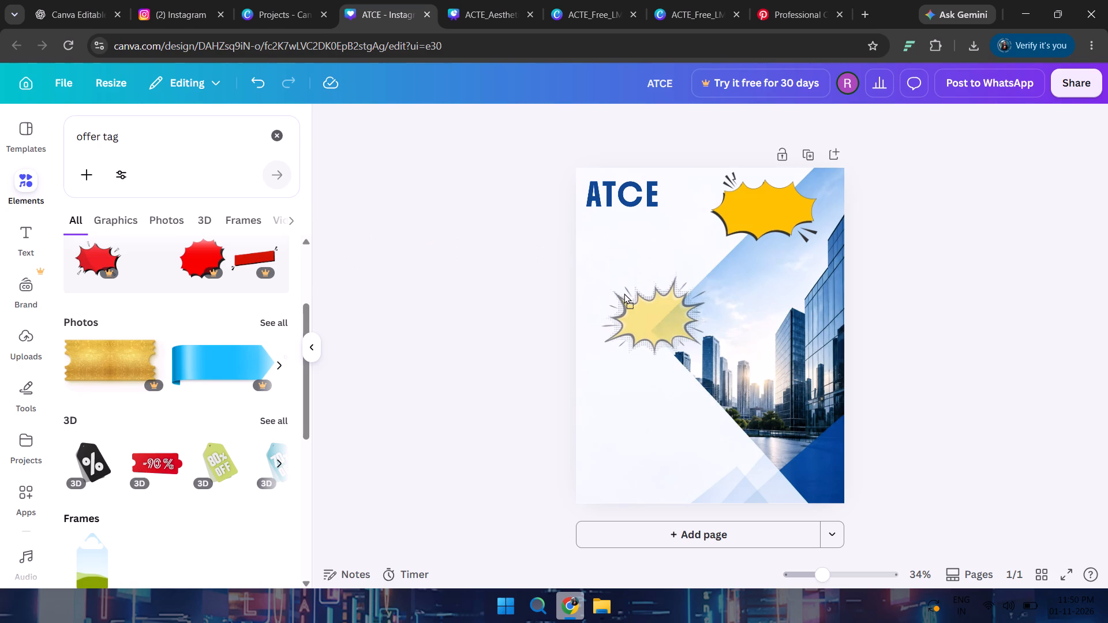
{"action": "left_click_drag", "start_coordinate": [624, 293], "coordinate": [623, 292]}
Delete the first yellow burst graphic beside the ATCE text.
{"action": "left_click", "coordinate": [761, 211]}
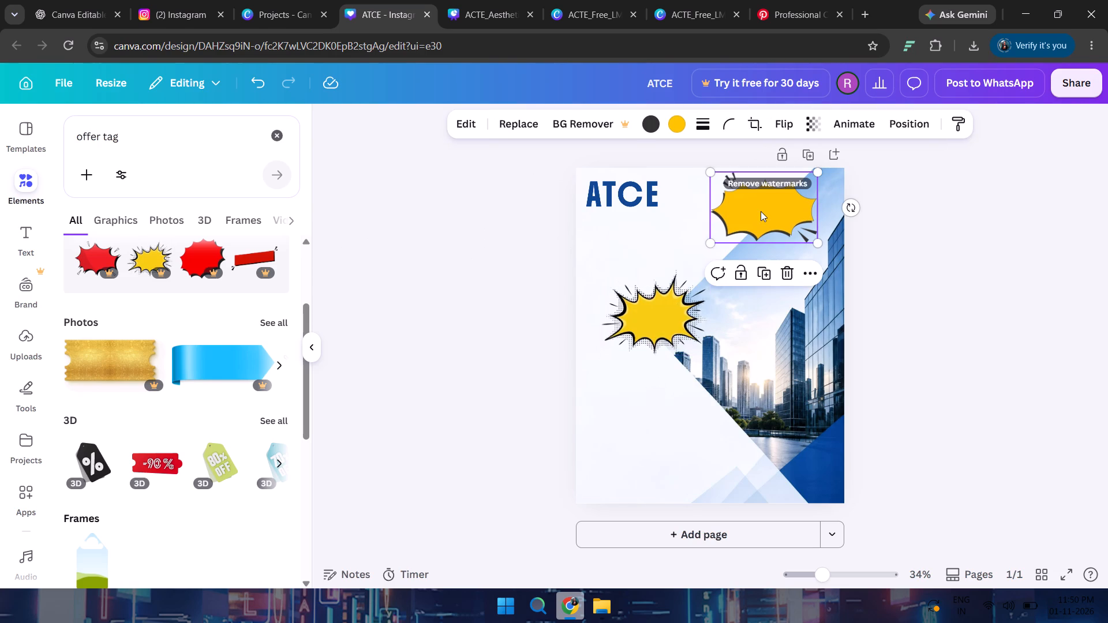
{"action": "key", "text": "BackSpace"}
Resize the yellow halftone burst slightly smaller and place it in the page's top-right corner.
{"action": "left_click_drag", "start_coordinate": [676, 315], "coordinate": [757, 238]}
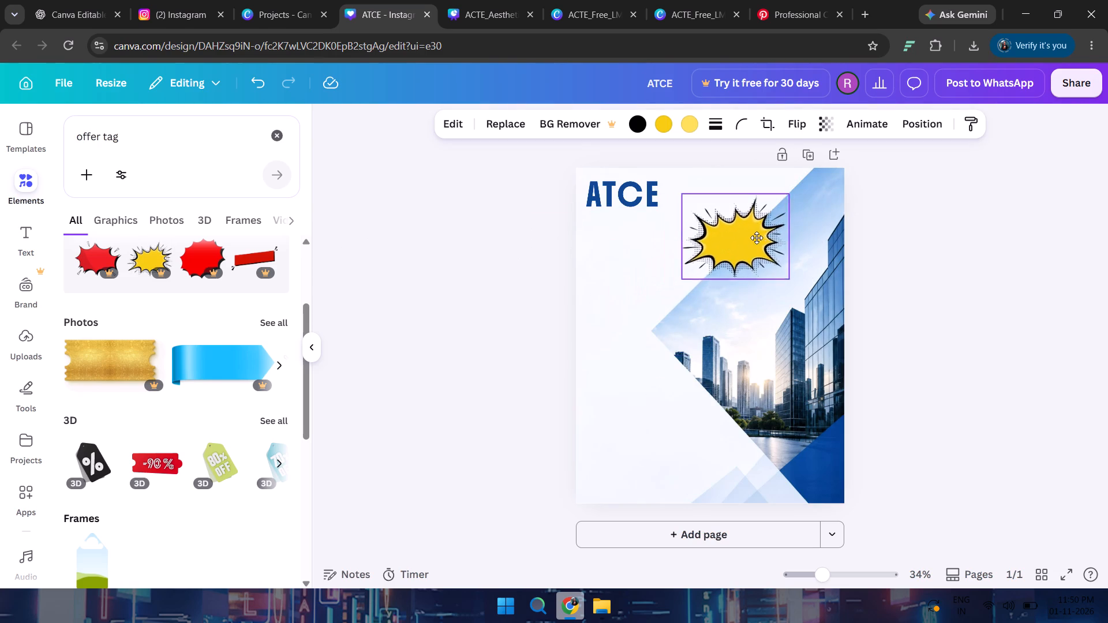
{"action": "left_click_drag", "start_coordinate": [757, 238], "coordinate": [773, 224]}
{"action": "left_click_drag", "start_coordinate": [809, 267], "coordinate": [815, 273]}
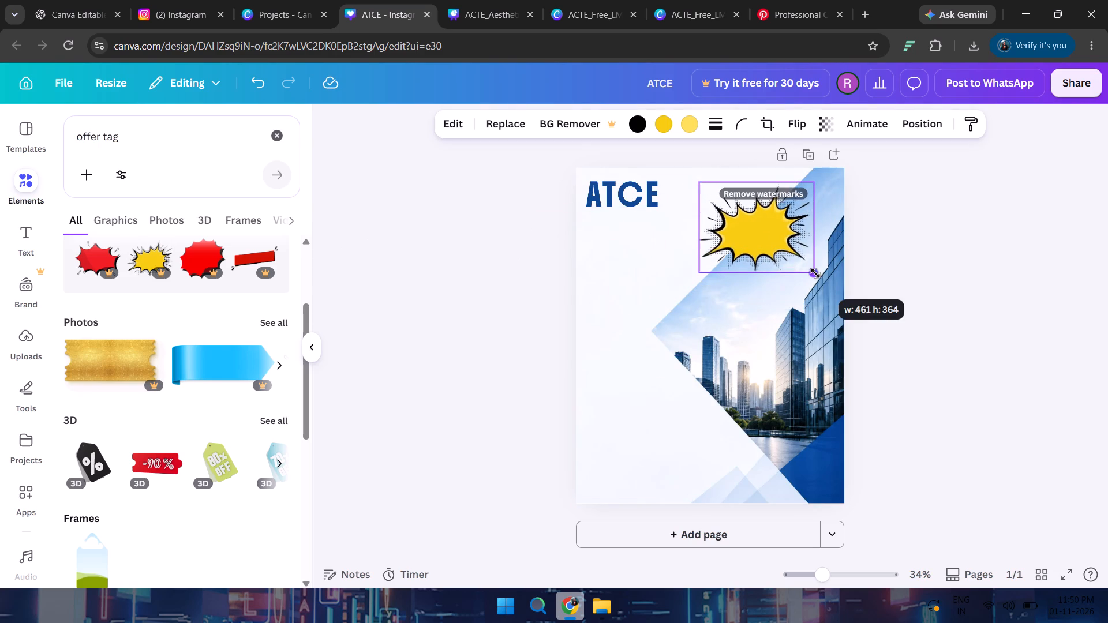
{"action": "left_click_drag", "start_coordinate": [815, 273], "coordinate": [816, 275]}
{"action": "left_click_drag", "start_coordinate": [774, 231], "coordinate": [798, 219]}
{"action": "left_click_drag", "start_coordinate": [834, 257], "coordinate": [817, 233]}
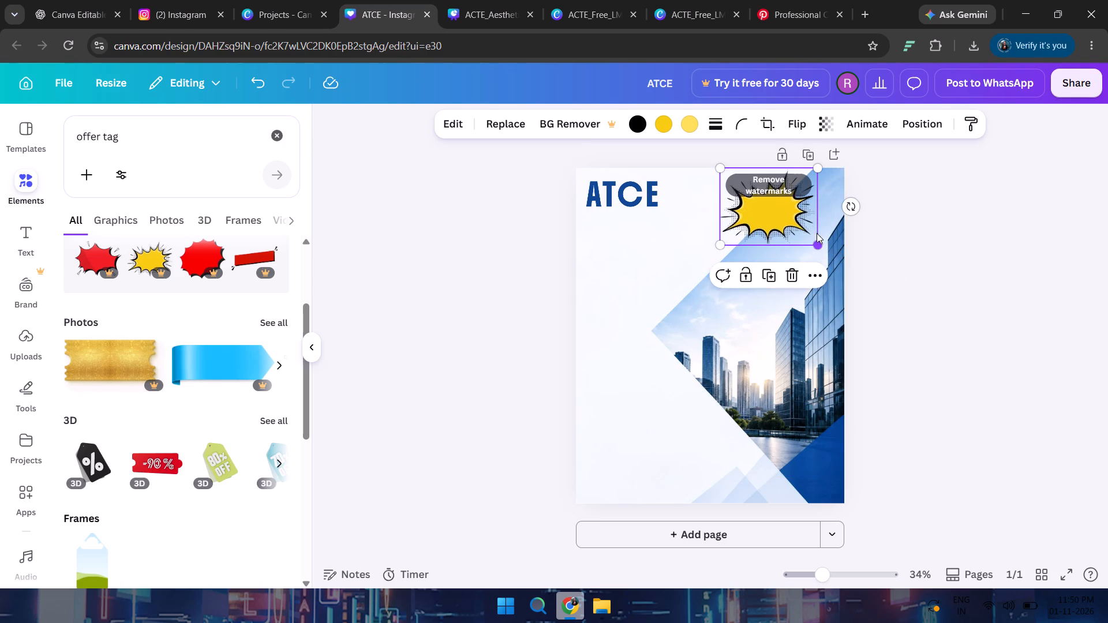
{"action": "left_click_drag", "start_coordinate": [787, 213], "coordinate": [812, 213]}
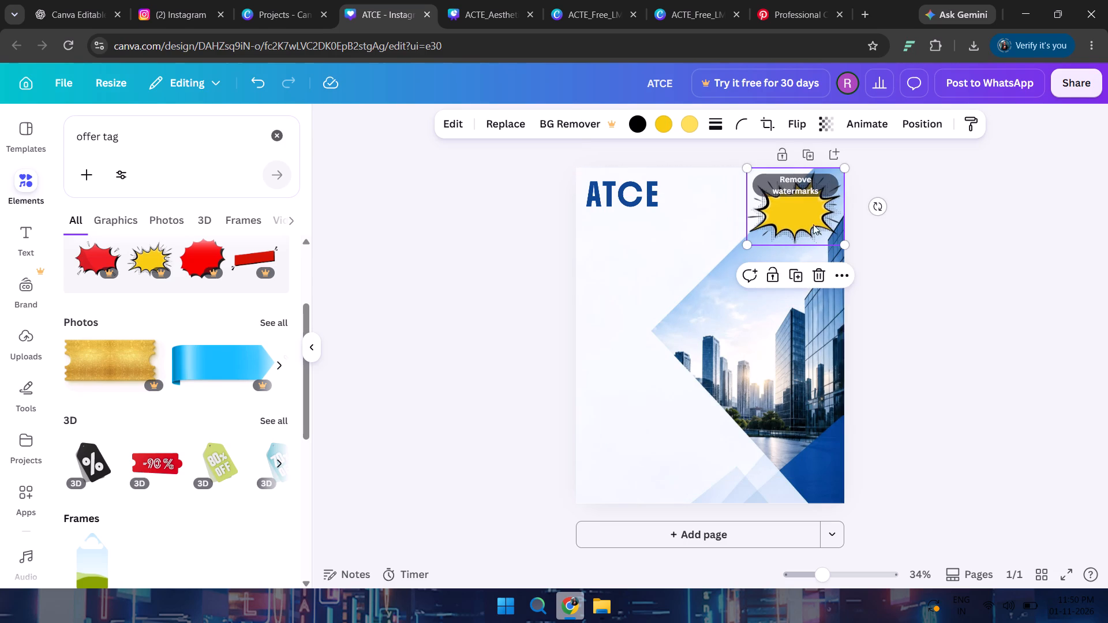
{"action": "left_click", "coordinate": [942, 270]}
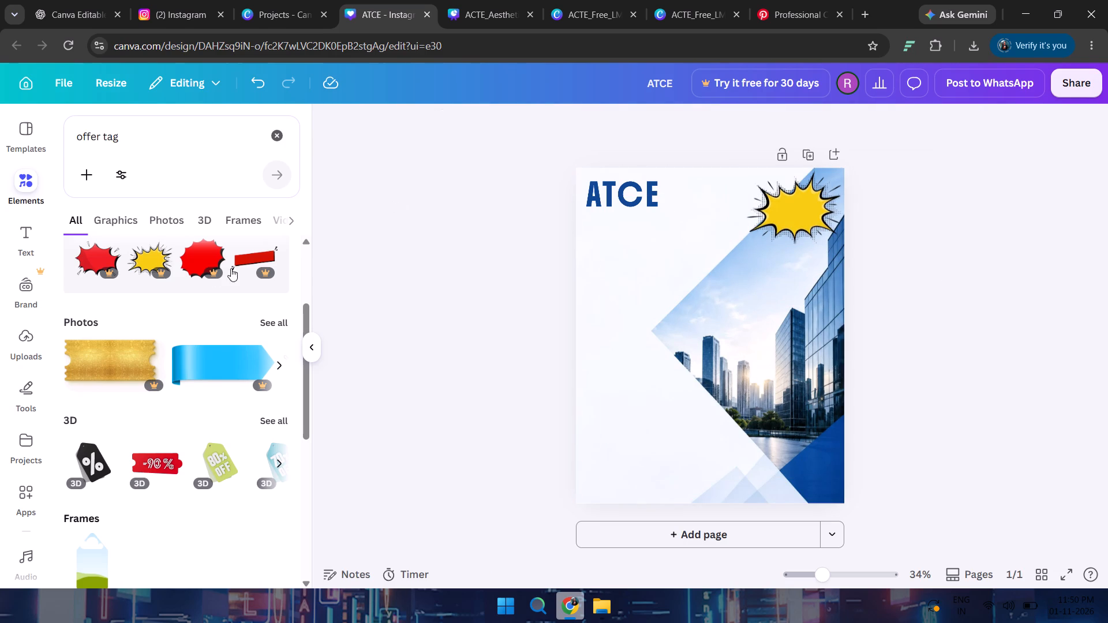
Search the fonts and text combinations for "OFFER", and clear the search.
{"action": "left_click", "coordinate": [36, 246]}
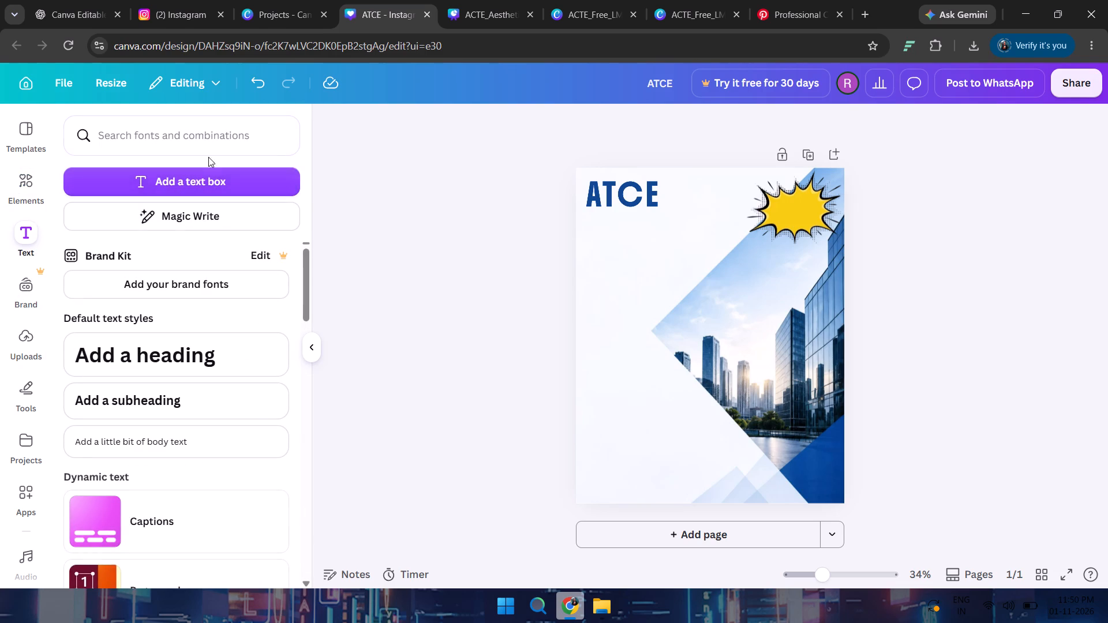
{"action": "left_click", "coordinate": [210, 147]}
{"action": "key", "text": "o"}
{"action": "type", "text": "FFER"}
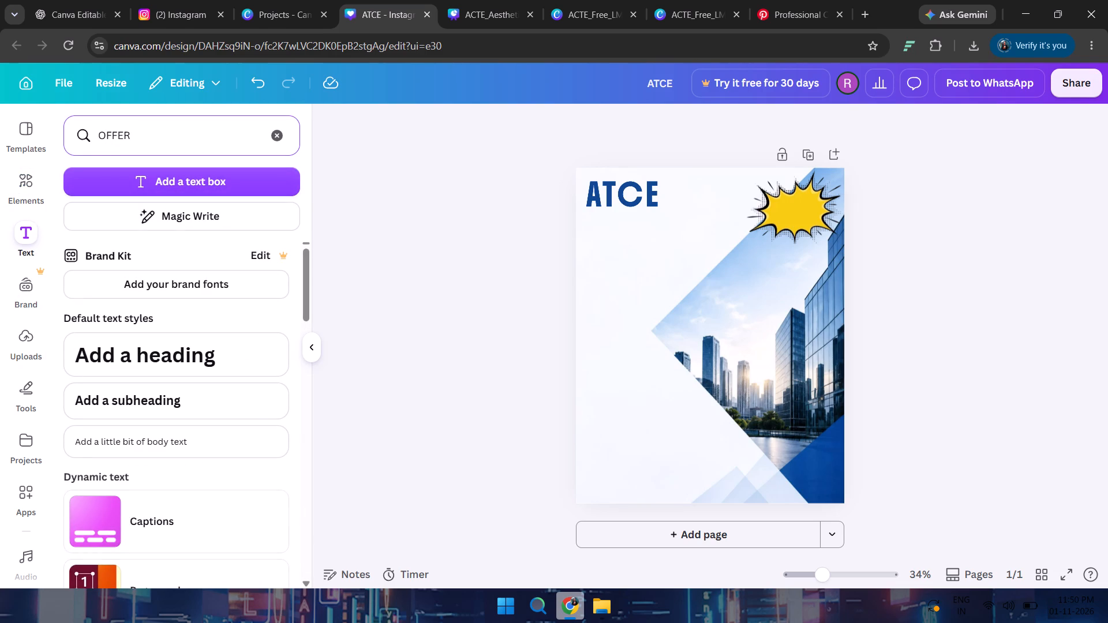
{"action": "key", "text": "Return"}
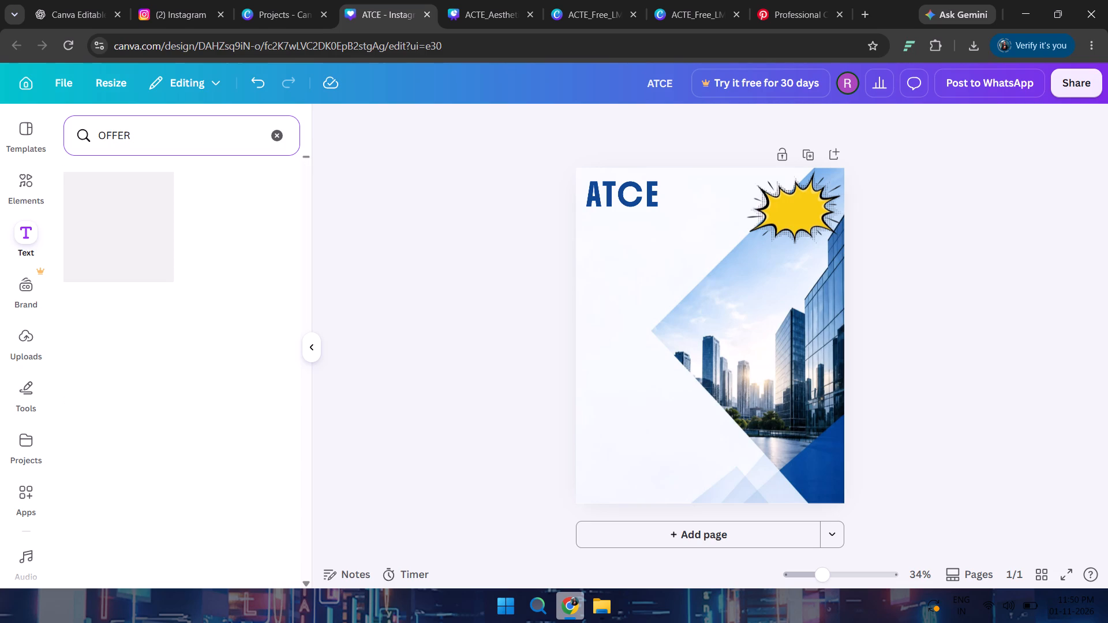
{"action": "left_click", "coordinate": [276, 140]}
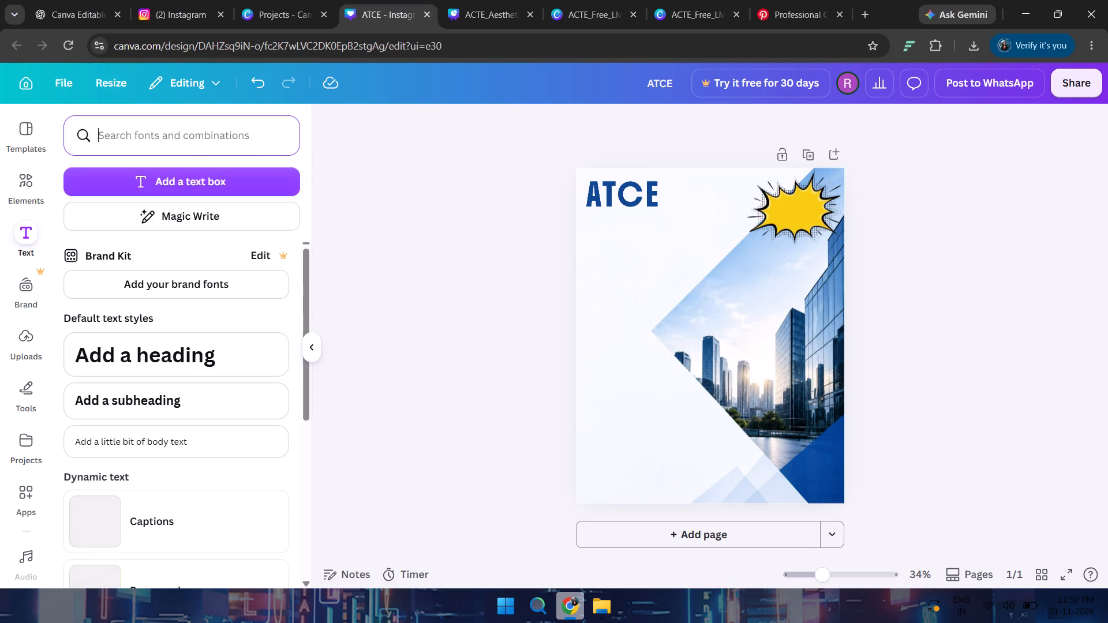
Add a text box reading "90%".
{"action": "left_click", "coordinate": [160, 186]}
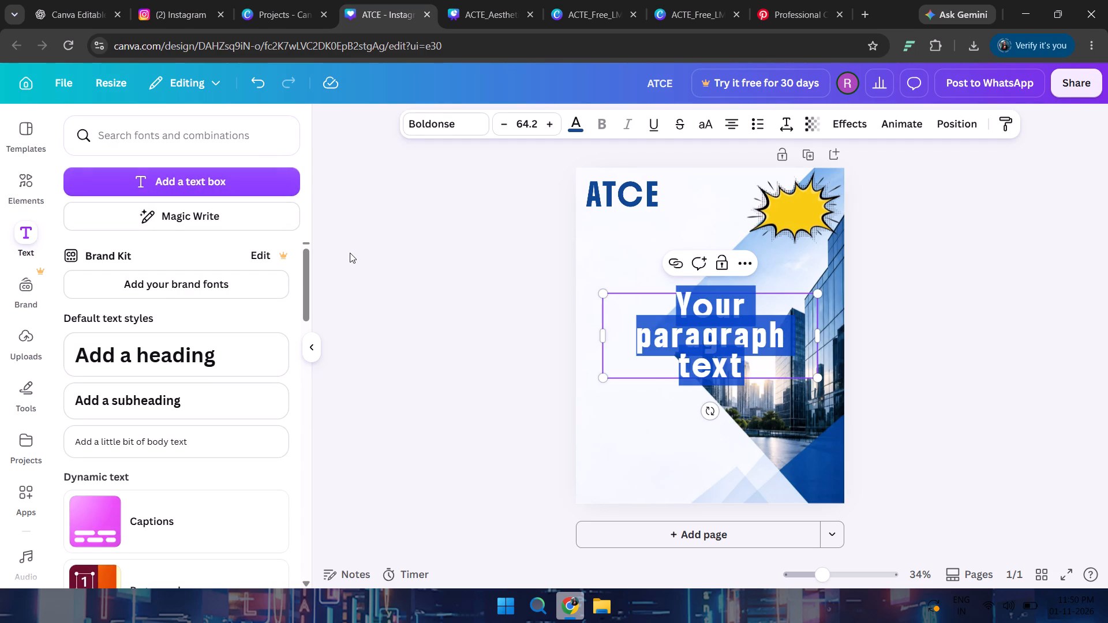
{"action": "key", "text": "BackSpace"}
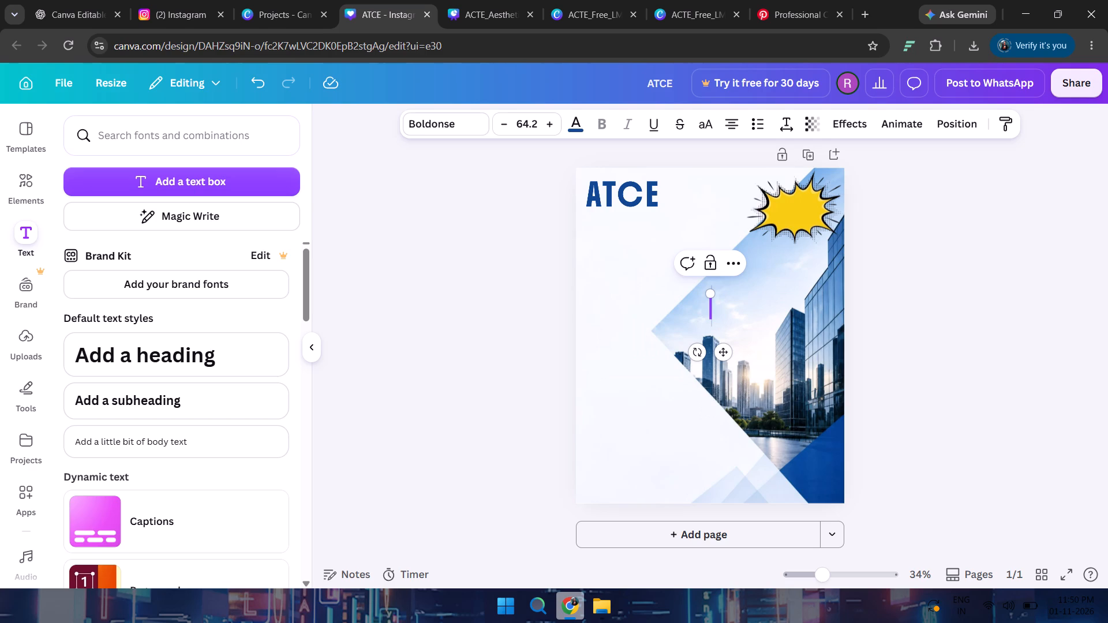
{"action": "type", "text": "90"}
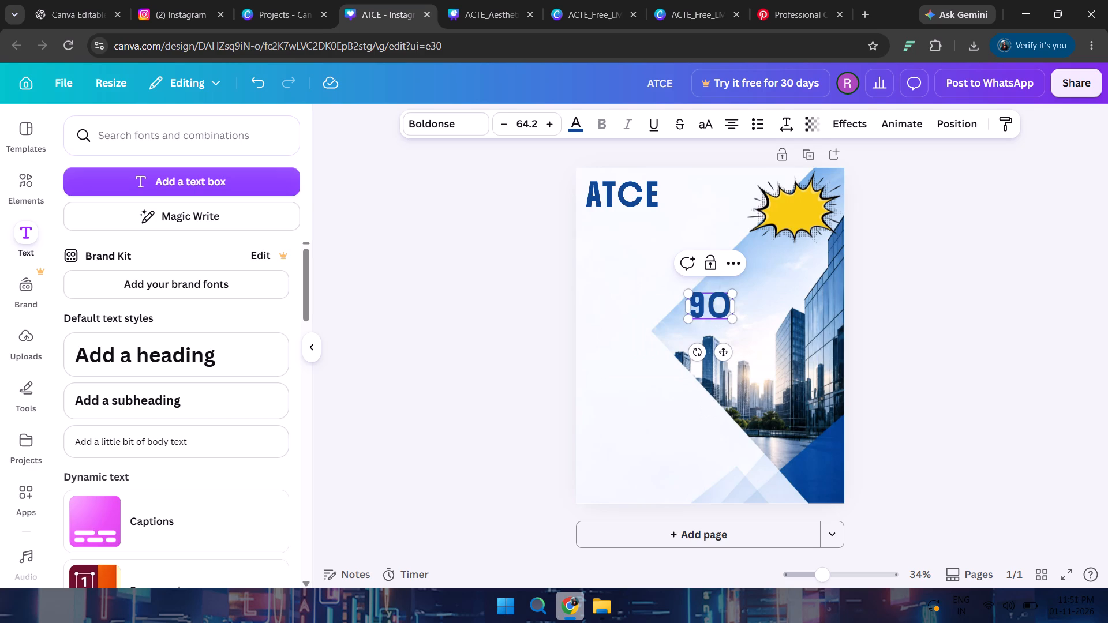
{"action": "key", "text": "shift+percent"}
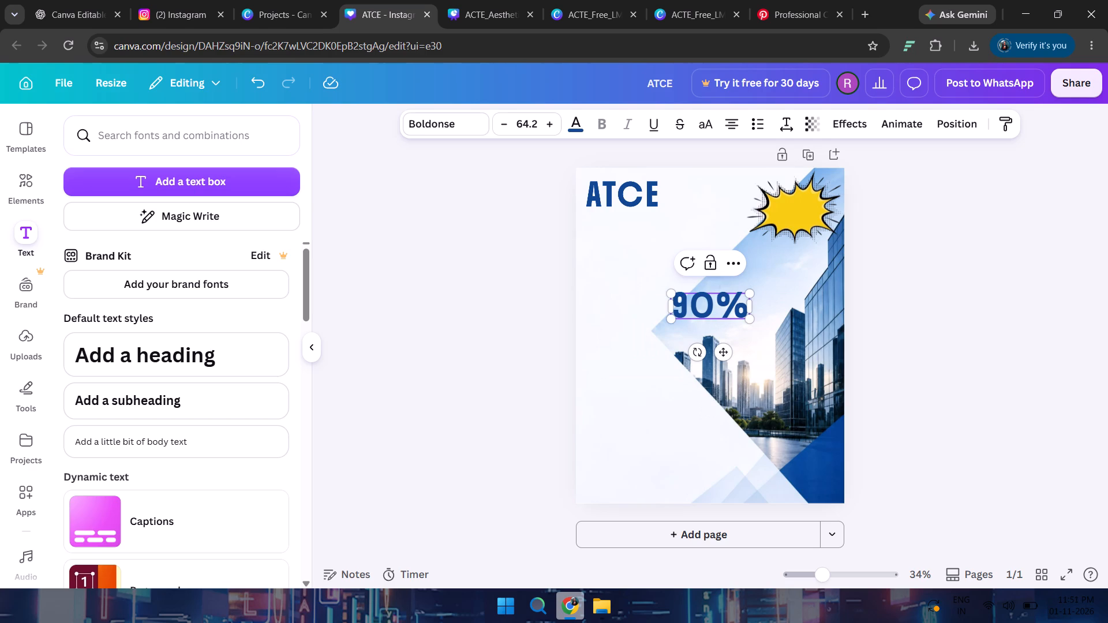
Try Boldfat Mighty, Brice BoldCondensed and Balloon Extra Bold on the 90% text, and set it to Zuume Rough Bold.
{"action": "scroll", "coordinate": [183, 375], "scroll_direction": "down", "scroll_amount": 2}
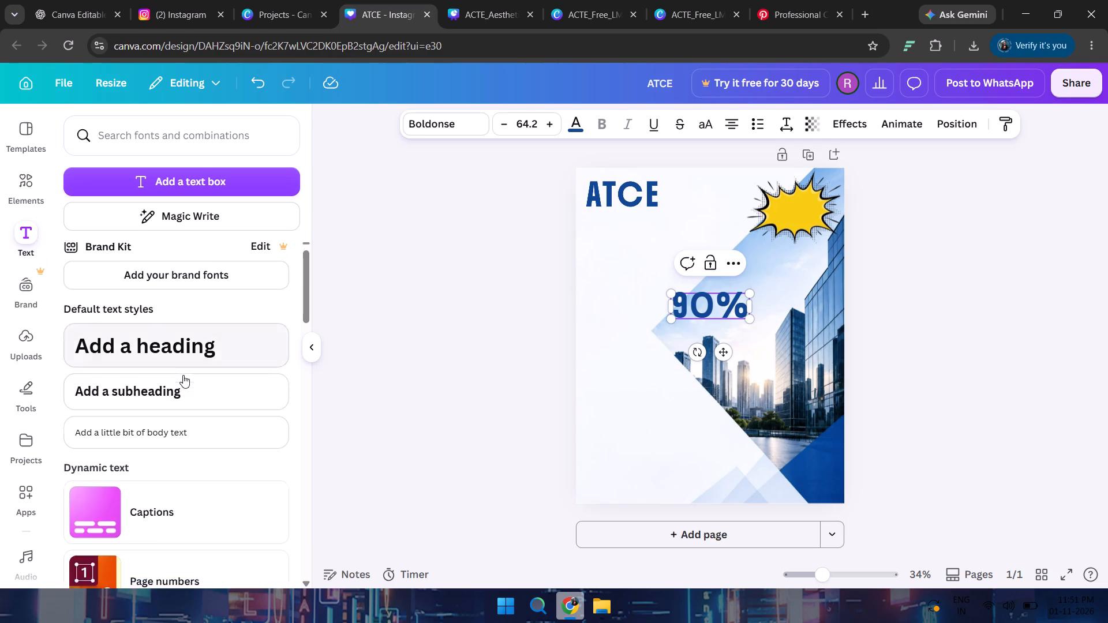
{"action": "left_click", "coordinate": [464, 124]}
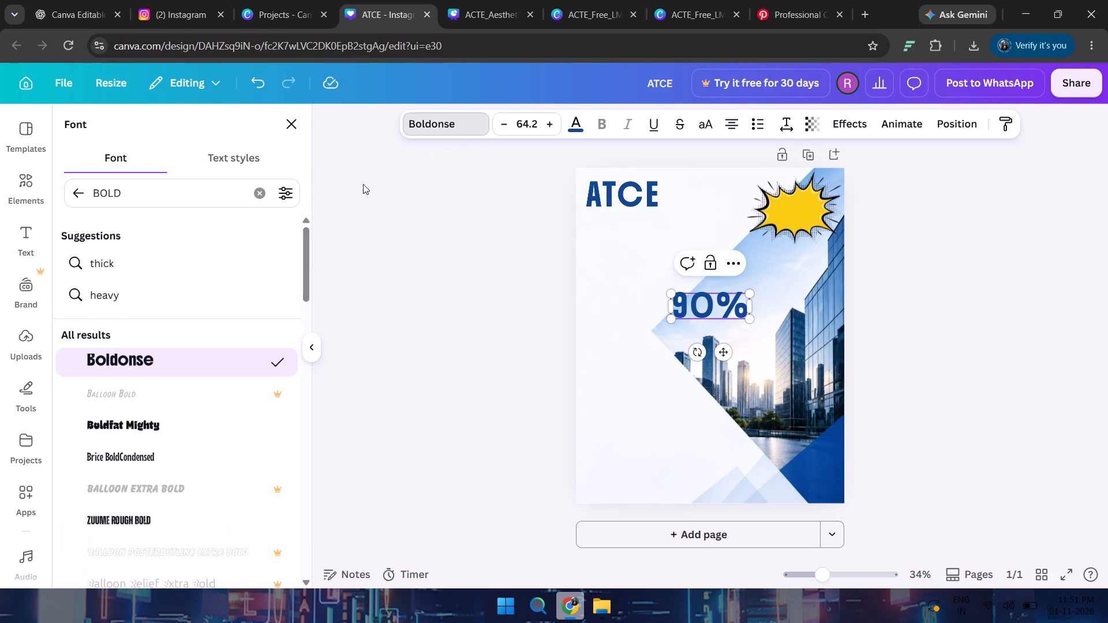
{"action": "left_click", "coordinate": [169, 423]}
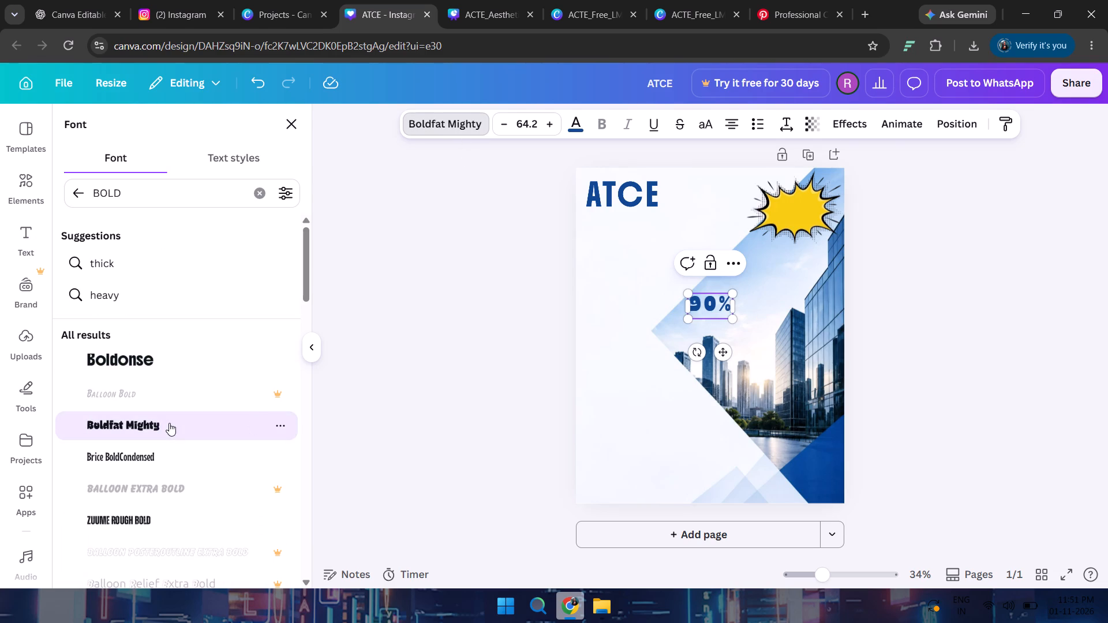
{"action": "left_click", "coordinate": [170, 463]}
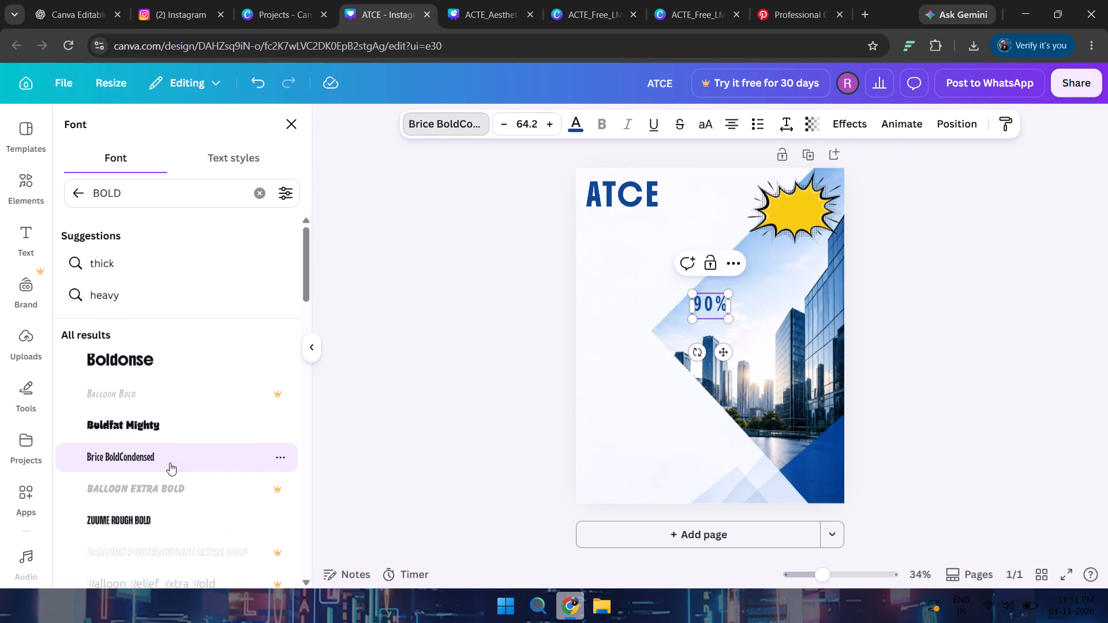
{"action": "left_click", "coordinate": [163, 479]}
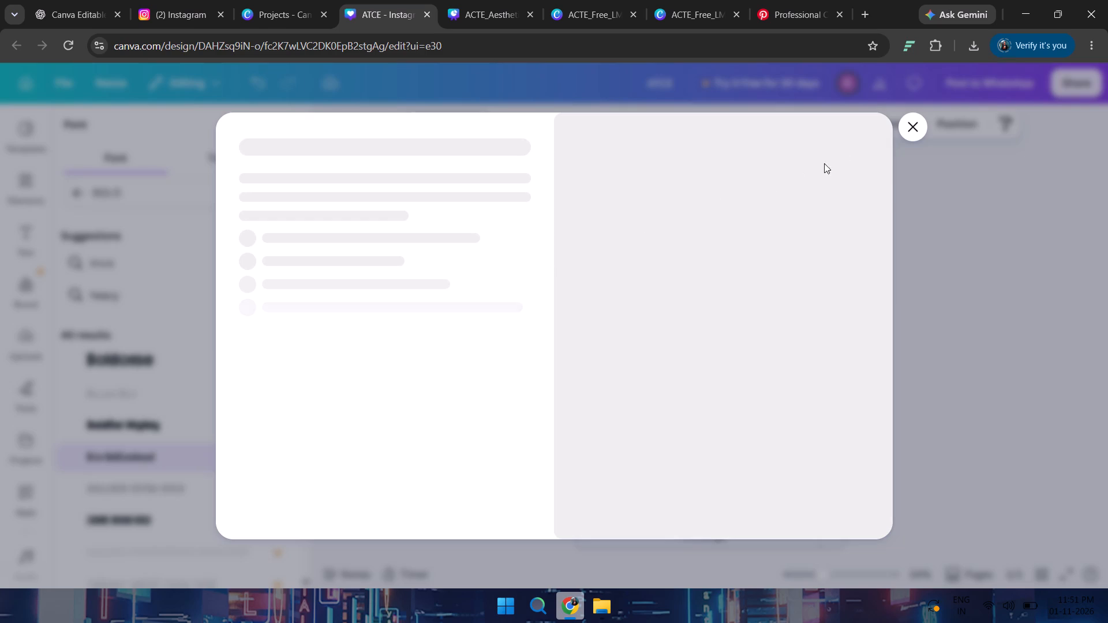
{"action": "left_click", "coordinate": [910, 132]}
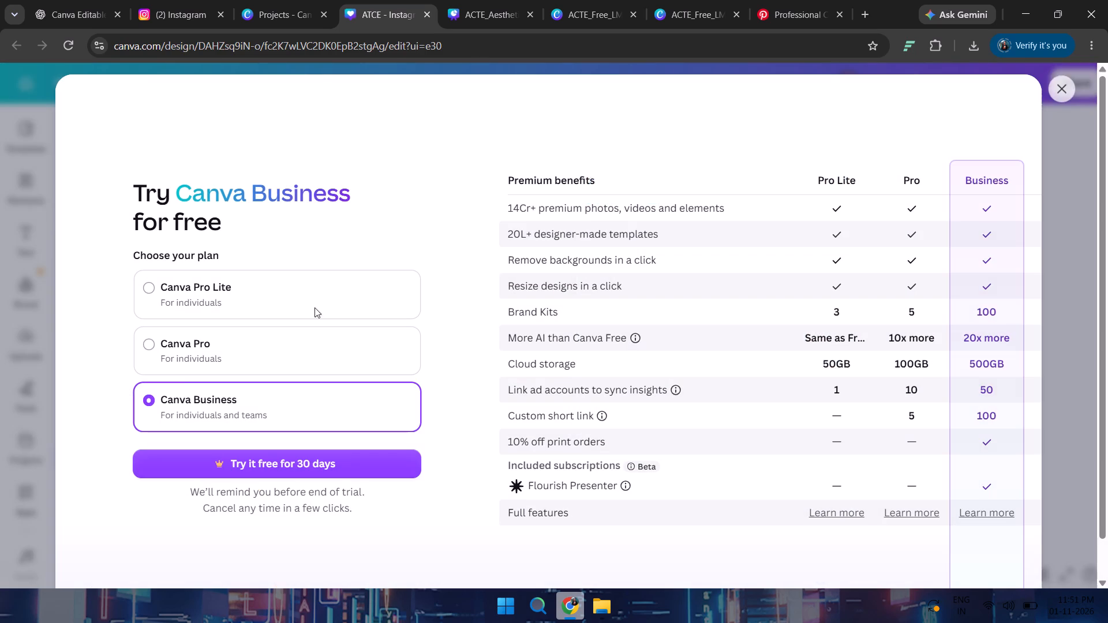
{"action": "left_click", "coordinate": [1069, 82]}
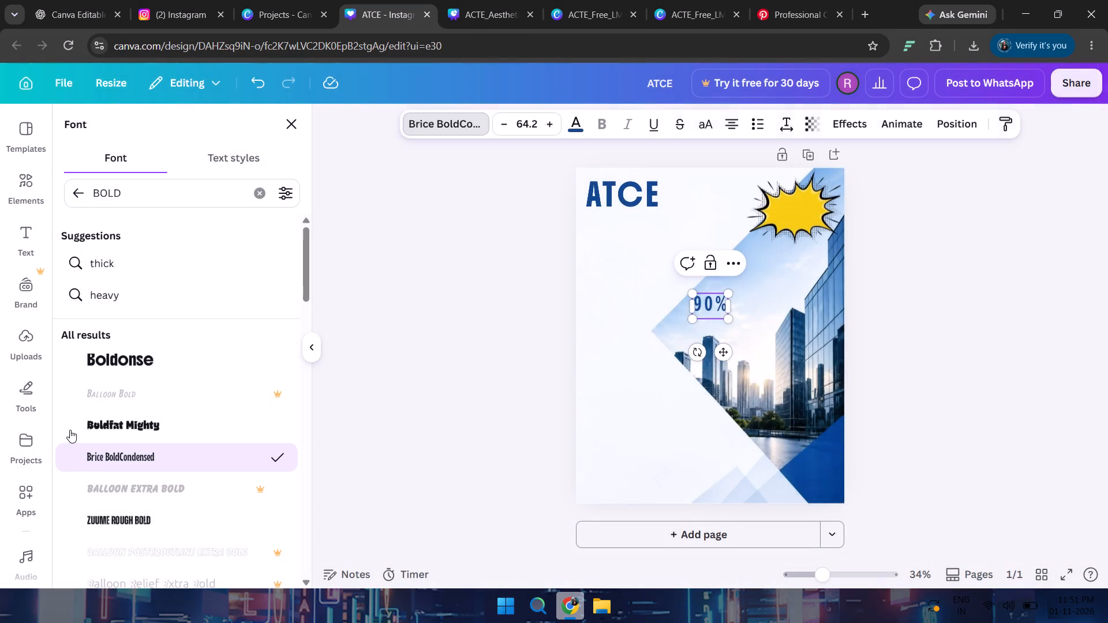
{"action": "left_click", "coordinate": [117, 520]}
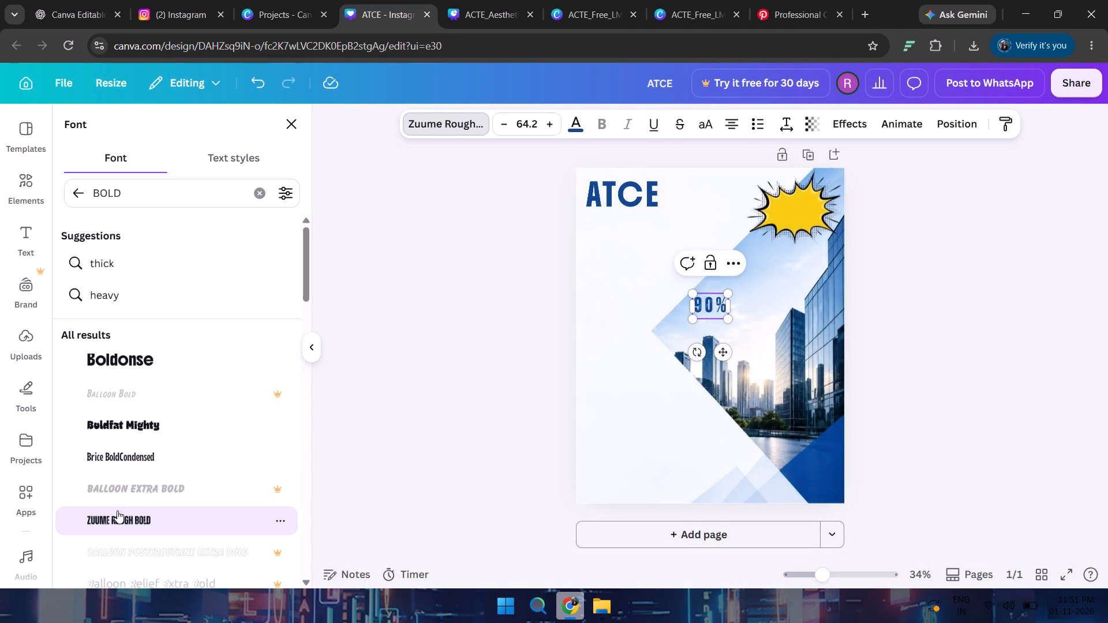
{"action": "scroll", "coordinate": [117, 511], "scroll_direction": "down", "scroll_amount": 2}
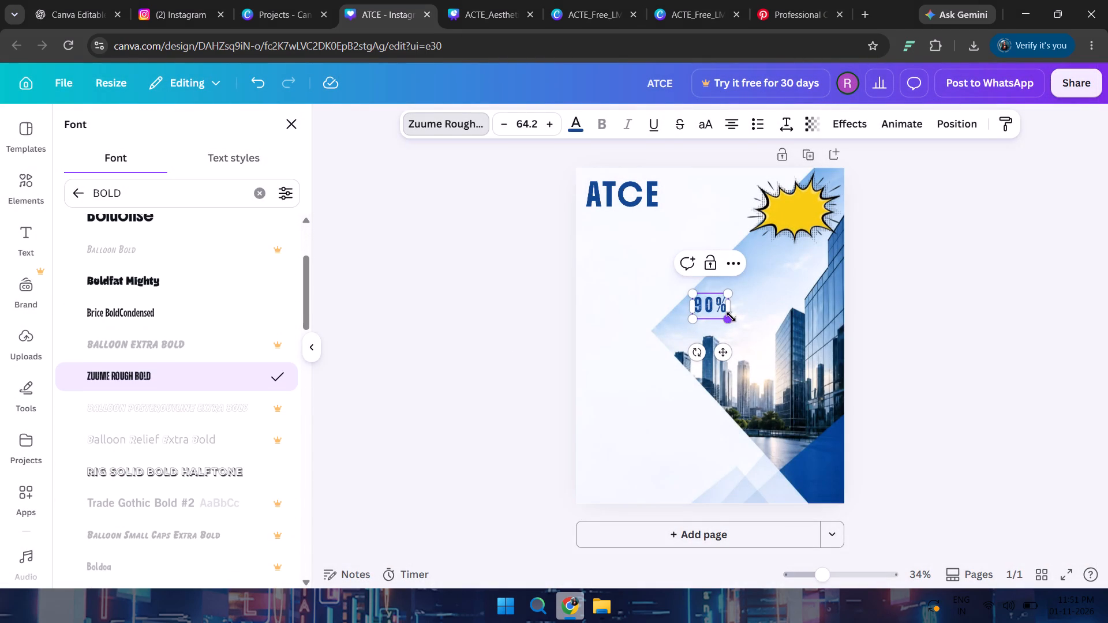
Resize the 90% text to a font size of about 76 and place it over the yellow burst.
{"action": "left_click_drag", "start_coordinate": [729, 317], "coordinate": [747, 335]}
{"action": "left_click_drag", "start_coordinate": [724, 311], "coordinate": [807, 218]}
{"action": "left_click", "coordinate": [720, 320]}
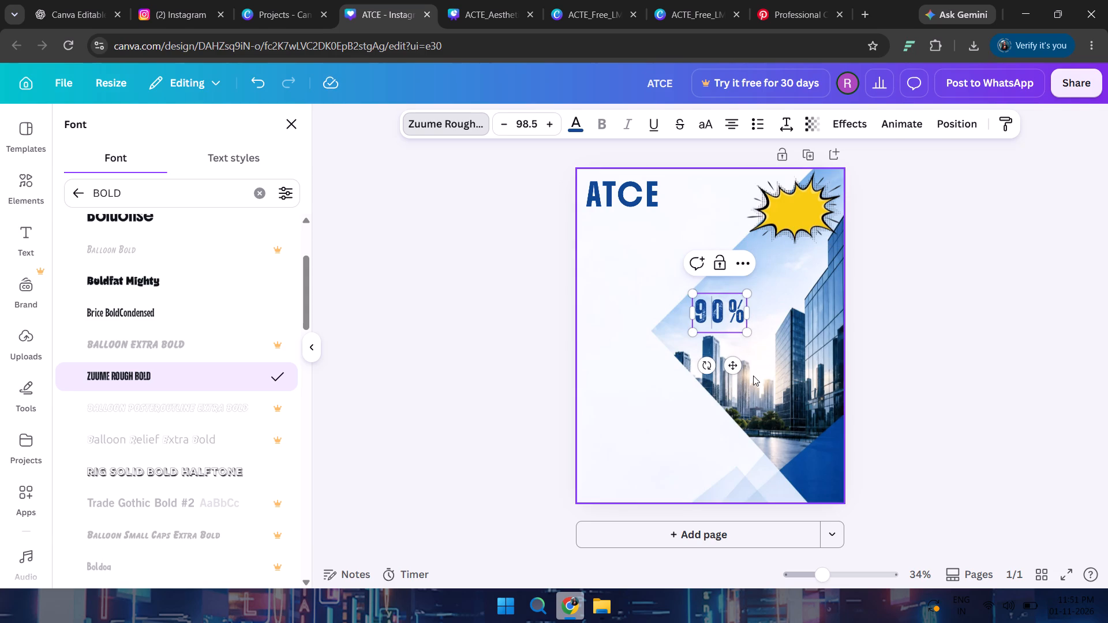
{"action": "left_click", "coordinate": [753, 371]}
{"action": "left_click", "coordinate": [717, 316]}
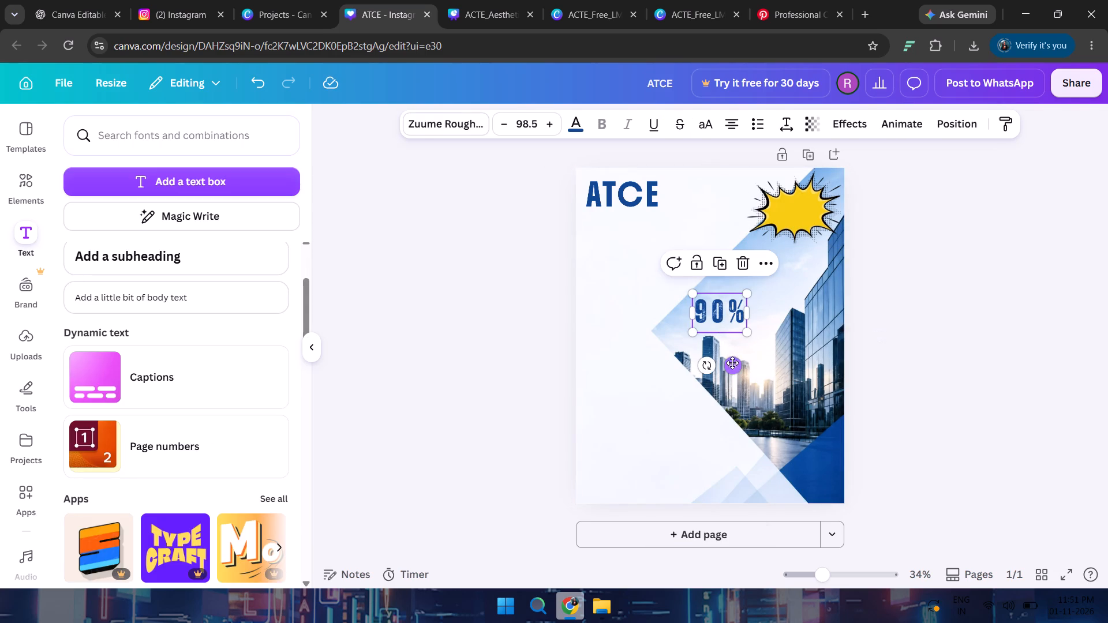
{"action": "left_click_drag", "start_coordinate": [732, 363], "coordinate": [805, 264]}
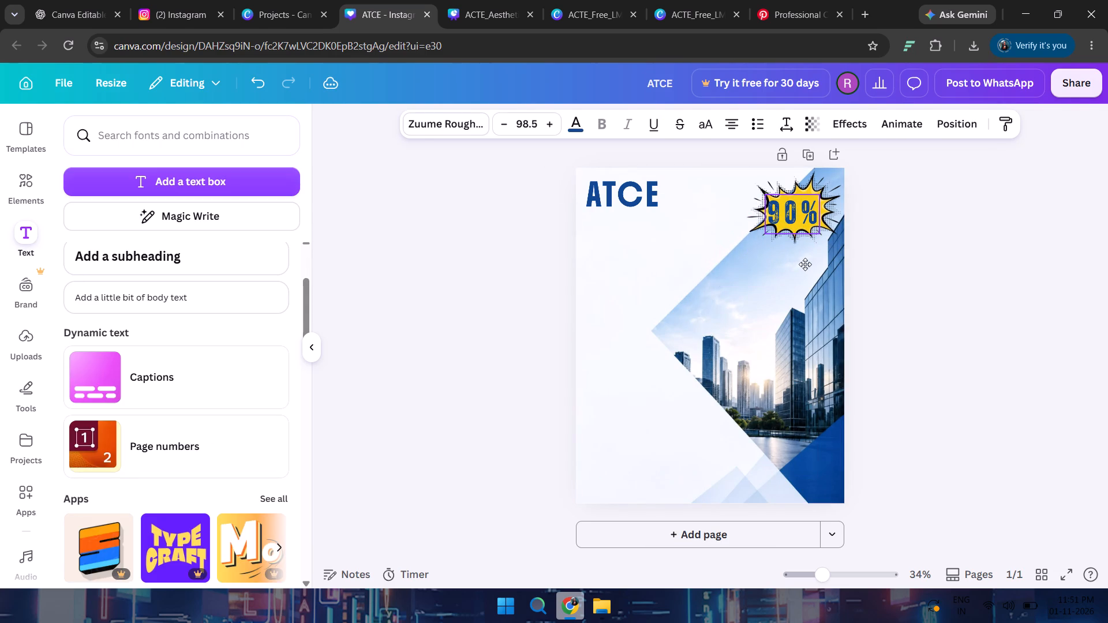
{"action": "left_click_drag", "start_coordinate": [805, 264], "coordinate": [807, 265]}
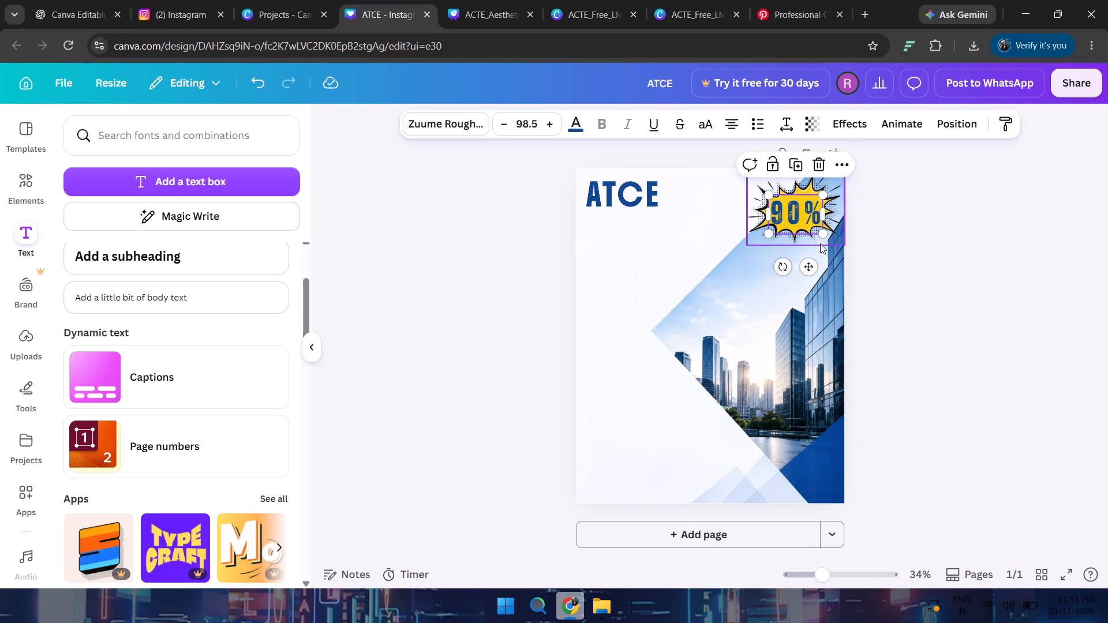
{"action": "left_click_drag", "start_coordinate": [823, 234], "coordinate": [813, 221]}
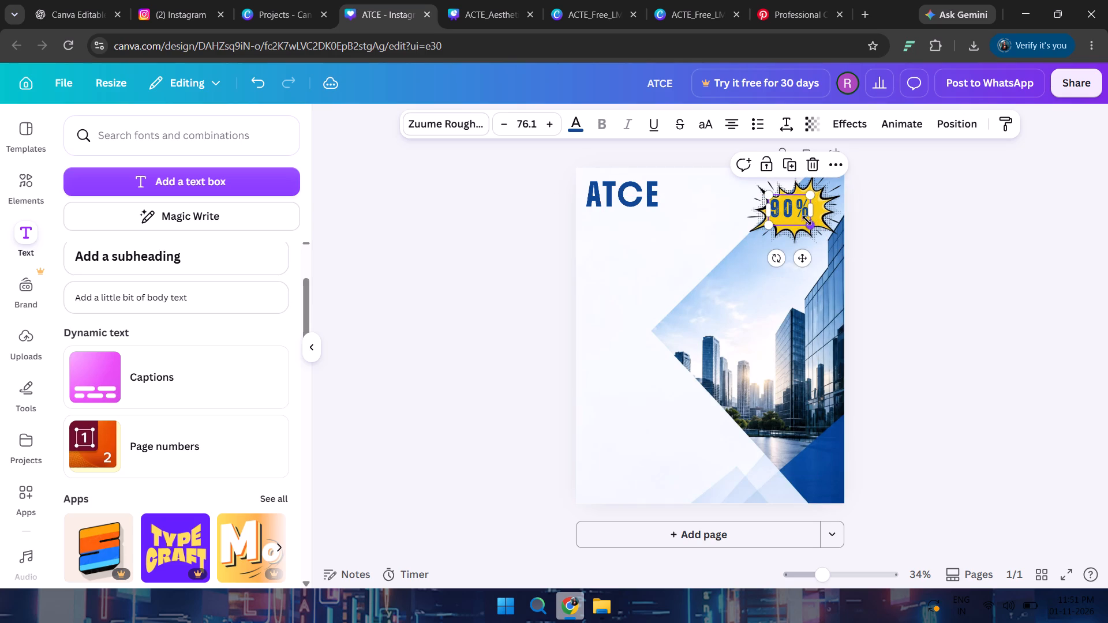
{"action": "left_click", "coordinate": [803, 258]}
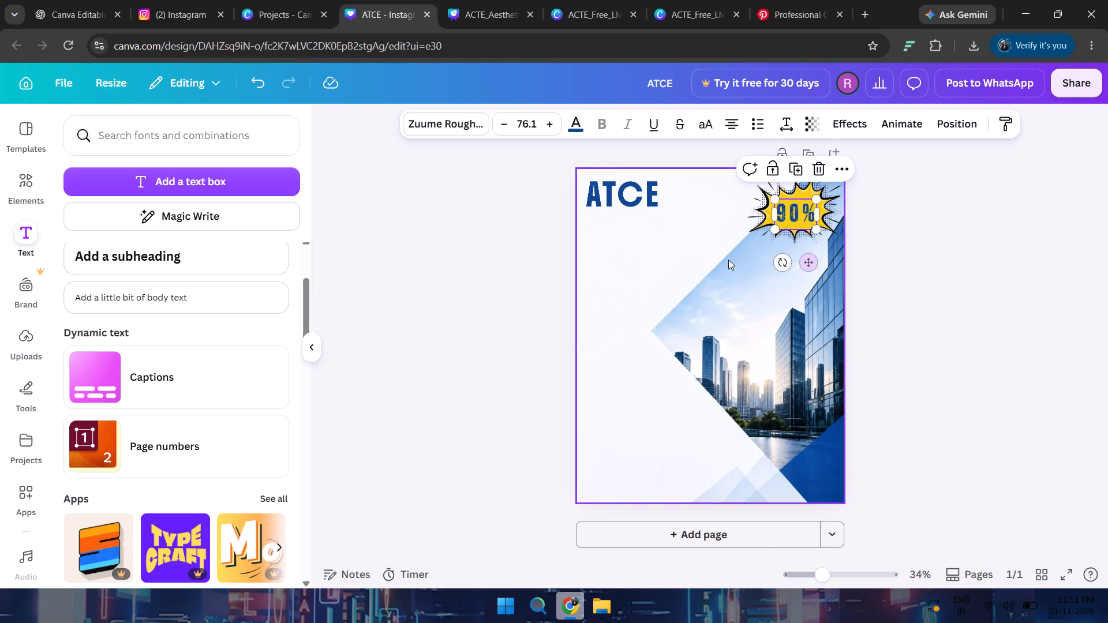
{"action": "left_click", "coordinate": [676, 256]}
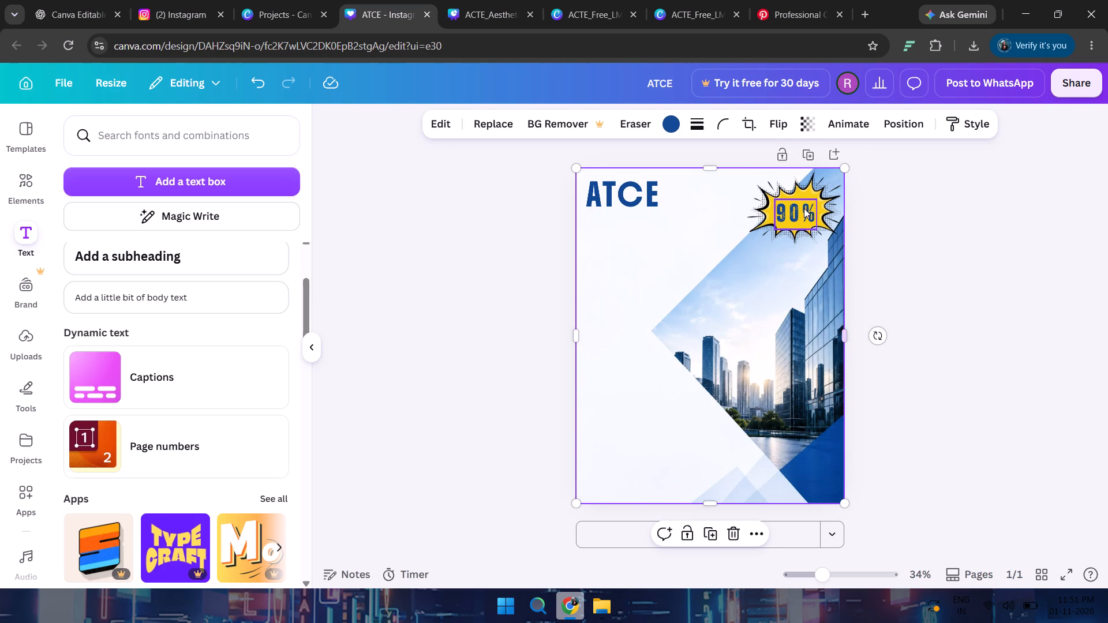
Nudge the 90% text slightly up and to the right within the yellow burst.
{"action": "left_click", "coordinate": [802, 207]}
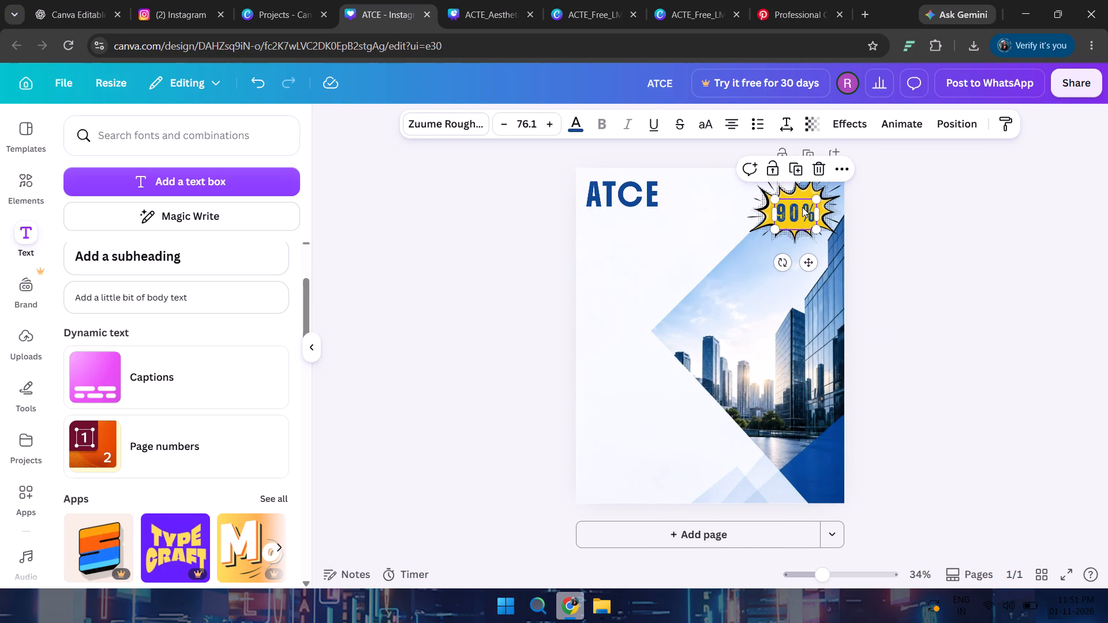
{"action": "key", "text": "Up"}
{"action": "key", "text": "Up"}
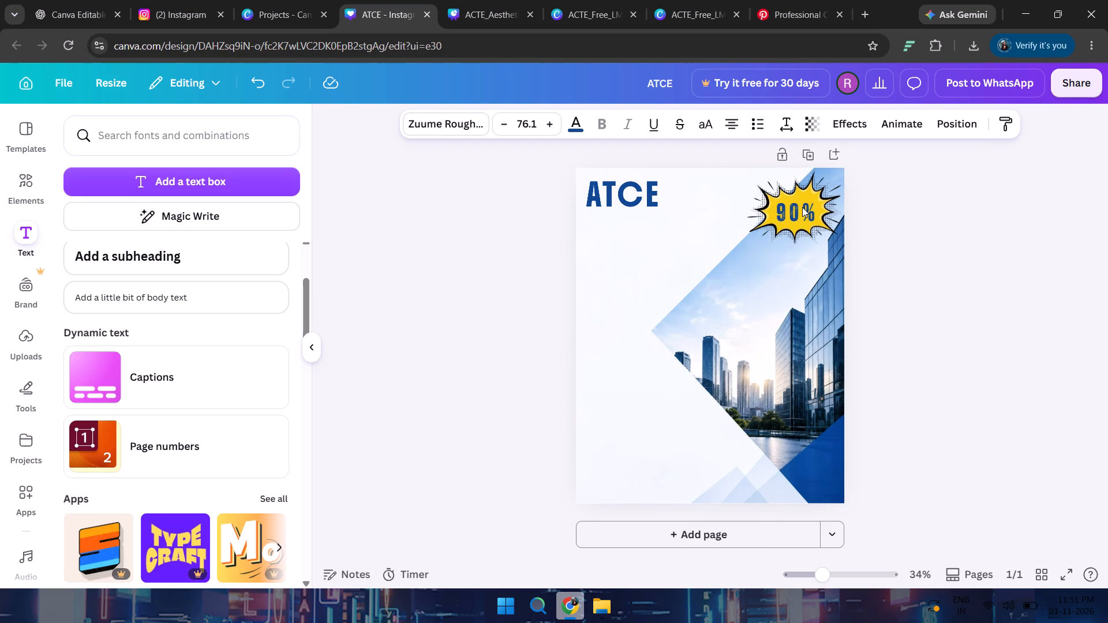
{"action": "key", "text": "Up"}
{"action": "key", "text": "Up"}
{"action": "key", "text": "Up"}
{"action": "key", "text": "Right"}
{"action": "key", "text": "Right"}
{"action": "key", "text": "Right"}
{"action": "key", "text": "Right"}
{"action": "key", "text": "Right"}
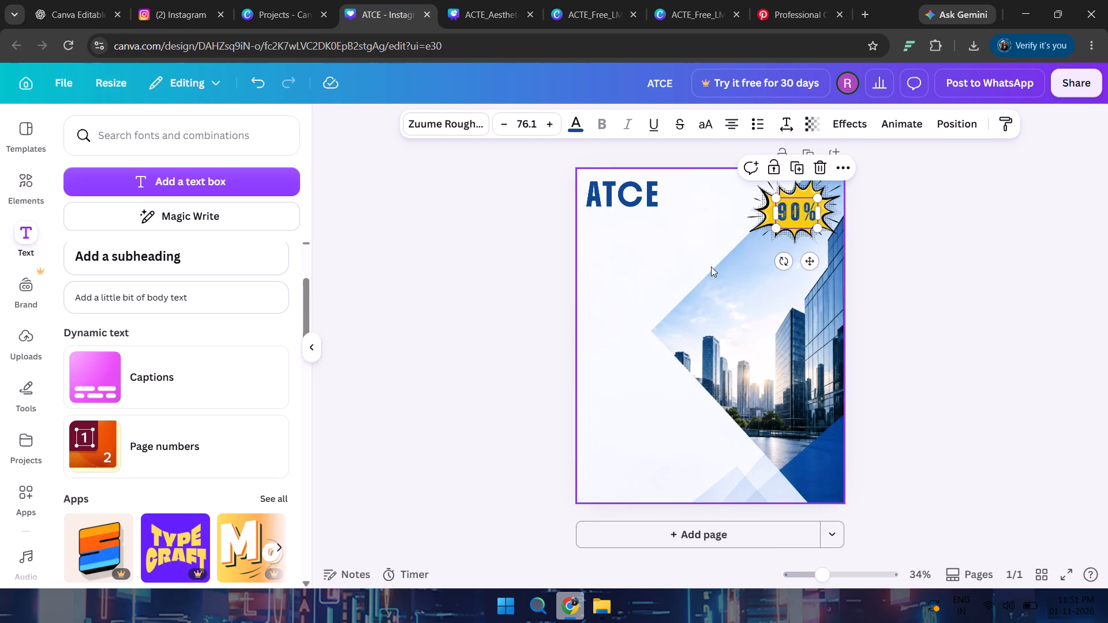
Recolour the 90% text to the custom solid red #FF000F.
{"action": "left_click", "coordinate": [577, 131]}
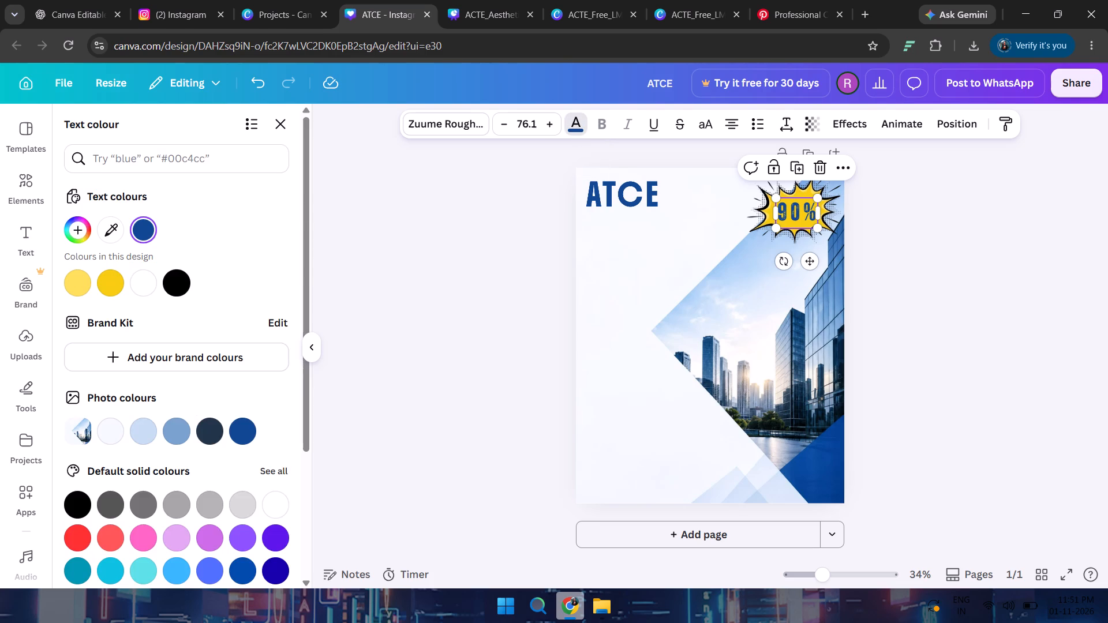
{"action": "left_click", "coordinate": [70, 535]}
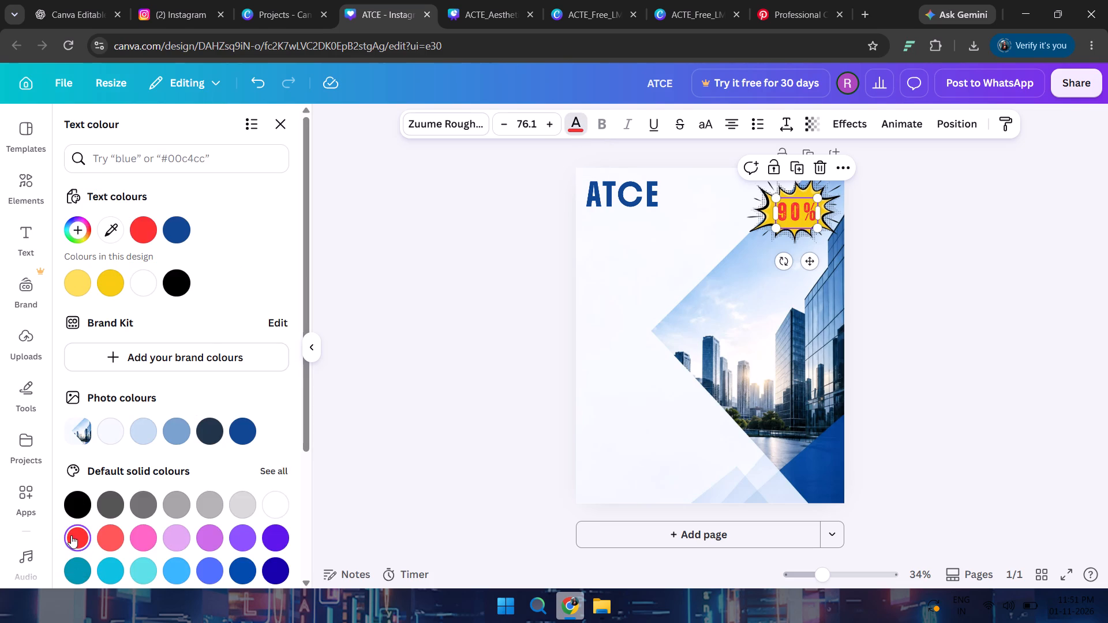
{"action": "left_click", "coordinate": [147, 222]}
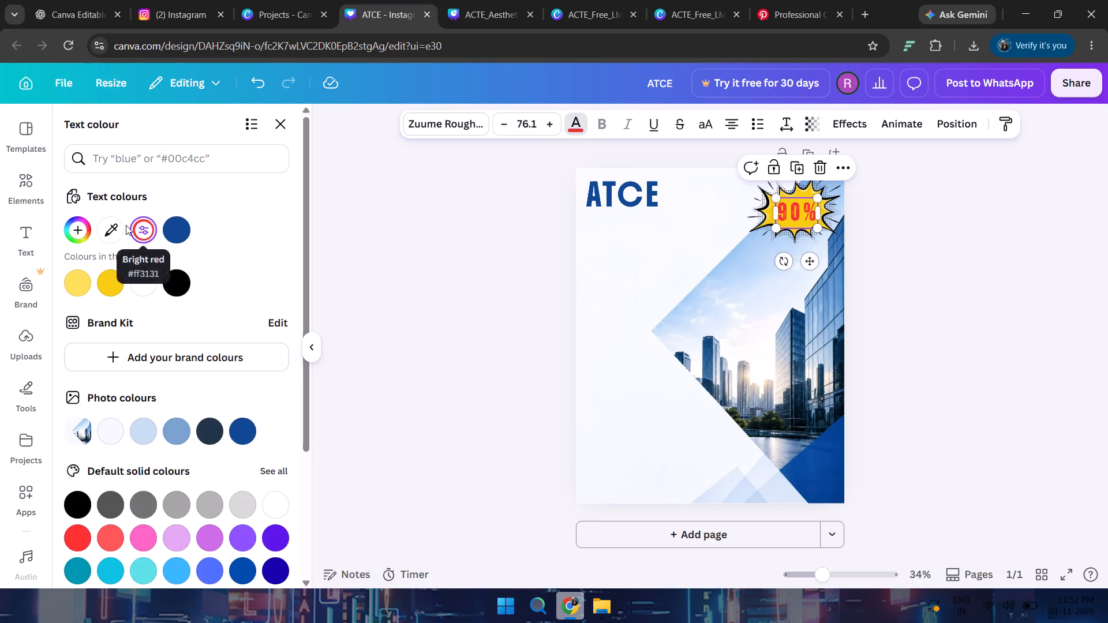
{"action": "left_click", "coordinate": [88, 226]}
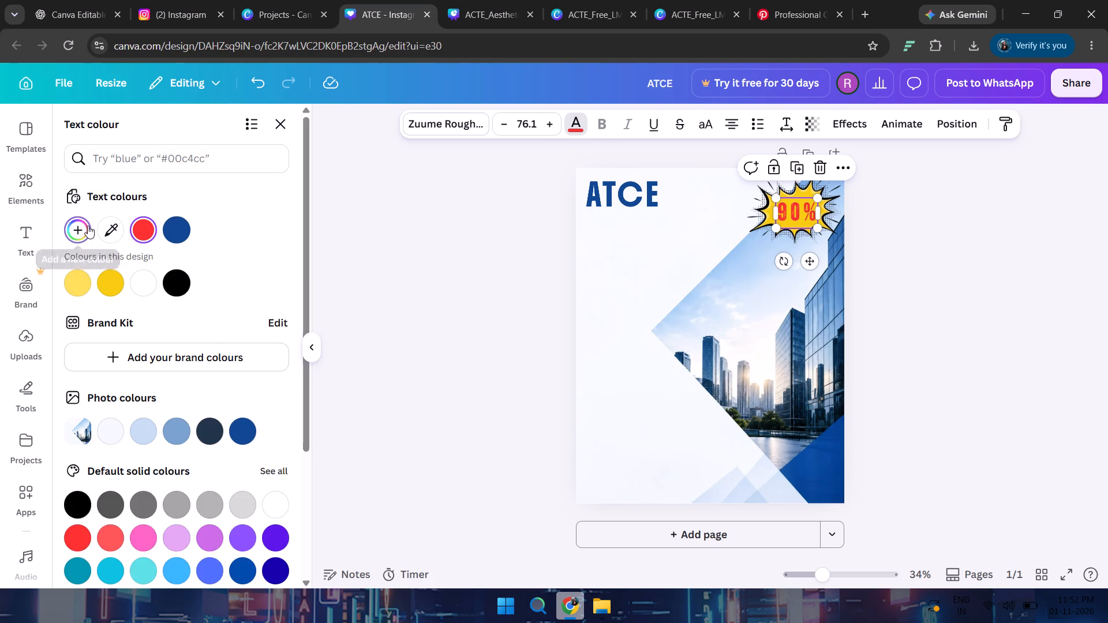
{"action": "left_click_drag", "start_coordinate": [242, 292], "coordinate": [357, 288]}
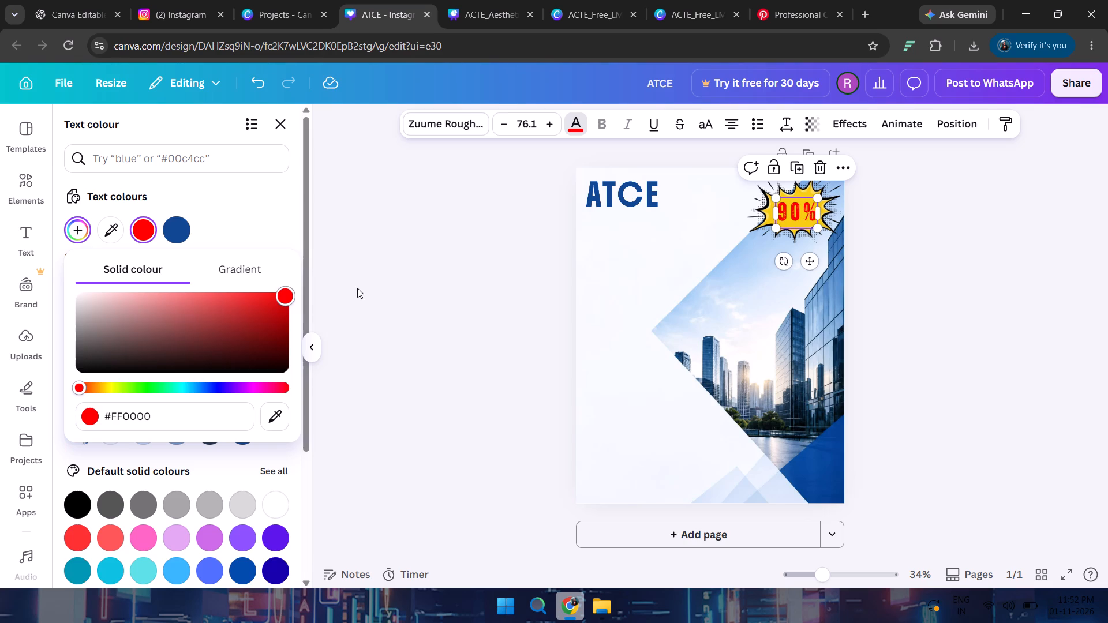
{"action": "left_click_drag", "start_coordinate": [357, 288], "coordinate": [355, 261]}
{"action": "left_click", "coordinate": [285, 382]}
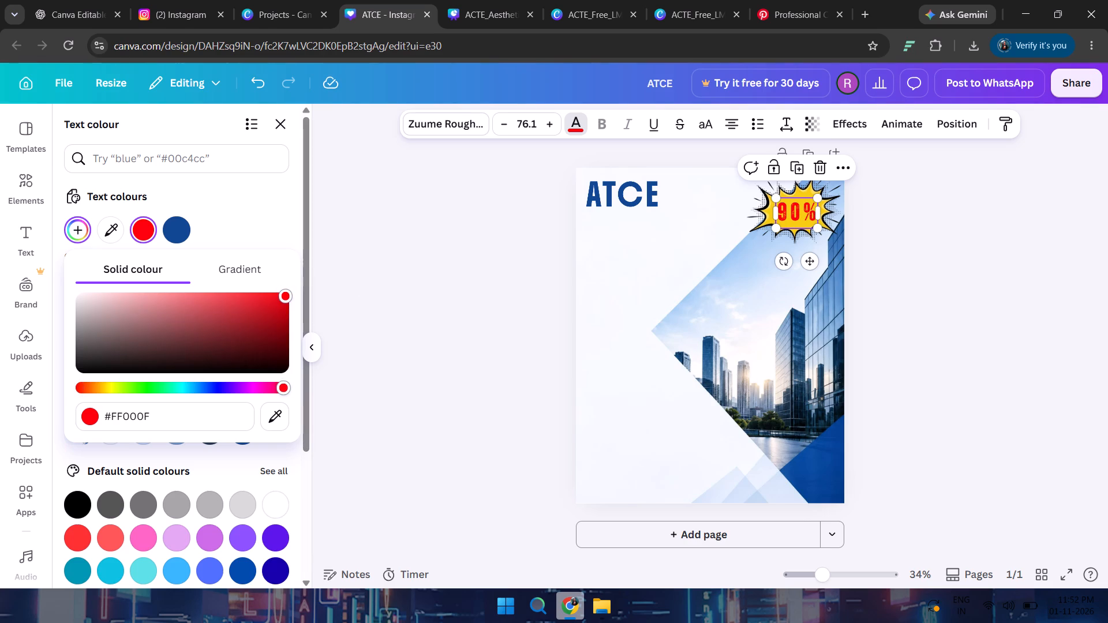
{"action": "left_click_drag", "start_coordinate": [287, 290], "coordinate": [305, 281]}
{"action": "left_click", "coordinate": [448, 297]}
{"action": "left_click", "coordinate": [957, 263]}
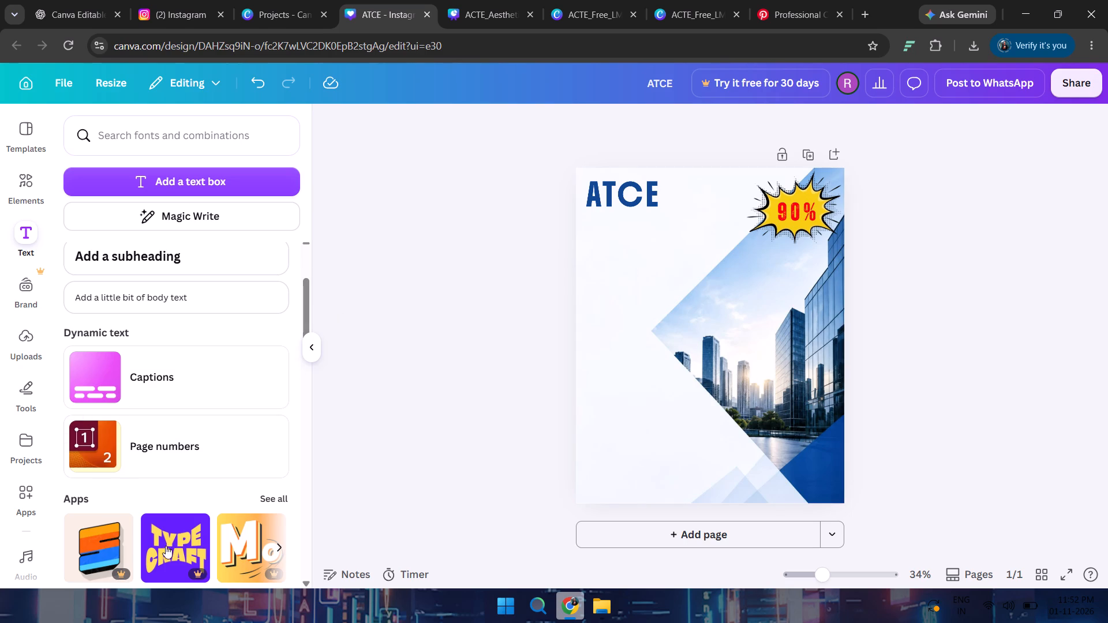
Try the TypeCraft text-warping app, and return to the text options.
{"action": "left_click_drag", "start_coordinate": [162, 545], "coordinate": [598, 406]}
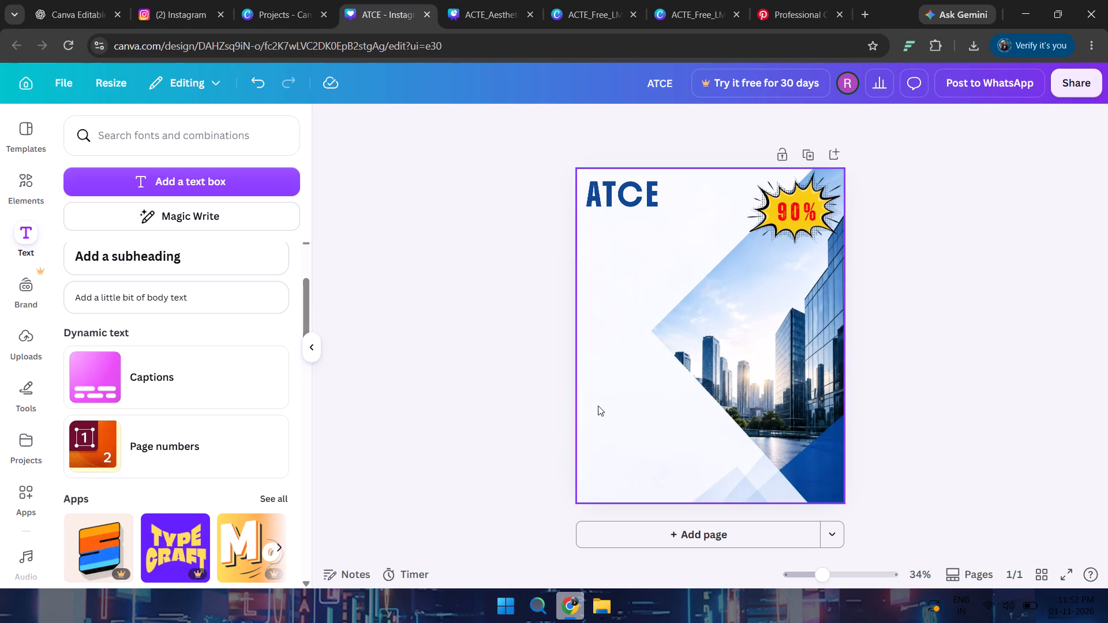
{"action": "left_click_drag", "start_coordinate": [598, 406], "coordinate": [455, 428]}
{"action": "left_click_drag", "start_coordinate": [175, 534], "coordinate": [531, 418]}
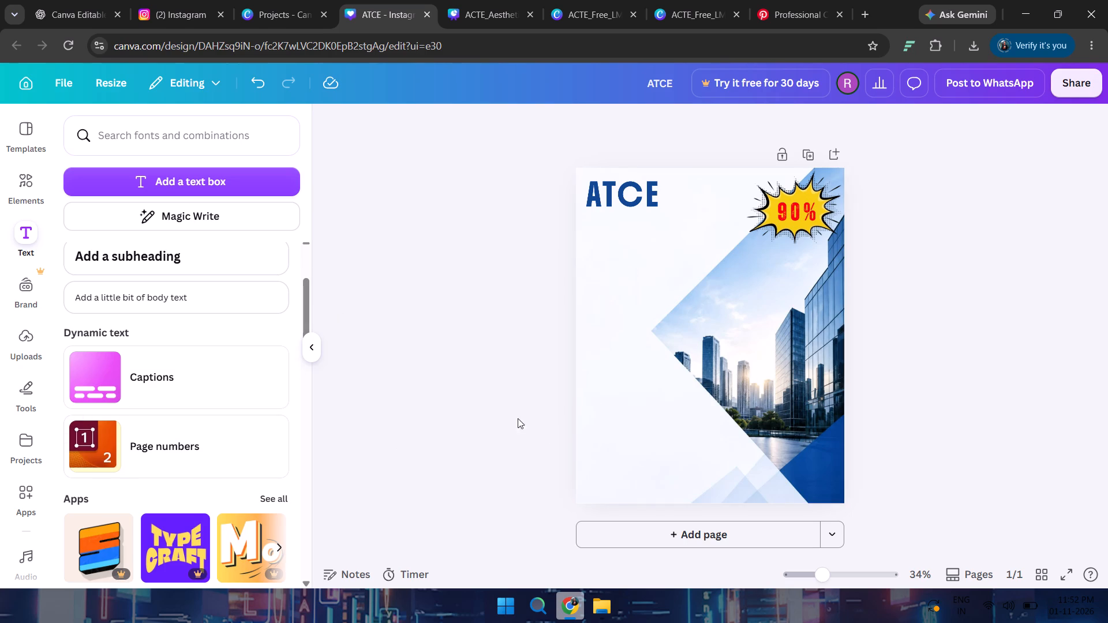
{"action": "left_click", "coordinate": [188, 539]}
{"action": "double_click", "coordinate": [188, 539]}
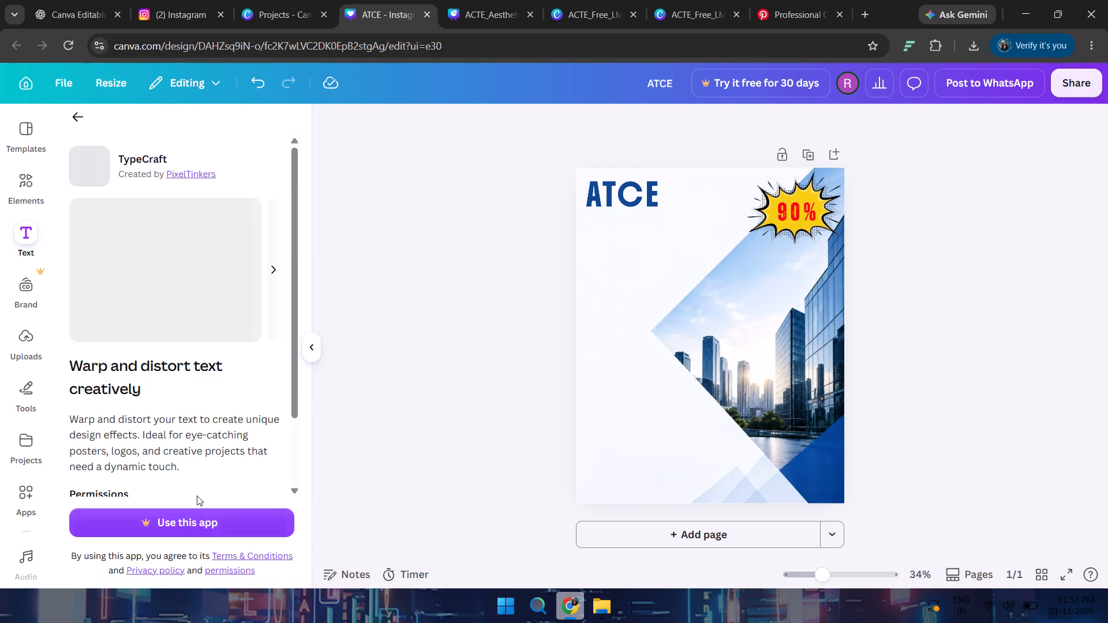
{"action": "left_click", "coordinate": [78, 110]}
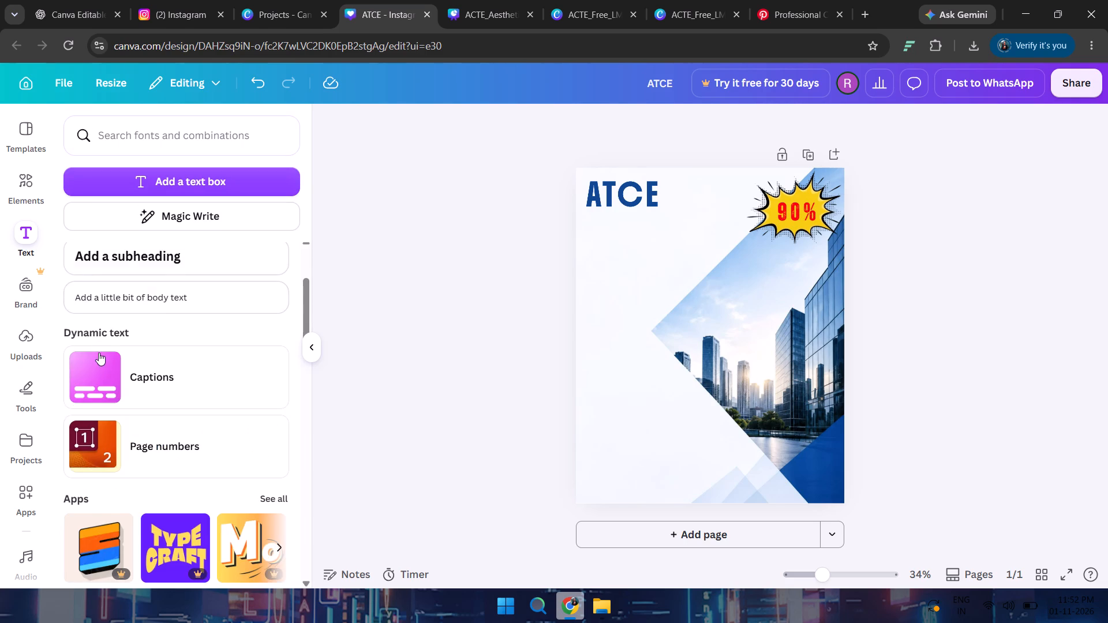
Browse the font combinations and search them for "DIWALI OFFER".
{"action": "scroll", "coordinate": [99, 354], "scroll_direction": "down", "scroll_amount": 2}
{"action": "scroll", "coordinate": [186, 446], "scroll_direction": "down", "scroll_amount": 3}
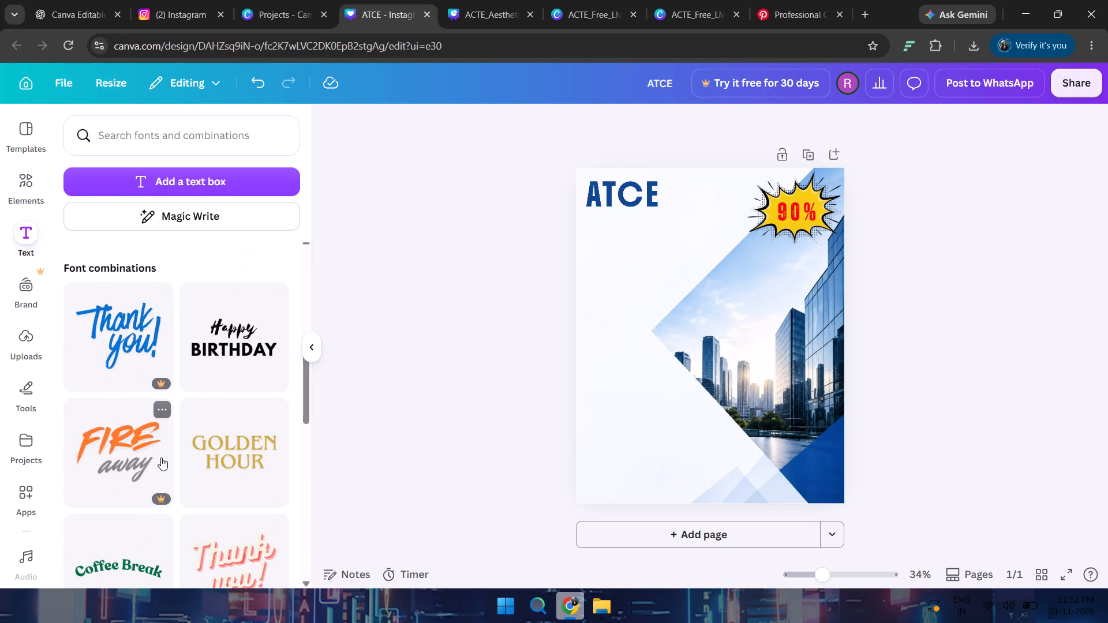
{"action": "scroll", "coordinate": [184, 427], "scroll_direction": "down", "scroll_amount": 1}
{"action": "left_click", "coordinate": [224, 138]}
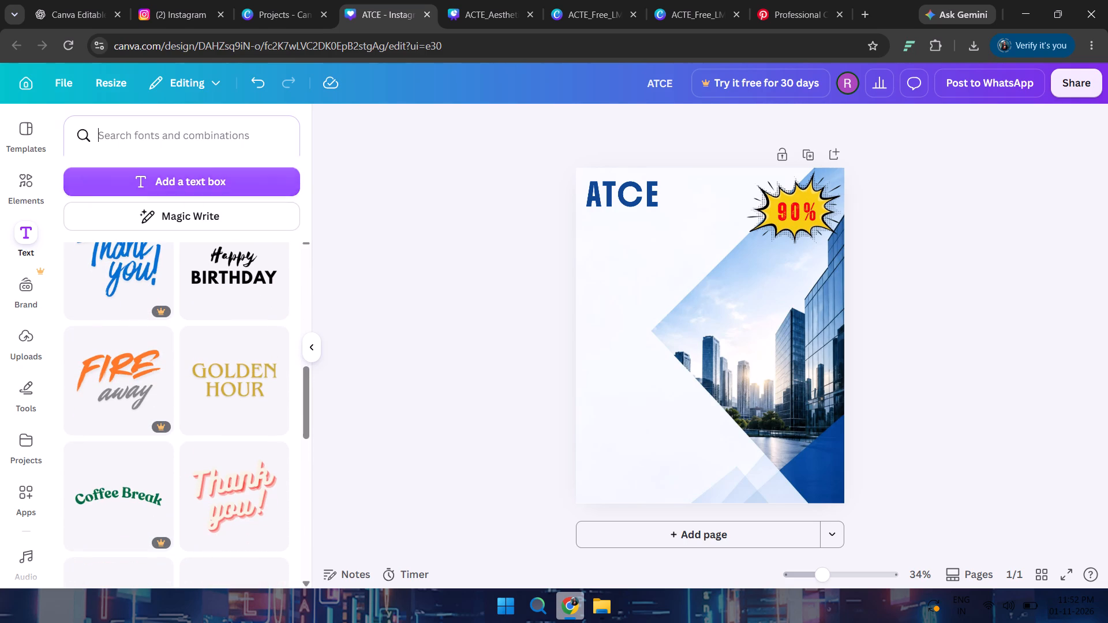
{"action": "key", "text": "d"}
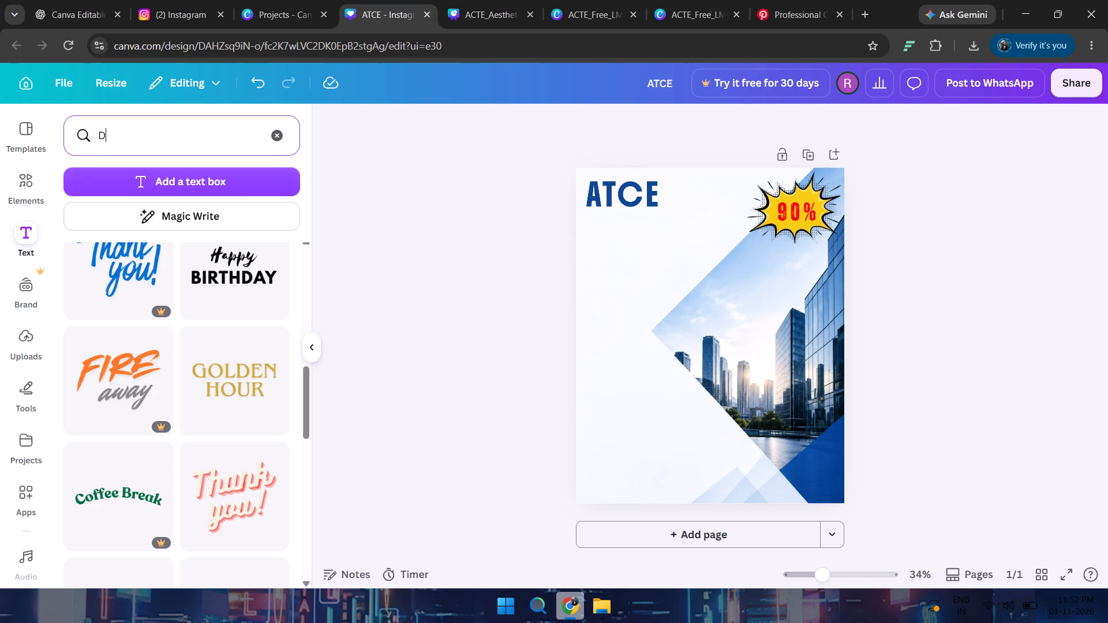
{"action": "type", "text": "IWALI"}
{"action": "key", "text": "space"}
{"action": "key", "text": "o"}
{"action": "type", "text": "FFER"}
{"action": "key", "text": "Return"}
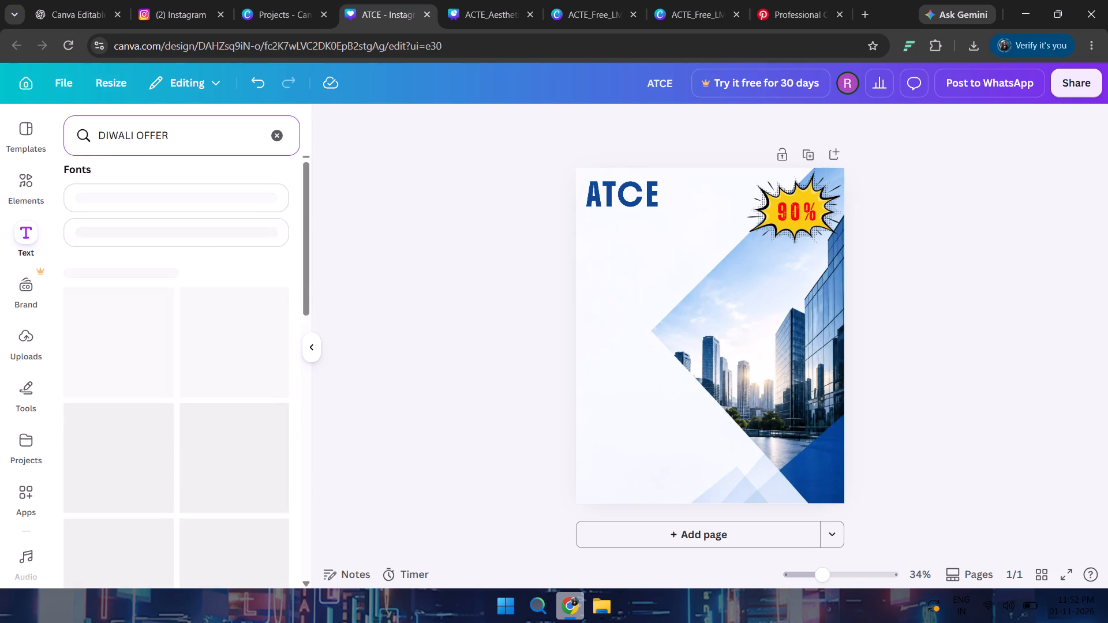
Replace the "offer tag" search in the elements library with "DIWALI OFFER".
{"action": "left_click", "coordinate": [12, 200]}
{"action": "left_click", "coordinate": [274, 138]}
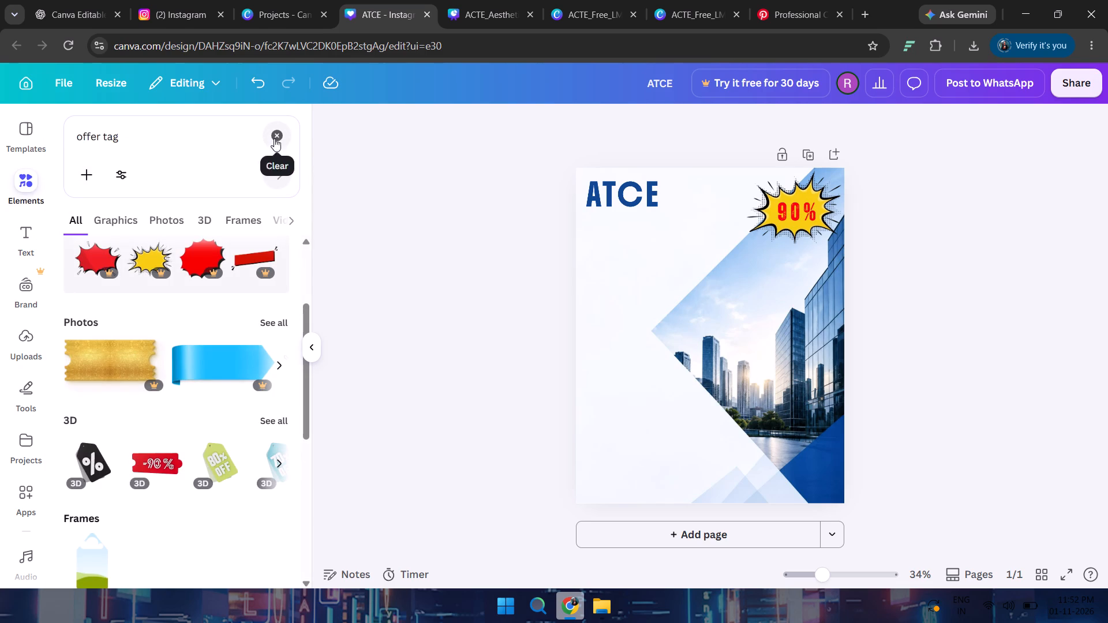
{"action": "type", "text": "DIWALI"}
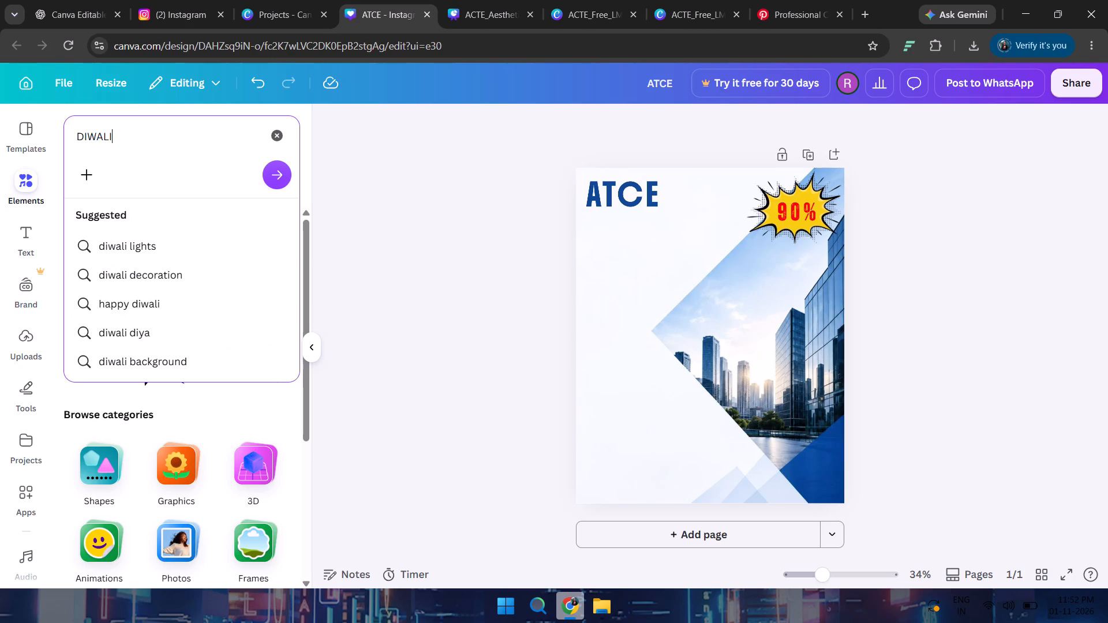
{"action": "key", "text": "space"}
{"action": "key", "text": "o"}
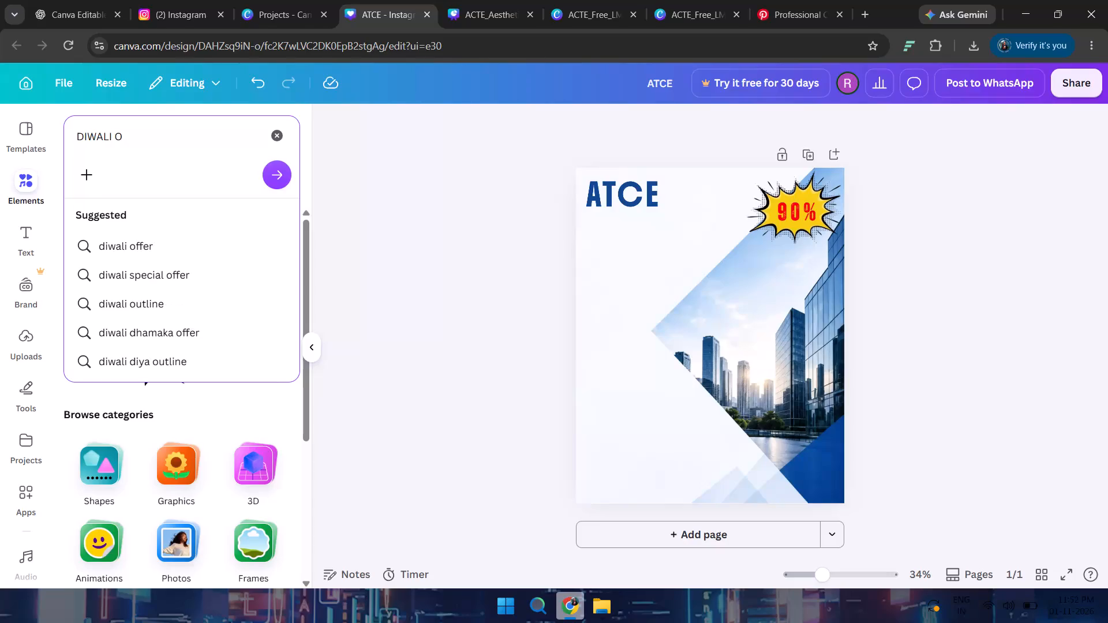
{"action": "type", "text": "FFER"}
{"action": "key", "text": "Return"}
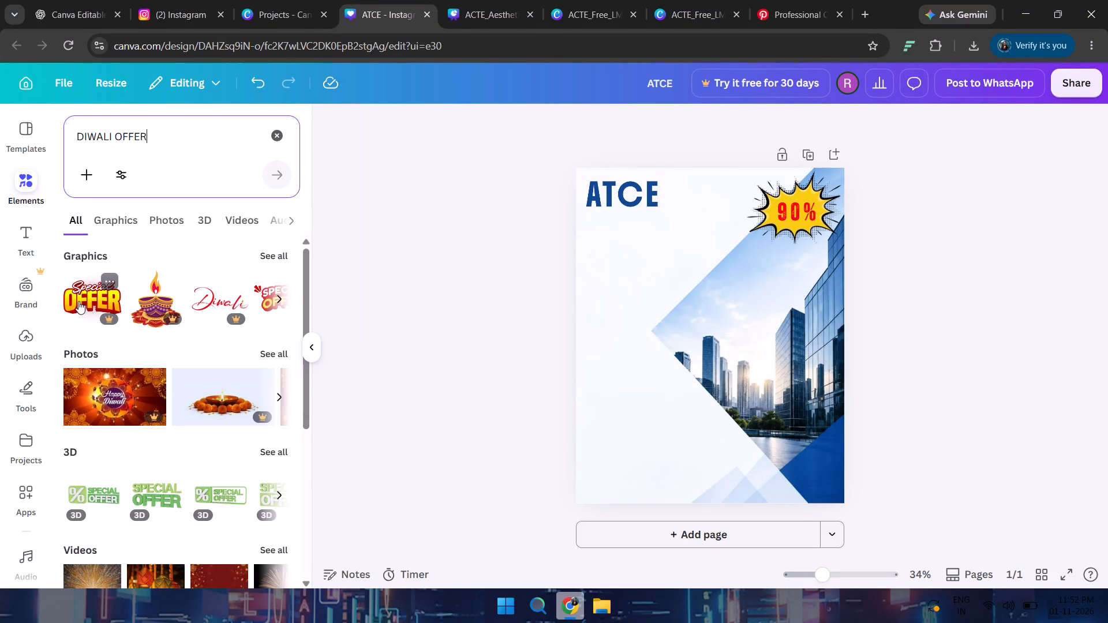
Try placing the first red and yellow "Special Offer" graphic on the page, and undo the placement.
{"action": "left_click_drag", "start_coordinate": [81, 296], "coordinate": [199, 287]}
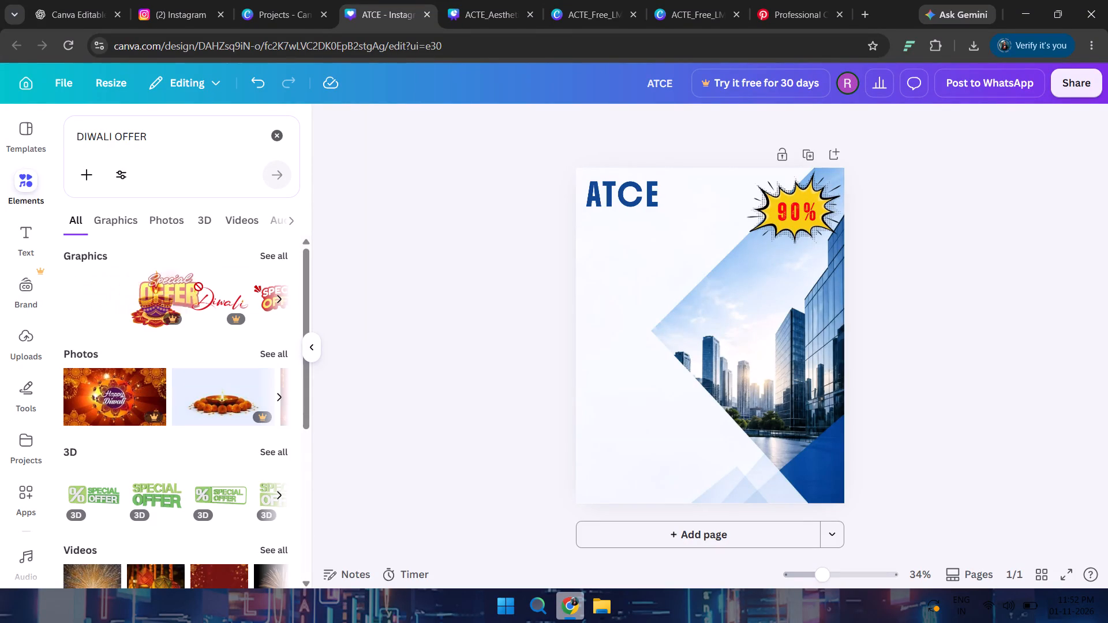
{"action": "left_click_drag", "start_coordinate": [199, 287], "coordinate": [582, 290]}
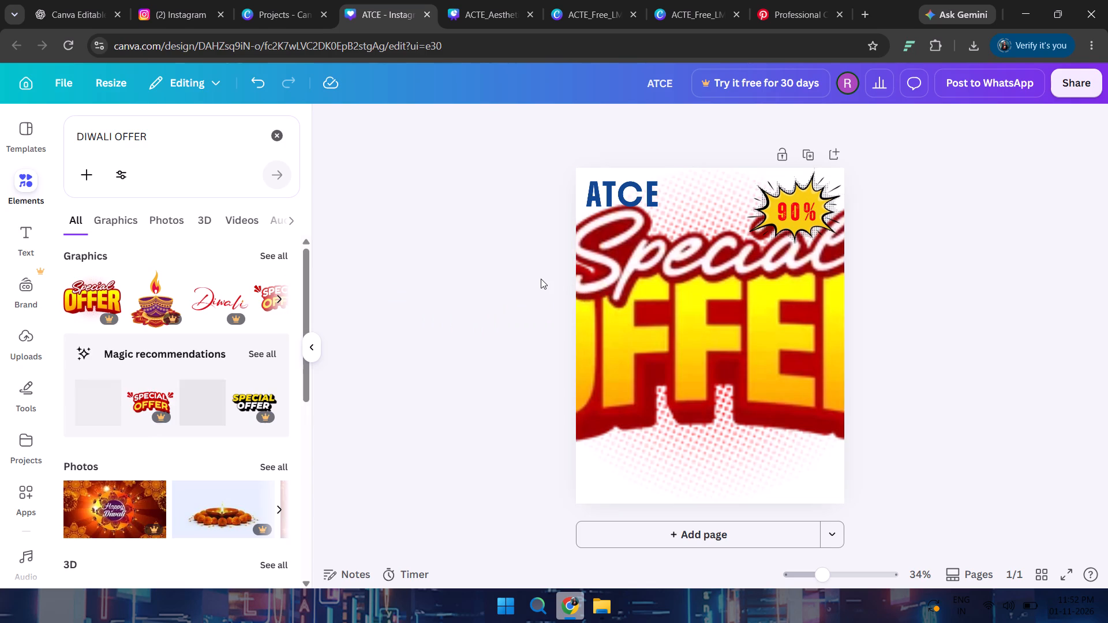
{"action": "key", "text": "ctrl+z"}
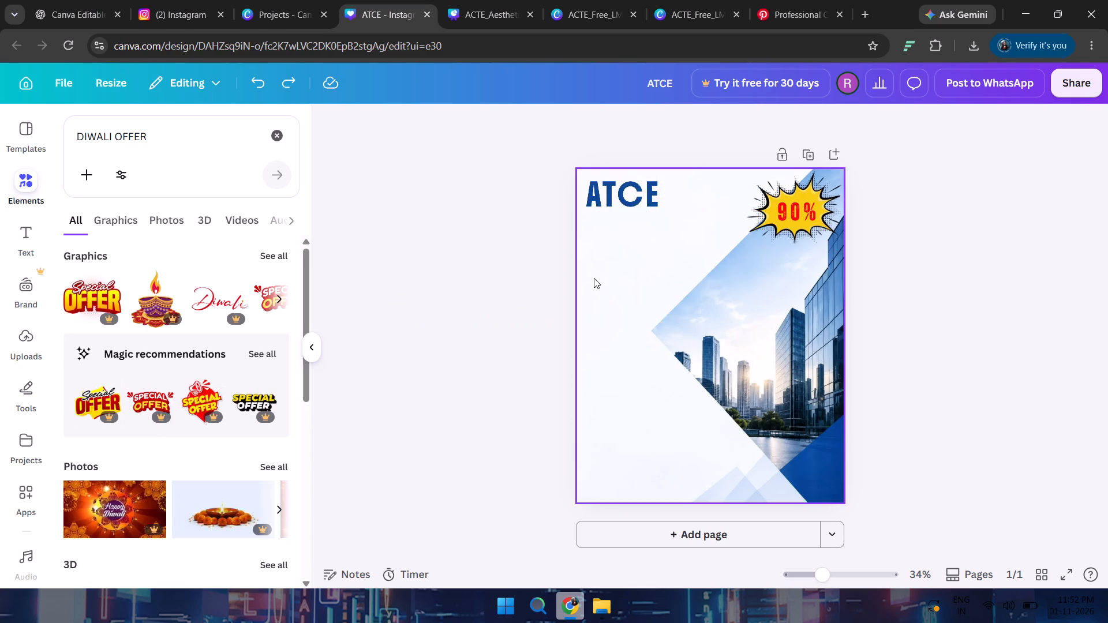
Place the first red and yellow "Special Offer" graphic on the page, shrink it, and move it beside the skyline on the white area.
{"action": "left_click_drag", "start_coordinate": [96, 291], "coordinate": [620, 277]}
{"action": "left_click_drag", "start_coordinate": [805, 430], "coordinate": [736, 352]}
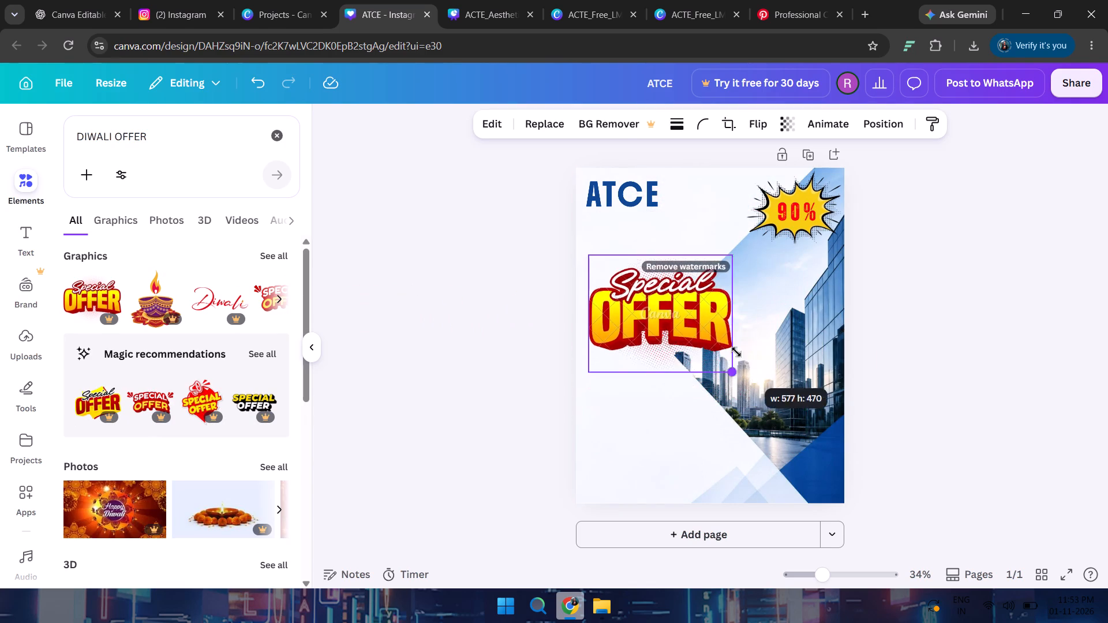
{"action": "left_click_drag", "start_coordinate": [736, 352], "coordinate": [709, 313]}
{"action": "left_click_drag", "start_coordinate": [654, 297], "coordinate": [657, 307]}
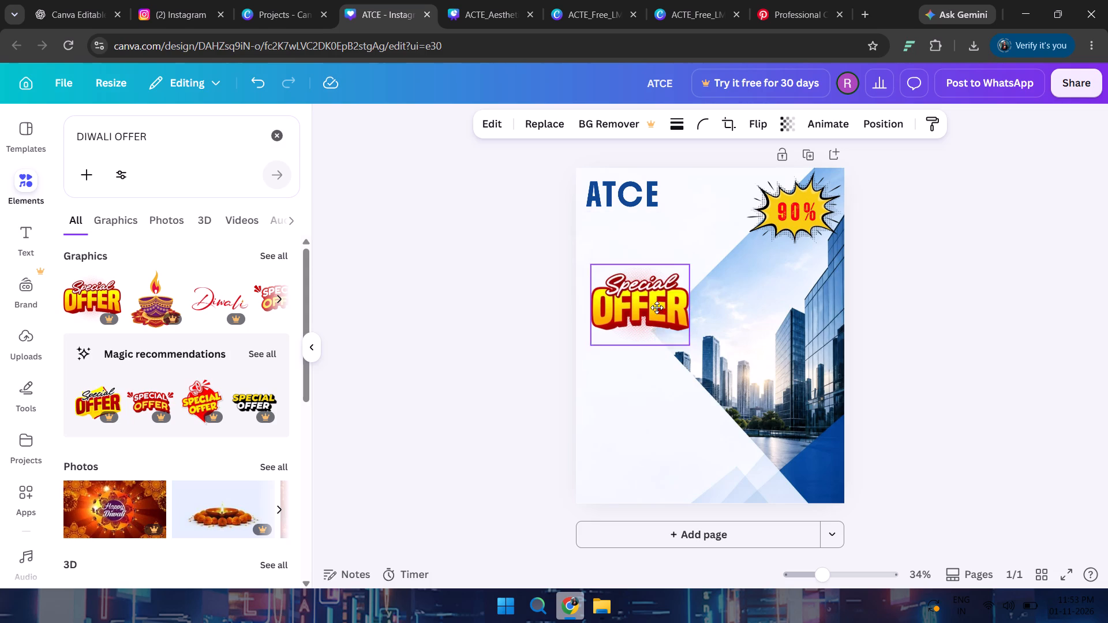
{"action": "left_click_drag", "start_coordinate": [657, 307], "coordinate": [653, 356]}
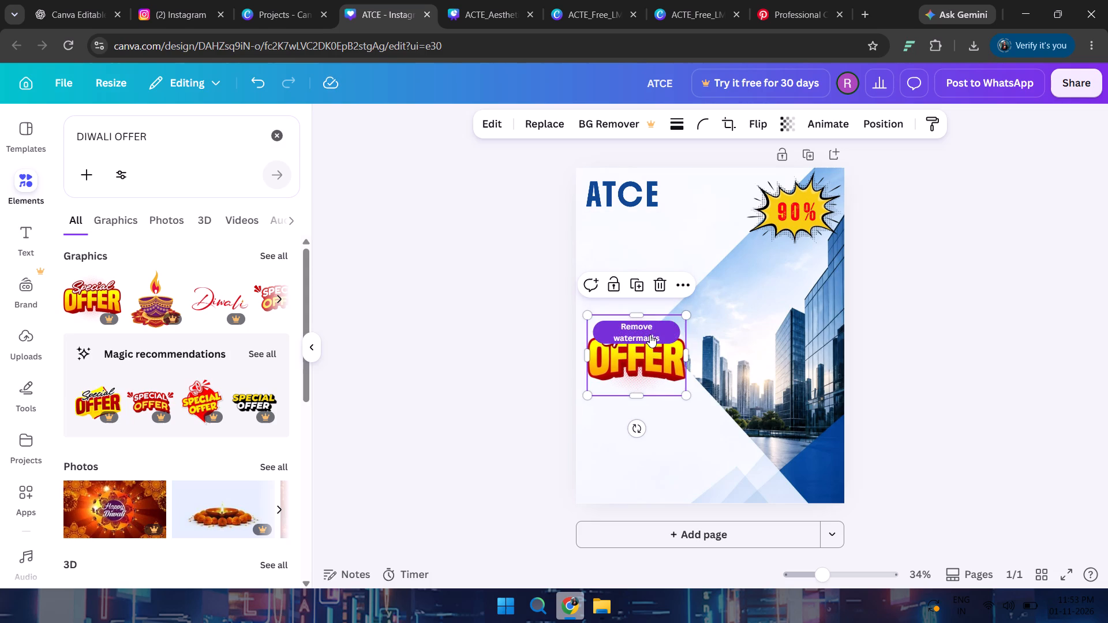
Check the watermark removal options for the "Special Offer" graphic, and return to the design.
{"action": "left_click", "coordinate": [638, 332]}
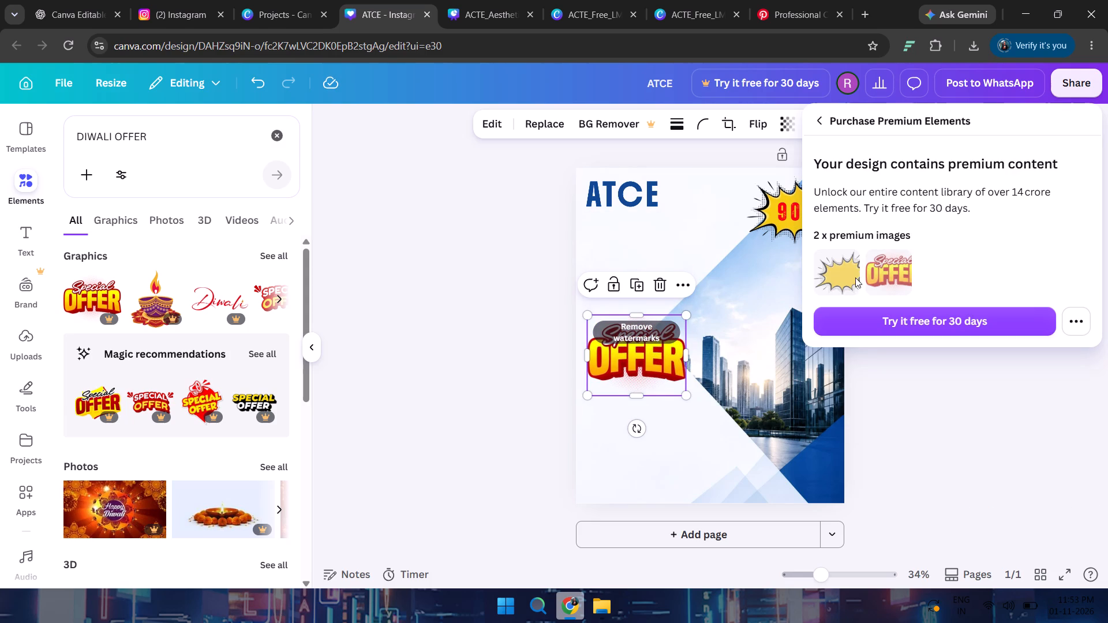
{"action": "left_click", "coordinate": [874, 273]}
{"action": "left_click", "coordinate": [814, 120]}
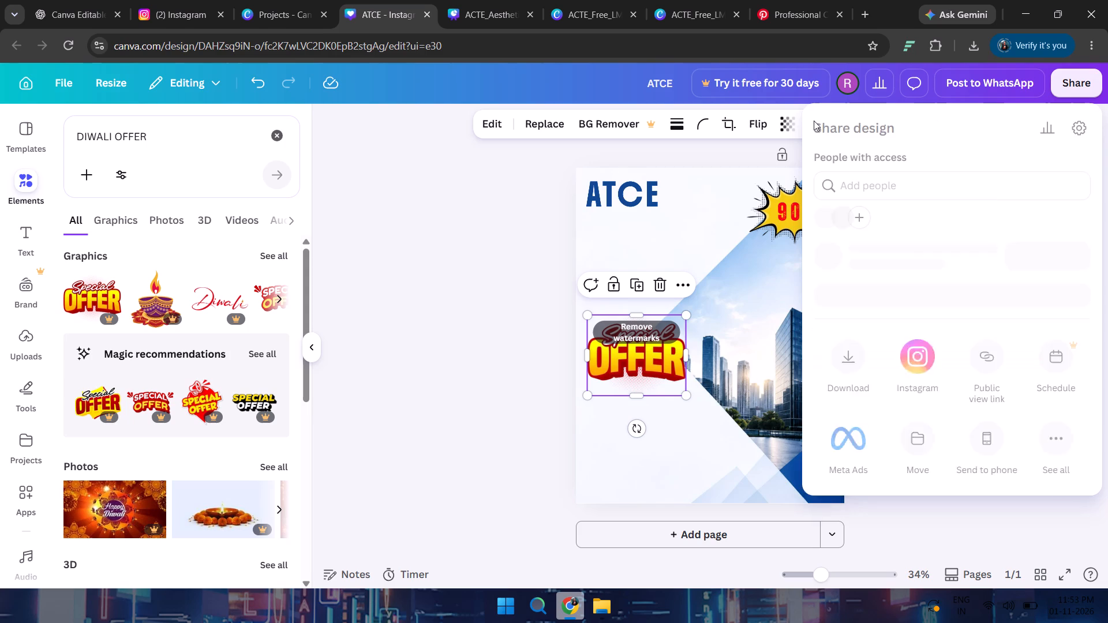
{"action": "left_click", "coordinate": [458, 418]}
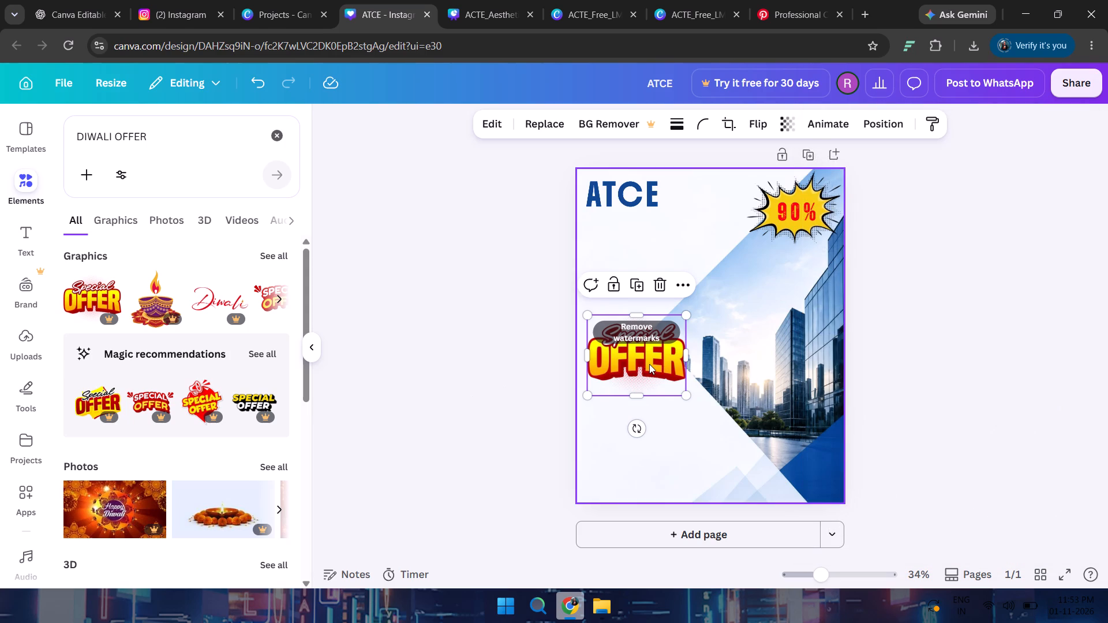
Enlarge the "Special Offer" graphic and position it against the page's left edge at about mid-height.
{"action": "left_click_drag", "start_coordinate": [649, 364], "coordinate": [670, 336]}
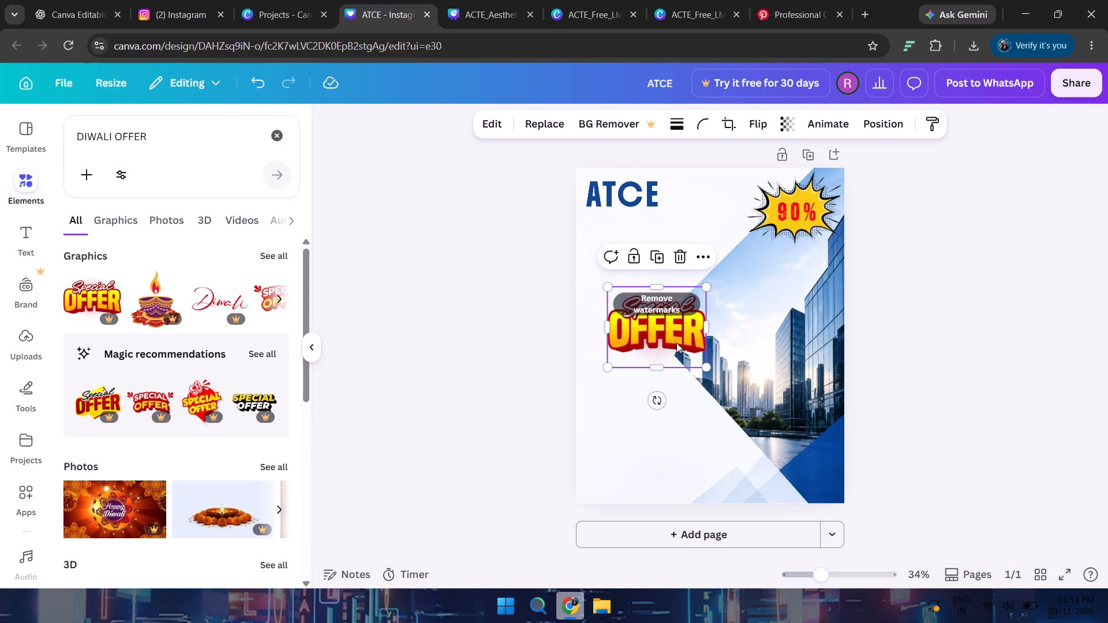
{"action": "left_click_drag", "start_coordinate": [709, 369], "coordinate": [760, 377]}
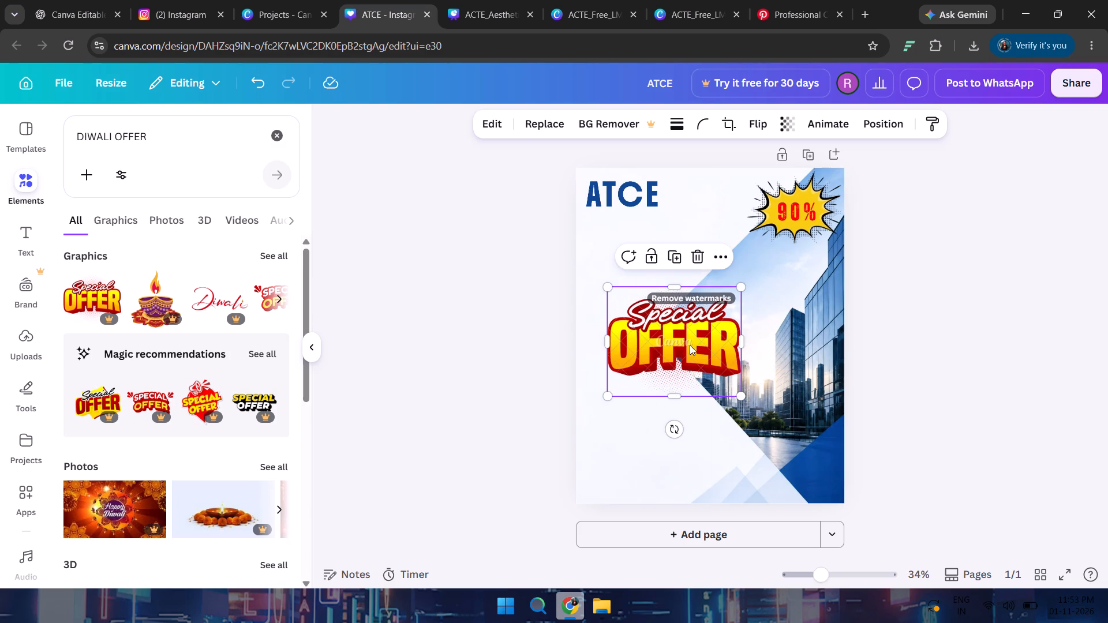
{"action": "left_click_drag", "start_coordinate": [689, 343], "coordinate": [668, 325]}
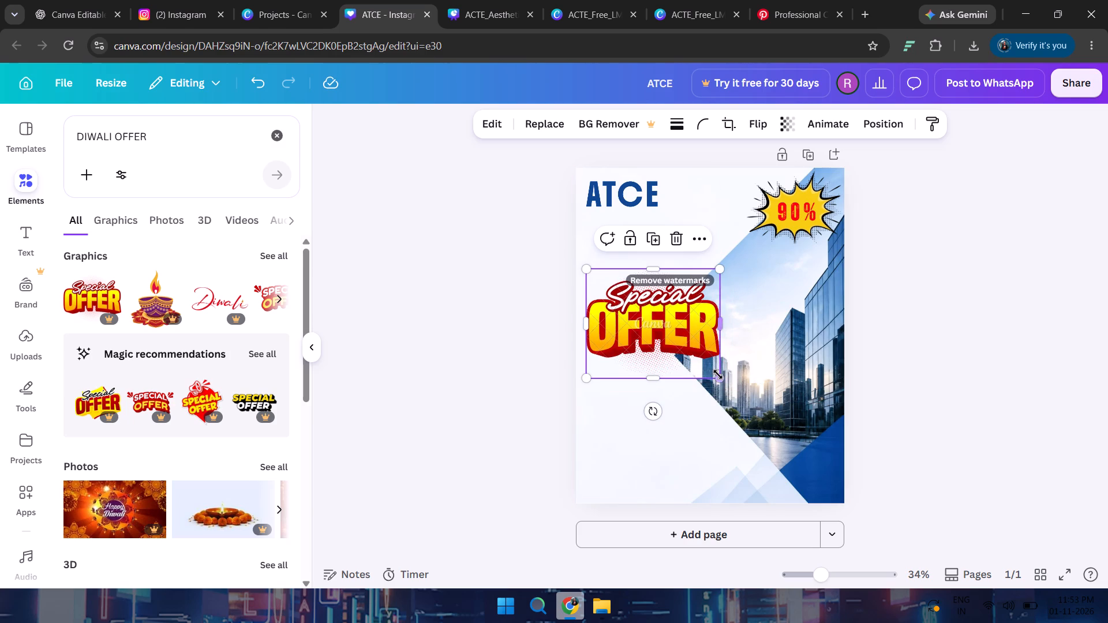
{"action": "left_click_drag", "start_coordinate": [718, 376], "coordinate": [727, 382]}
{"action": "left_click_drag", "start_coordinate": [679, 330], "coordinate": [675, 331]}
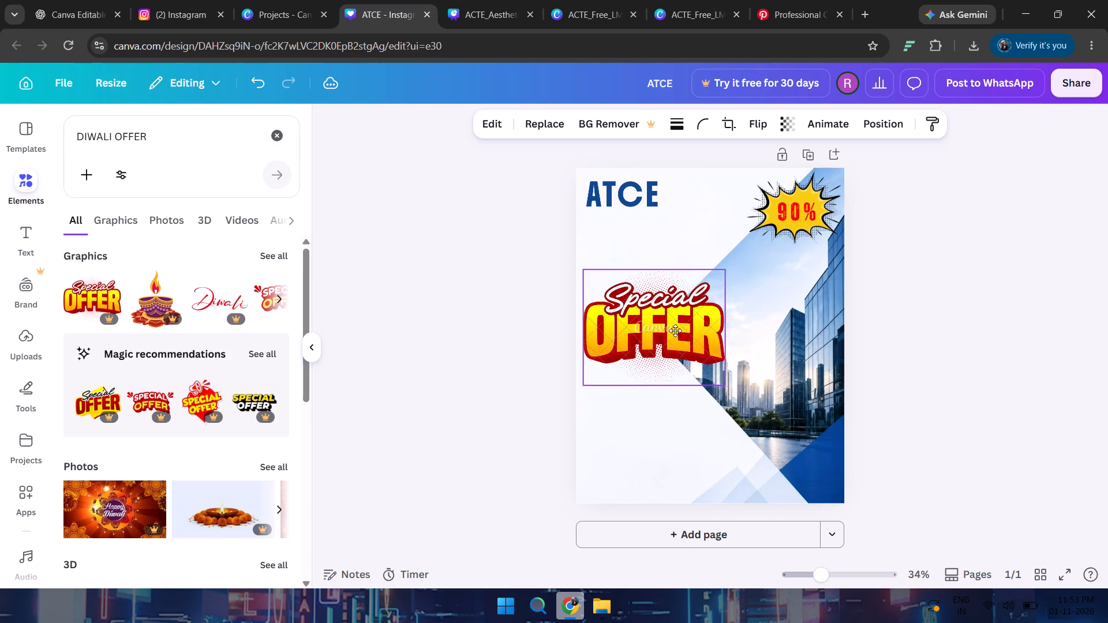
{"action": "left_click_drag", "start_coordinate": [675, 331], "coordinate": [668, 330]}
{"action": "left_click", "coordinate": [489, 343]}
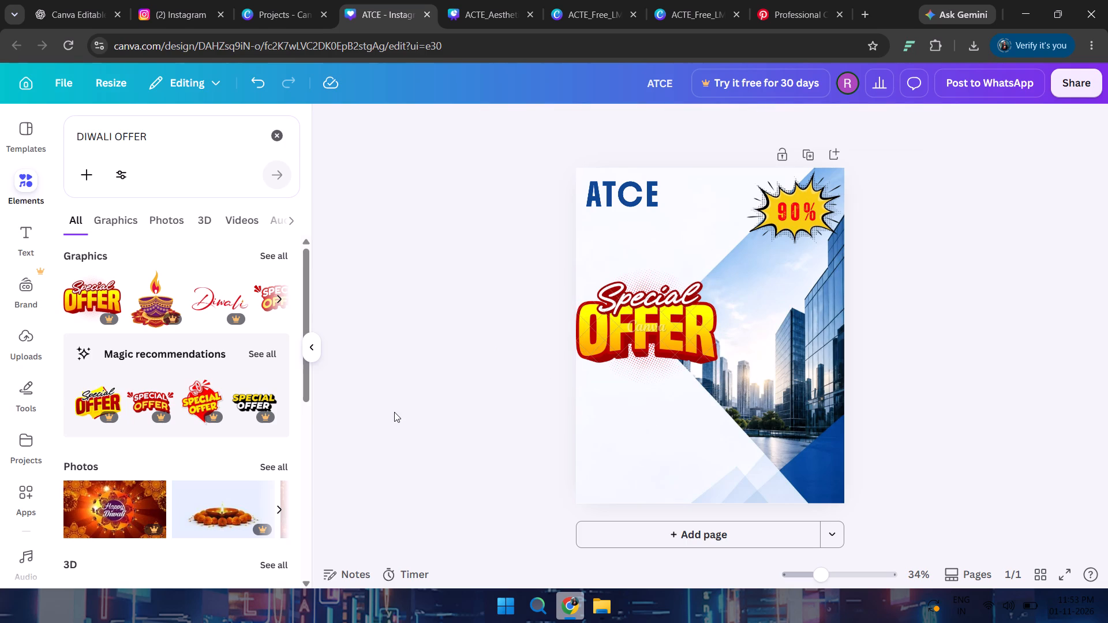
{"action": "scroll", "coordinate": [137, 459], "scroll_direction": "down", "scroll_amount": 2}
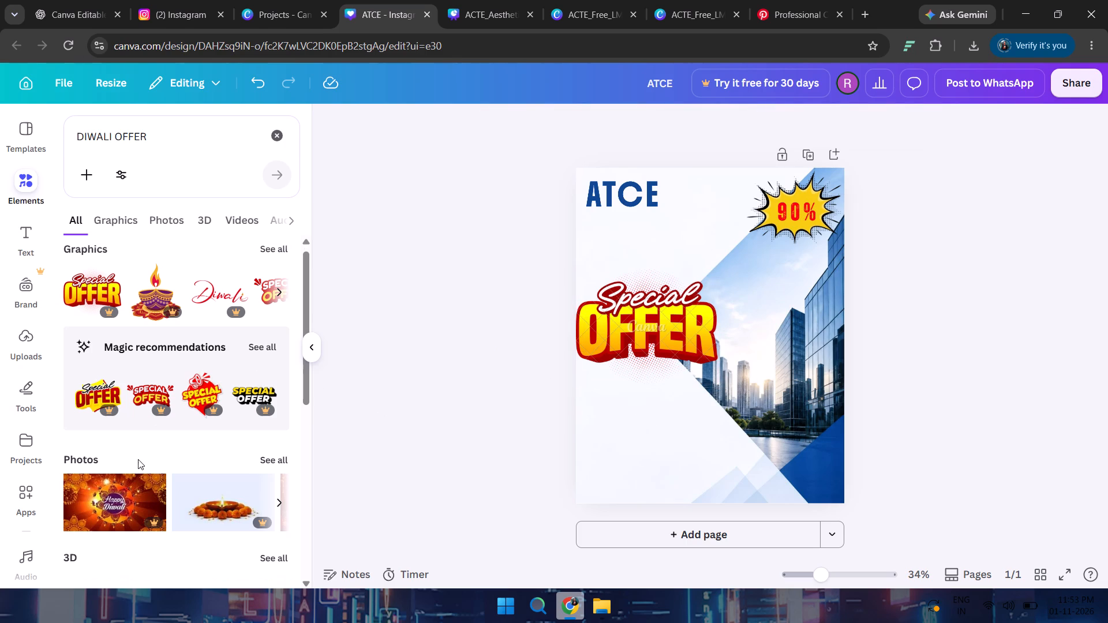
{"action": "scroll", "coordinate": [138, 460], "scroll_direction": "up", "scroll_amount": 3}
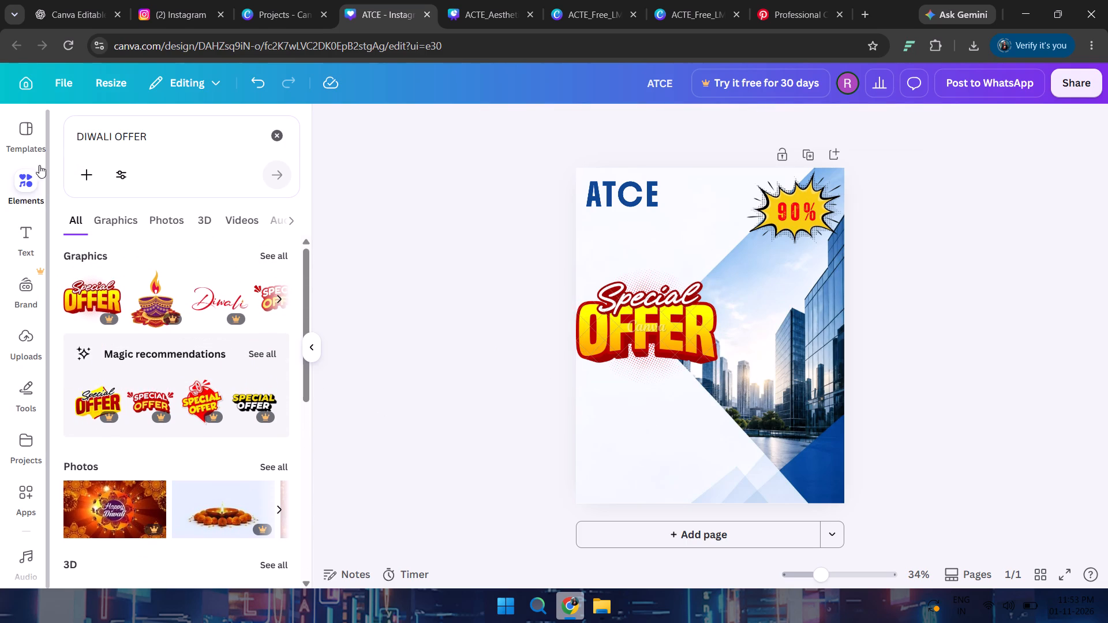
Clear the text search, add a text box reading "DIWALI", and set its font to Boldfat Mighty.
{"action": "left_click", "coordinate": [16, 232]}
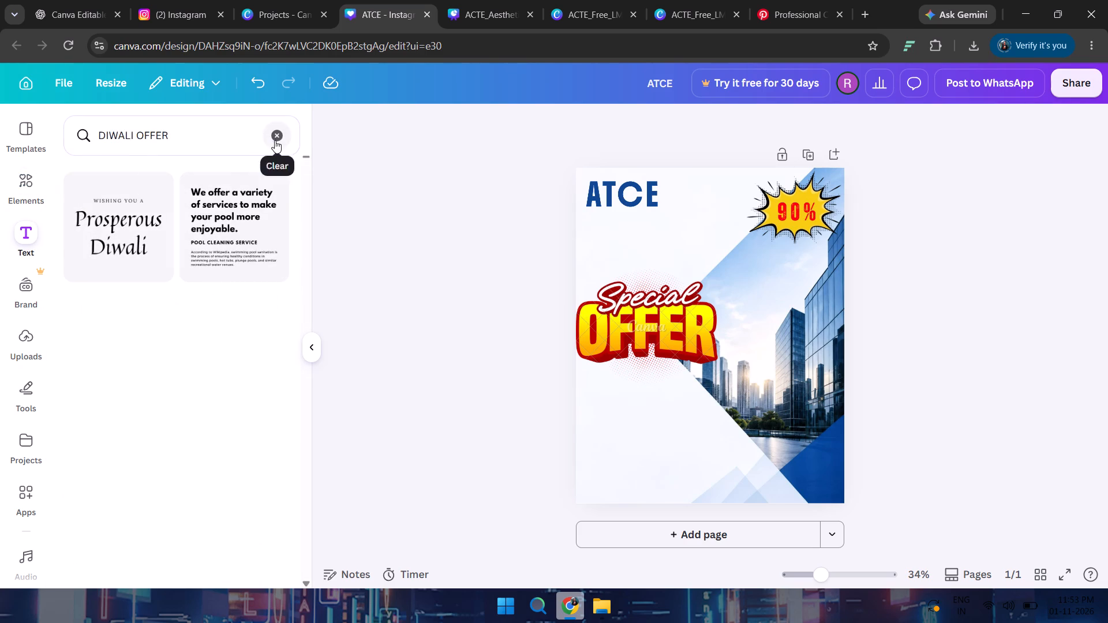
{"action": "left_click", "coordinate": [275, 140]}
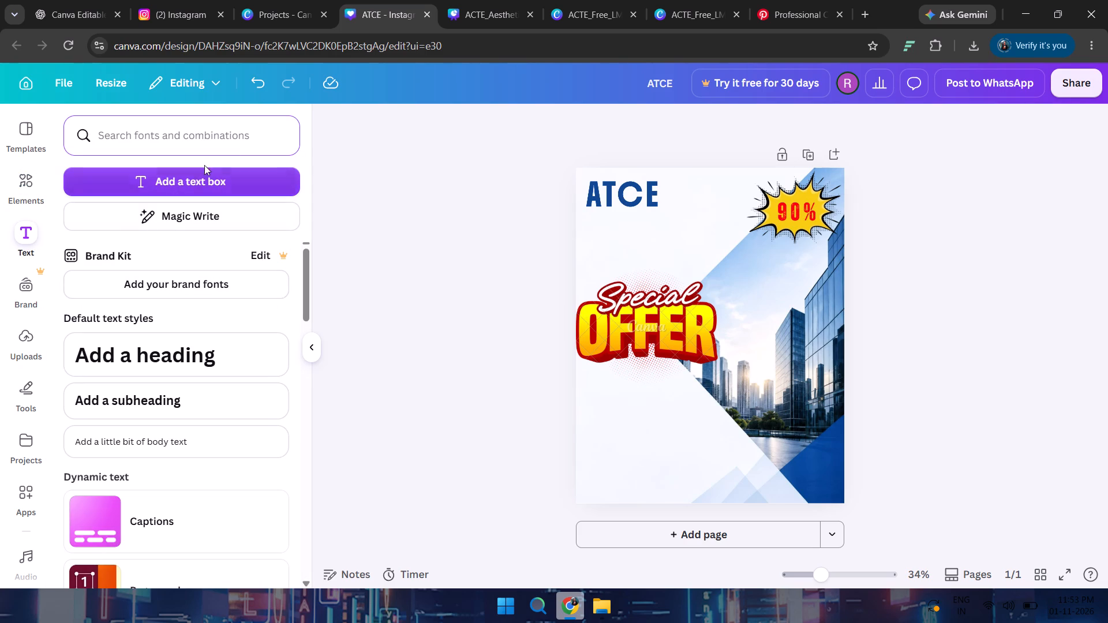
{"action": "left_click", "coordinate": [200, 181]}
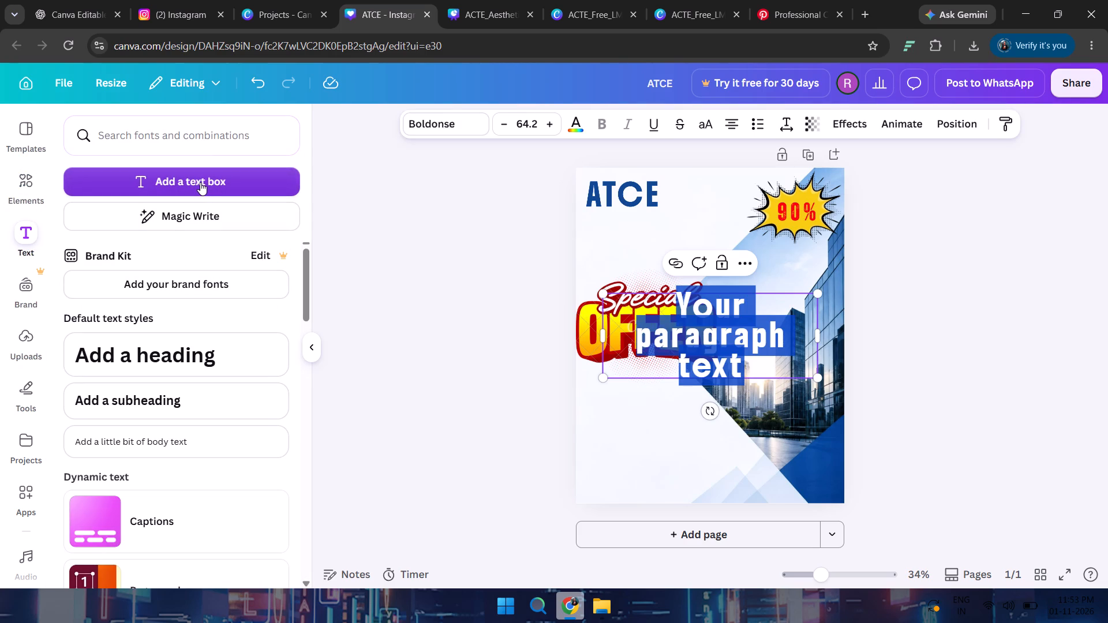
{"action": "key", "text": "BackSpace"}
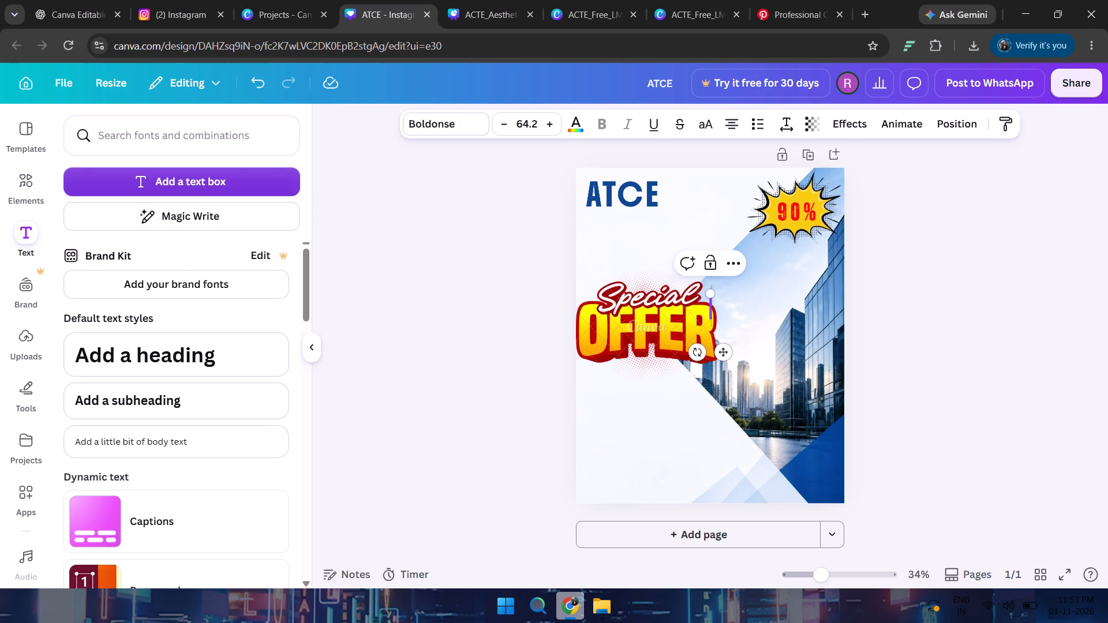
{"action": "type", "text": "DIWALI"}
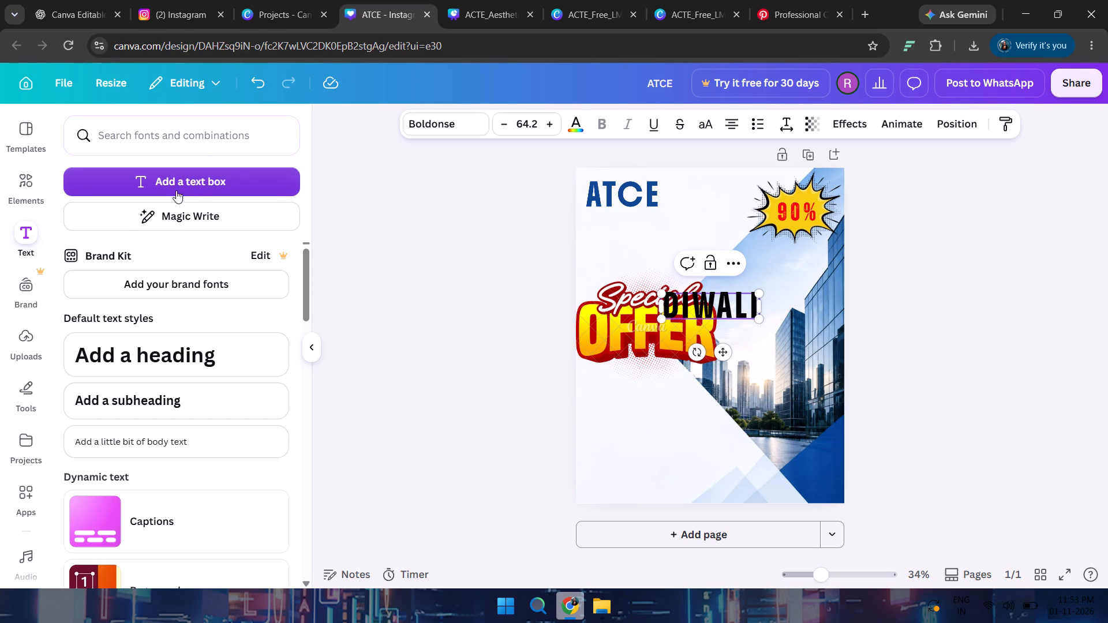
{"action": "left_click", "coordinate": [441, 112]}
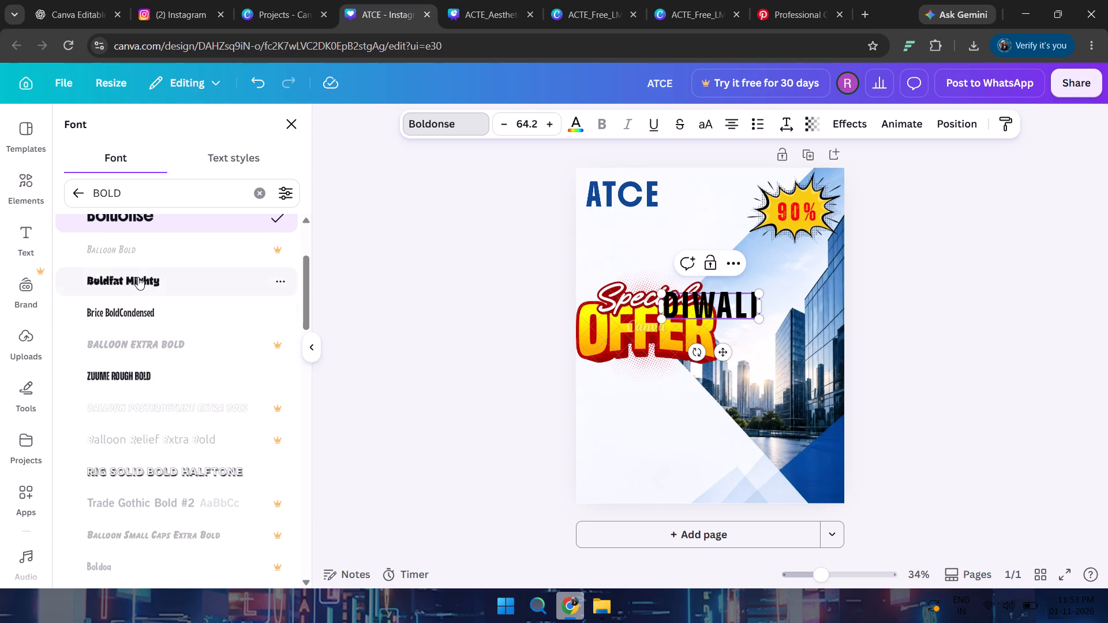
{"action": "left_click", "coordinate": [138, 277]}
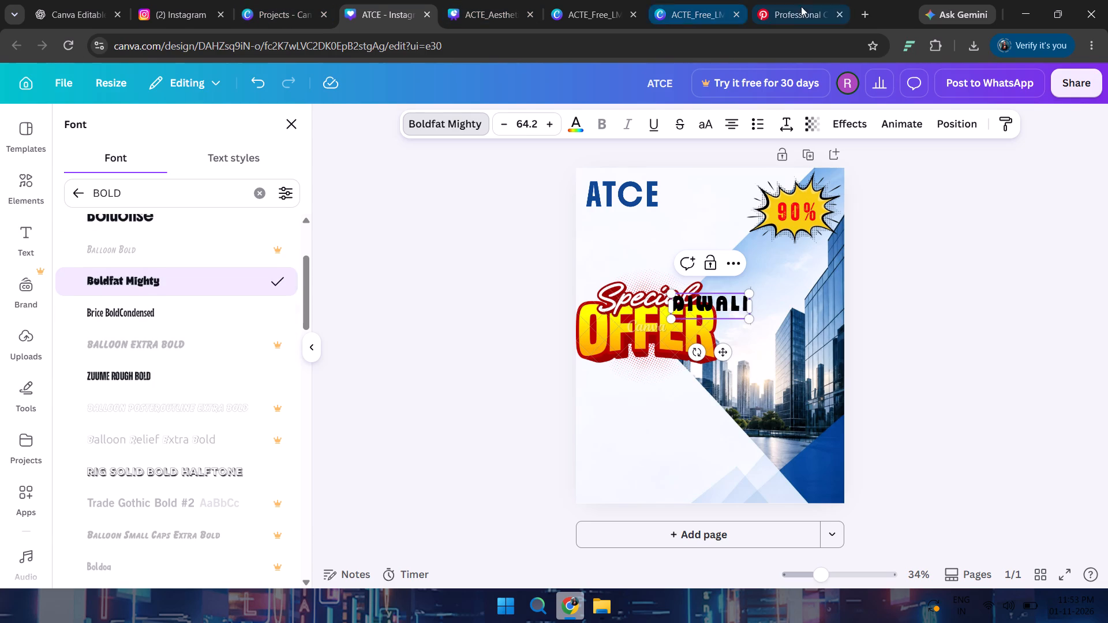
Search Google for "diwali" in a new tab, and return to the ATCE design.
{"action": "left_click", "coordinate": [868, 11]}
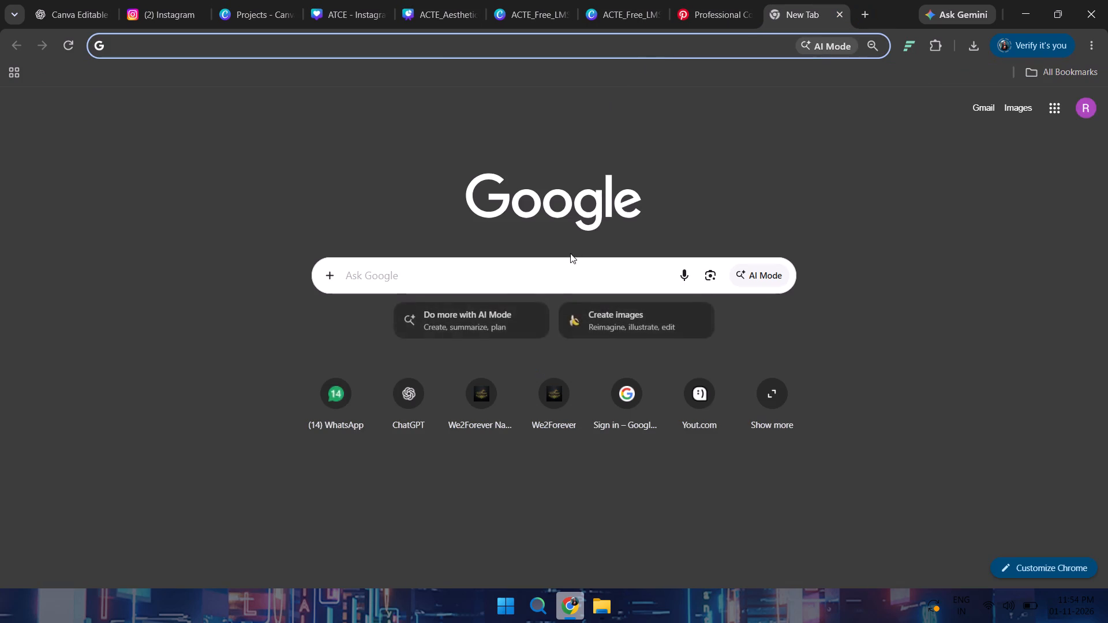
{"action": "left_click", "coordinate": [560, 265]}
{"action": "type", "text": "DIWALI"}
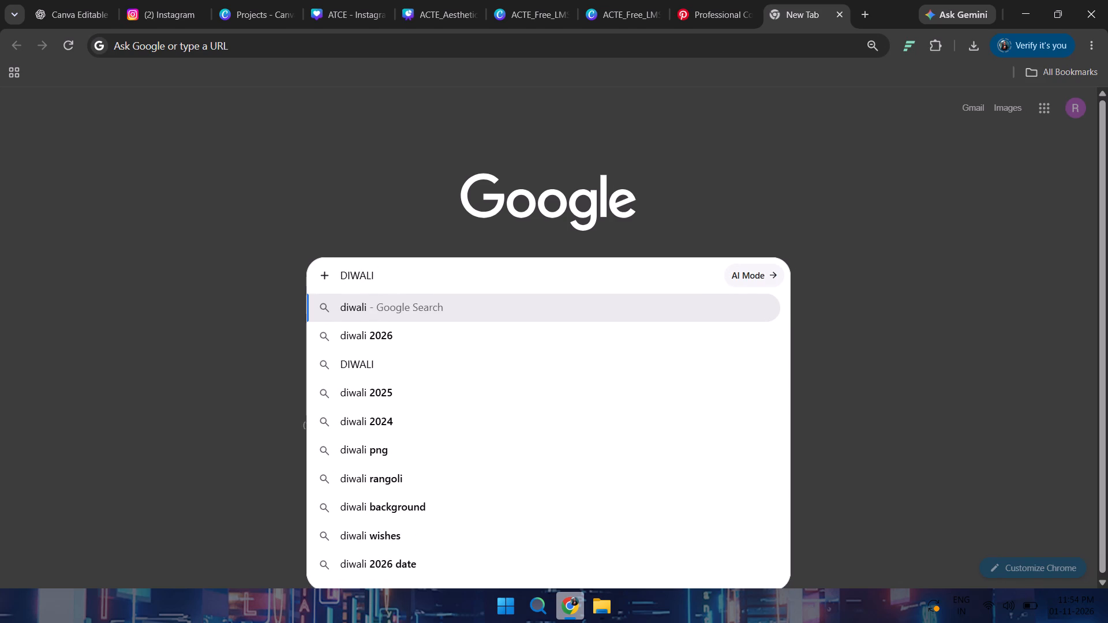
{"action": "left_click", "coordinate": [562, 302]}
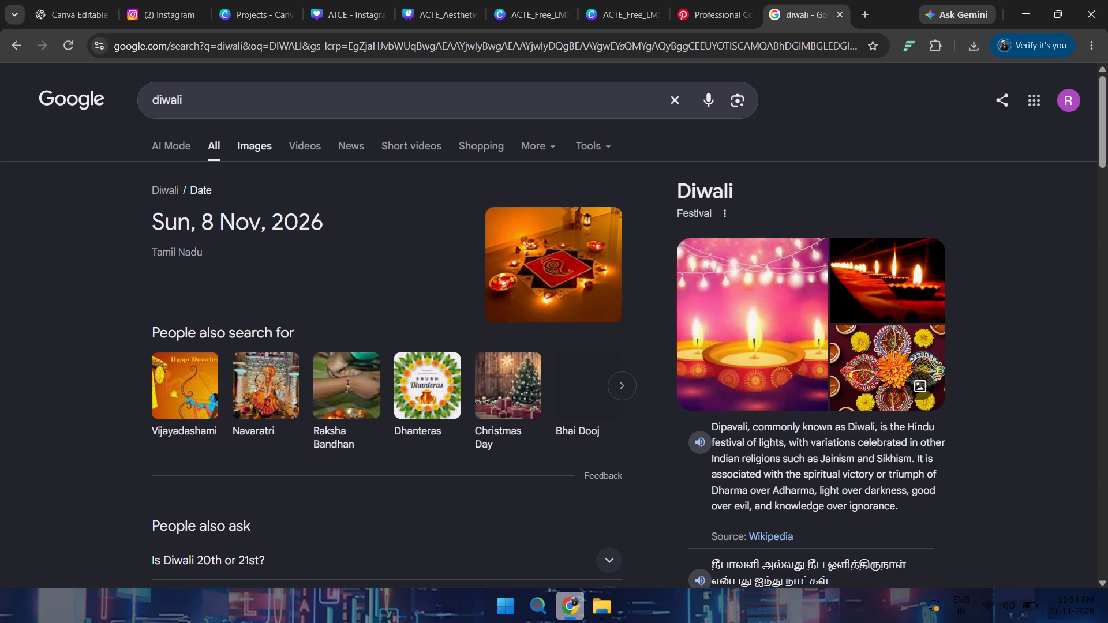
{"action": "left_click", "coordinate": [357, 13]}
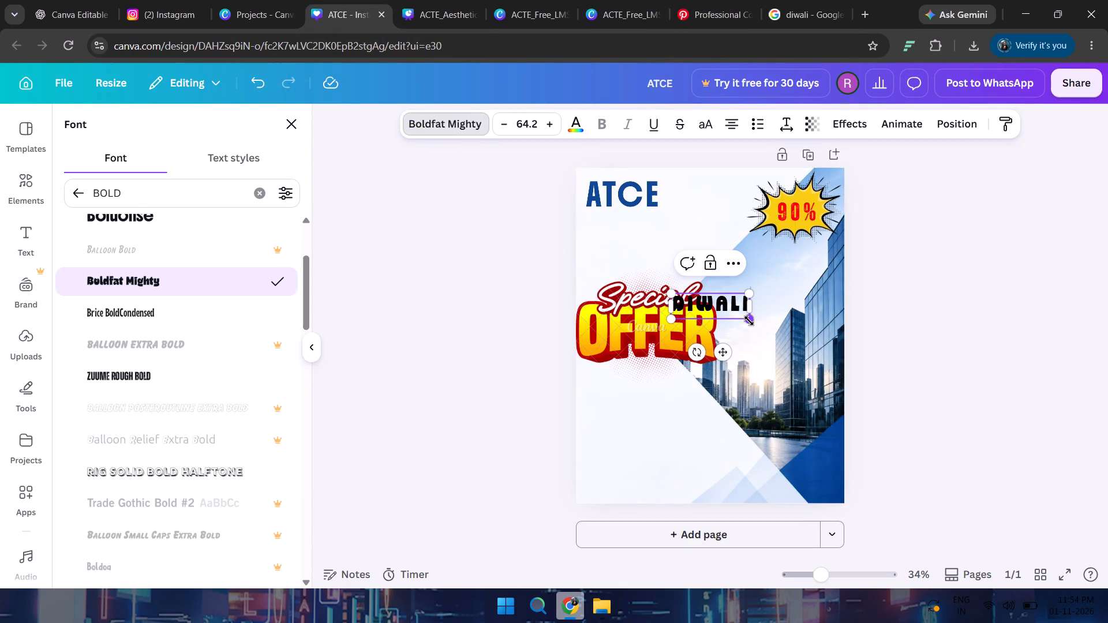
Enlarge the "DIWALI" text to size 106 and place it directly above the "Special Offer" graphic.
{"action": "left_click_drag", "start_coordinate": [749, 321], "coordinate": [768, 333]}
{"action": "left_click_drag", "start_coordinate": [721, 312], "coordinate": [668, 276]}
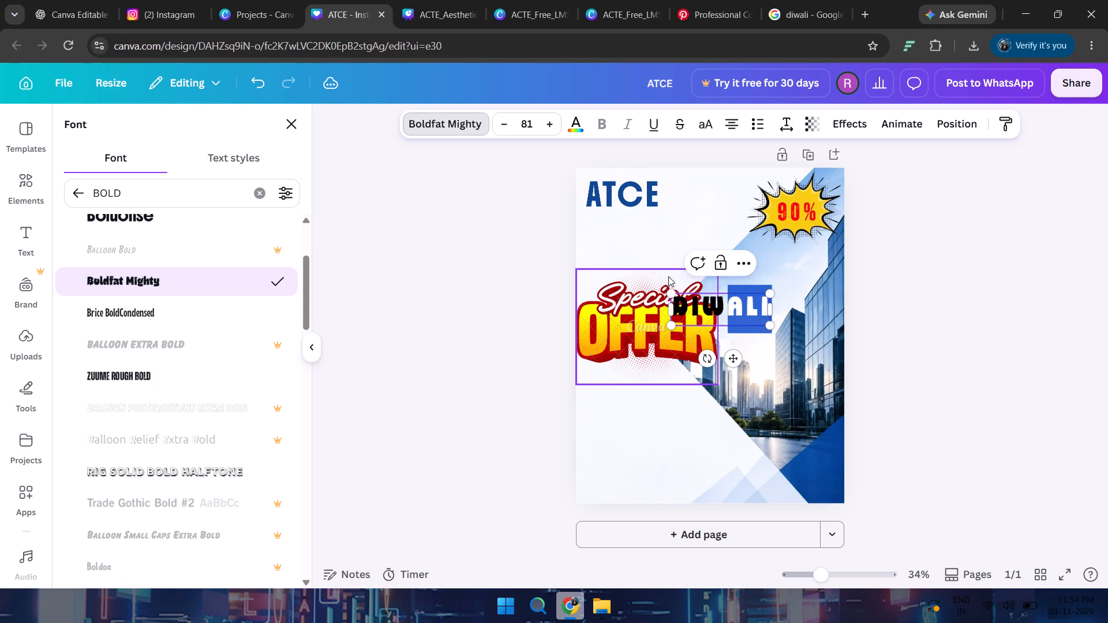
{"action": "left_click_drag", "start_coordinate": [668, 276], "coordinate": [698, 292]}
{"action": "left_click", "coordinate": [771, 372]}
{"action": "left_click", "coordinate": [715, 316]}
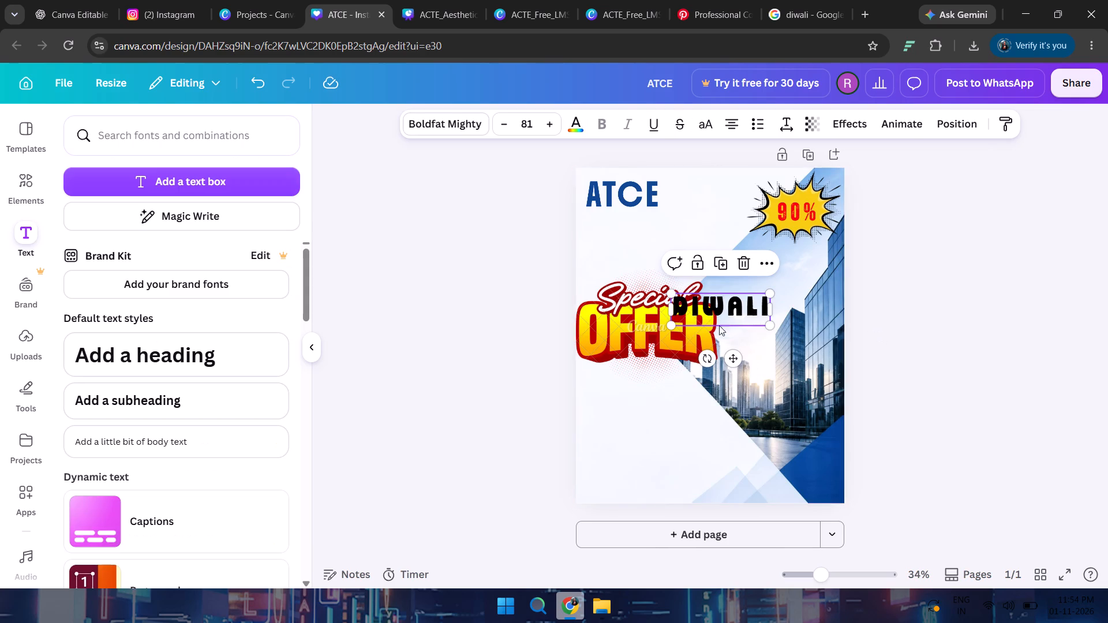
{"action": "left_click_drag", "start_coordinate": [736, 362], "coordinate": [672, 319]}
{"action": "left_click_drag", "start_coordinate": [705, 284], "coordinate": [727, 307]}
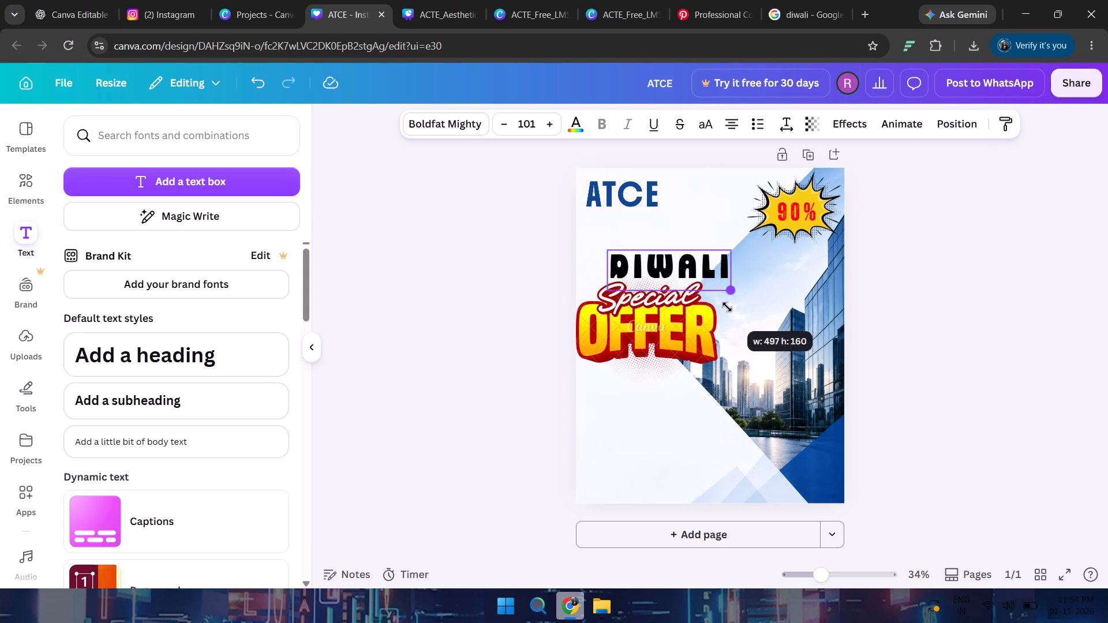
{"action": "left_click_drag", "start_coordinate": [727, 307], "coordinate": [730, 310]}
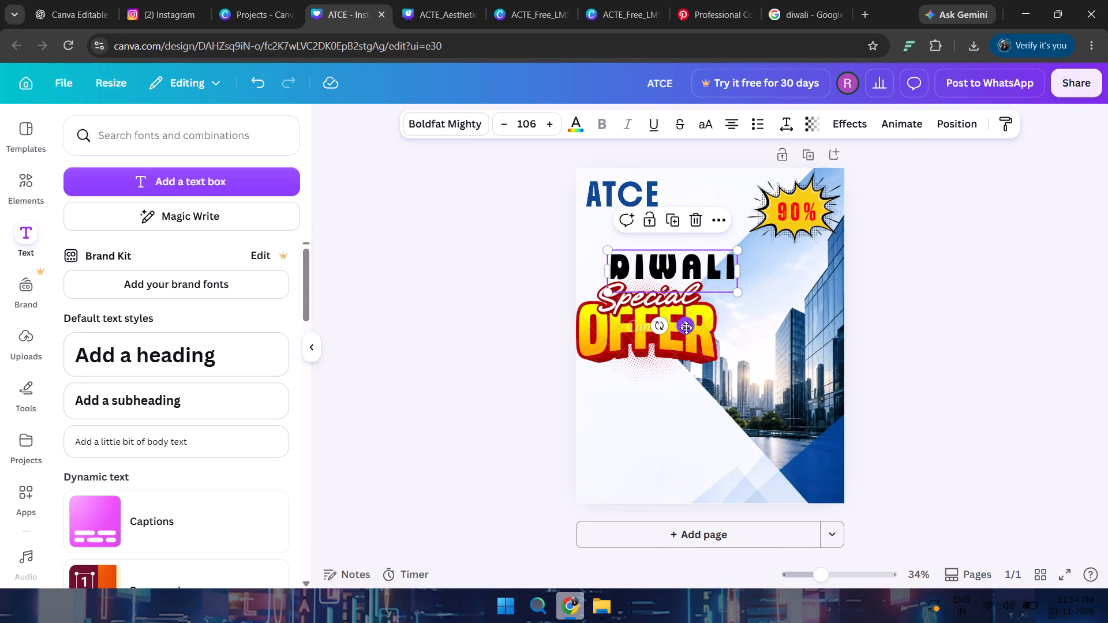
{"action": "left_click_drag", "start_coordinate": [687, 329], "coordinate": [668, 322]}
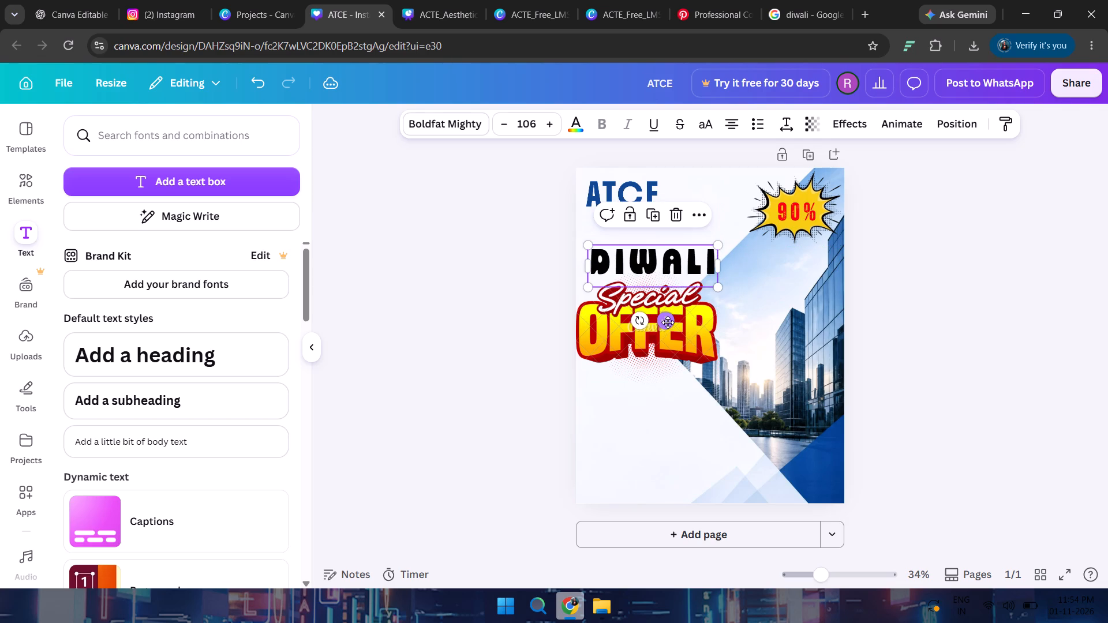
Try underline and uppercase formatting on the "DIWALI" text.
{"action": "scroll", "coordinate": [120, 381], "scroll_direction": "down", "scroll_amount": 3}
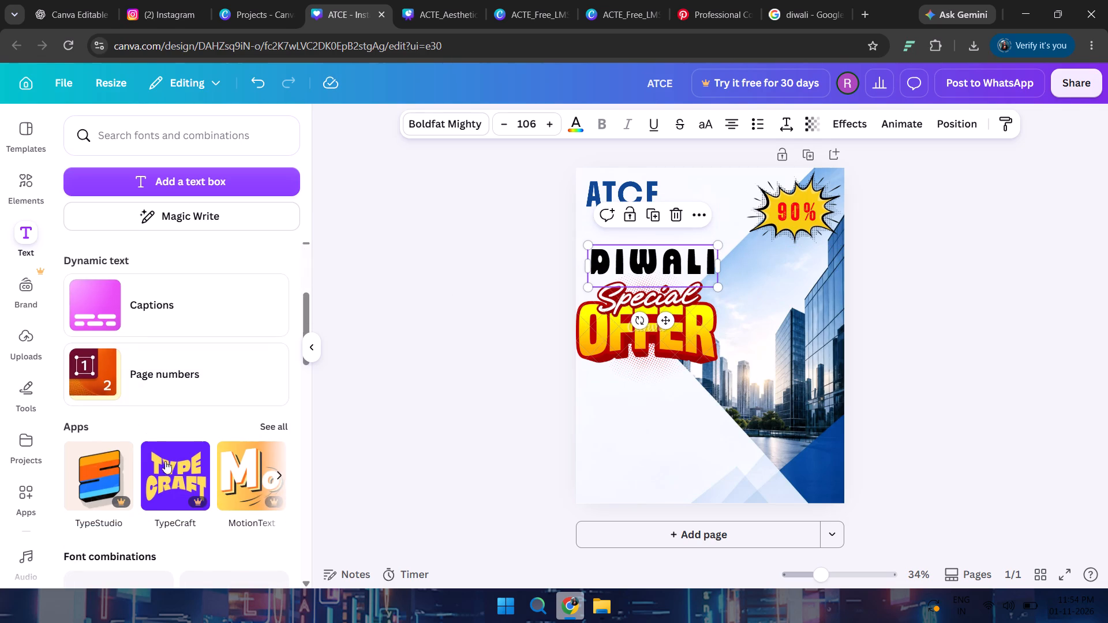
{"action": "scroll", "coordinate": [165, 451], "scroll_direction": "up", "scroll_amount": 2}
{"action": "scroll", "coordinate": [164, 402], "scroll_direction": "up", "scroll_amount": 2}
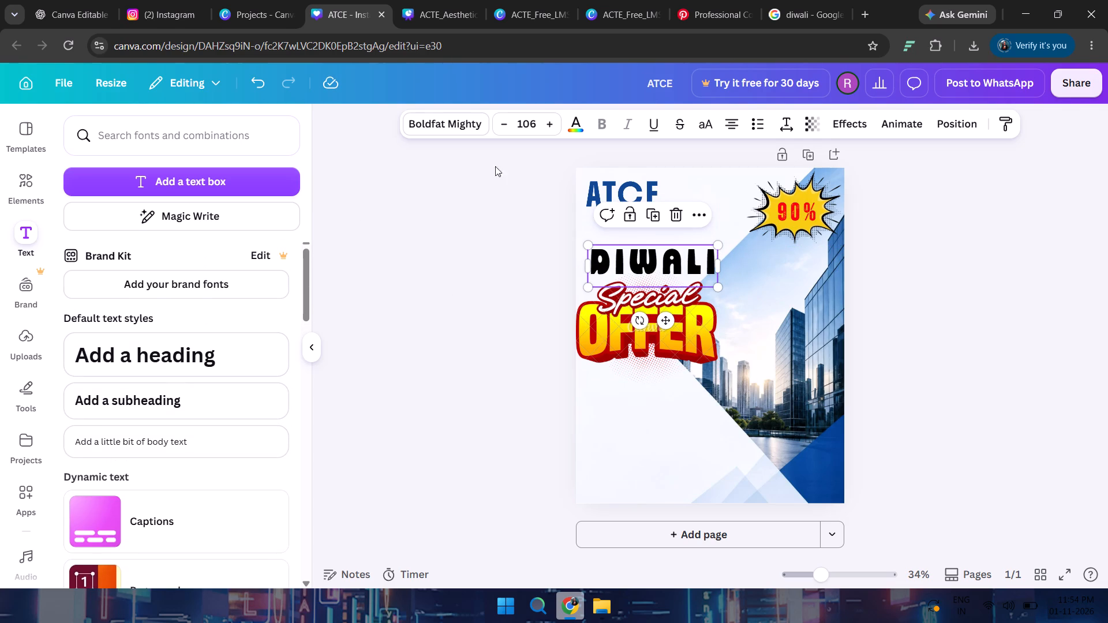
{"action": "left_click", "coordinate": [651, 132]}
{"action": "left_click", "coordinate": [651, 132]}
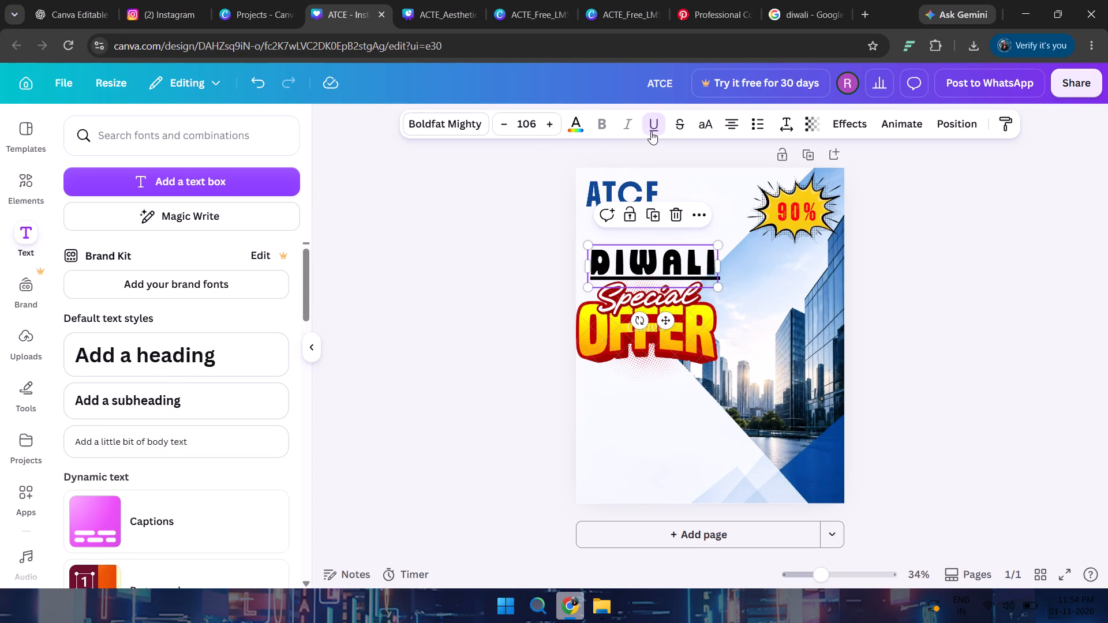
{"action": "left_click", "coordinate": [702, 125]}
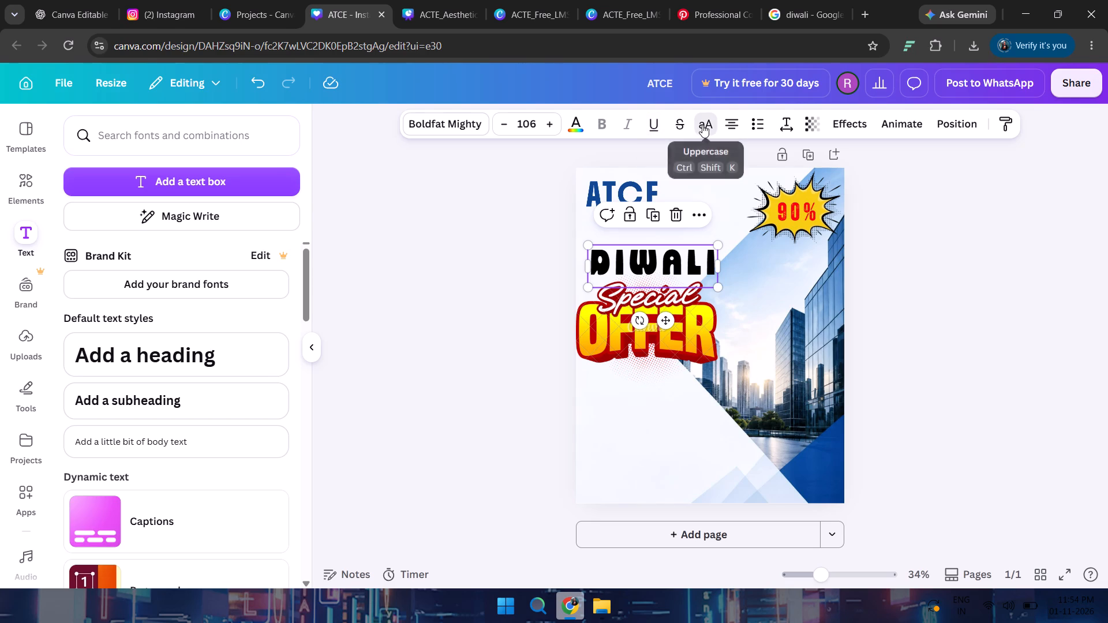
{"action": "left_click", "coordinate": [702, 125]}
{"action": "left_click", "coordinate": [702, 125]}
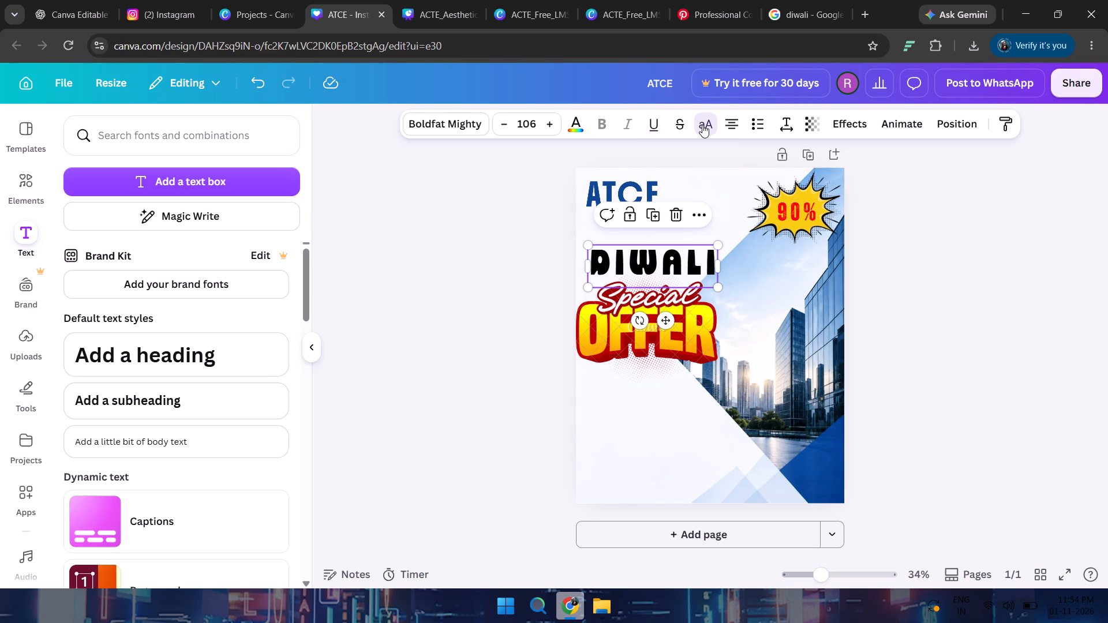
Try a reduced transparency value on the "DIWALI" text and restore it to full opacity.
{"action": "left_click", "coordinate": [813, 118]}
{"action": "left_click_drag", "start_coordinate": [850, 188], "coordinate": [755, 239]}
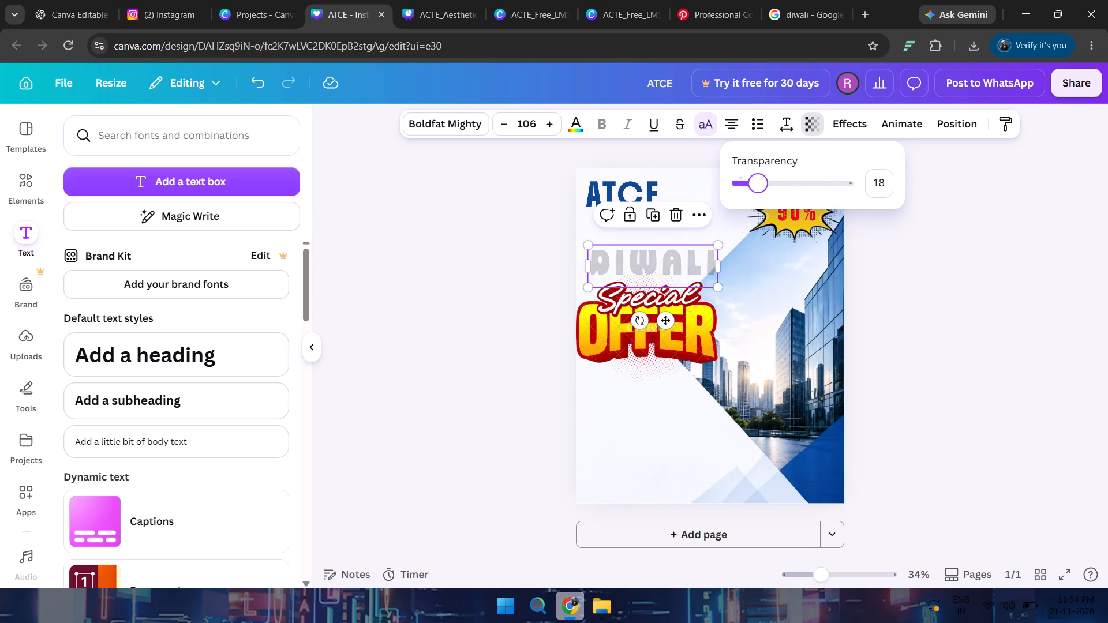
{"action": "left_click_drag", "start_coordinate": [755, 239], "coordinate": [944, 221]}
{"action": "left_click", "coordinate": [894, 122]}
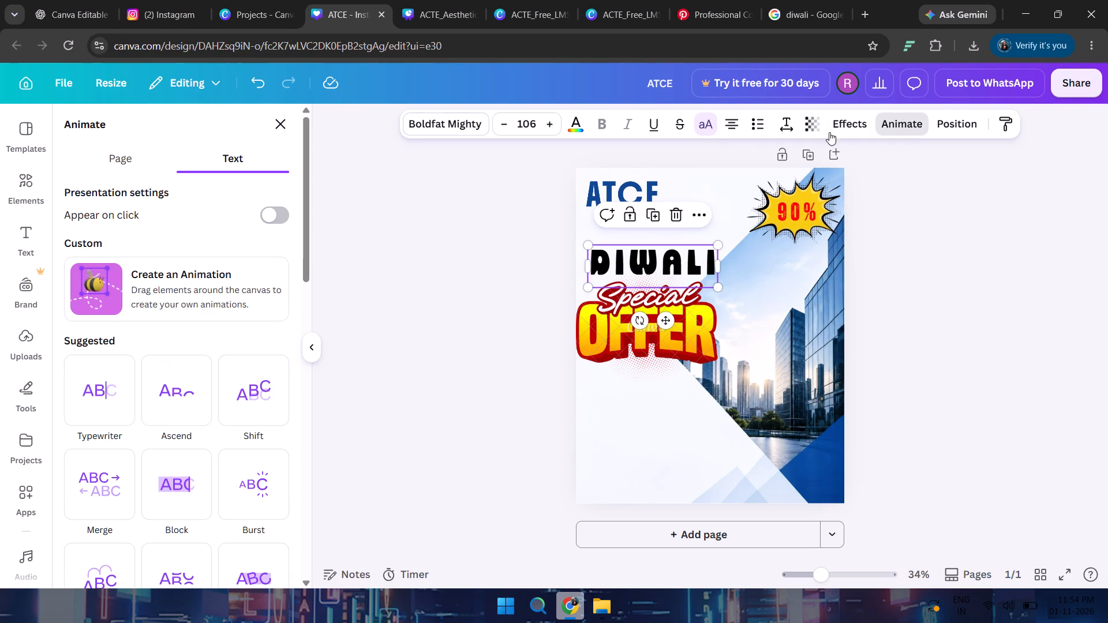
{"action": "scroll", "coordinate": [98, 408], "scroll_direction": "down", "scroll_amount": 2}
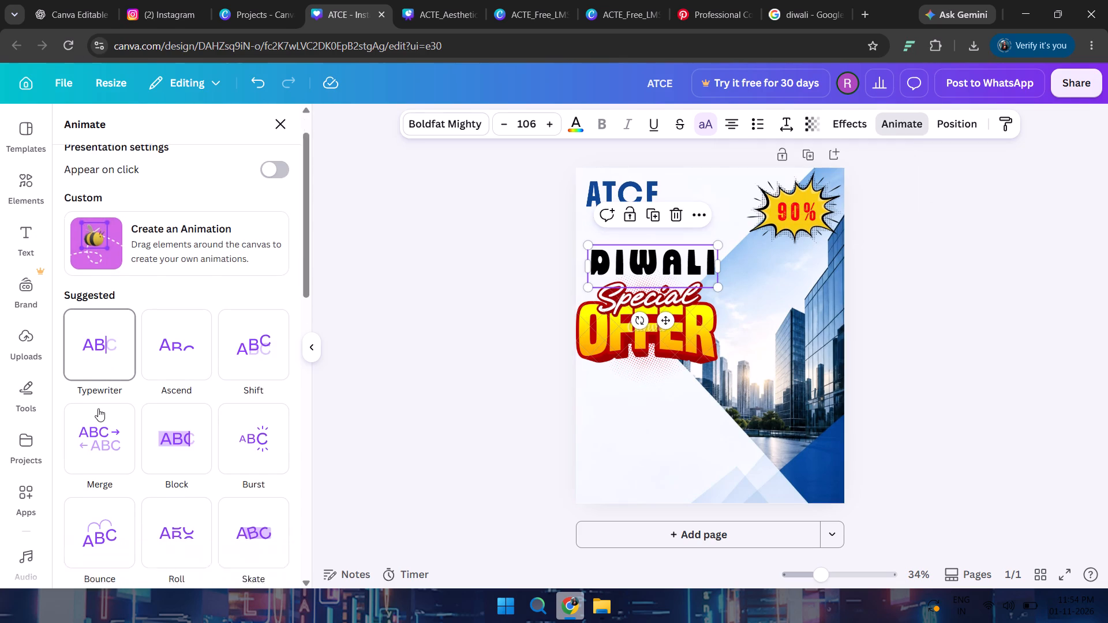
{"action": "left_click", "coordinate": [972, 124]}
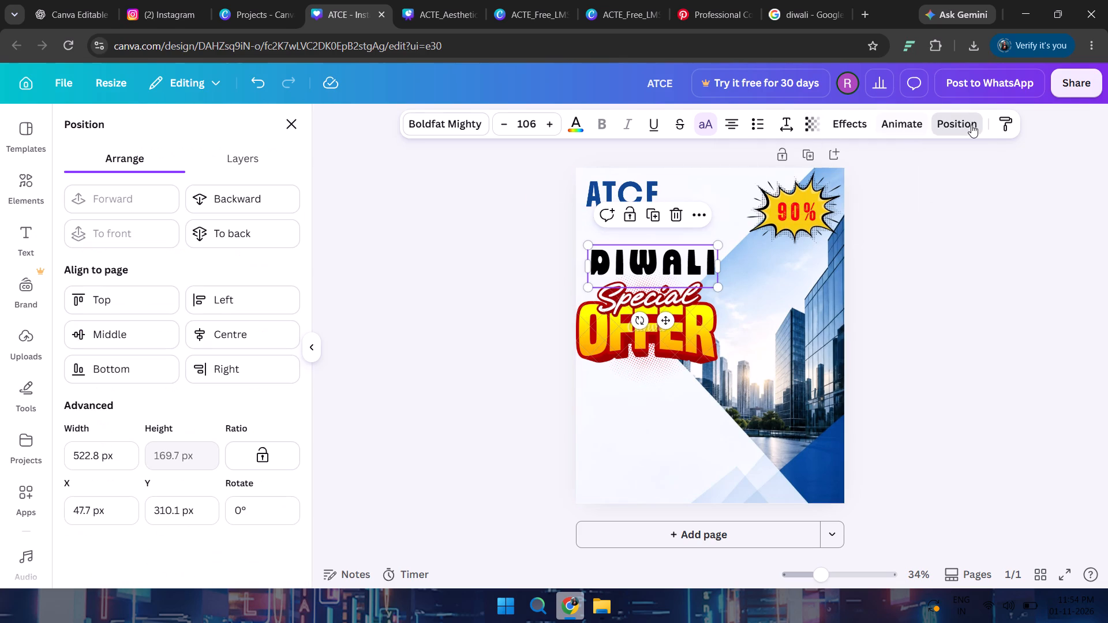
Apply the Outline effect to the "DIWALI" text with a thickness of 58.
{"action": "left_click", "coordinate": [841, 123]}
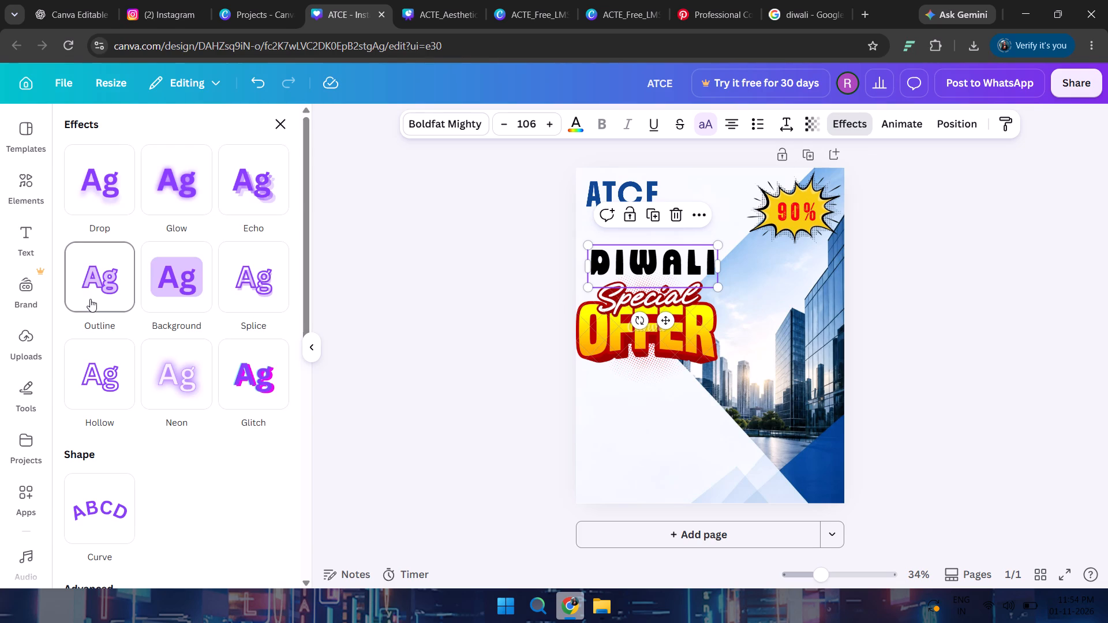
{"action": "left_click", "coordinate": [90, 298]}
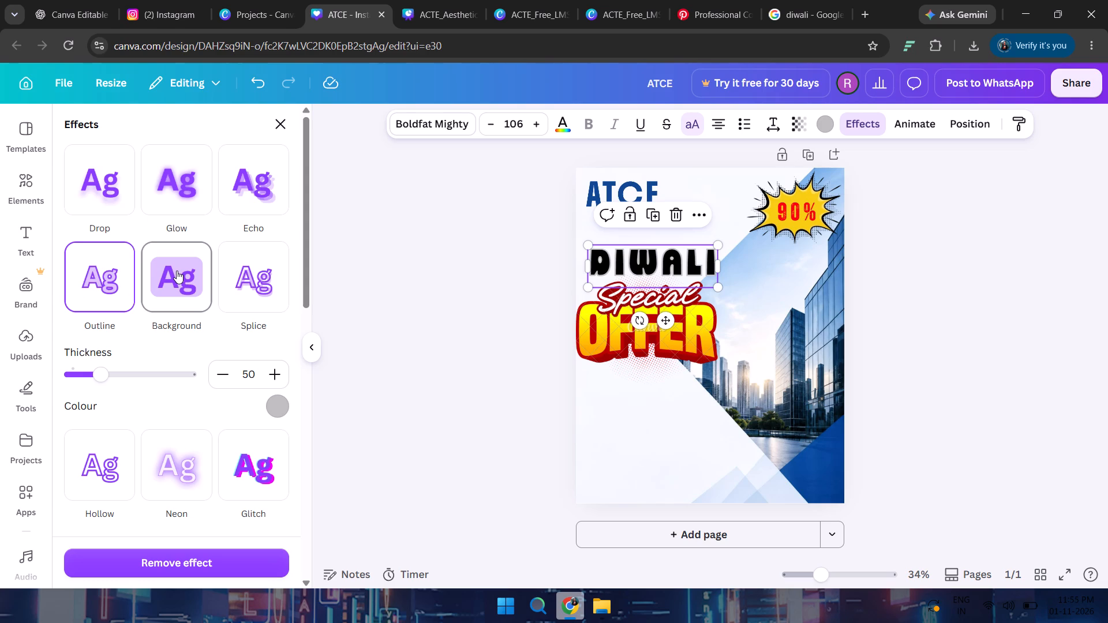
{"action": "left_click_drag", "start_coordinate": [99, 379], "coordinate": [129, 385]}
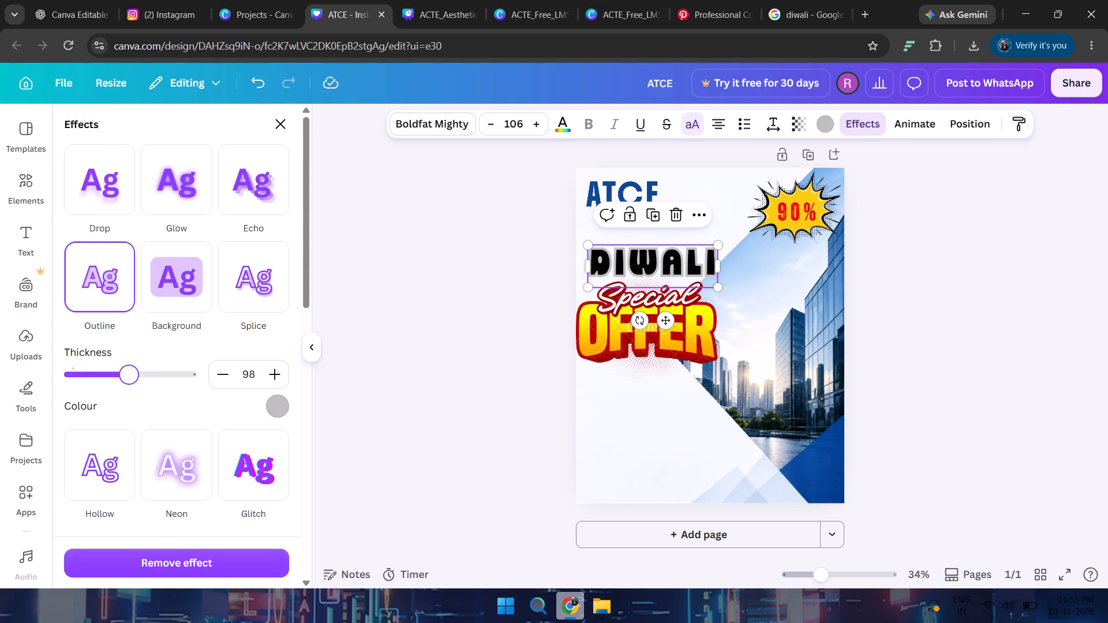
{"action": "left_click_drag", "start_coordinate": [129, 385], "coordinate": [105, 363]}
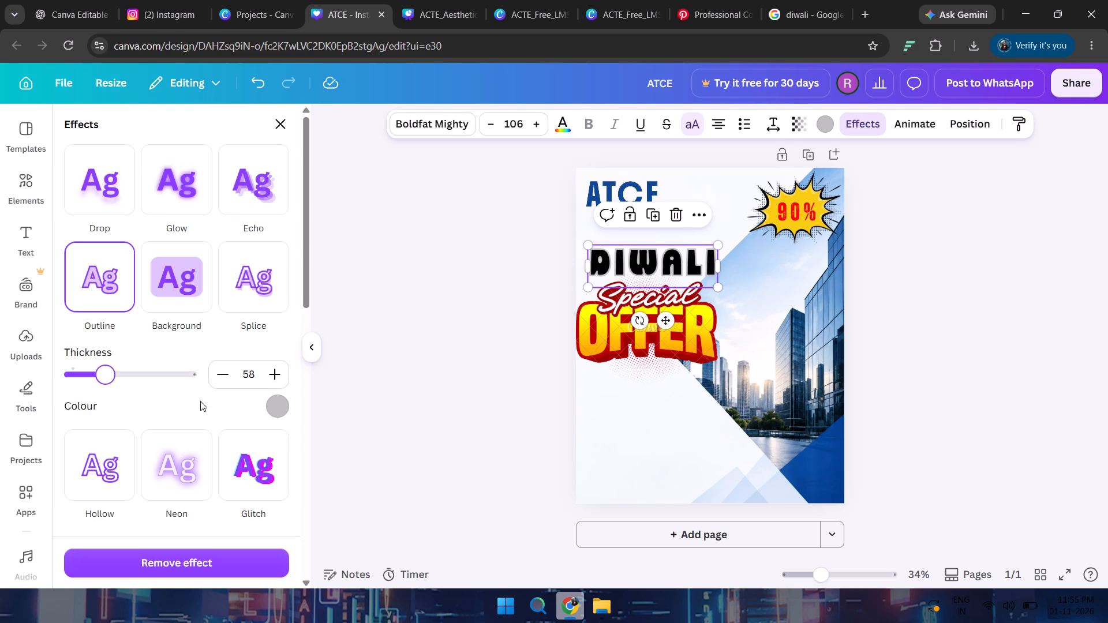
Try yellow and red outline colours on "DIWALI", and settle on dark red sampled from the "Special Offer" graphic.
{"action": "scroll", "coordinate": [219, 456], "scroll_direction": "down", "scroll_amount": 1}
{"action": "left_click", "coordinate": [279, 333]}
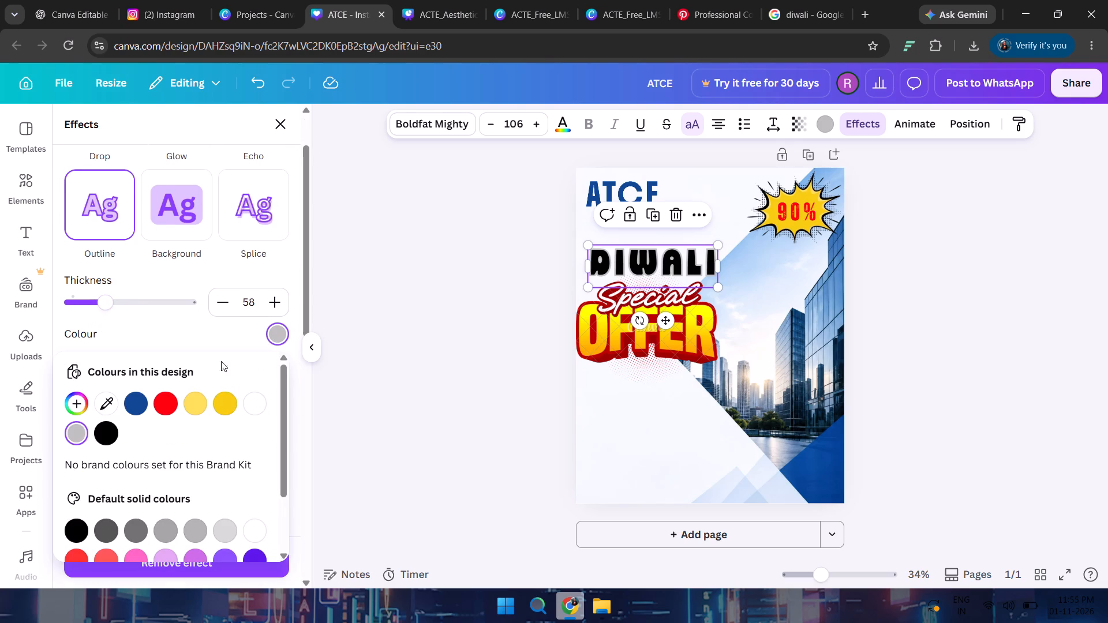
{"action": "left_click", "coordinate": [220, 408]}
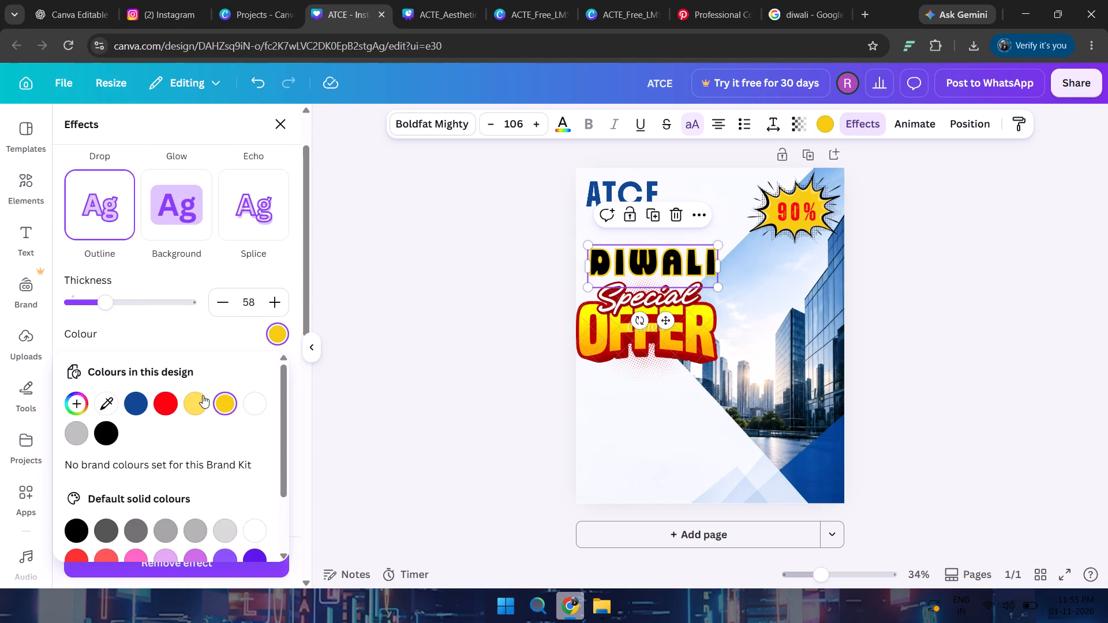
{"action": "left_click", "coordinate": [169, 406]}
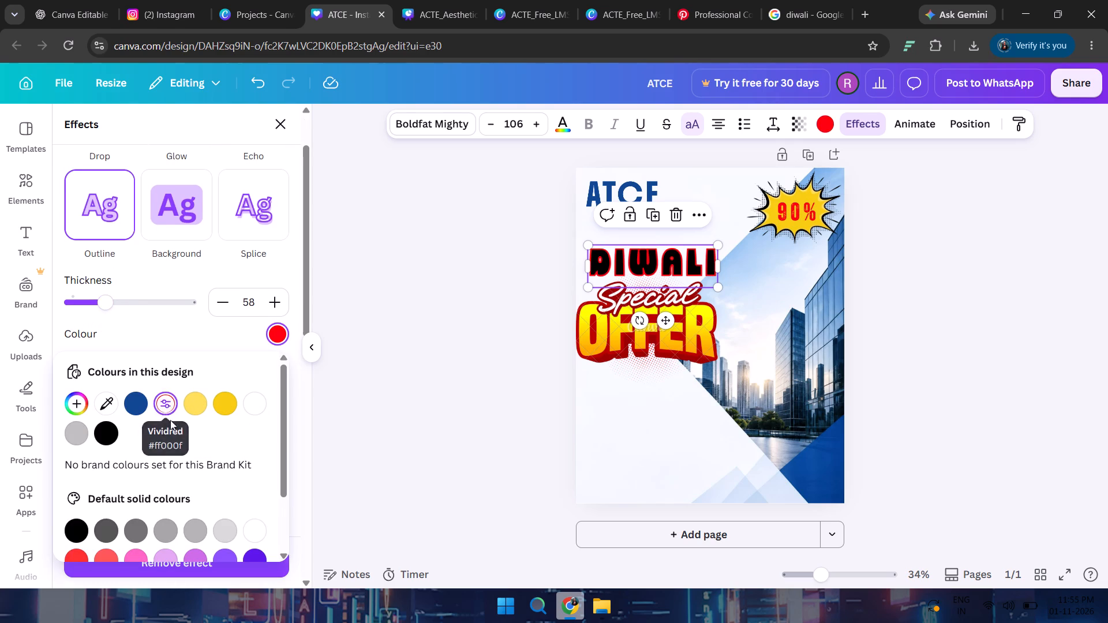
{"action": "left_click", "coordinate": [80, 551]}
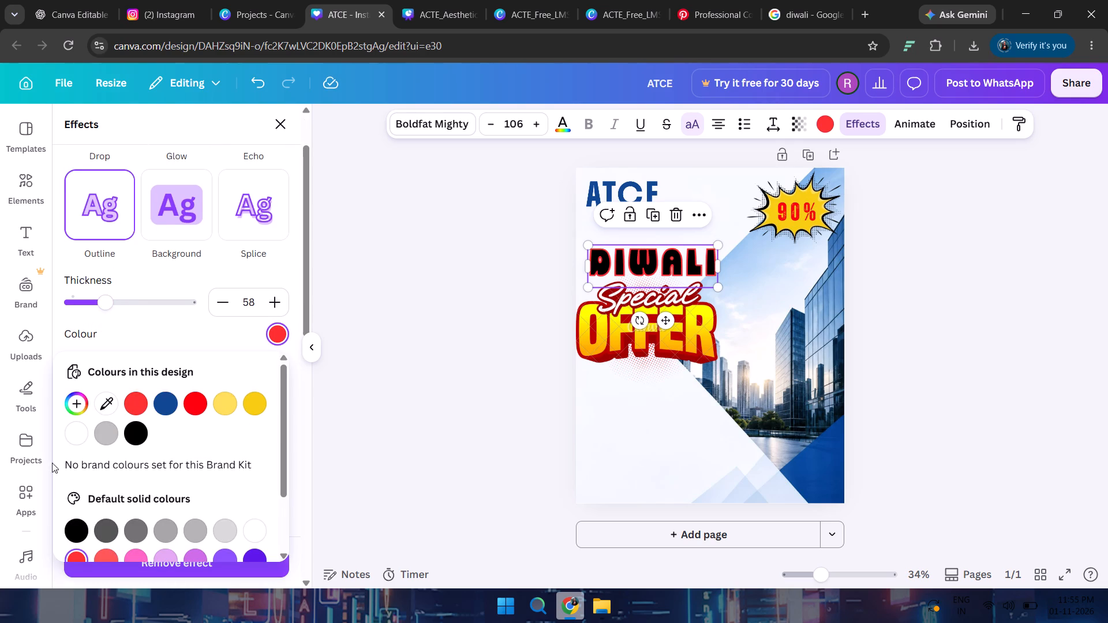
{"action": "left_click", "coordinate": [111, 409]}
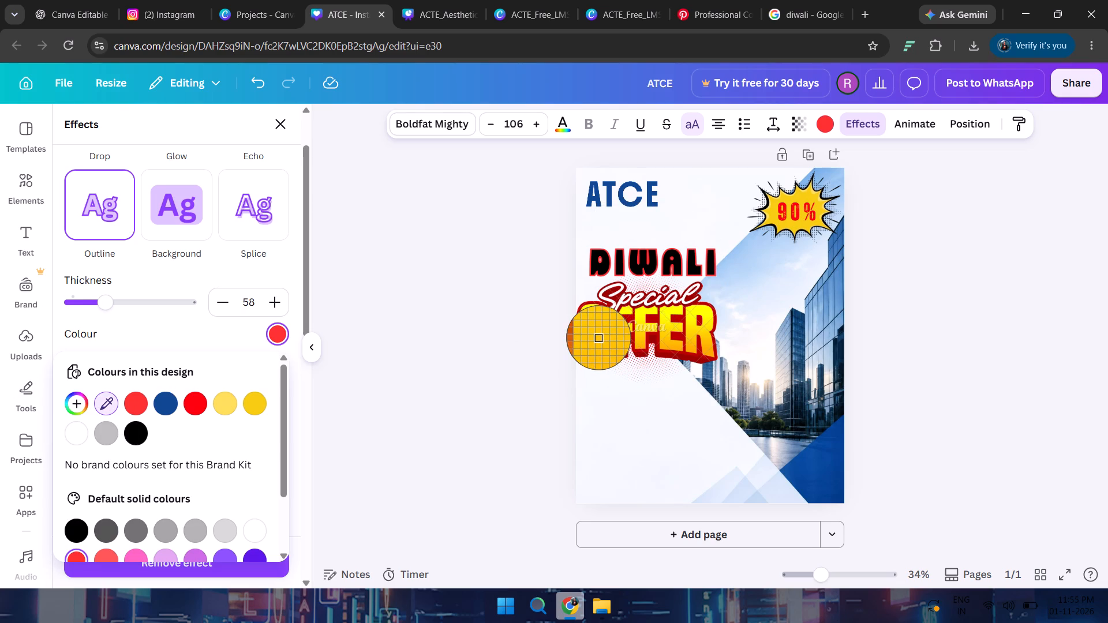
{"action": "left_click", "coordinate": [606, 354]}
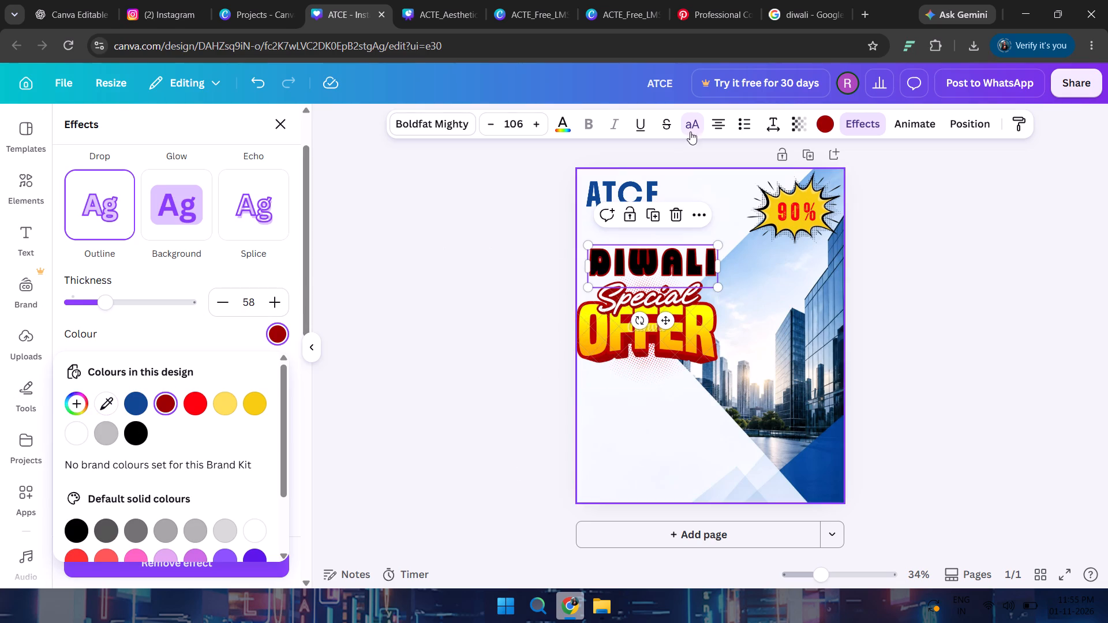
Try yellow fills on the "DIWALI" text, and settle on the orange-yellow sampled from the "OFFER" lettering.
{"action": "left_click", "coordinate": [558, 129]}
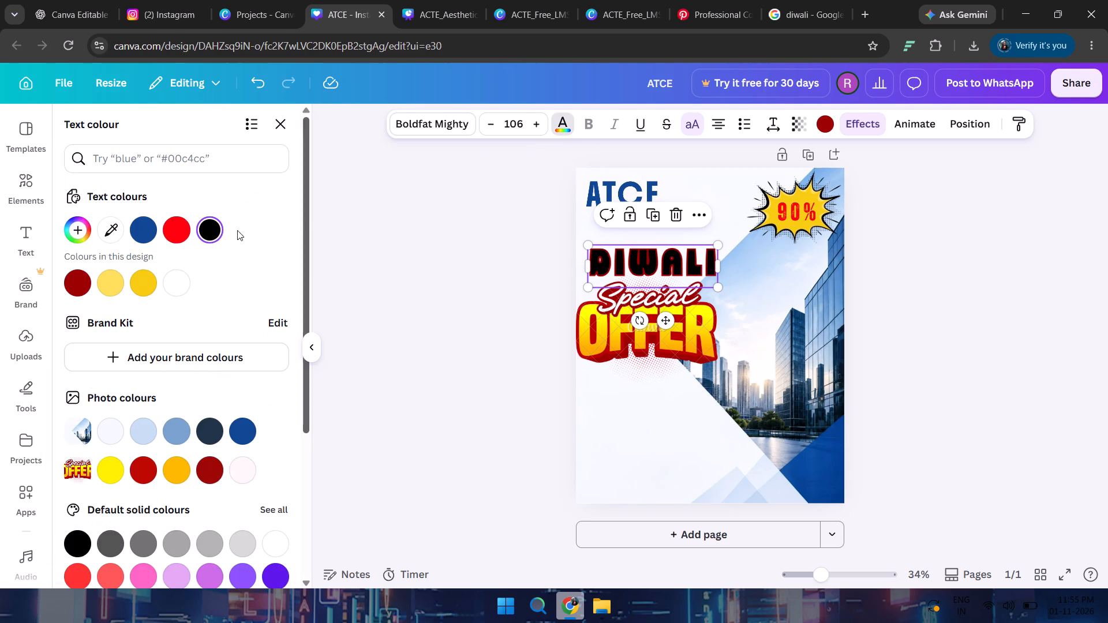
{"action": "left_click", "coordinate": [110, 280]}
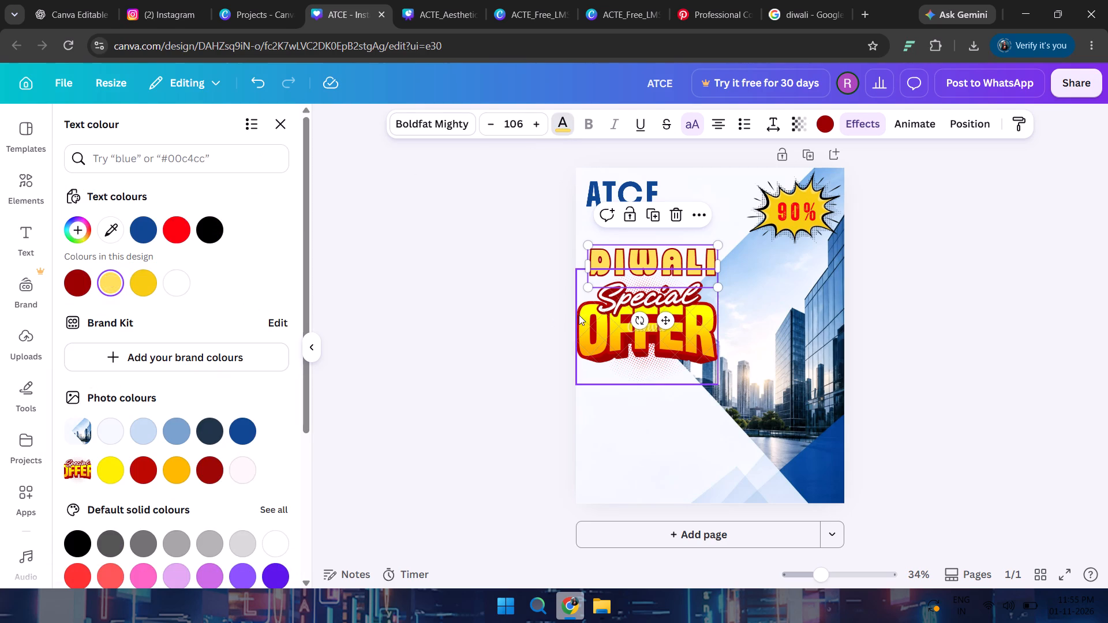
{"action": "left_click", "coordinate": [84, 471]}
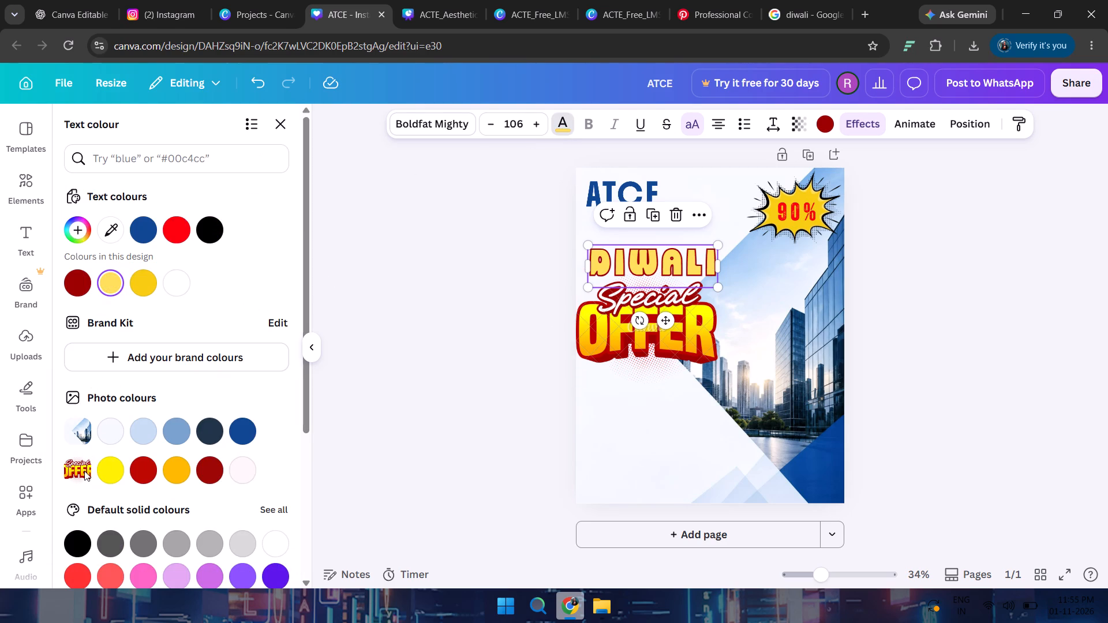
{"action": "left_click", "coordinate": [114, 235]}
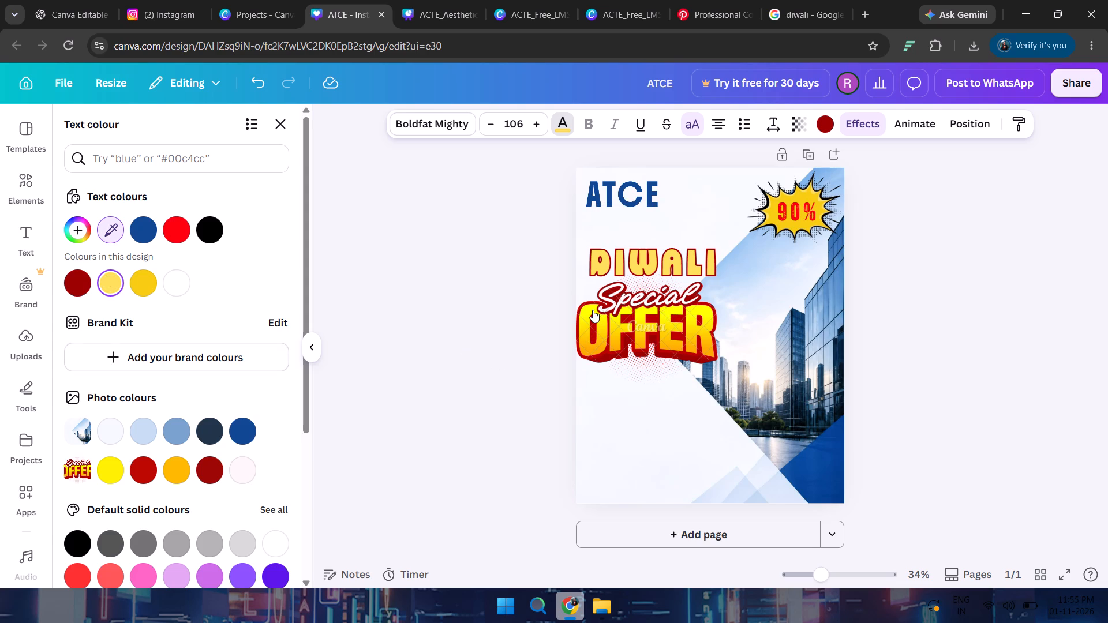
{"action": "left_click", "coordinate": [105, 234]}
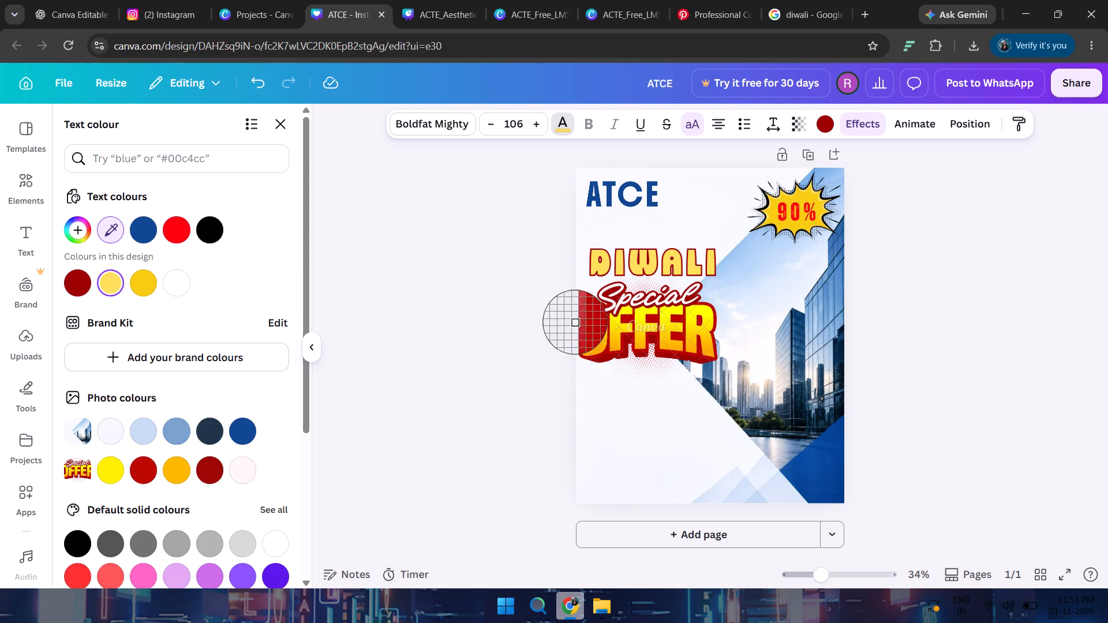
{"action": "left_click", "coordinate": [589, 307]}
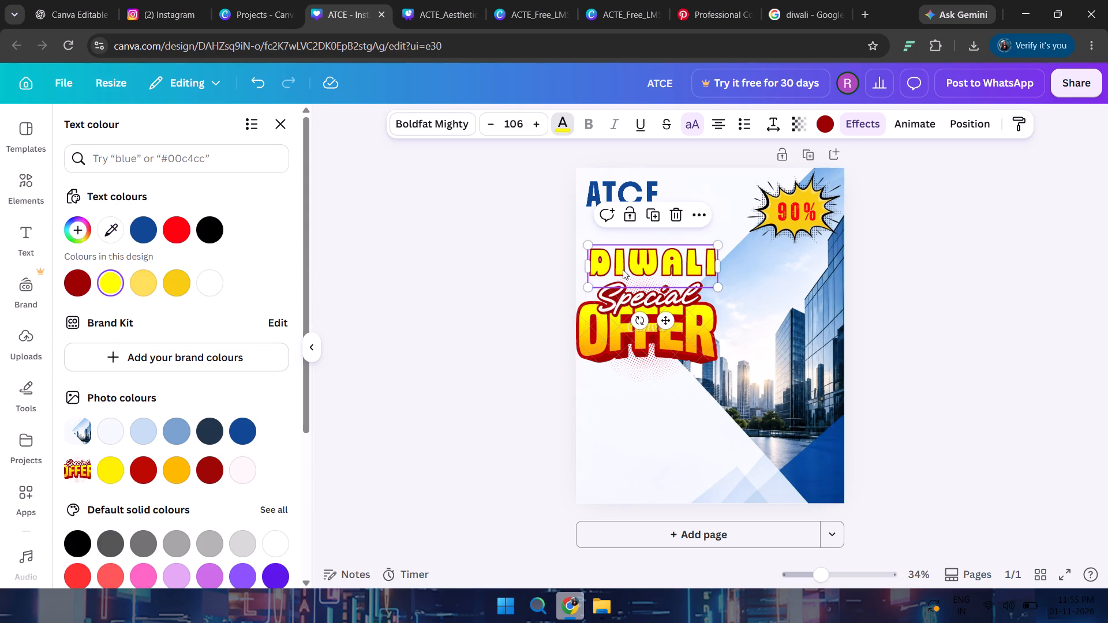
{"action": "left_click", "coordinate": [112, 283]}
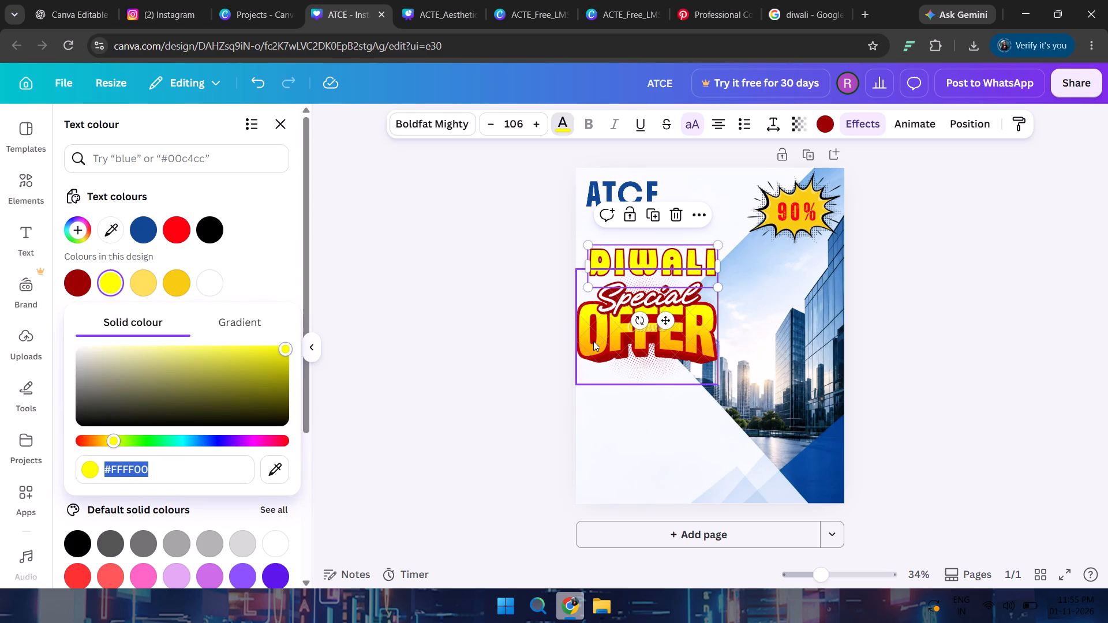
{"action": "left_click", "coordinate": [114, 230]}
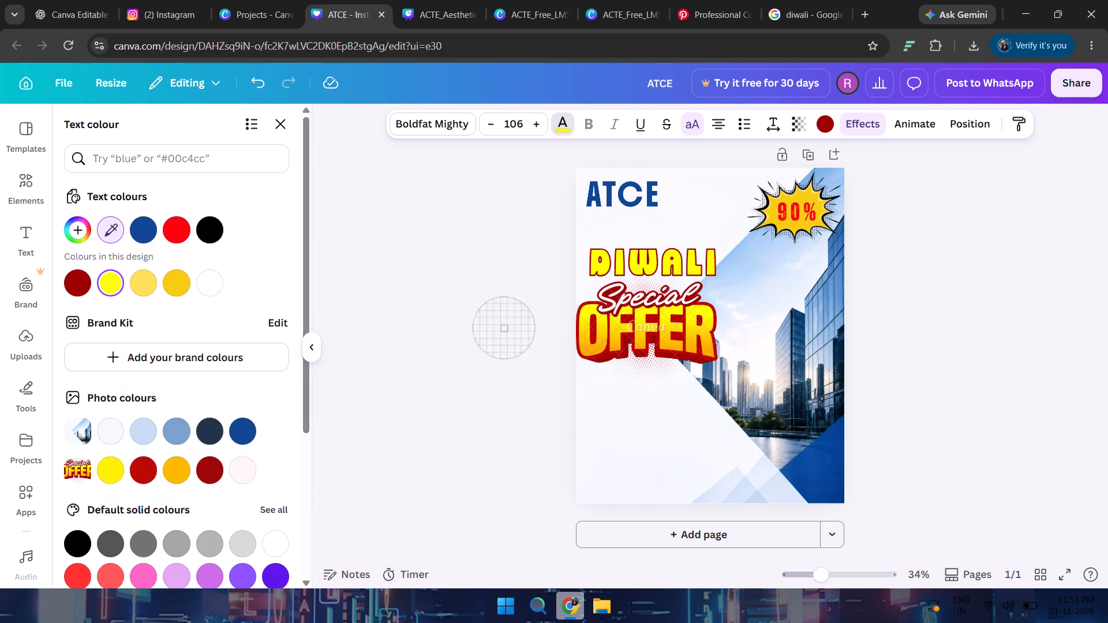
{"action": "left_click", "coordinate": [586, 344]}
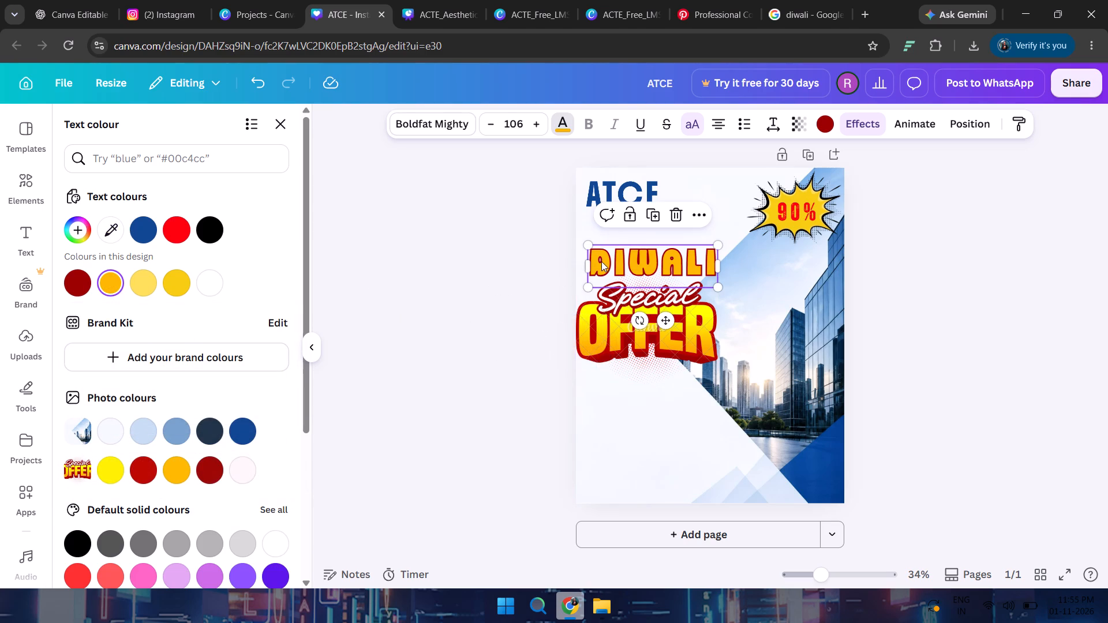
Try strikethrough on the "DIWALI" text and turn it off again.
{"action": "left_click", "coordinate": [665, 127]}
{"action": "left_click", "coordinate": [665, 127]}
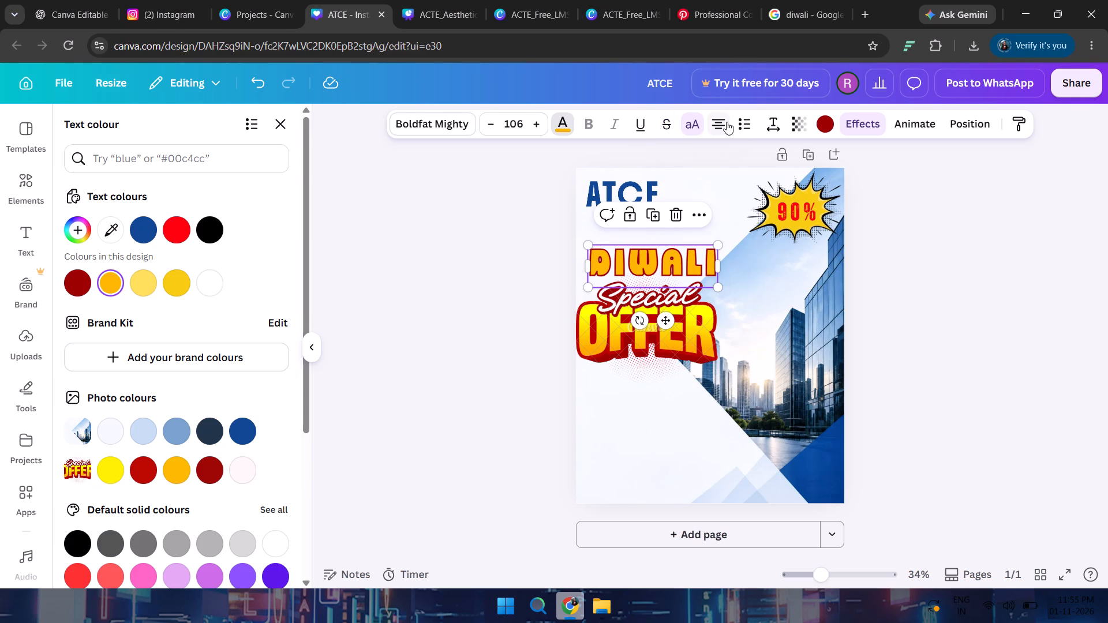
Cycle the "DIWALI" text alignment through to left-aligned.
{"action": "left_click", "coordinate": [727, 122]}
{"action": "left_click", "coordinate": [725, 122]}
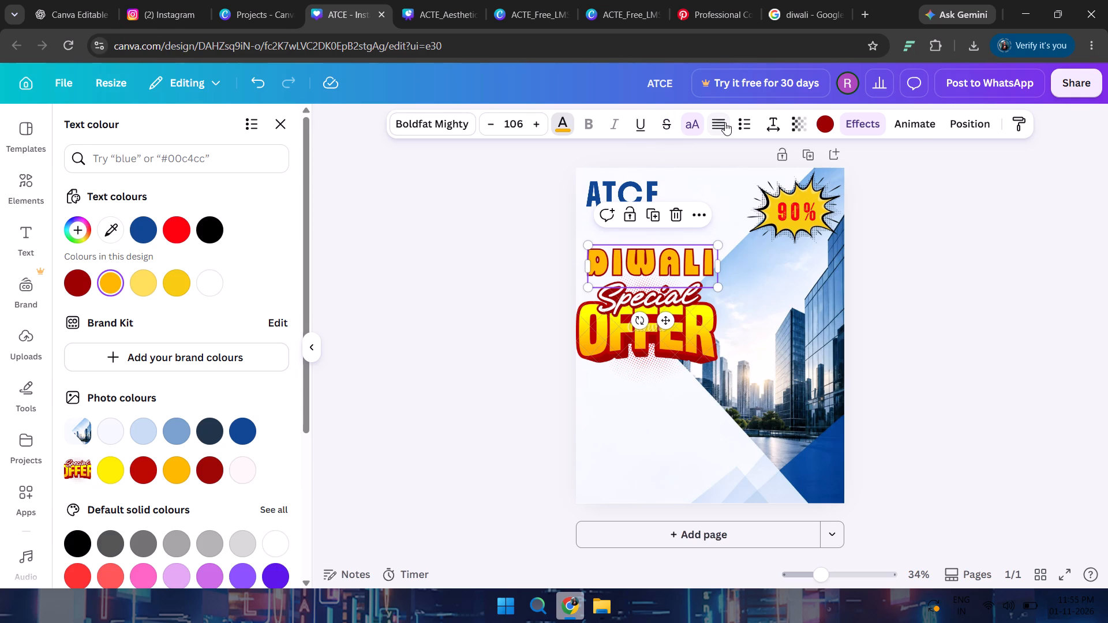
{"action": "left_click", "coordinate": [724, 122]}
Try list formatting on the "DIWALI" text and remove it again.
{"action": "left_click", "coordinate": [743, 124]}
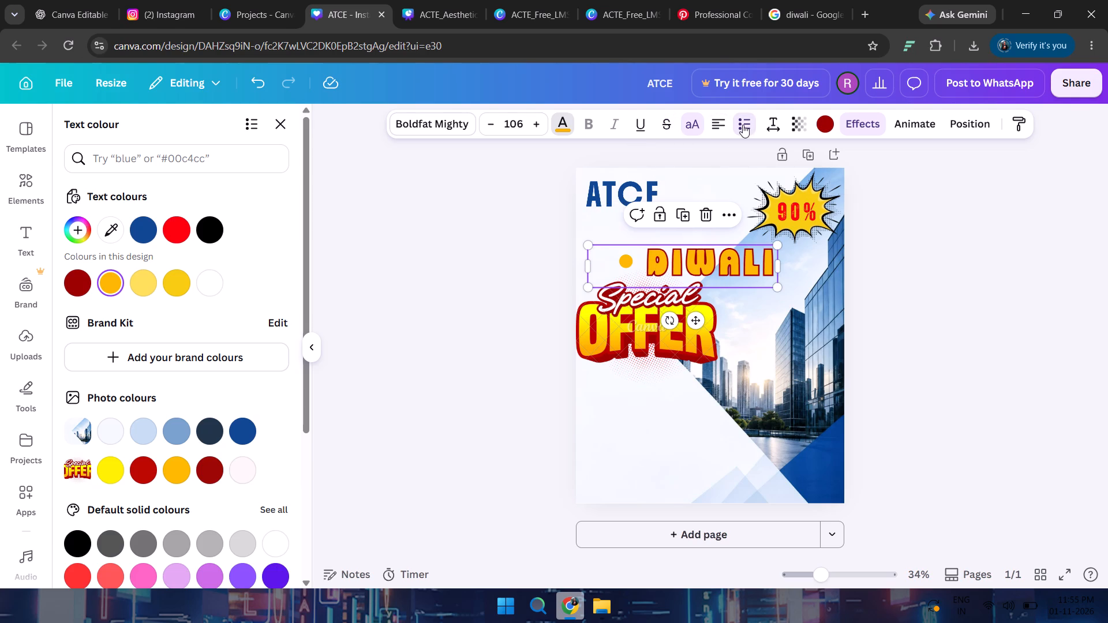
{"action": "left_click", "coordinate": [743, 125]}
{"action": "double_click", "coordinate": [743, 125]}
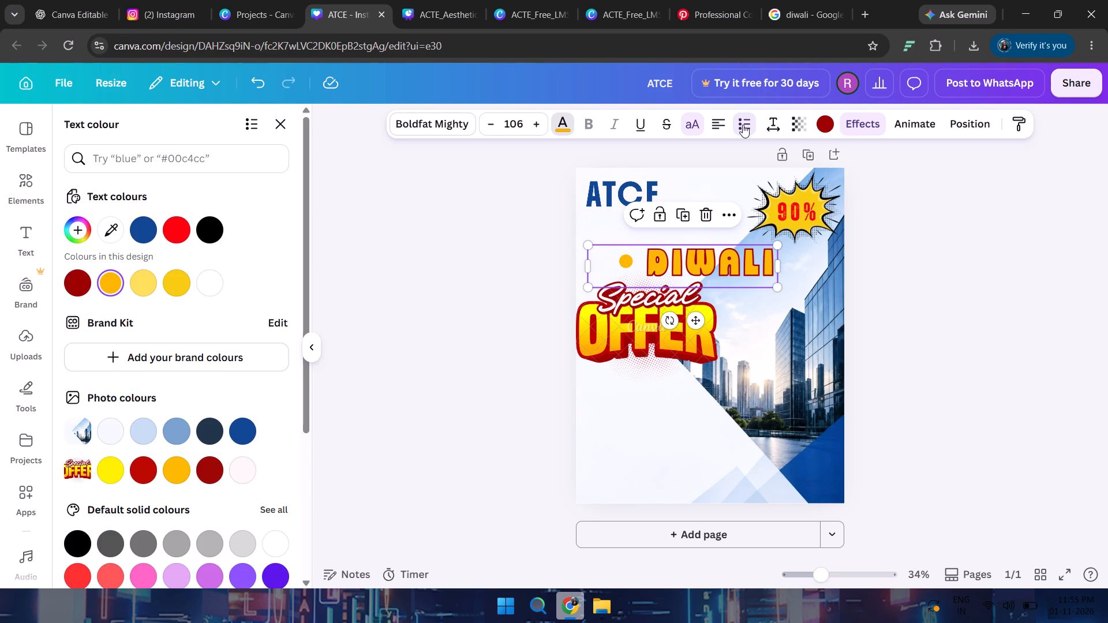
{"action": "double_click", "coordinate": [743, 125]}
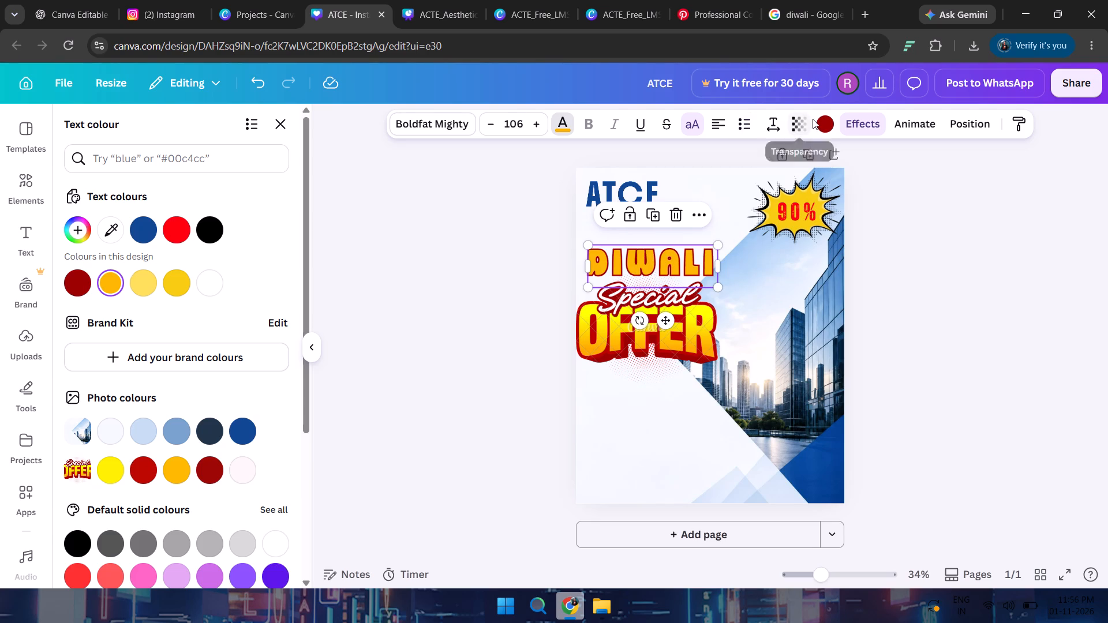
Try the page alignment options on the "DIWALI" text, ending with it aligned to the page's right edge and vertical middle.
{"action": "left_click", "coordinate": [951, 123]}
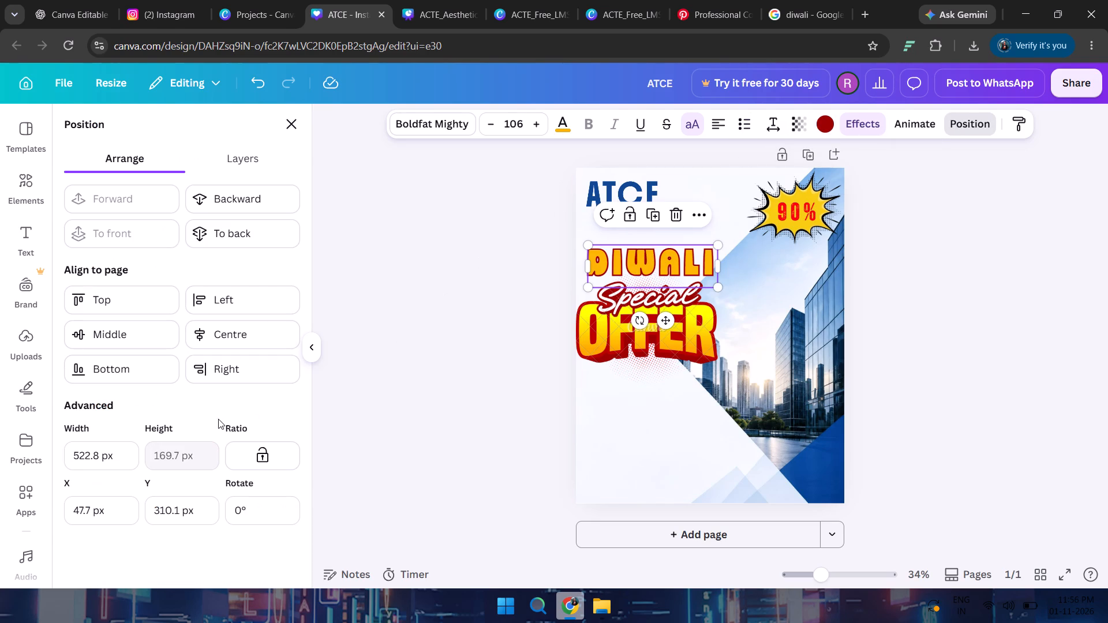
{"action": "left_click", "coordinate": [200, 330]}
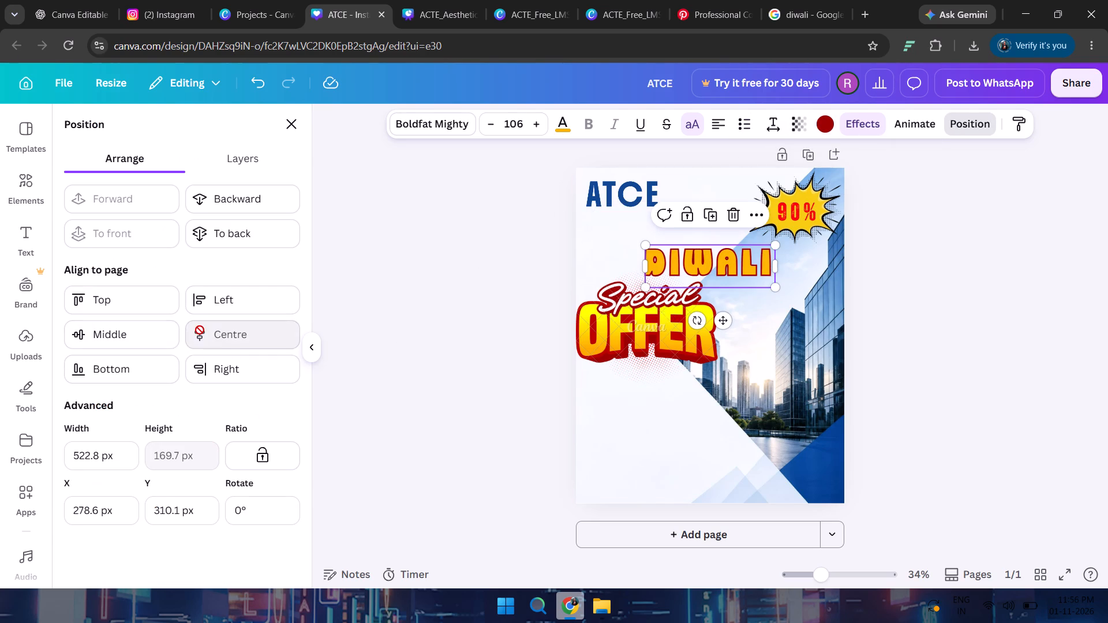
{"action": "left_click", "coordinate": [143, 329]}
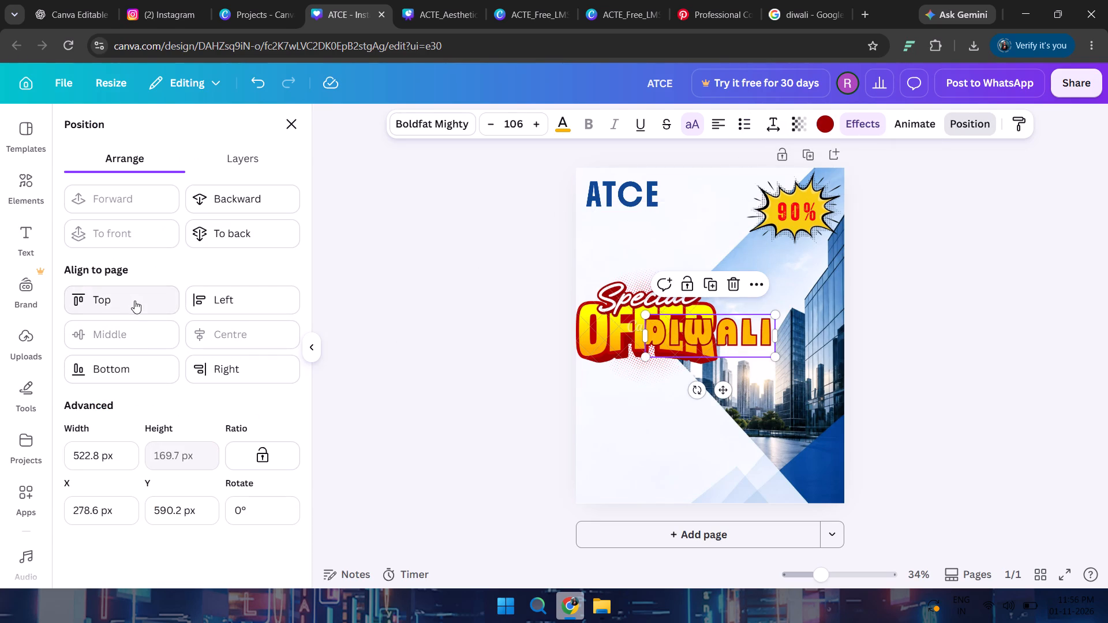
{"action": "left_click", "coordinate": [134, 300]}
{"action": "left_click", "coordinate": [211, 297]}
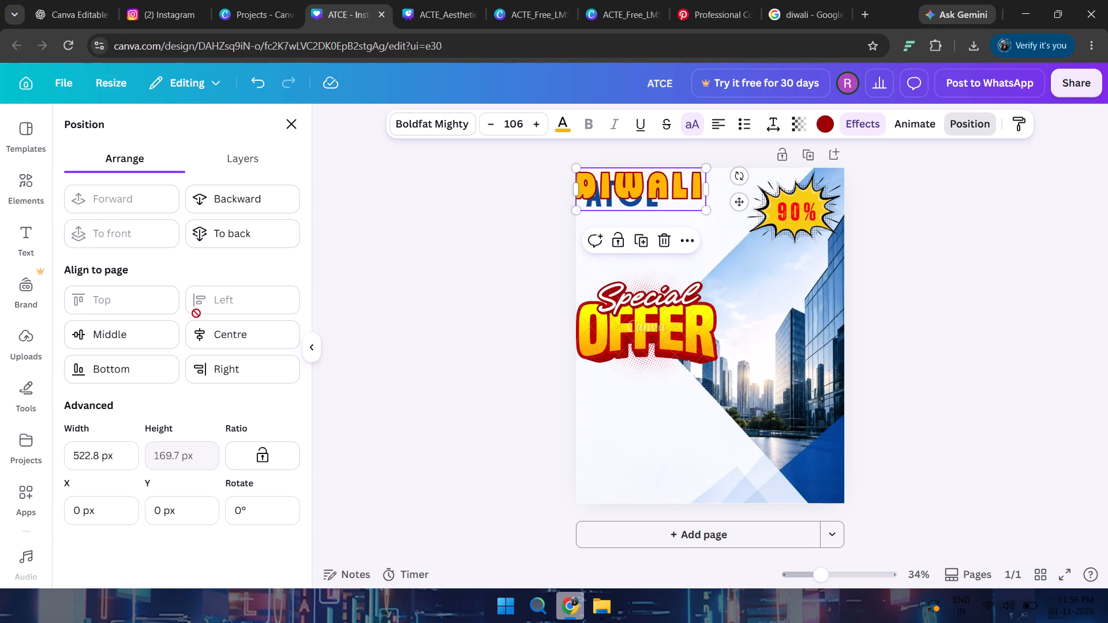
{"action": "left_click", "coordinate": [220, 363]}
{"action": "left_click", "coordinate": [143, 367]}
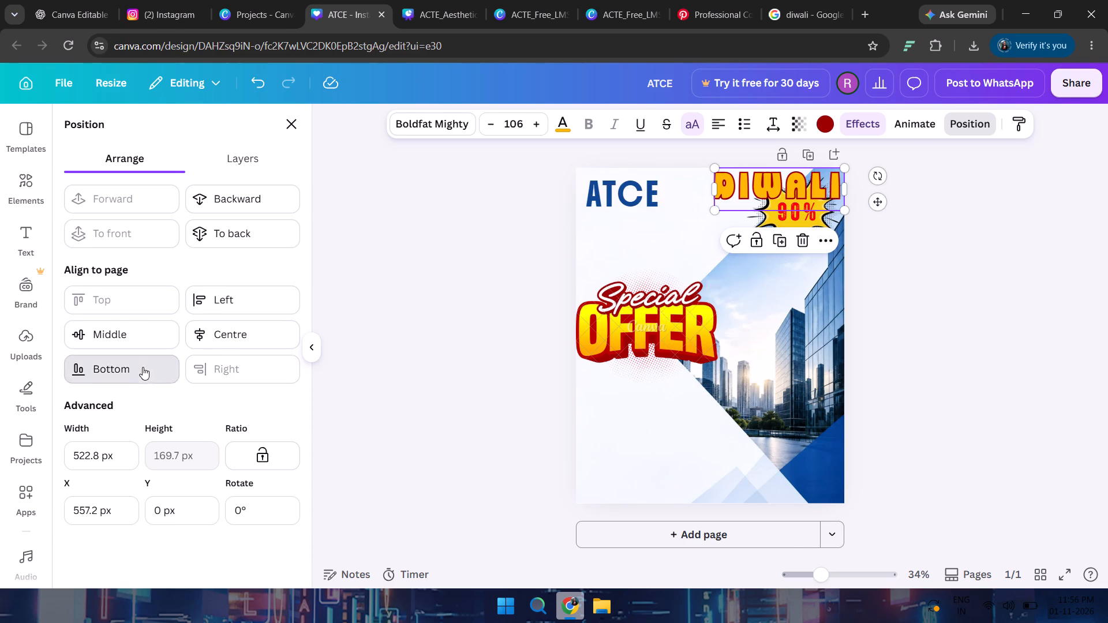
{"action": "left_click", "coordinate": [157, 328]}
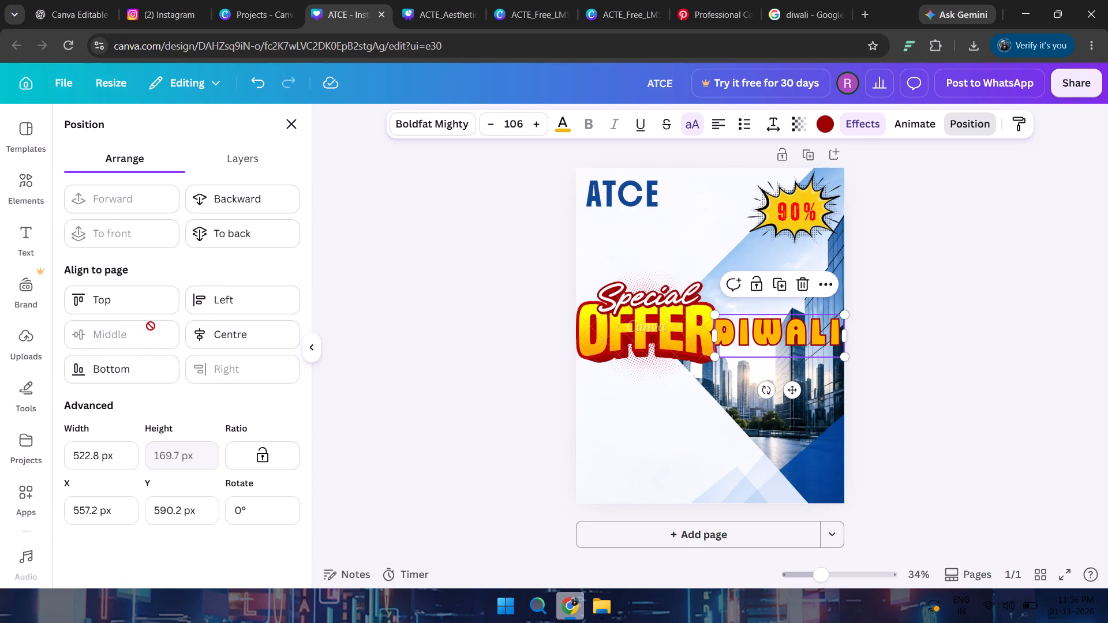
Move the "DIWALI" text directly above the "Special OFFER" graphic, at about X 24 px and Y 310 px.
{"action": "left_click_drag", "start_coordinate": [790, 391], "coordinate": [781, 384]}
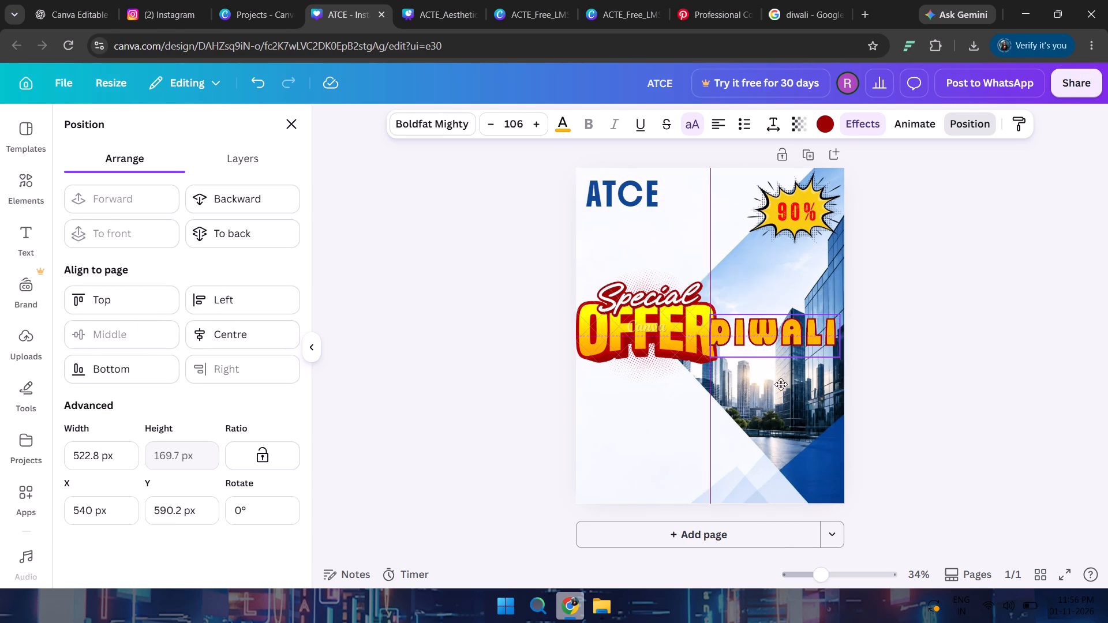
{"action": "left_click_drag", "start_coordinate": [781, 384], "coordinate": [658, 319]}
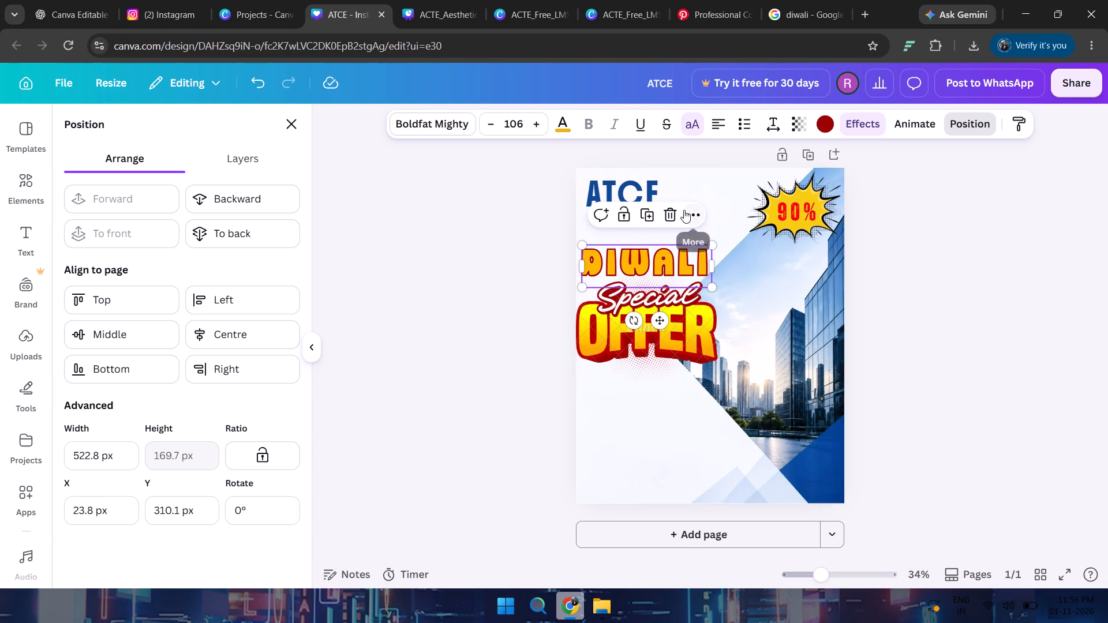
{"action": "left_click", "coordinate": [684, 210]}
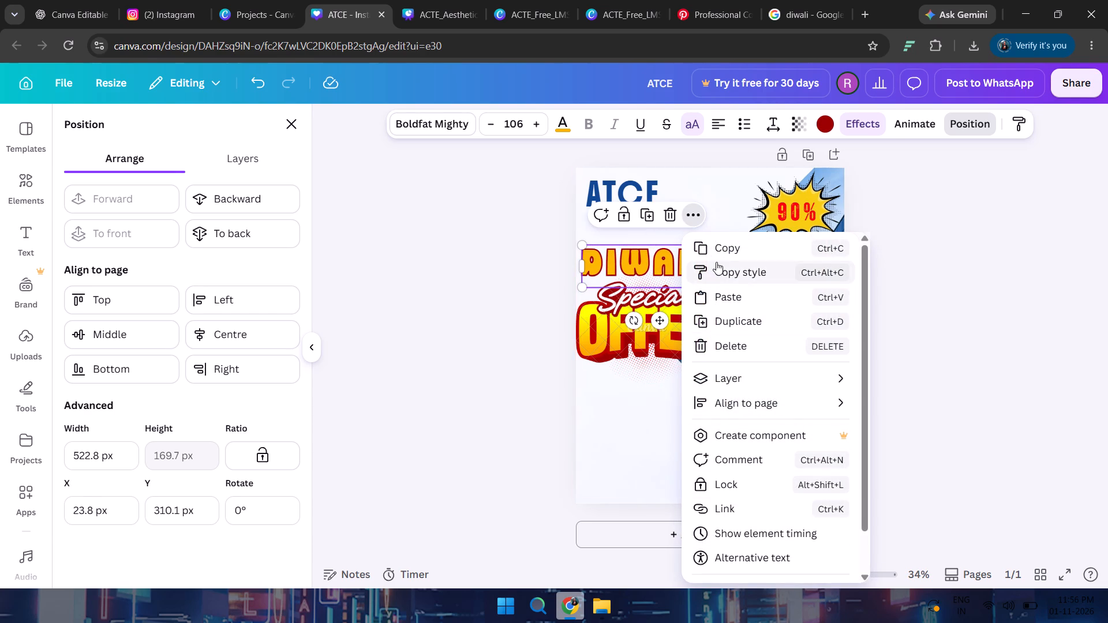
{"action": "left_click", "coordinate": [478, 321]}
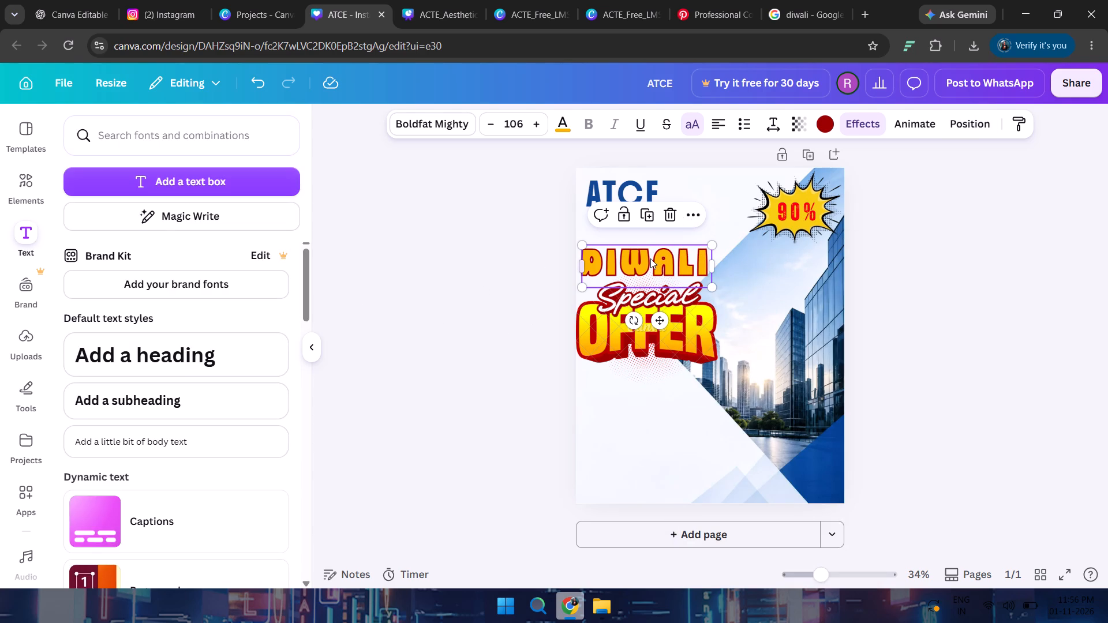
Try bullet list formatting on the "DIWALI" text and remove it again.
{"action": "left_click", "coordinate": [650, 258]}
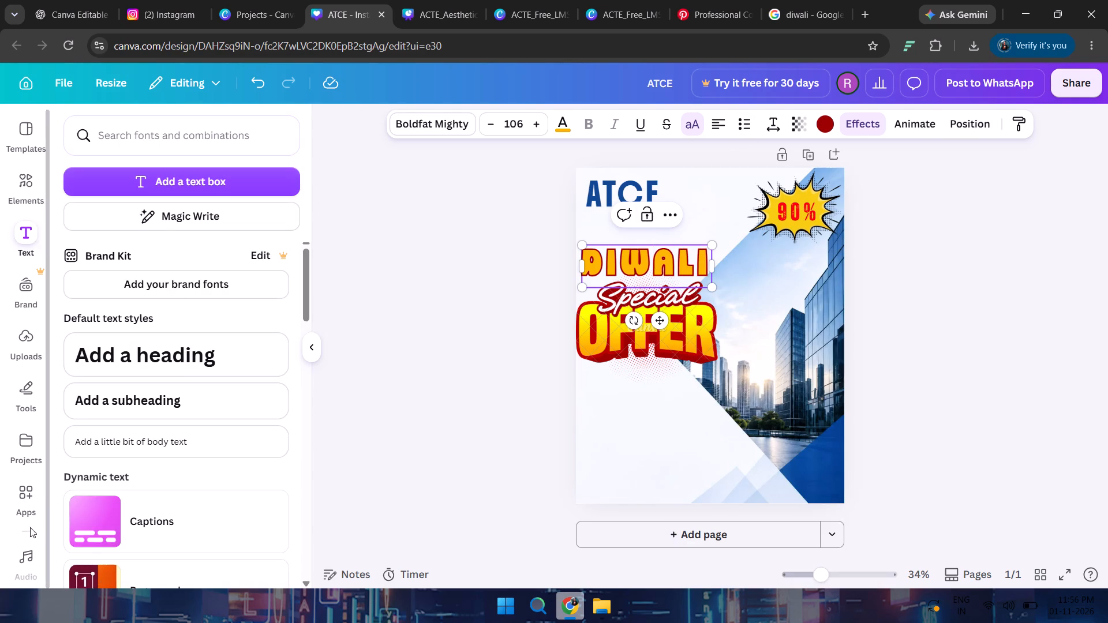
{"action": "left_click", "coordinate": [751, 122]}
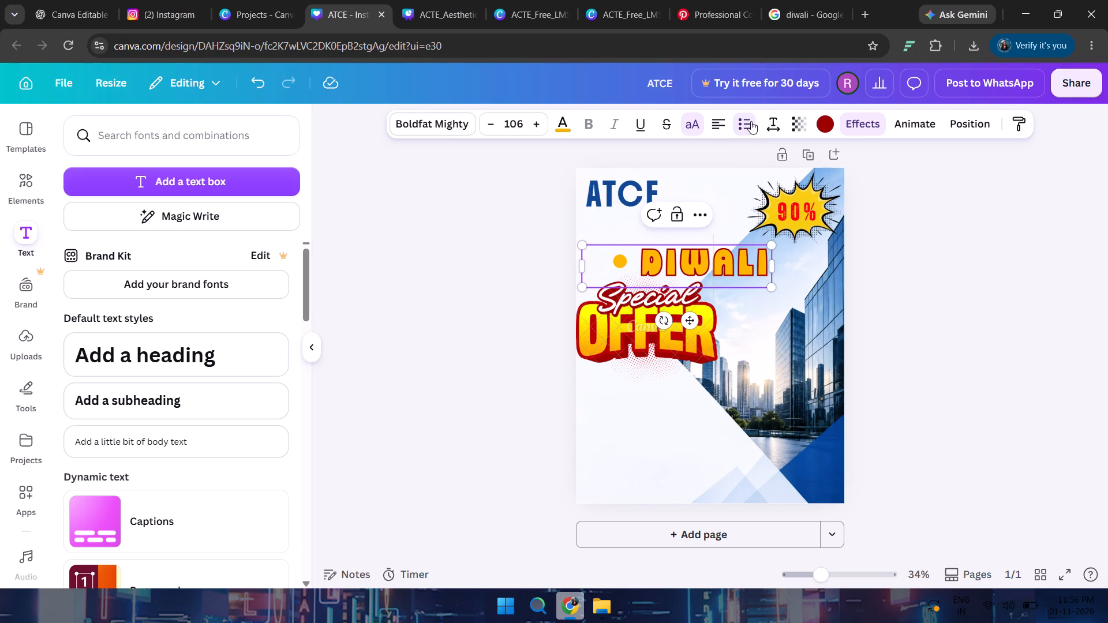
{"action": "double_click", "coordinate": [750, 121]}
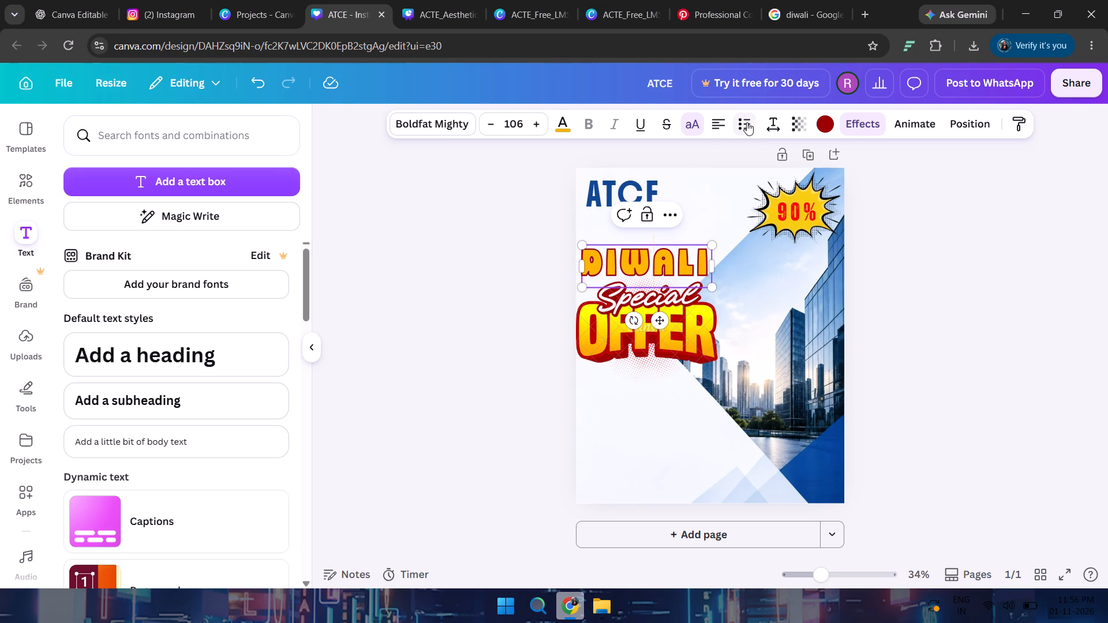
Centre-align the "DIWALI" text within its box.
{"action": "left_click", "coordinate": [725, 128]}
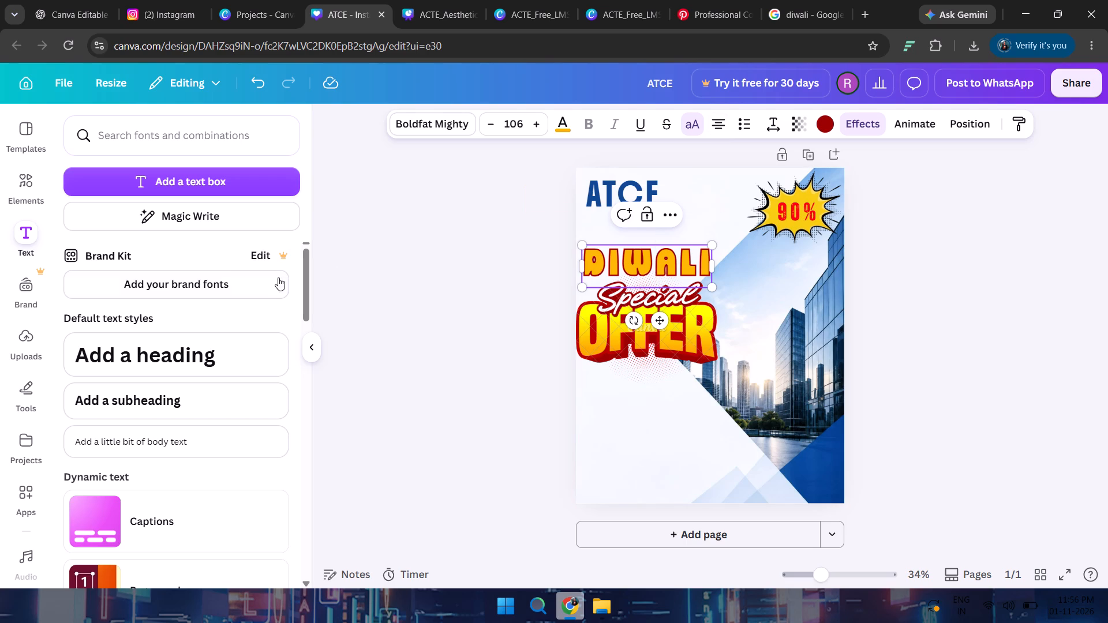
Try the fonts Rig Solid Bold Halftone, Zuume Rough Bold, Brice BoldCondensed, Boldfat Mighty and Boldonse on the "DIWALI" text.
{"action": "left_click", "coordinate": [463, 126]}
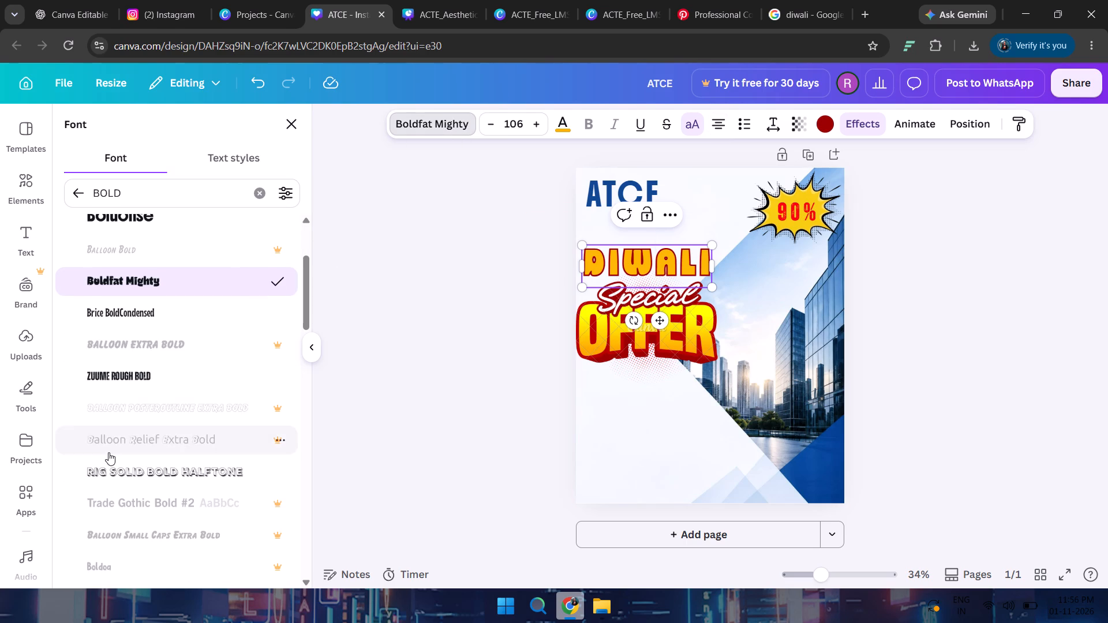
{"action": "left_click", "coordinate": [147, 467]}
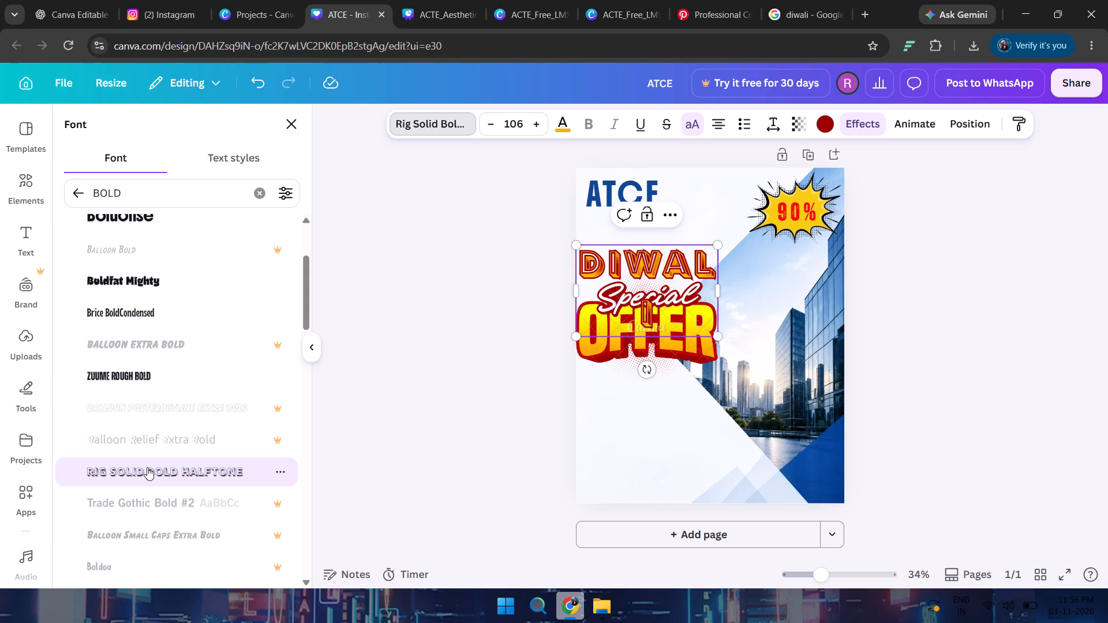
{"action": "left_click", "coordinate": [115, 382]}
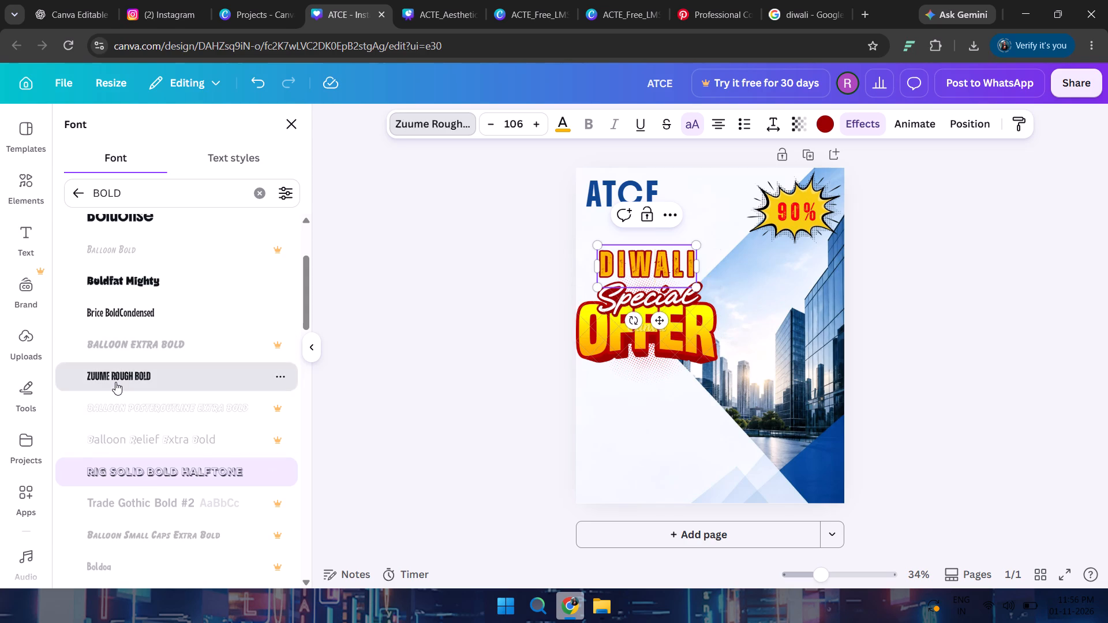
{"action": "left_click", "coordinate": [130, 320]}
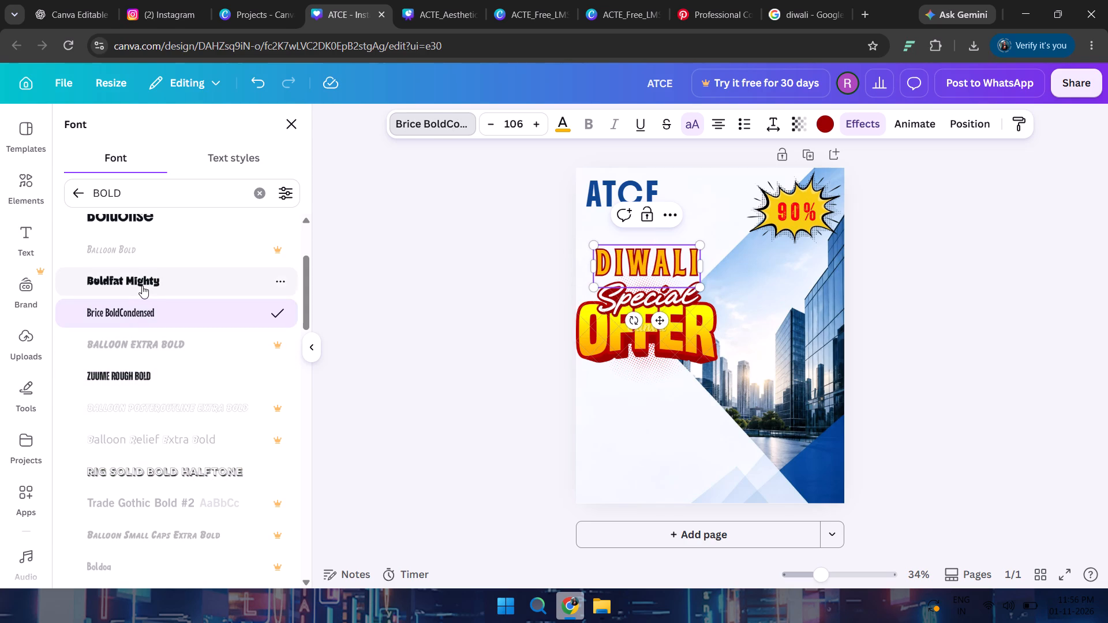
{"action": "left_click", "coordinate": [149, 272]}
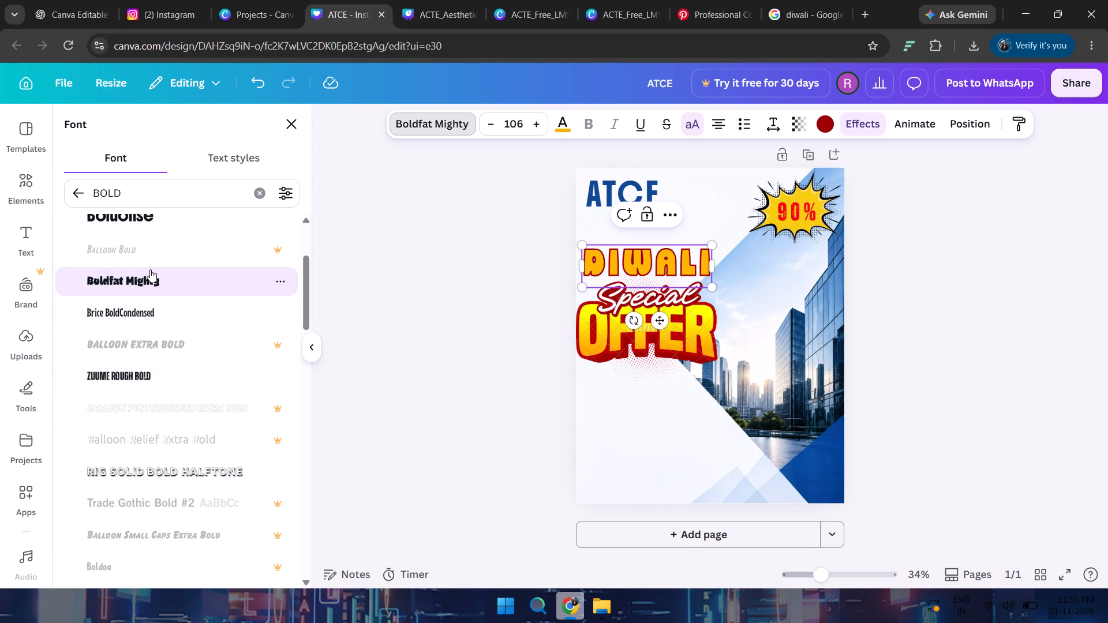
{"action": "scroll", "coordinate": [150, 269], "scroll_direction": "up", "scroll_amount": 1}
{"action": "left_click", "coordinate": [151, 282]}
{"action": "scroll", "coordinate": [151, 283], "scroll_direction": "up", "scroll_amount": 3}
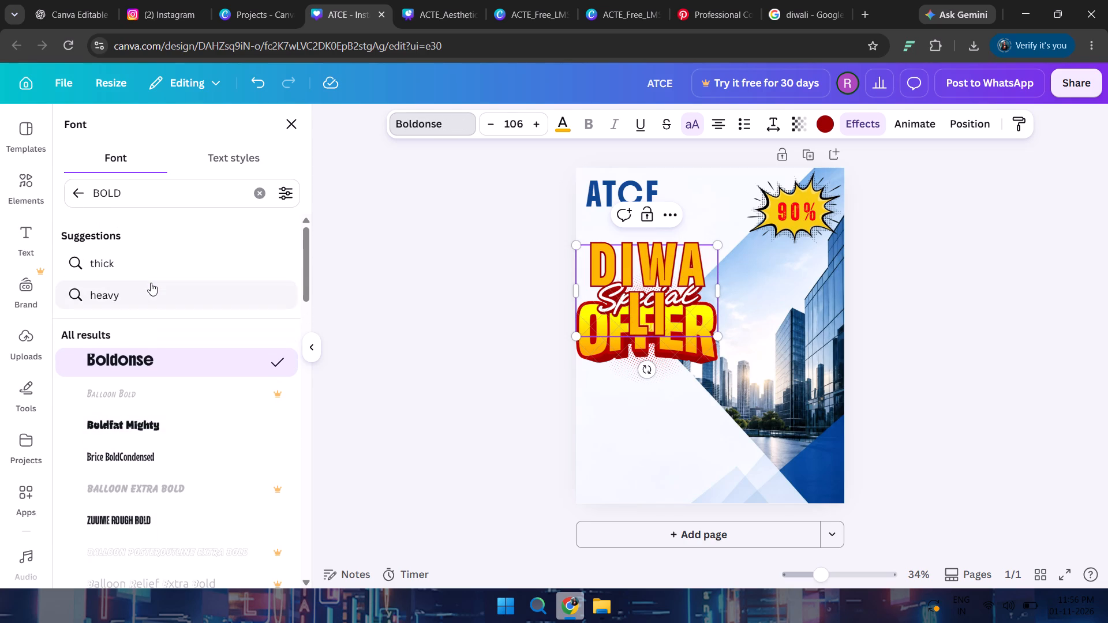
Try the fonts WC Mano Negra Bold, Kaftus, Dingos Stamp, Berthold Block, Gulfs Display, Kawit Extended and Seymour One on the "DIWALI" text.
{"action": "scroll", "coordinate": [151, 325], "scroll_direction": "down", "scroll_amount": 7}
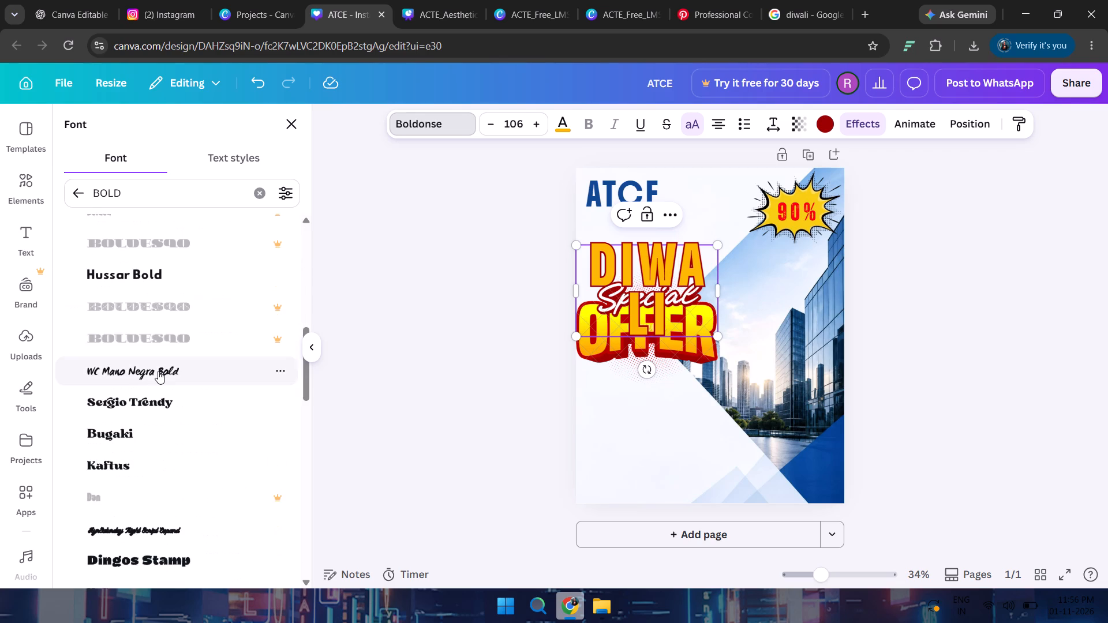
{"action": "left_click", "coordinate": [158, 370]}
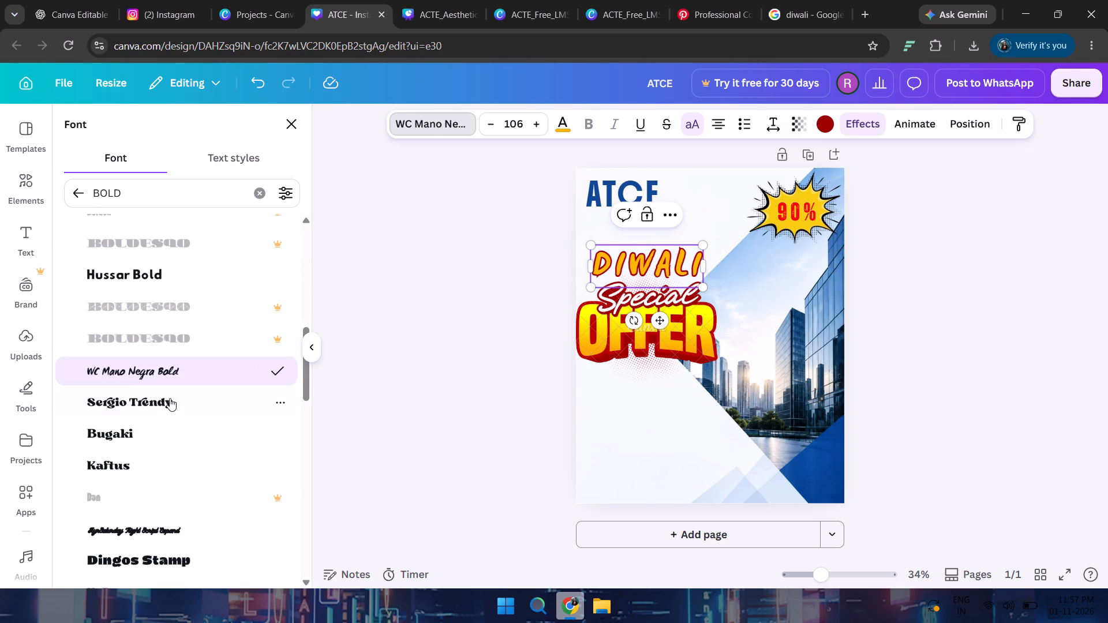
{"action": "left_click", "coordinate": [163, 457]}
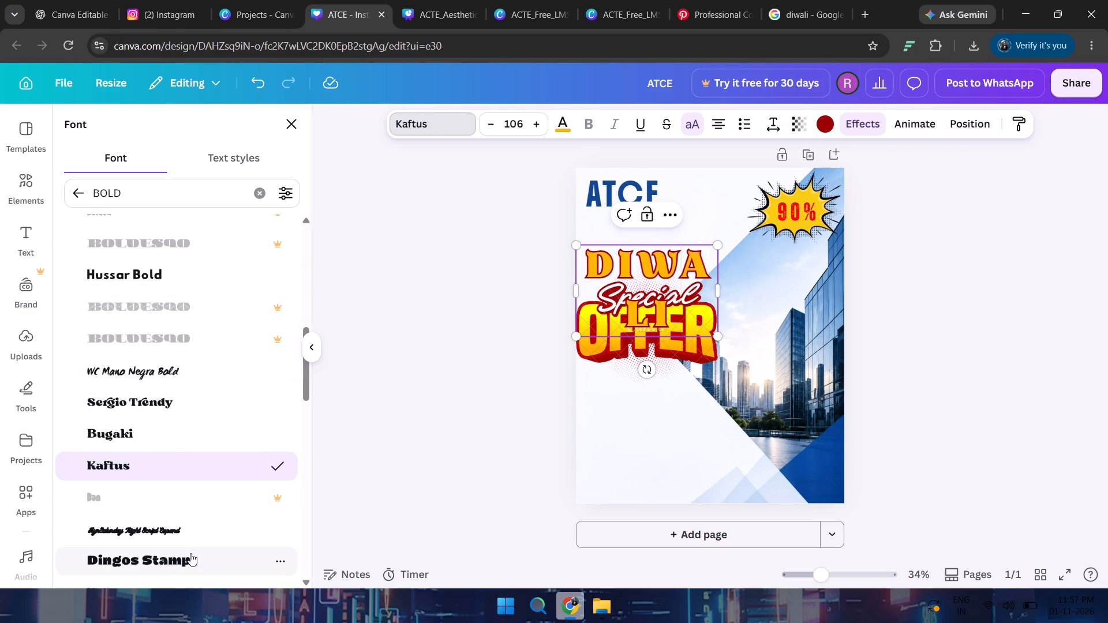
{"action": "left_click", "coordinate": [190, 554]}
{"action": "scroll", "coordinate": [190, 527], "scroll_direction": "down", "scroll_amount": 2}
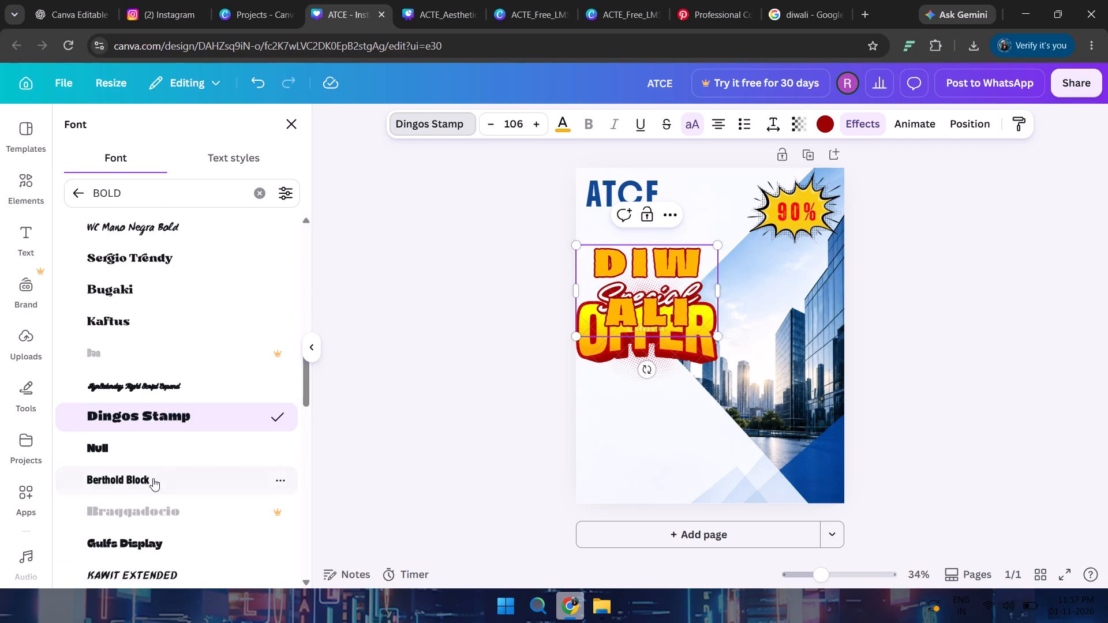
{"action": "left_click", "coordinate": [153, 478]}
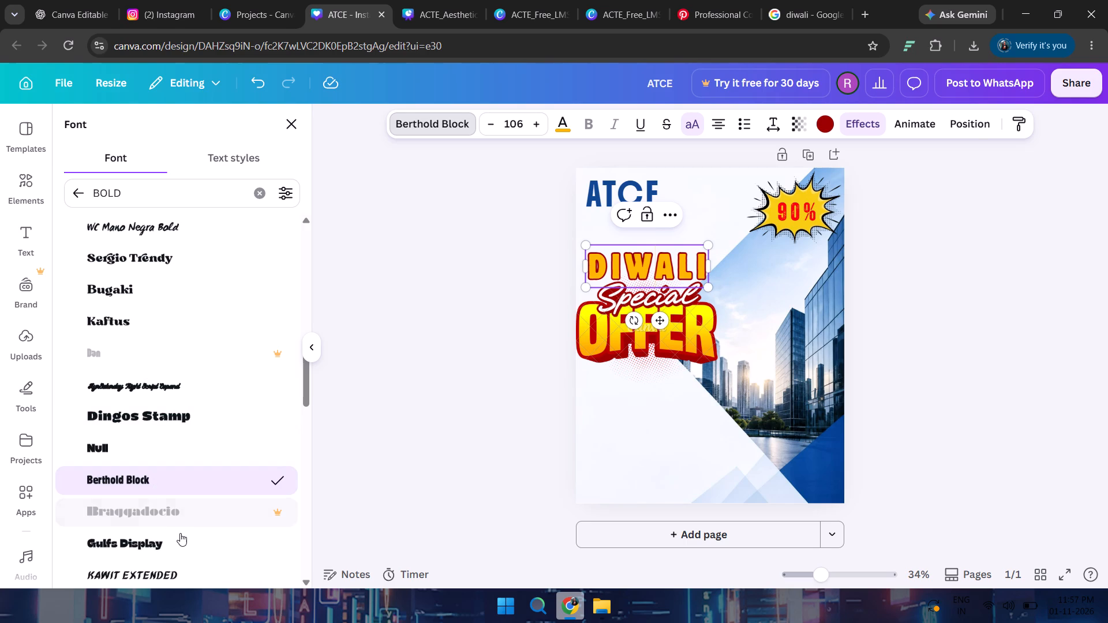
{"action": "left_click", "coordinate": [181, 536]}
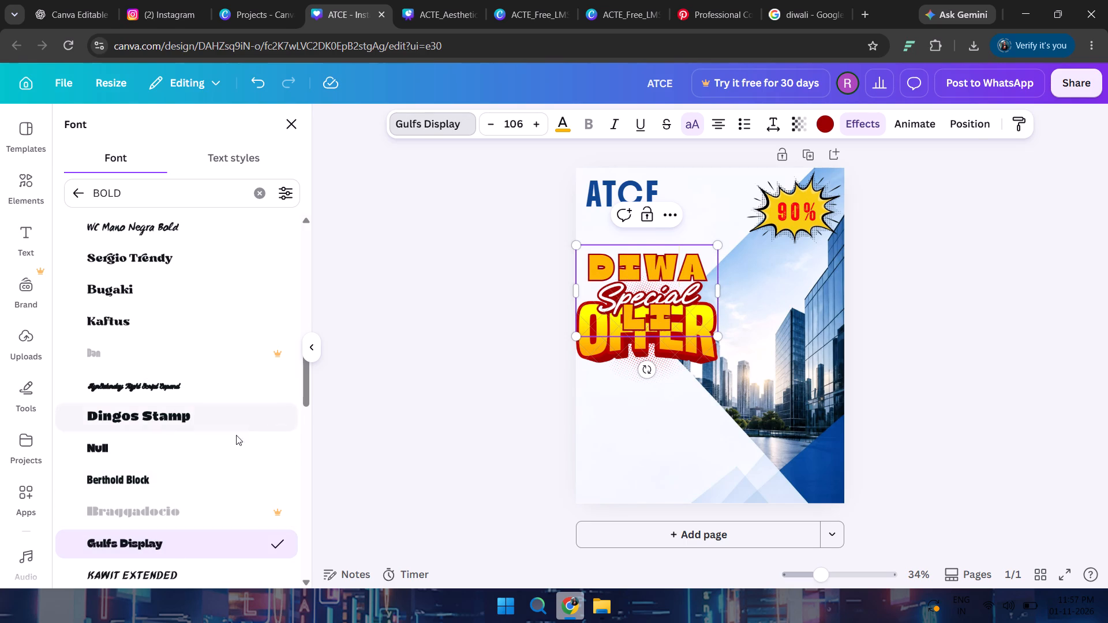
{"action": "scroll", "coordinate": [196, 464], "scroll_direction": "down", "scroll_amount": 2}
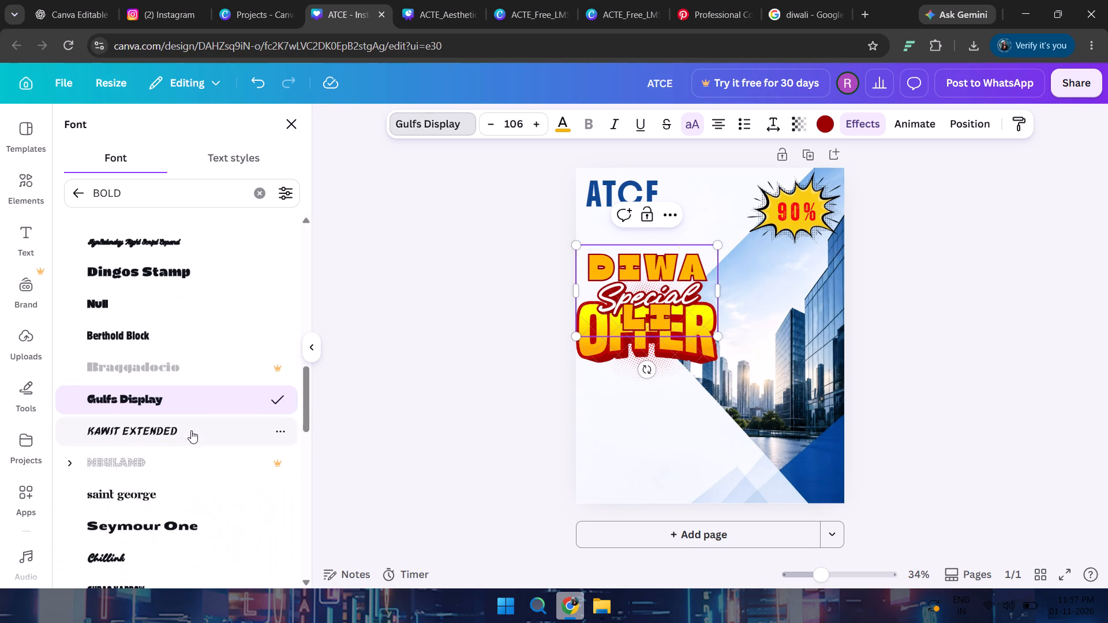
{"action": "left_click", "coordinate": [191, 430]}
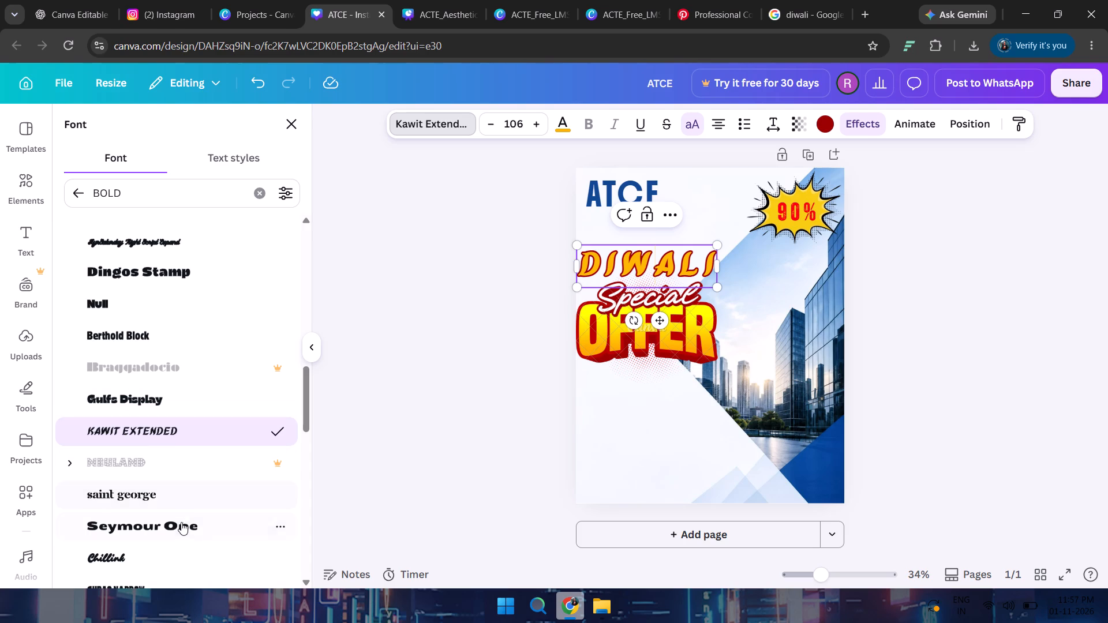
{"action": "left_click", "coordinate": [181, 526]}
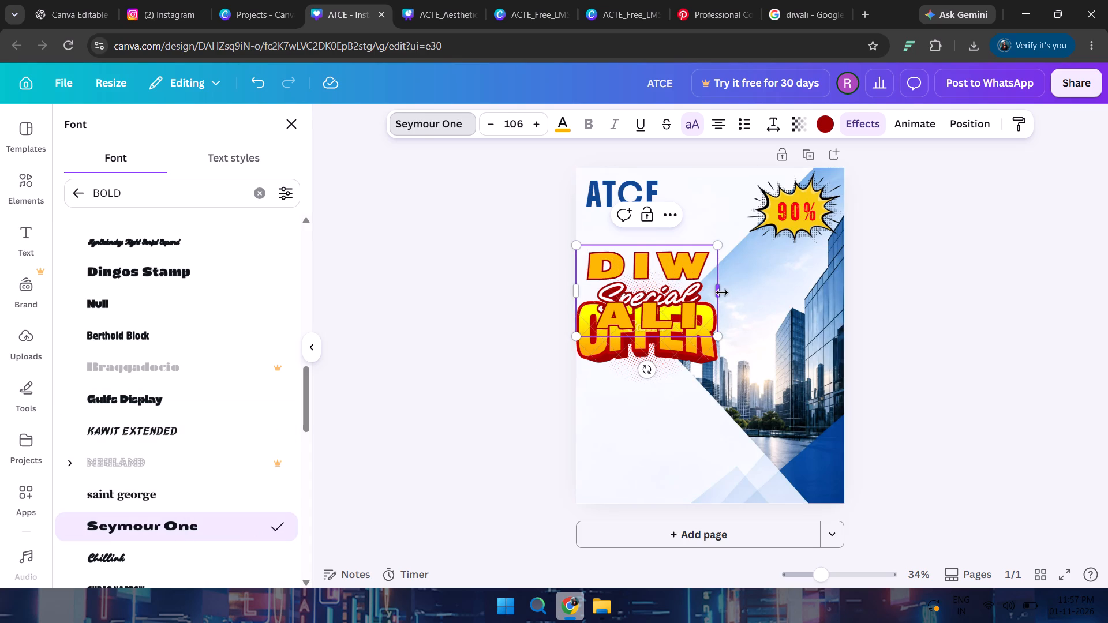
Widen the "DIWALI" text box so the word fits on one line, and scale it down to about font size 65.1.
{"action": "left_click_drag", "start_coordinate": [721, 292], "coordinate": [827, 277]}
{"action": "left_click_drag", "start_coordinate": [820, 293], "coordinate": [724, 307]}
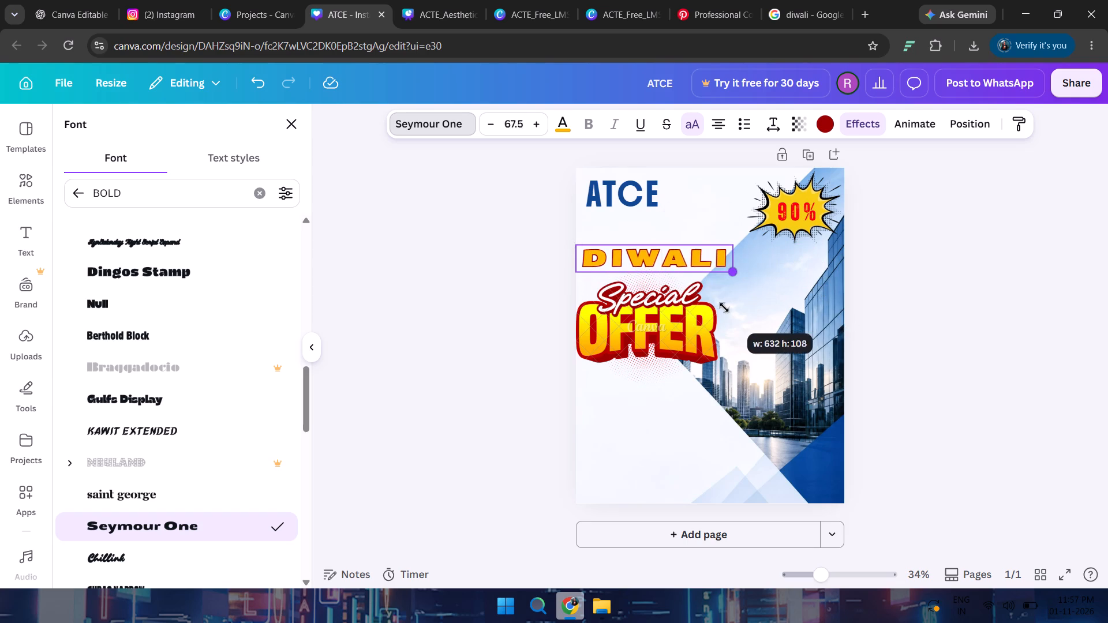
{"action": "left_click_drag", "start_coordinate": [724, 307], "coordinate": [718, 311]}
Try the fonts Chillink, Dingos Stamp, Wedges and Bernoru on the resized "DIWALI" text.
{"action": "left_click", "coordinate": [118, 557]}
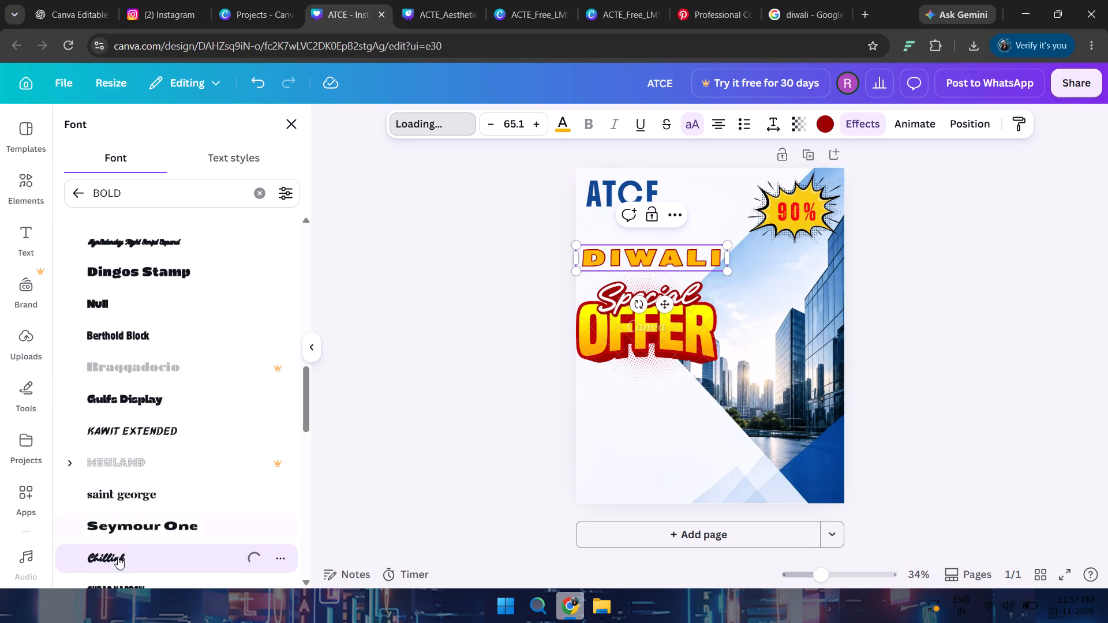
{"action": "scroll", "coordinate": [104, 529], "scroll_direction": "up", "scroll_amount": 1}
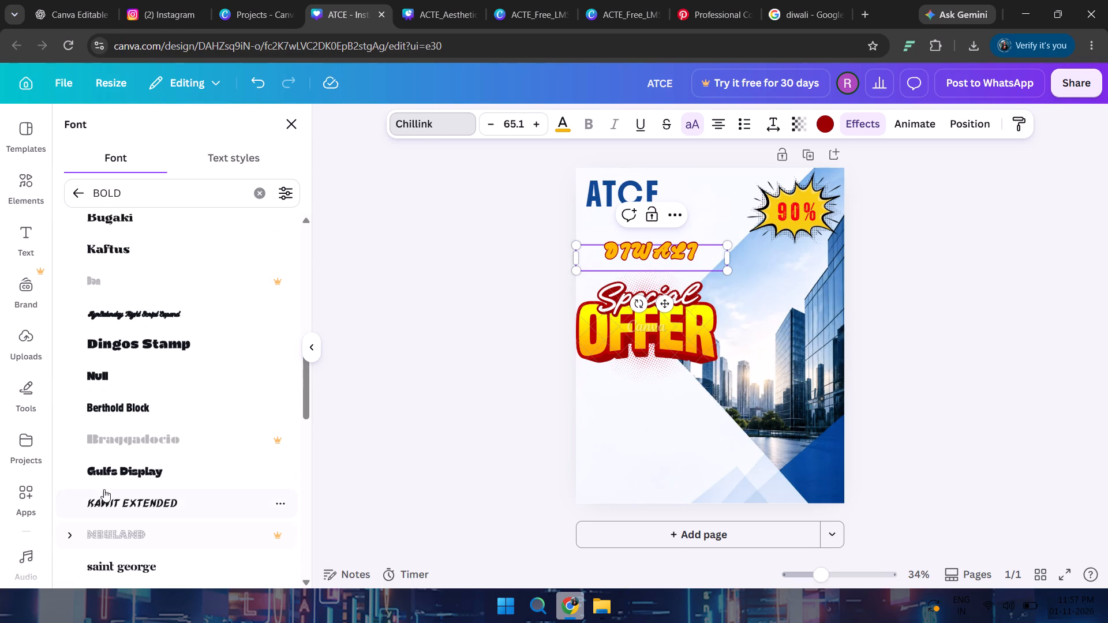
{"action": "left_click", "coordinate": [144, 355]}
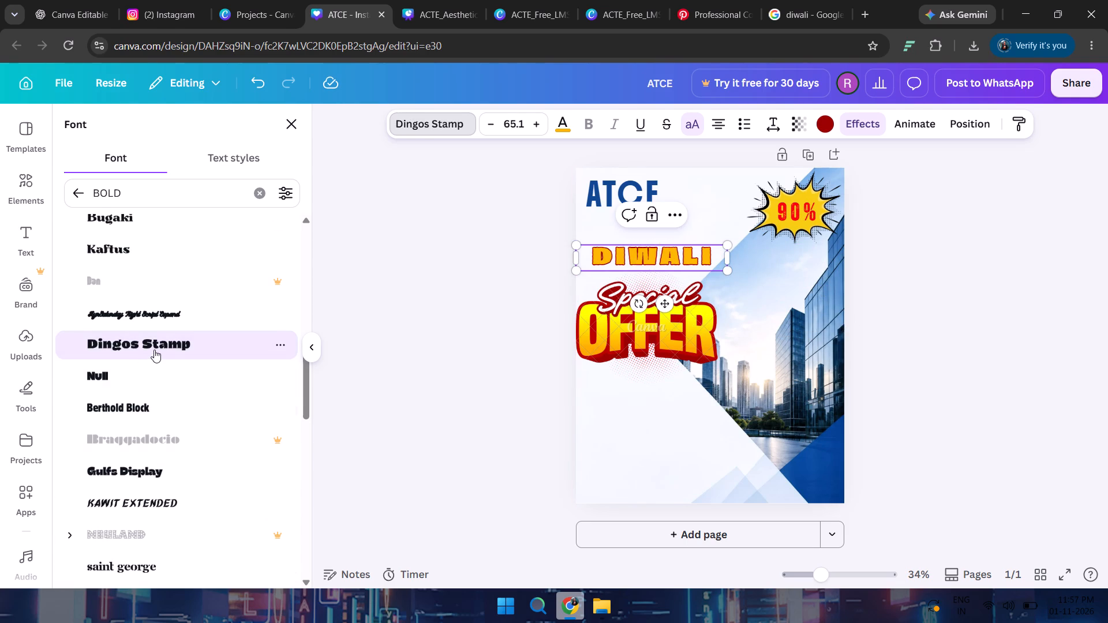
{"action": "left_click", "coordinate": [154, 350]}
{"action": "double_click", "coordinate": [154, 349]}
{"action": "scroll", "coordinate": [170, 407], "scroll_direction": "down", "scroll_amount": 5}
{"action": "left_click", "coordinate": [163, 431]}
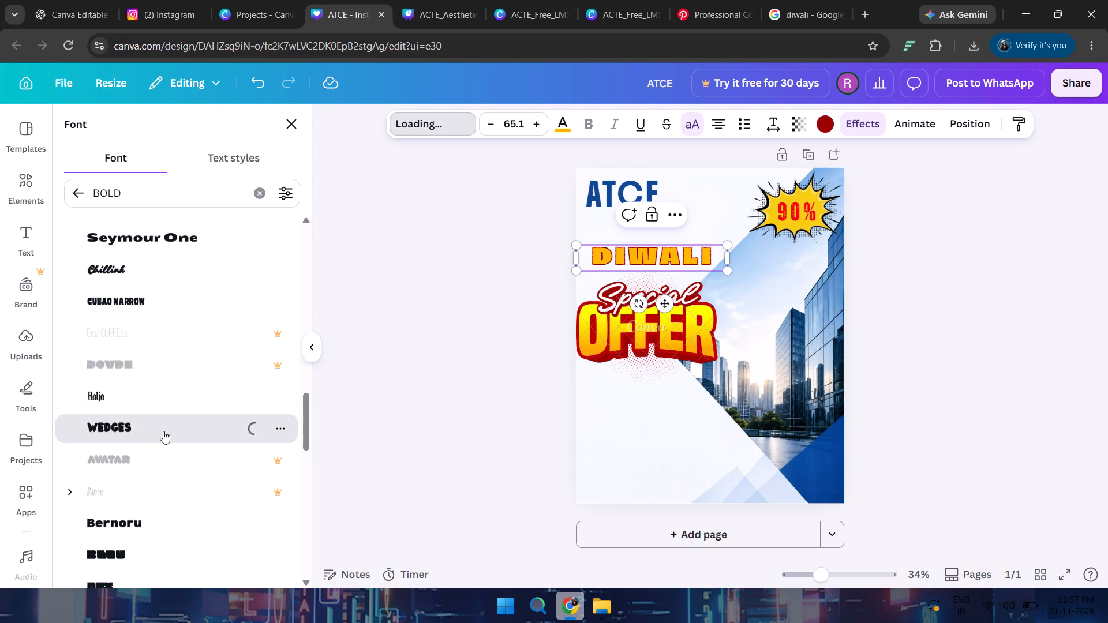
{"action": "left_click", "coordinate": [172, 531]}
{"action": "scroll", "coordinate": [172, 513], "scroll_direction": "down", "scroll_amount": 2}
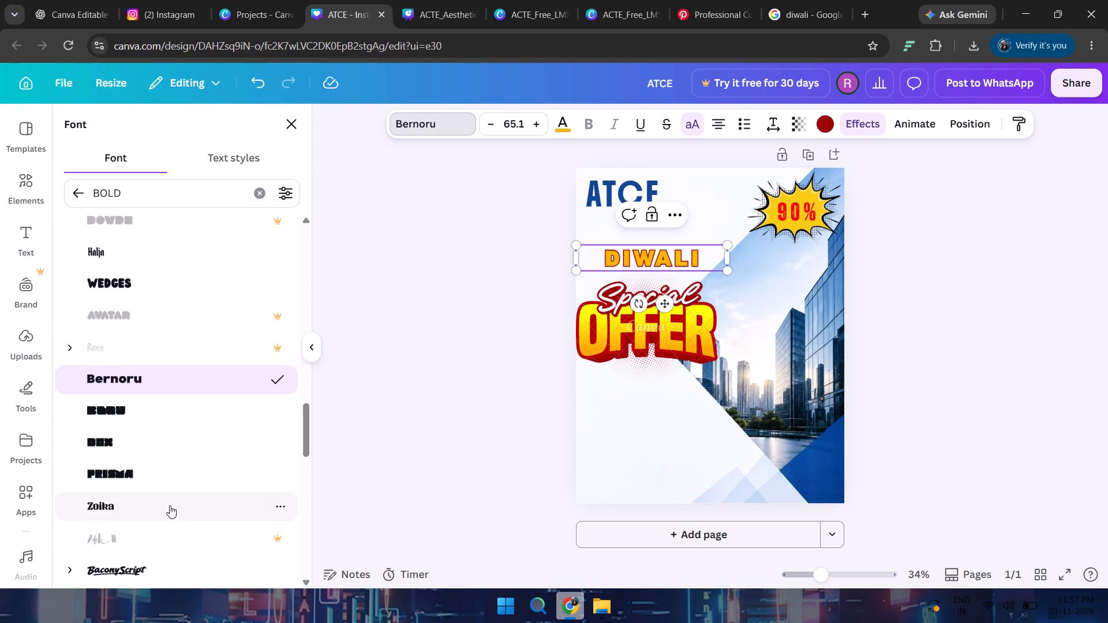
Search the fonts for "FUN", switch to the suggested "funky" search, and apply Funky Bird to the "DIWALI" text.
{"action": "left_click", "coordinate": [148, 190]}
{"action": "left_click_drag", "start_coordinate": [147, 192], "coordinate": [126, 206]}
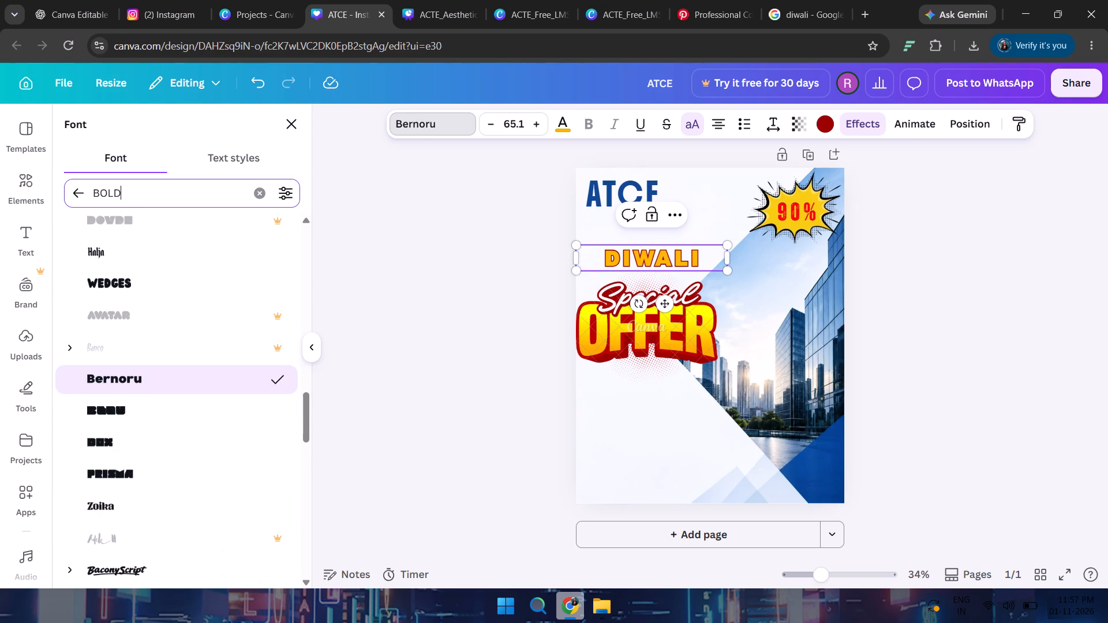
{"action": "left_click_drag", "start_coordinate": [126, 206], "coordinate": [50, 213]}
{"action": "key", "text": "BackSpace"}
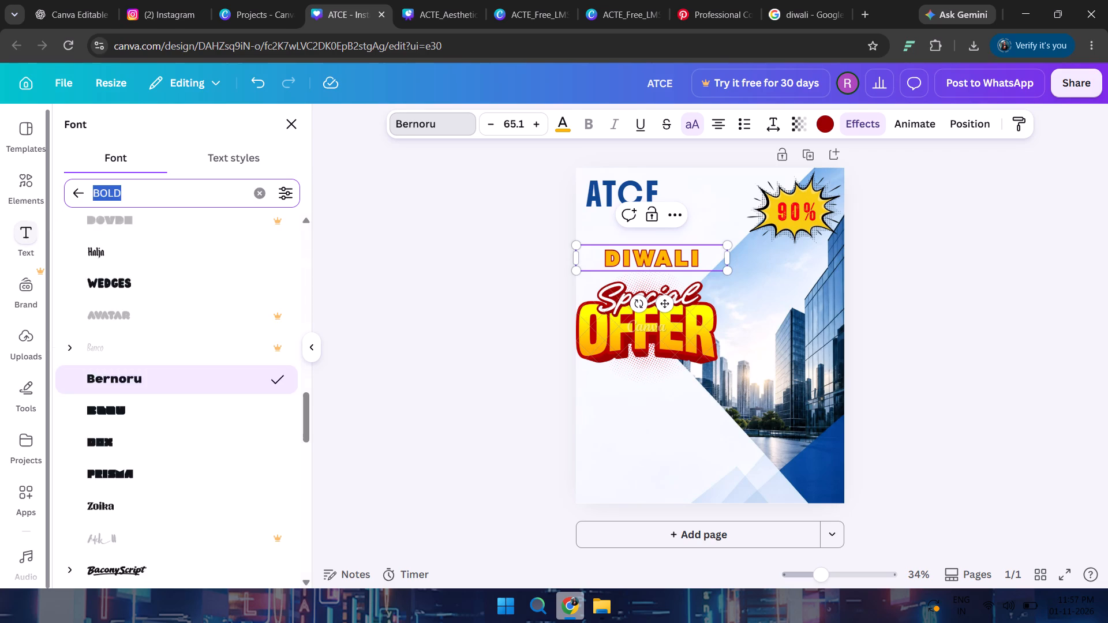
{"action": "type", "text": "FUN"}
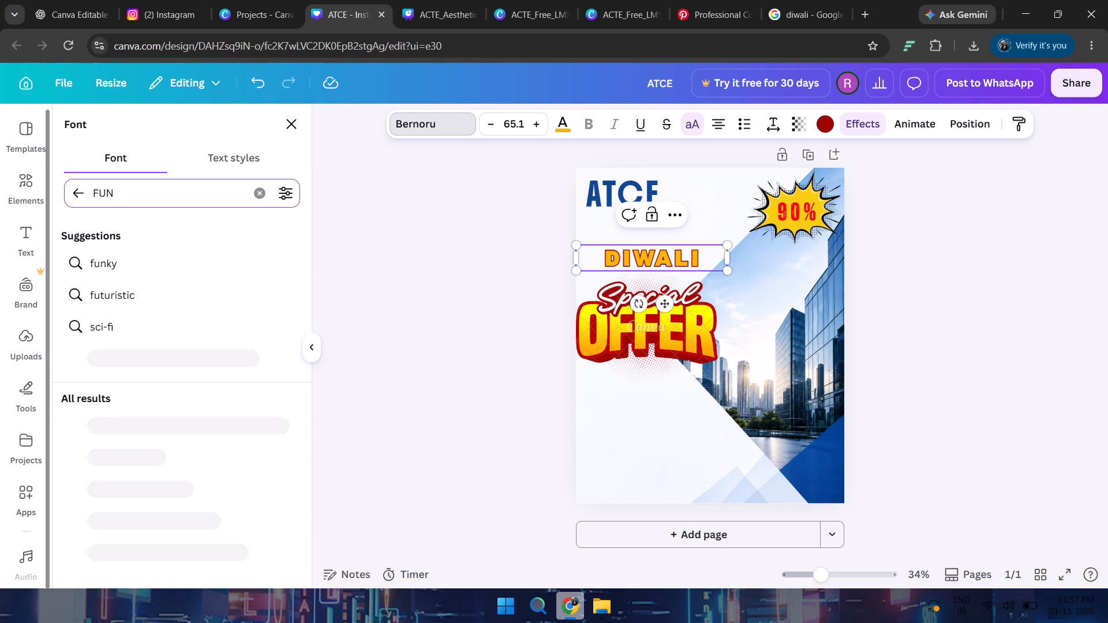
{"action": "left_click", "coordinate": [97, 268]}
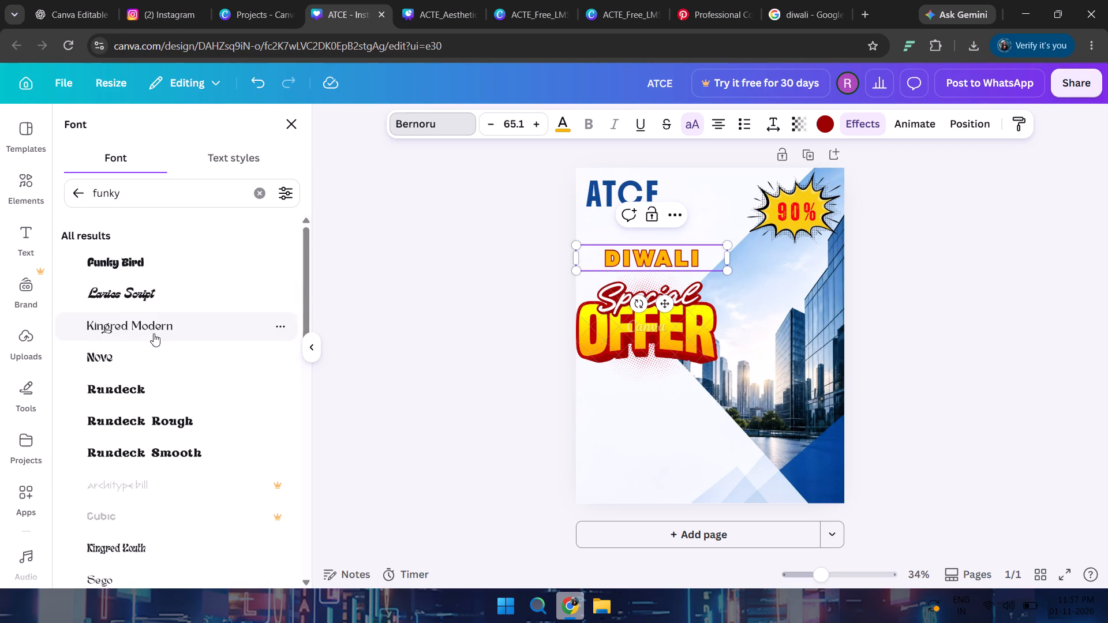
{"action": "left_click", "coordinate": [130, 262]}
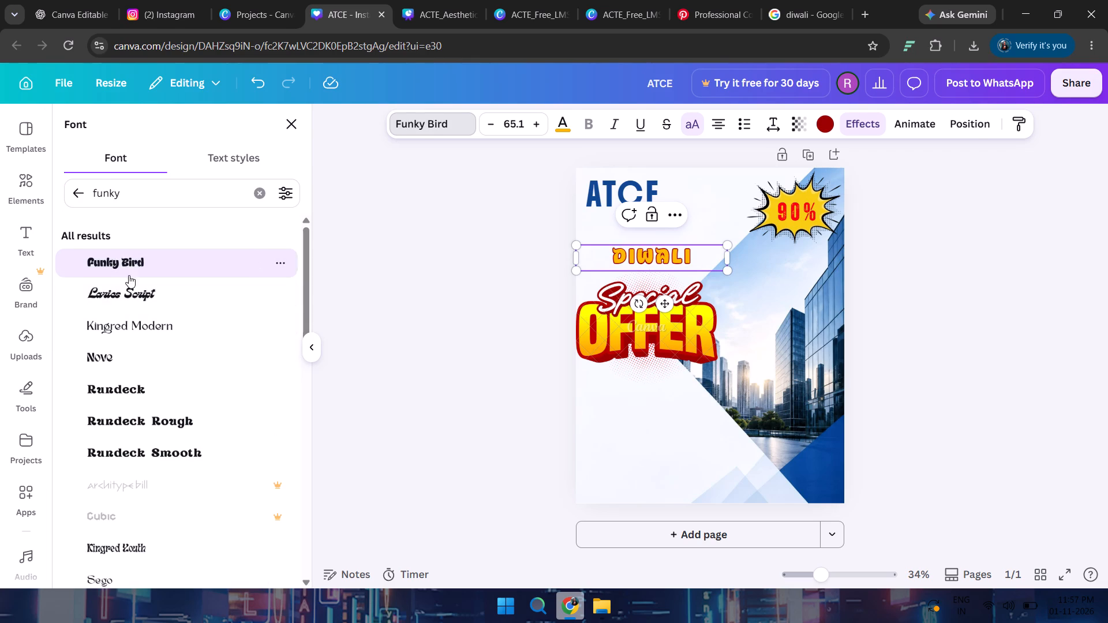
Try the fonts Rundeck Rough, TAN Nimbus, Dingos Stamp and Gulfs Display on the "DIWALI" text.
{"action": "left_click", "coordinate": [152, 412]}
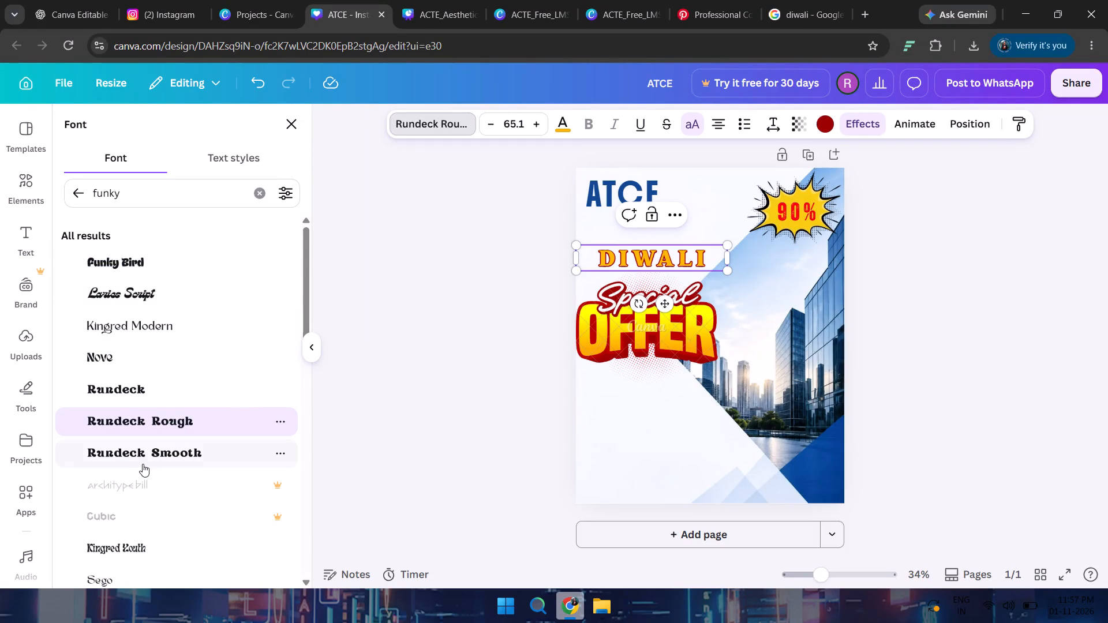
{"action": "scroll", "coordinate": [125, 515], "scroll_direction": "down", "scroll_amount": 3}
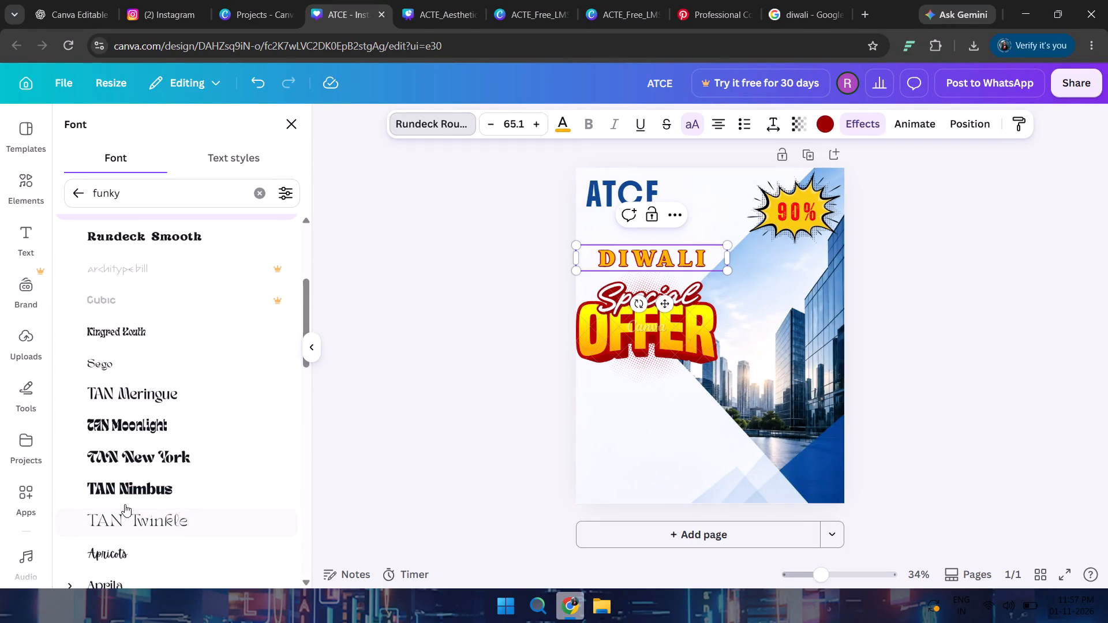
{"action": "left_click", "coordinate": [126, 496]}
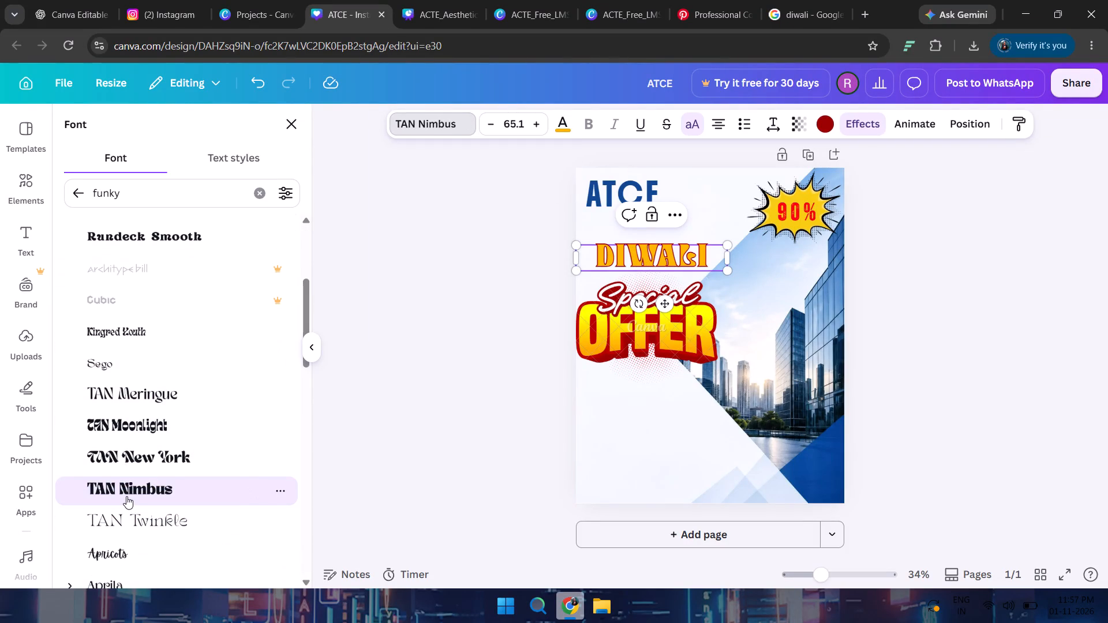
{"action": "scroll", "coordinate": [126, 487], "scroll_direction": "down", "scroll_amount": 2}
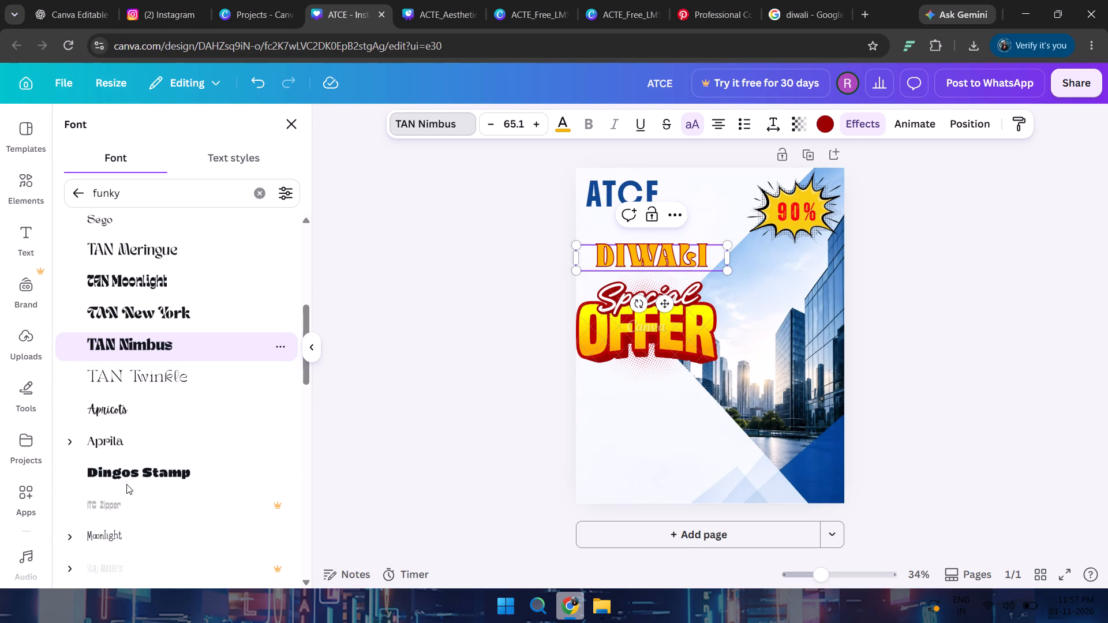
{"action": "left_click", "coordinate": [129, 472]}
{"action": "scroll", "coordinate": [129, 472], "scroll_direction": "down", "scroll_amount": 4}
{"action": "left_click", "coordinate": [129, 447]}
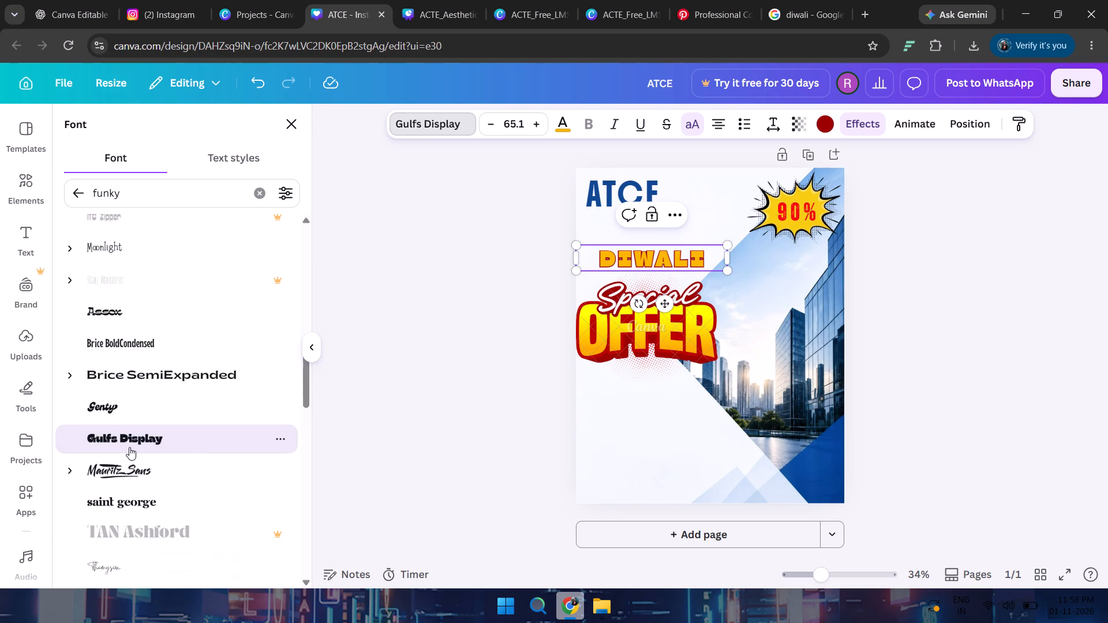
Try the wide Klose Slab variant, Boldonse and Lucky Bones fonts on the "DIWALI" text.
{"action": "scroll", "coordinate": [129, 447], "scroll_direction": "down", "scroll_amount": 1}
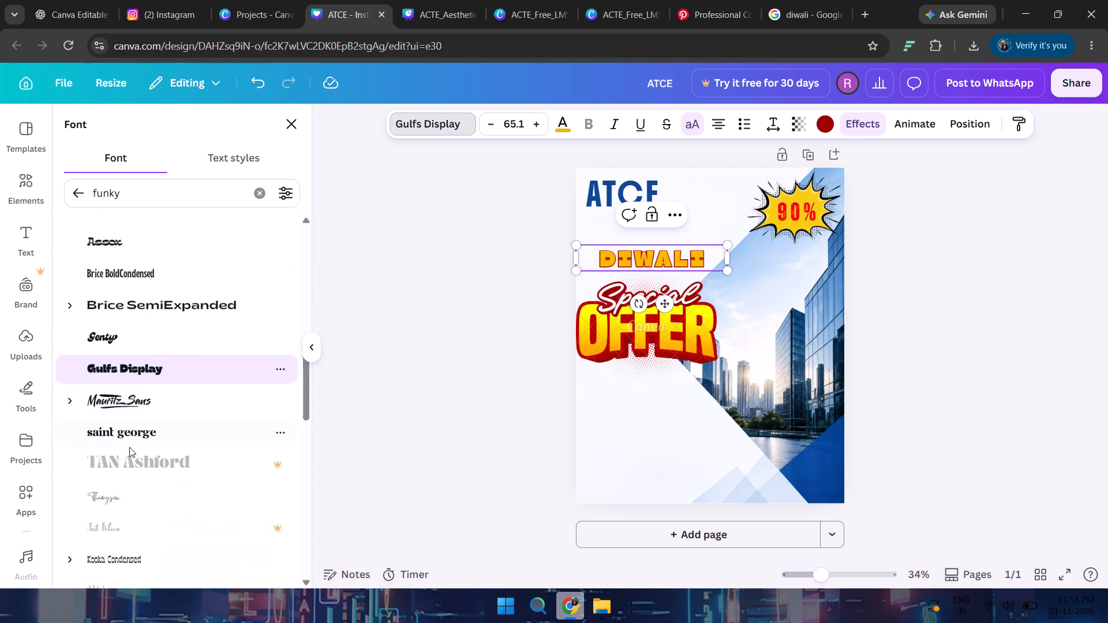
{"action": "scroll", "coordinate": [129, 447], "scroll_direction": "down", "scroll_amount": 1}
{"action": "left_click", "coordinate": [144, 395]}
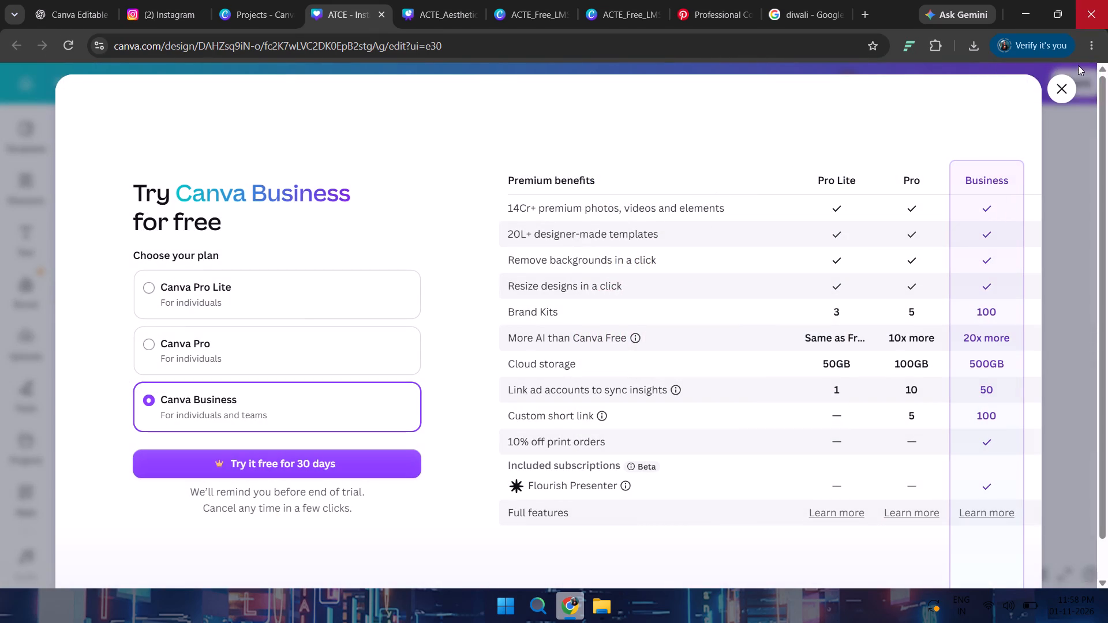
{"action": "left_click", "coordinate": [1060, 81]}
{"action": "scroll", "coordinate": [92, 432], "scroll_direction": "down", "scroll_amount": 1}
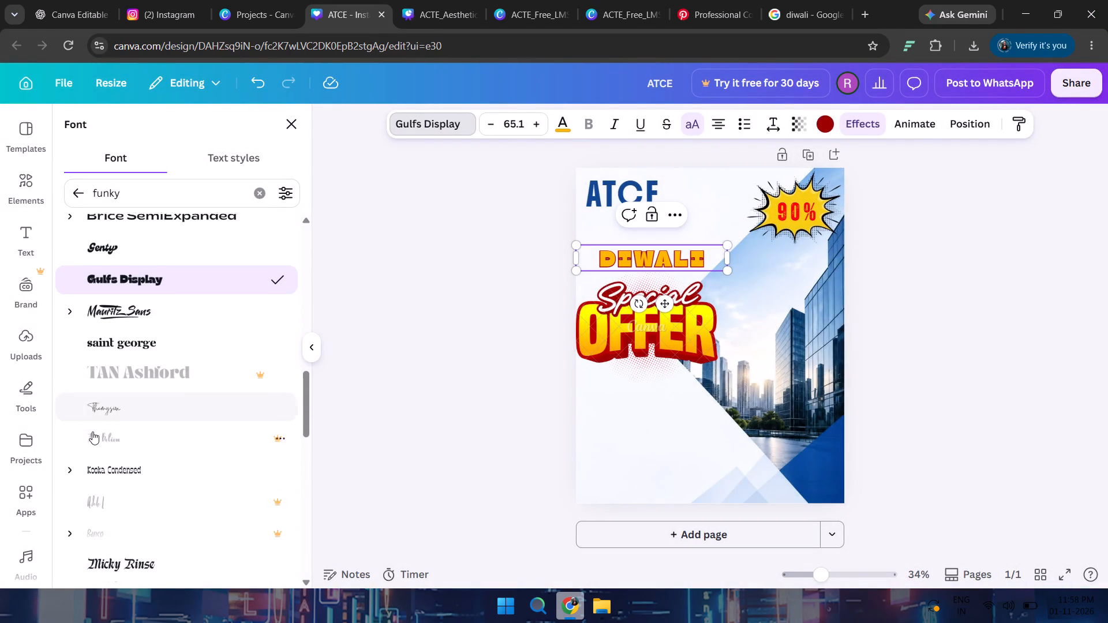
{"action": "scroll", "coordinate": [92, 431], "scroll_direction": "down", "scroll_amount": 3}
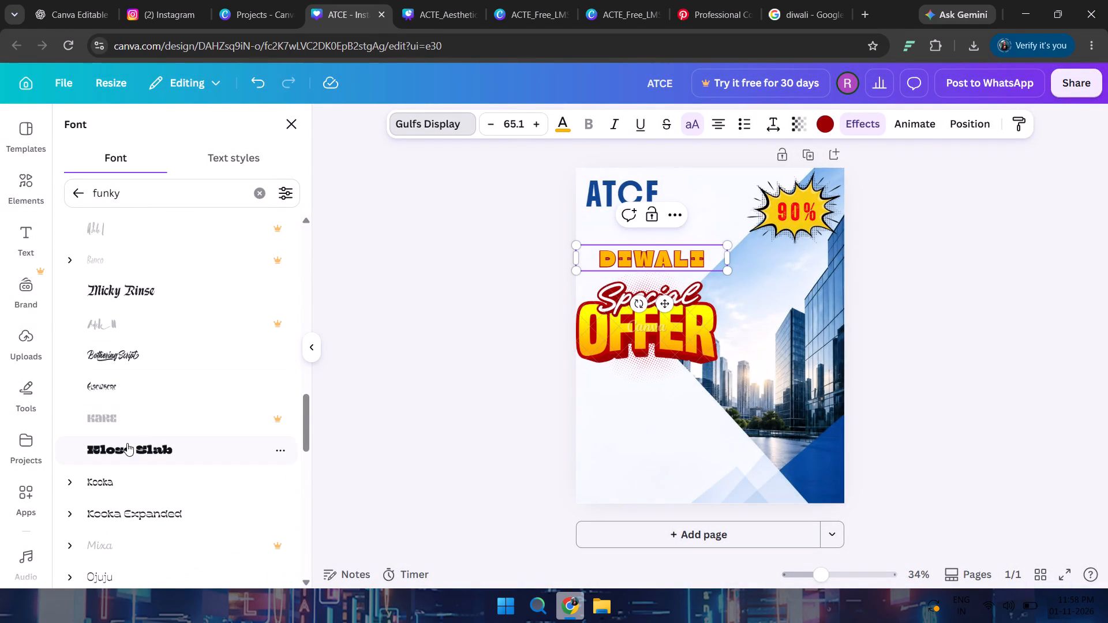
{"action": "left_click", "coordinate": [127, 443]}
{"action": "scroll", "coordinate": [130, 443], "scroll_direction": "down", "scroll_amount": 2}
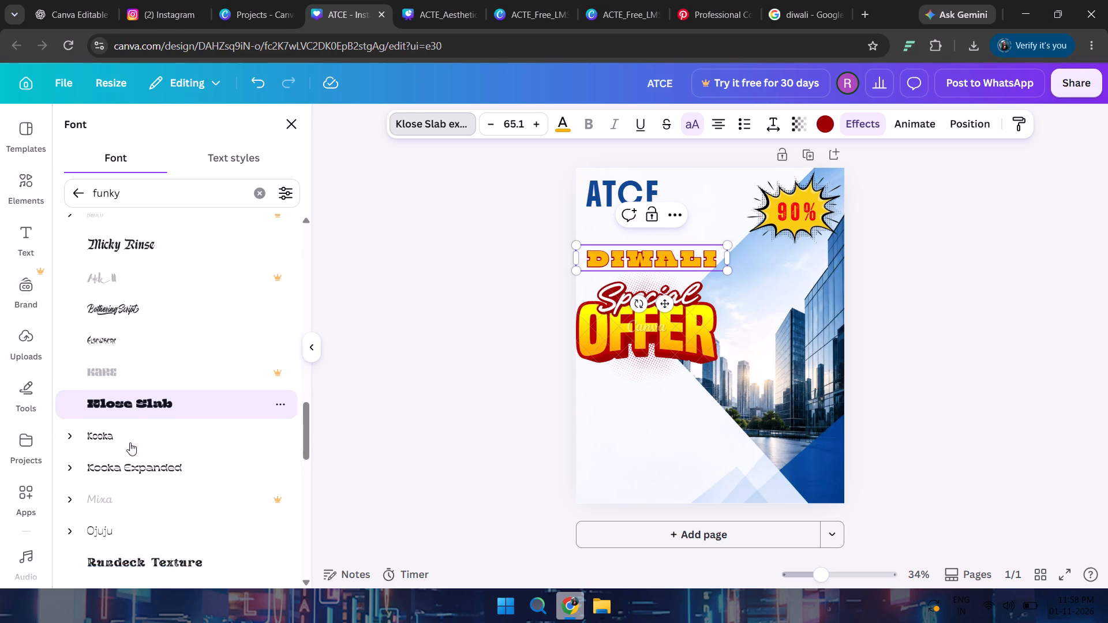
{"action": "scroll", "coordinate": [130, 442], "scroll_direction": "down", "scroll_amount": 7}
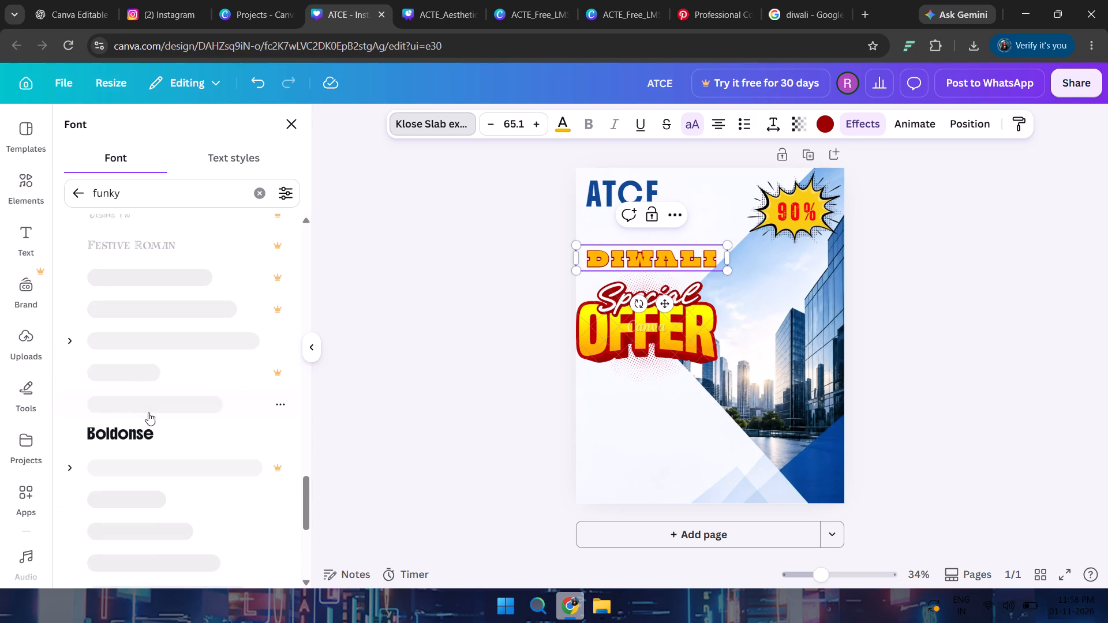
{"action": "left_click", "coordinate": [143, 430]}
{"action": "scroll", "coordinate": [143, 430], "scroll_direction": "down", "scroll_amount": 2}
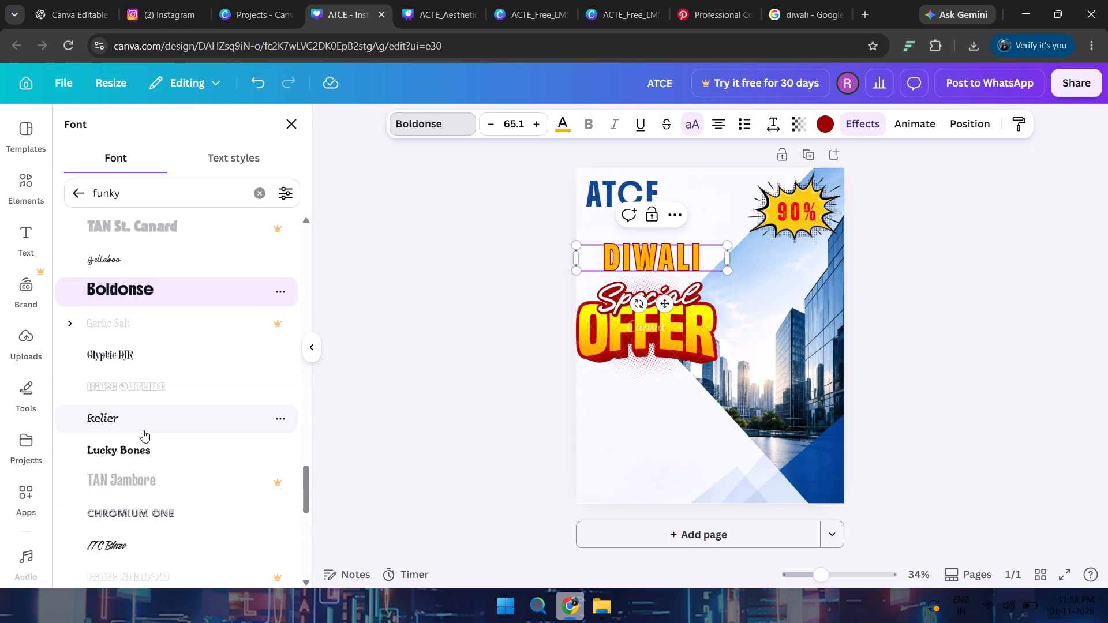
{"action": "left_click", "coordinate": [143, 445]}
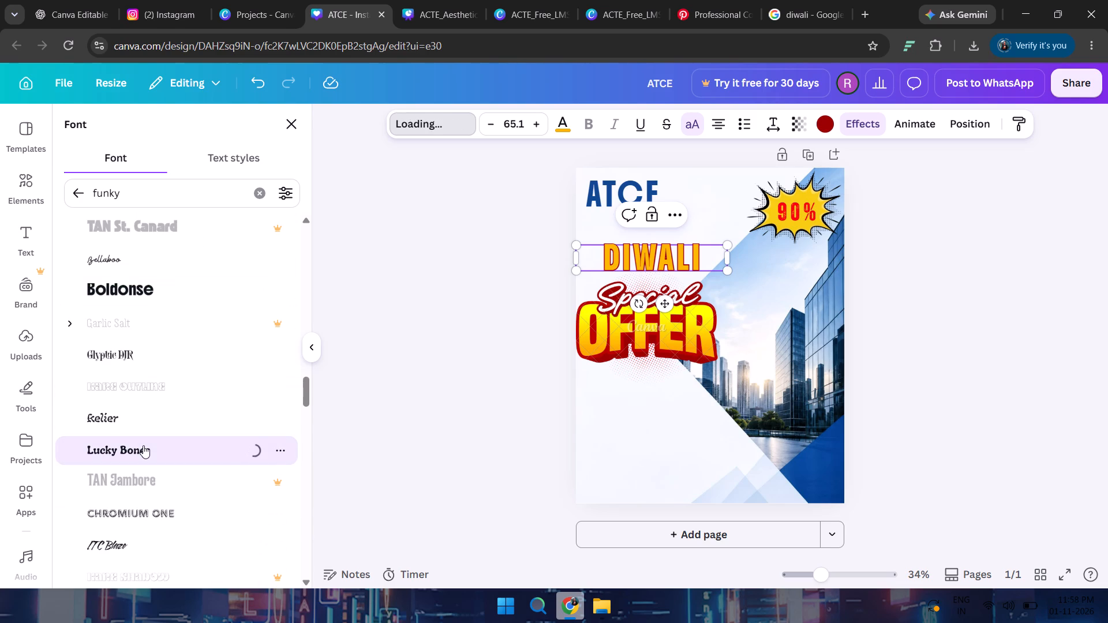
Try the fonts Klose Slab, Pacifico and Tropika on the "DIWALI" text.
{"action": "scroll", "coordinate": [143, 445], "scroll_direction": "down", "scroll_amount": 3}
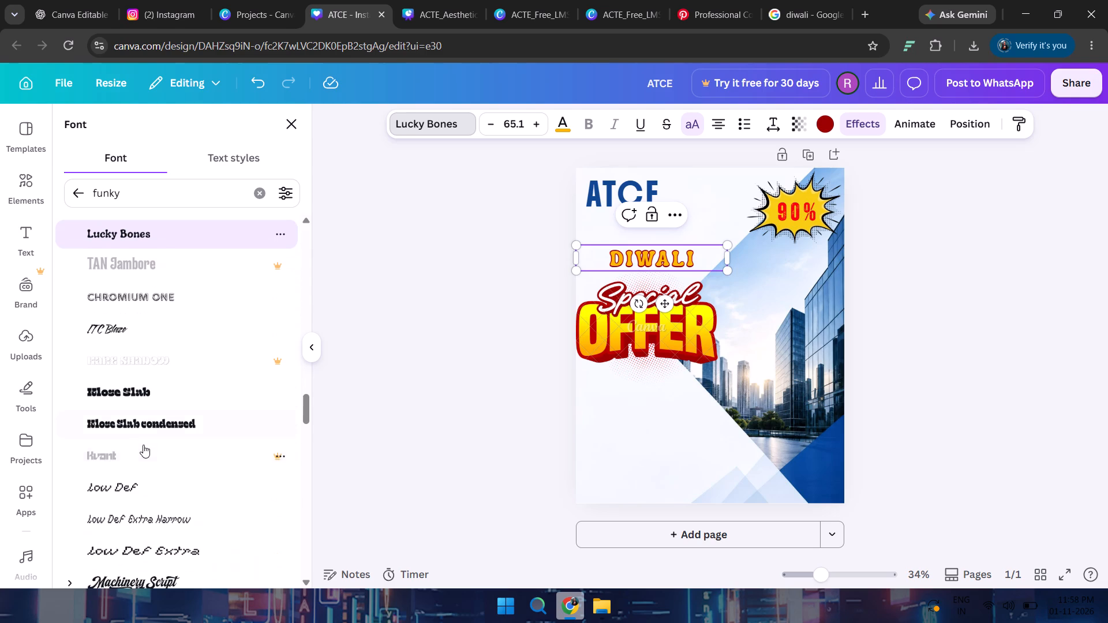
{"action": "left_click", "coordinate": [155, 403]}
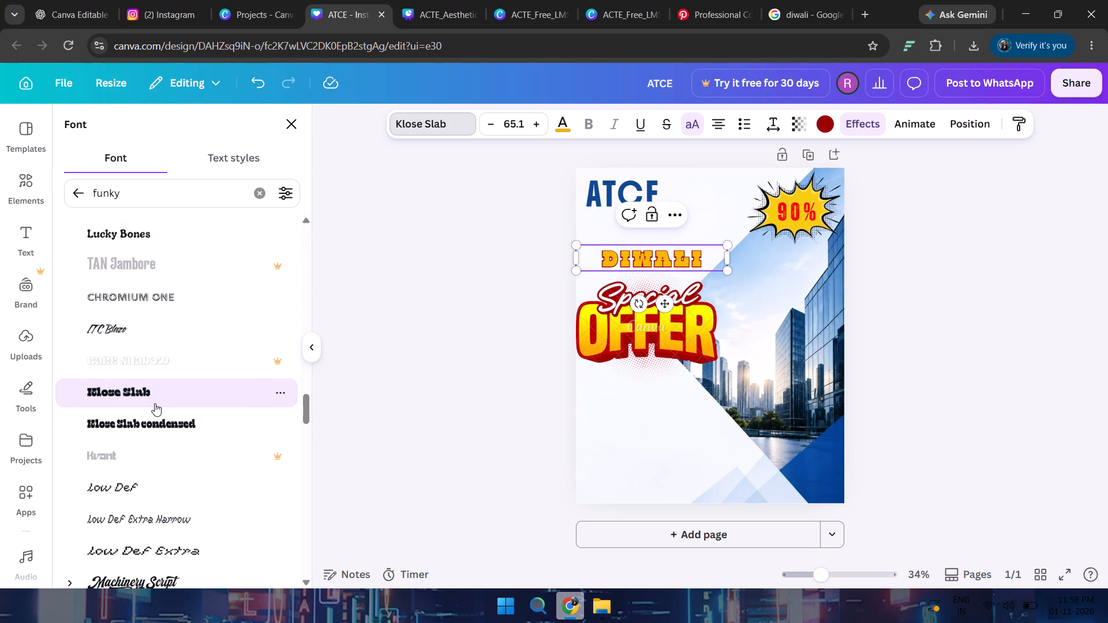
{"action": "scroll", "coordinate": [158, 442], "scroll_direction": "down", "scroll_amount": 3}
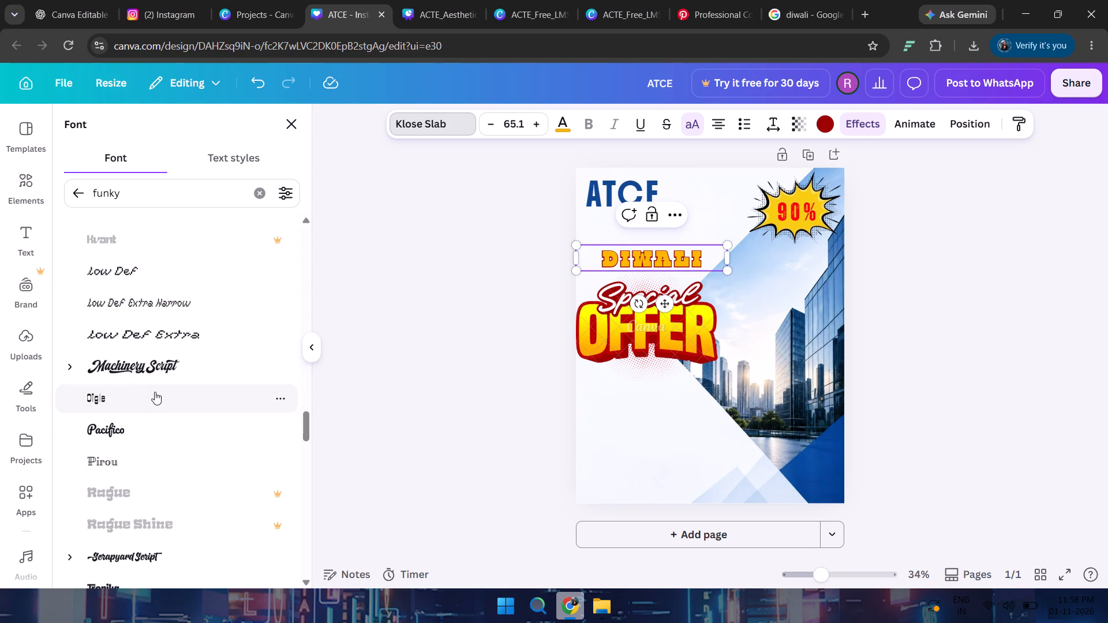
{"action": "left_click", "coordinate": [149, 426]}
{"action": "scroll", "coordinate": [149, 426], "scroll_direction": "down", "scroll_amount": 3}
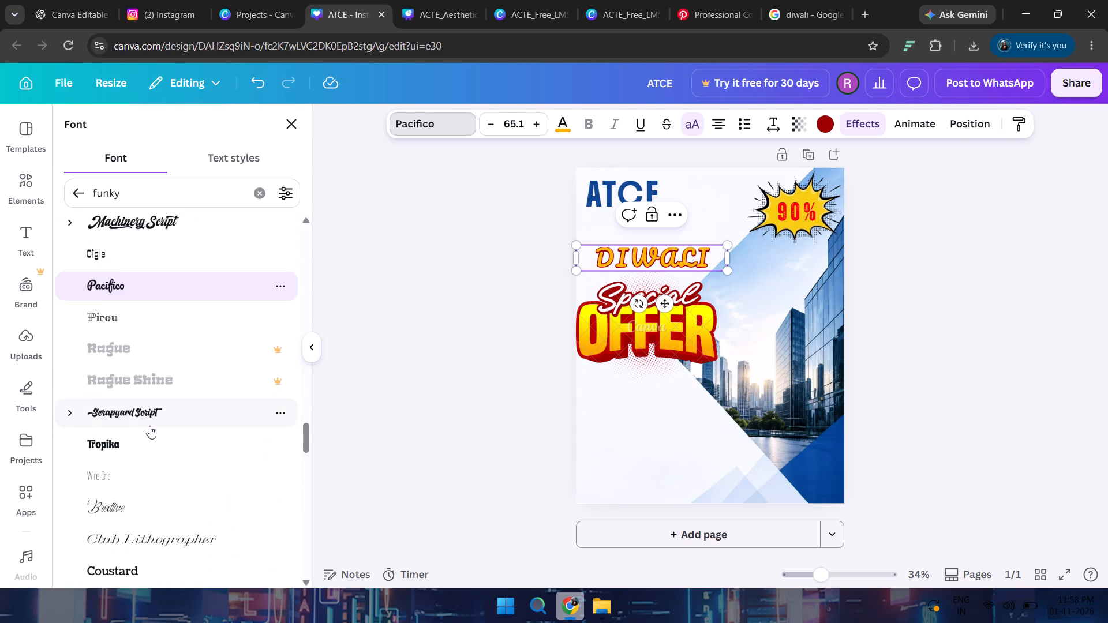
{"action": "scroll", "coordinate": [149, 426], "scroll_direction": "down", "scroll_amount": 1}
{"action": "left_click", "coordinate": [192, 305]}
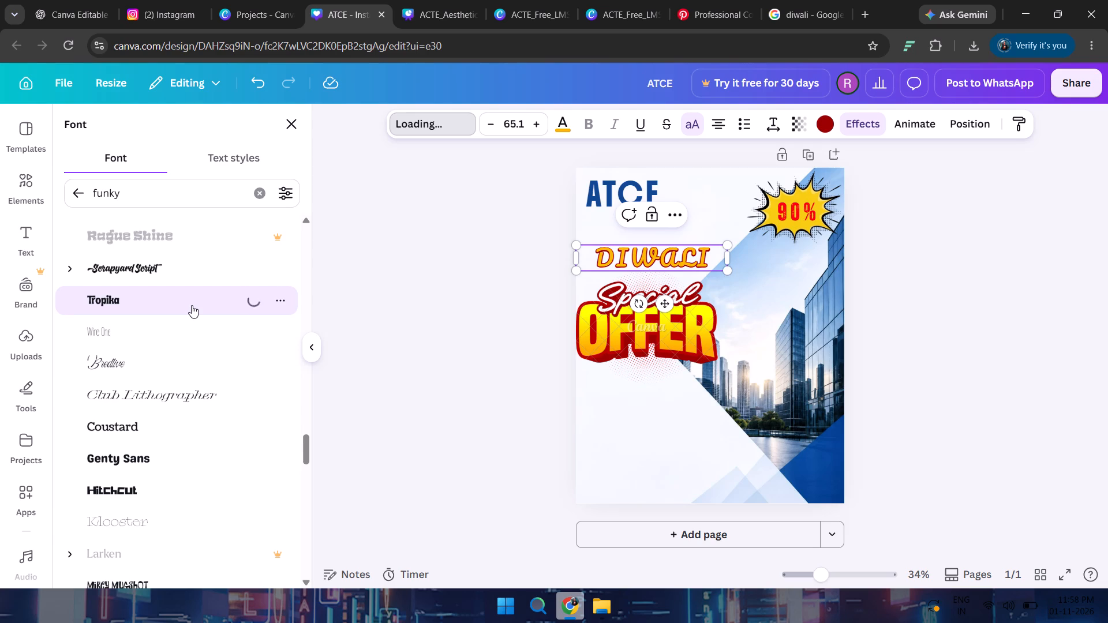
Find Curve Retro among the "funky" font results and apply it to the "DIWALI" text.
{"action": "scroll", "coordinate": [180, 374], "scroll_direction": "down", "scroll_amount": 2}
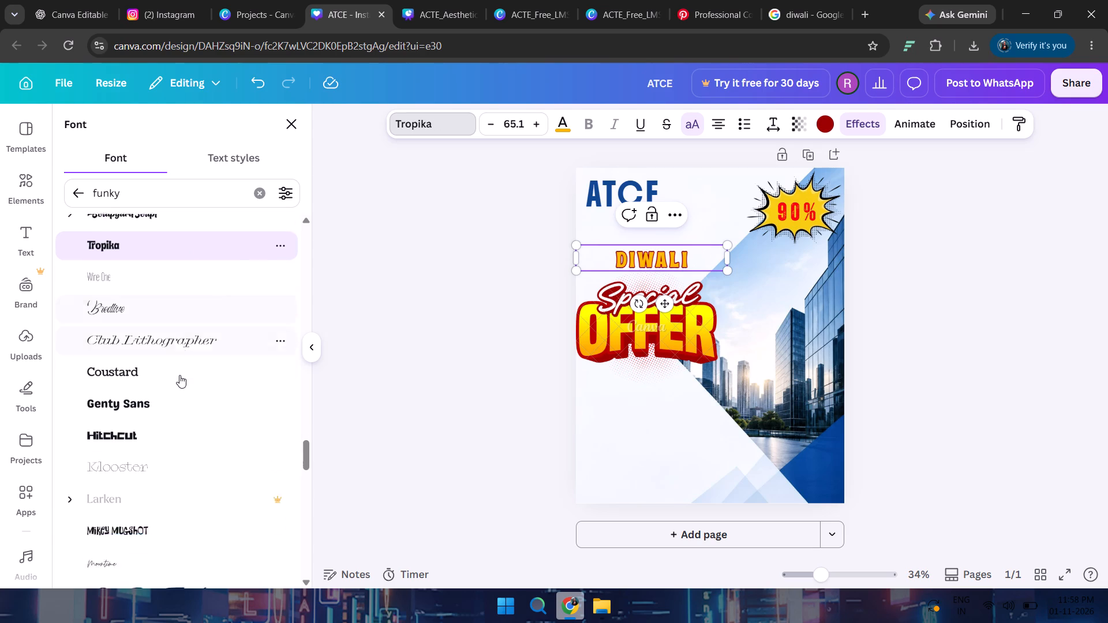
{"action": "scroll", "coordinate": [179, 377], "scroll_direction": "down", "scroll_amount": 1}
{"action": "scroll", "coordinate": [148, 430], "scroll_direction": "down", "scroll_amount": 1}
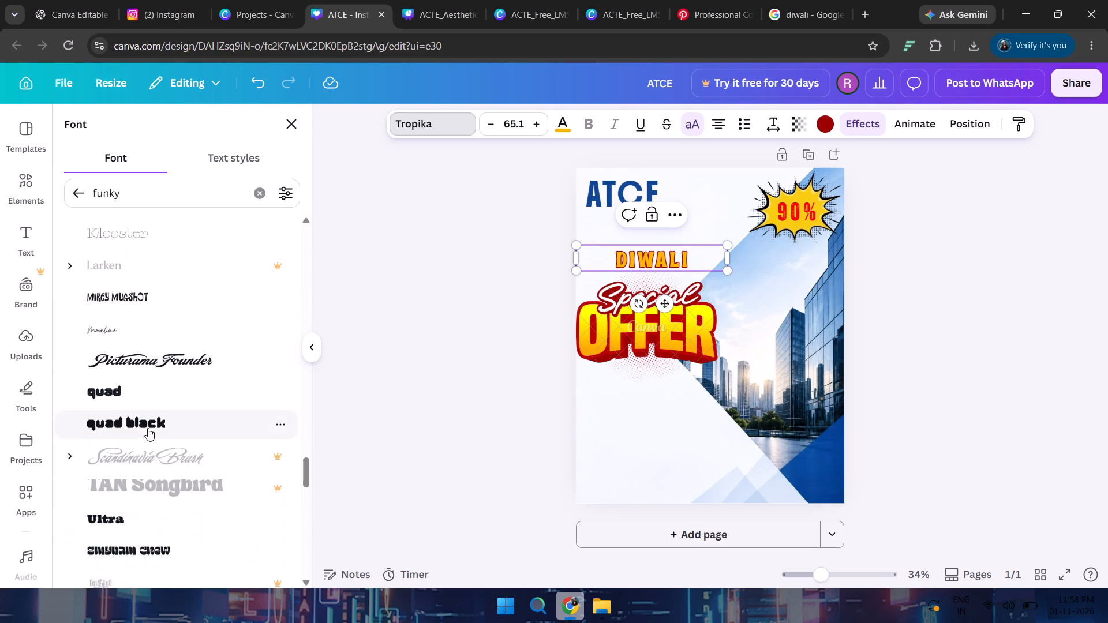
{"action": "scroll", "coordinate": [148, 428], "scroll_direction": "down", "scroll_amount": 1}
{"action": "scroll", "coordinate": [127, 478], "scroll_direction": "down", "scroll_amount": 3}
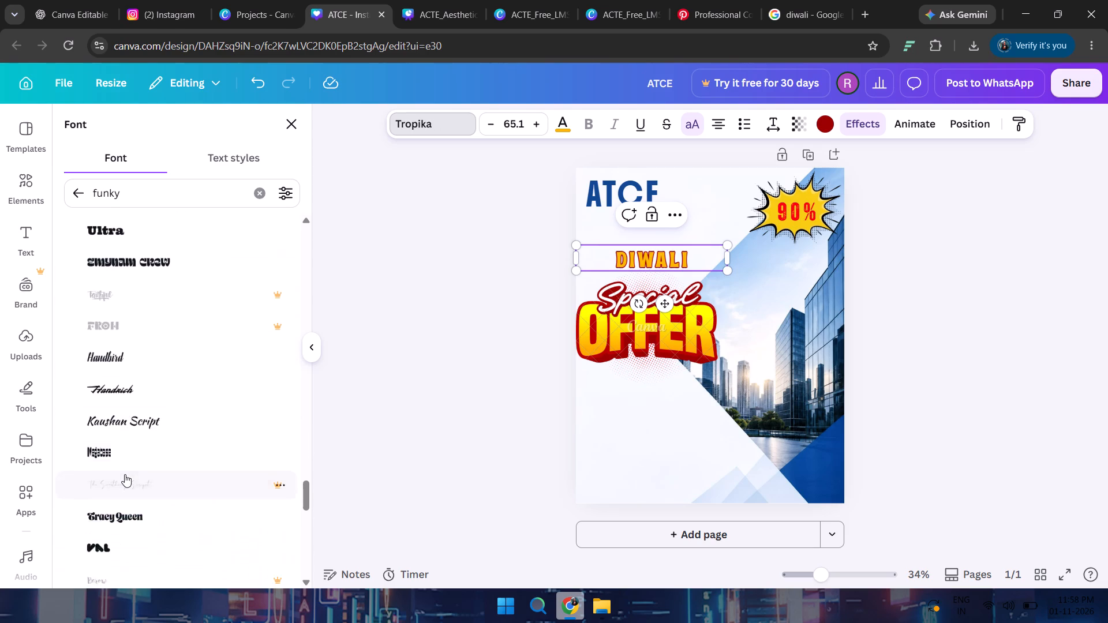
{"action": "scroll", "coordinate": [125, 474], "scroll_direction": "down", "scroll_amount": 4}
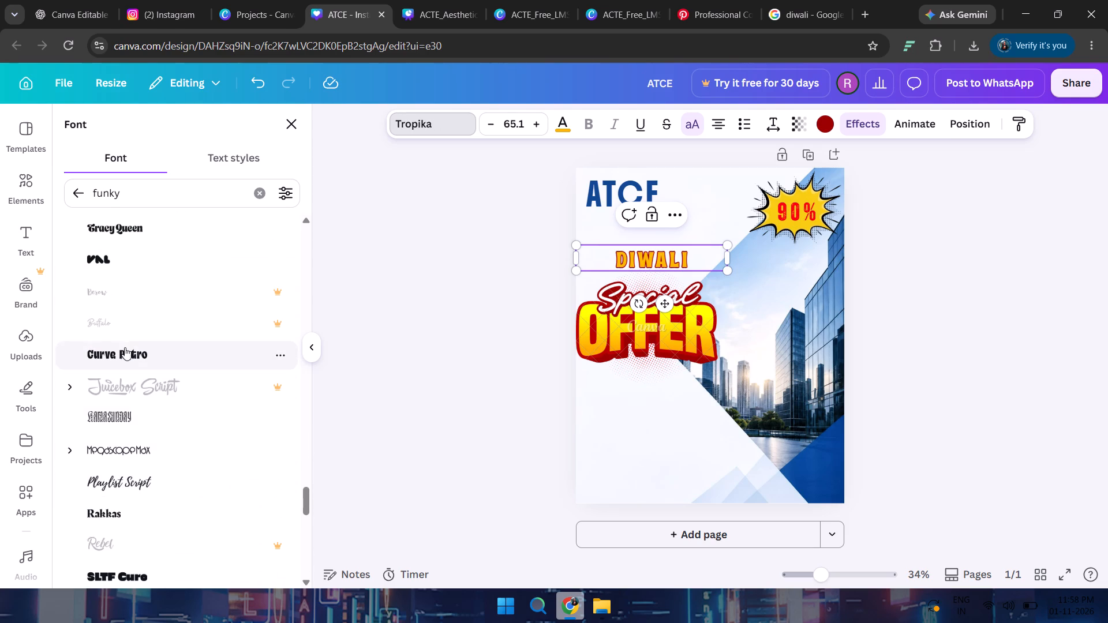
{"action": "left_click", "coordinate": [125, 344]}
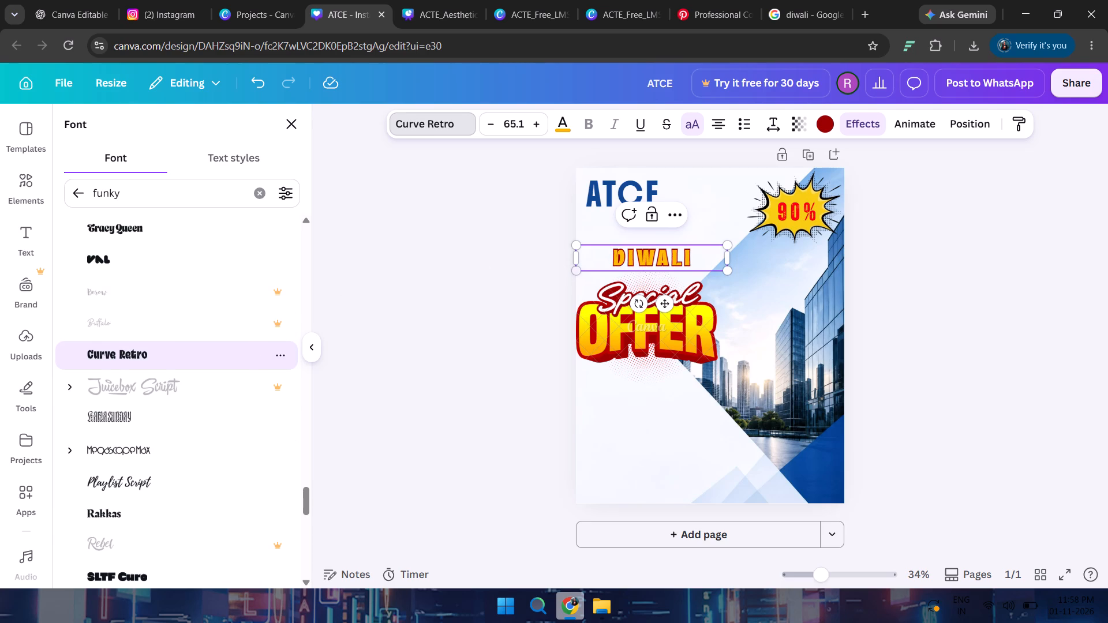
Enlarge the "DIWALI" text to about font size 107 and move it so the word sits directly above "Special OFFER".
{"action": "left_click_drag", "start_coordinate": [730, 272], "coordinate": [813, 373]}
{"action": "left_click_drag", "start_coordinate": [722, 272], "coordinate": [698, 262]}
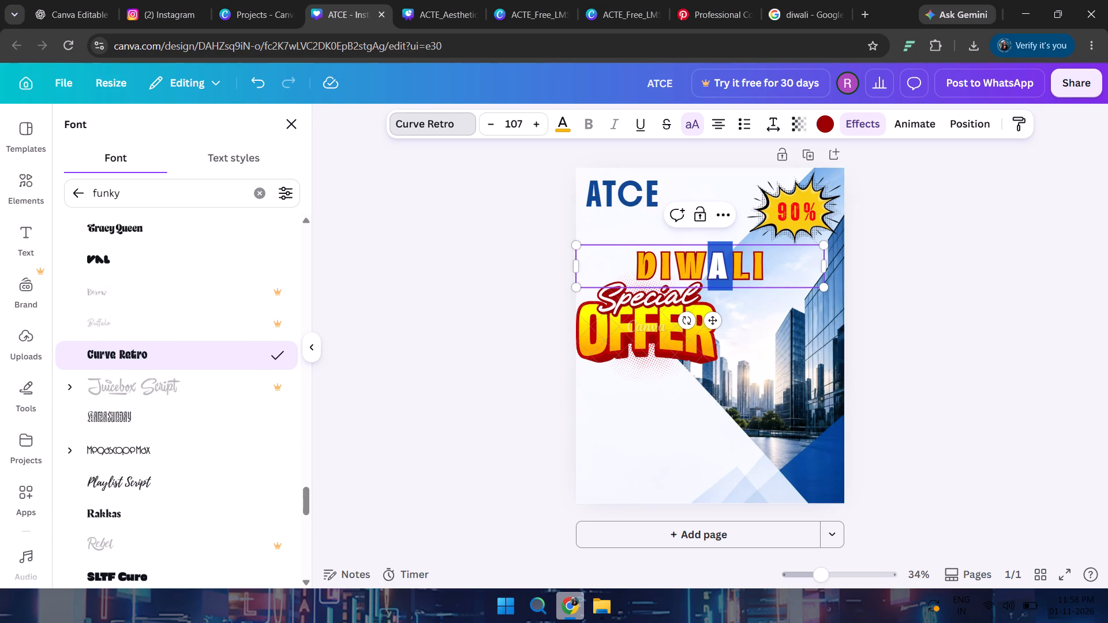
{"action": "left_click_drag", "start_coordinate": [698, 262], "coordinate": [689, 261]}
{"action": "left_click", "coordinate": [783, 276]}
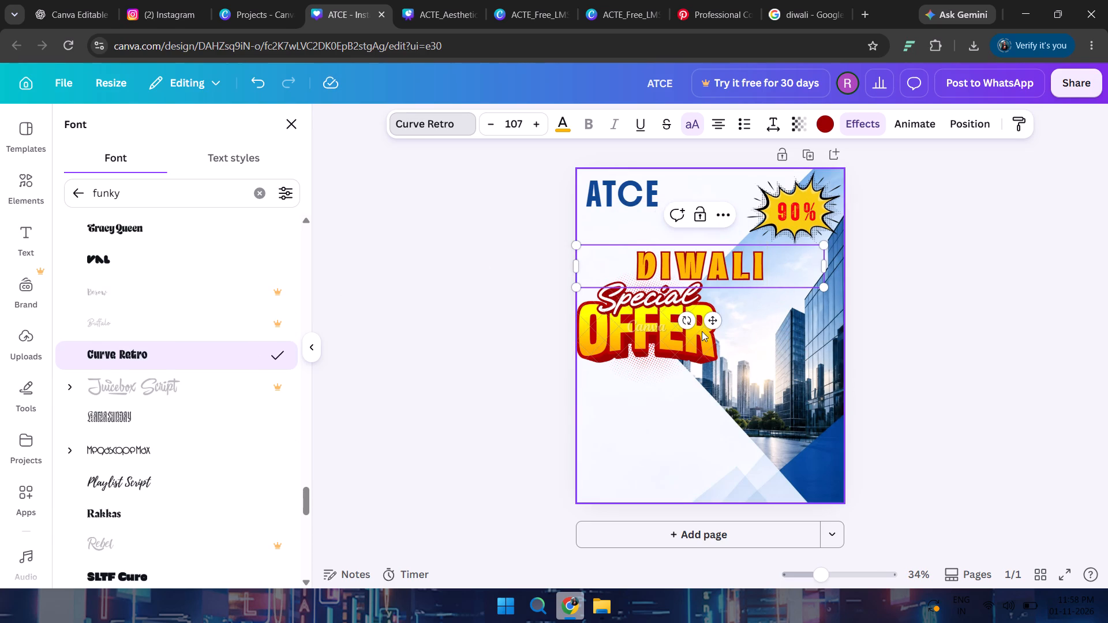
{"action": "left_click_drag", "start_coordinate": [707, 318], "coordinate": [660, 310]}
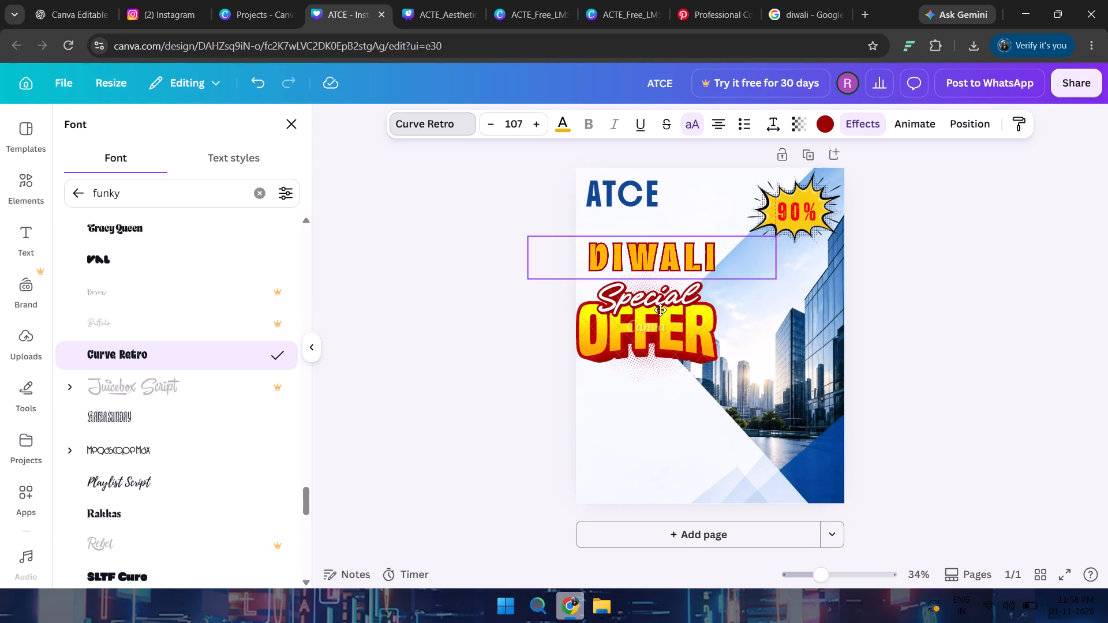
{"action": "left_click_drag", "start_coordinate": [660, 310], "coordinate": [660, 310]}
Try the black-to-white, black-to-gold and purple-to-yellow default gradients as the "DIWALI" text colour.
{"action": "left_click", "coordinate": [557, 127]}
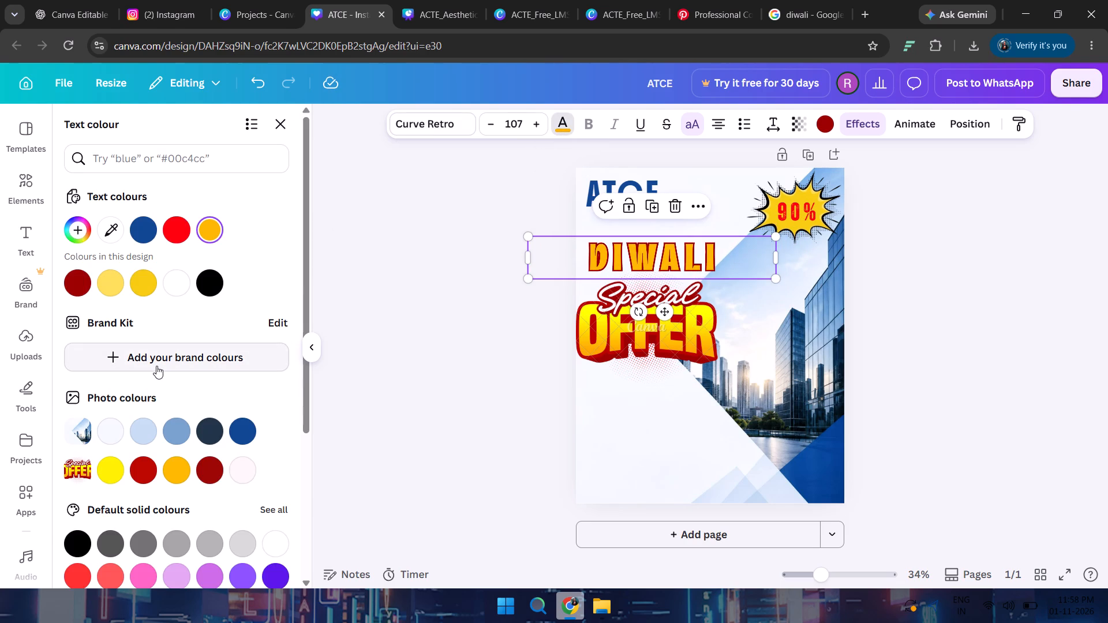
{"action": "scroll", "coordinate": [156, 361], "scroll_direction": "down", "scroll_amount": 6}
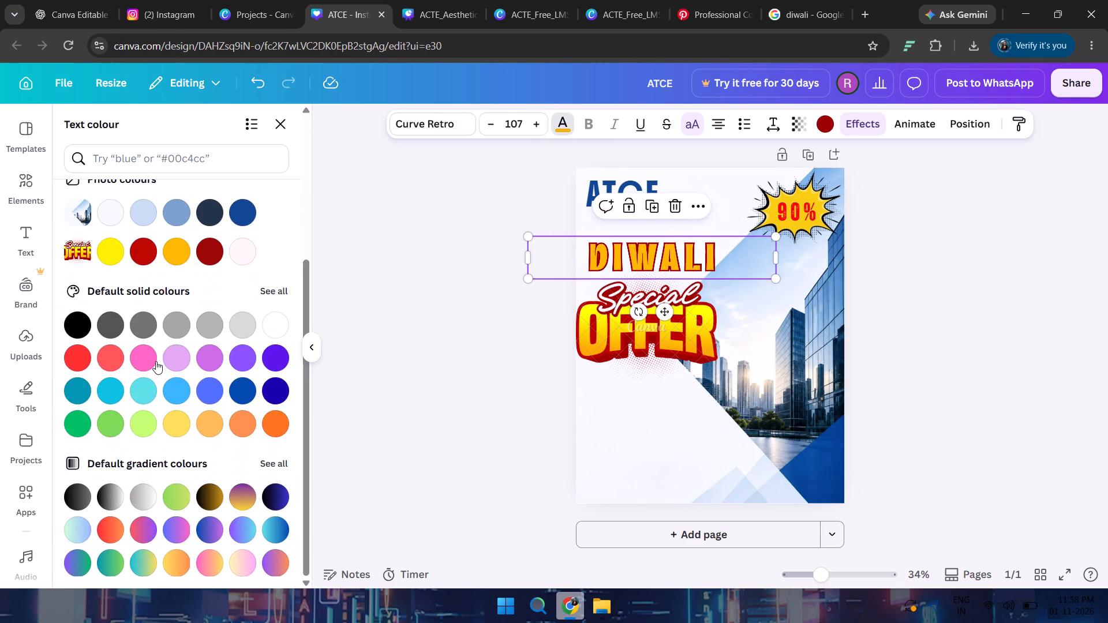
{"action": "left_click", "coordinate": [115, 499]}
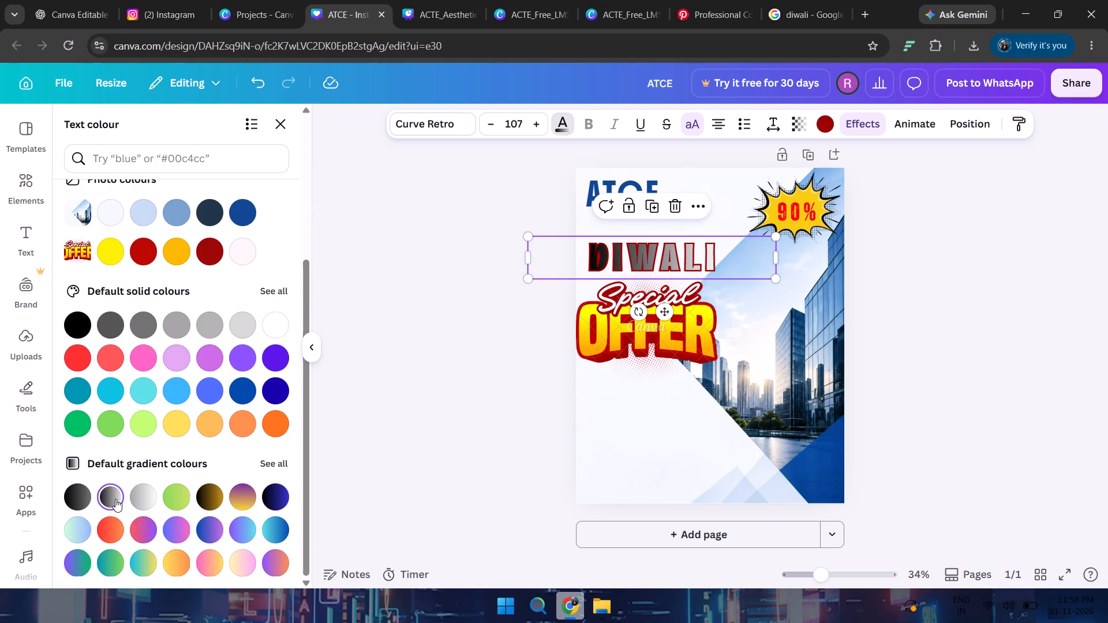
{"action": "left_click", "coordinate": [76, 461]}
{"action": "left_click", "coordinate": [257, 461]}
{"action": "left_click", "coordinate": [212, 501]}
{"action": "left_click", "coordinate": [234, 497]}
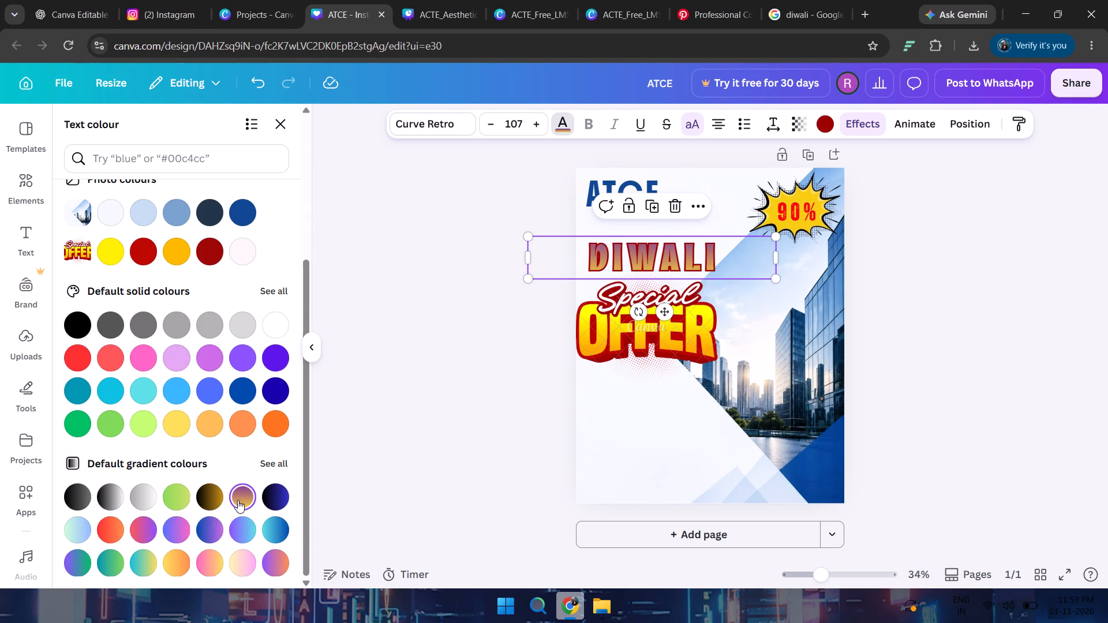
From the full set of default gradients, try the pale cyan one on "DIWALI", then apply the monochromatic golden-yellow gradient.
{"action": "scroll", "coordinate": [245, 505], "scroll_direction": "down", "scroll_amount": 3}
{"action": "left_click", "coordinate": [269, 465]}
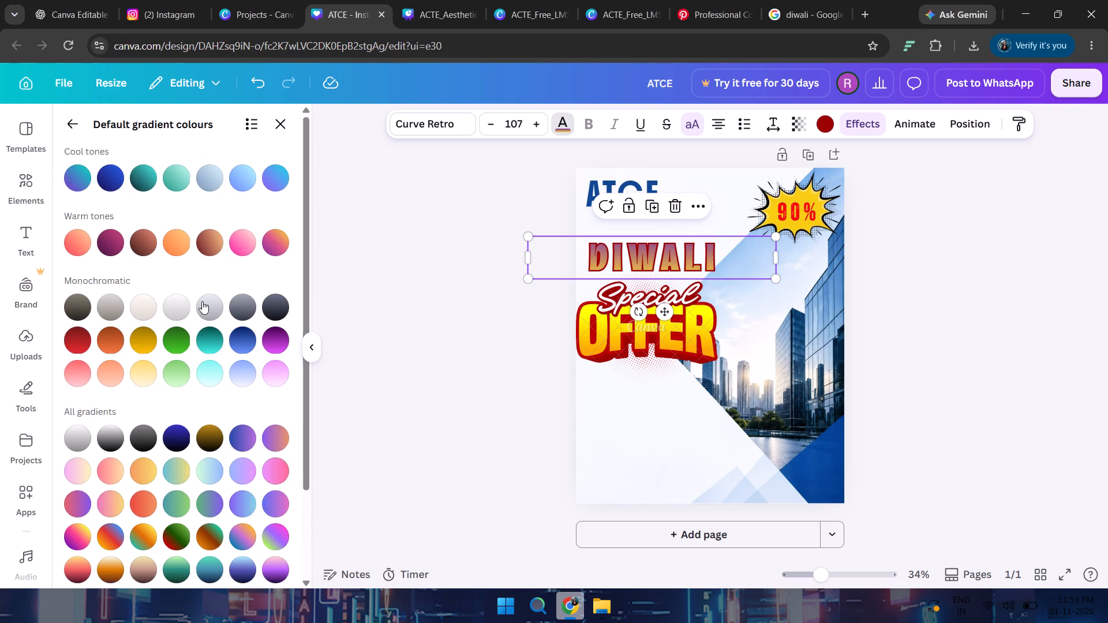
{"action": "left_click", "coordinate": [208, 373]}
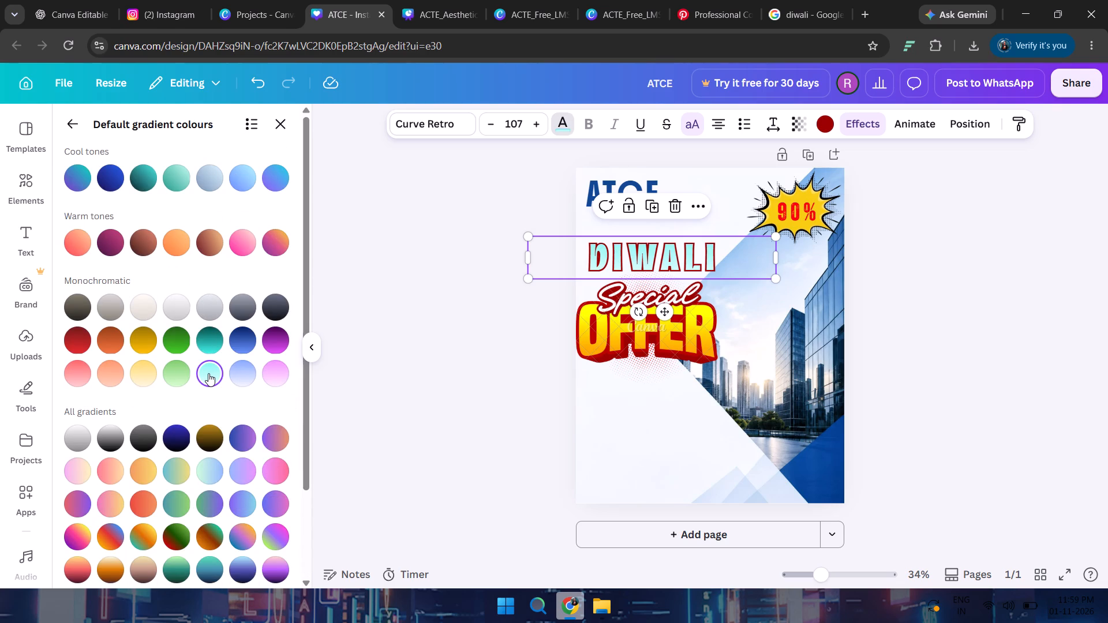
{"action": "left_click", "coordinate": [146, 344]}
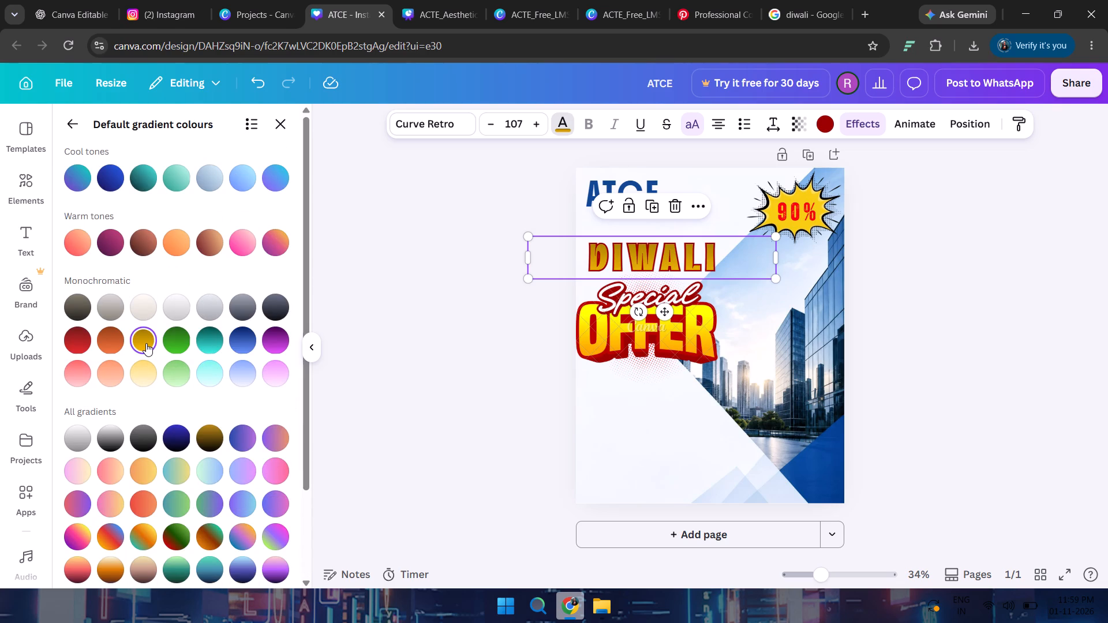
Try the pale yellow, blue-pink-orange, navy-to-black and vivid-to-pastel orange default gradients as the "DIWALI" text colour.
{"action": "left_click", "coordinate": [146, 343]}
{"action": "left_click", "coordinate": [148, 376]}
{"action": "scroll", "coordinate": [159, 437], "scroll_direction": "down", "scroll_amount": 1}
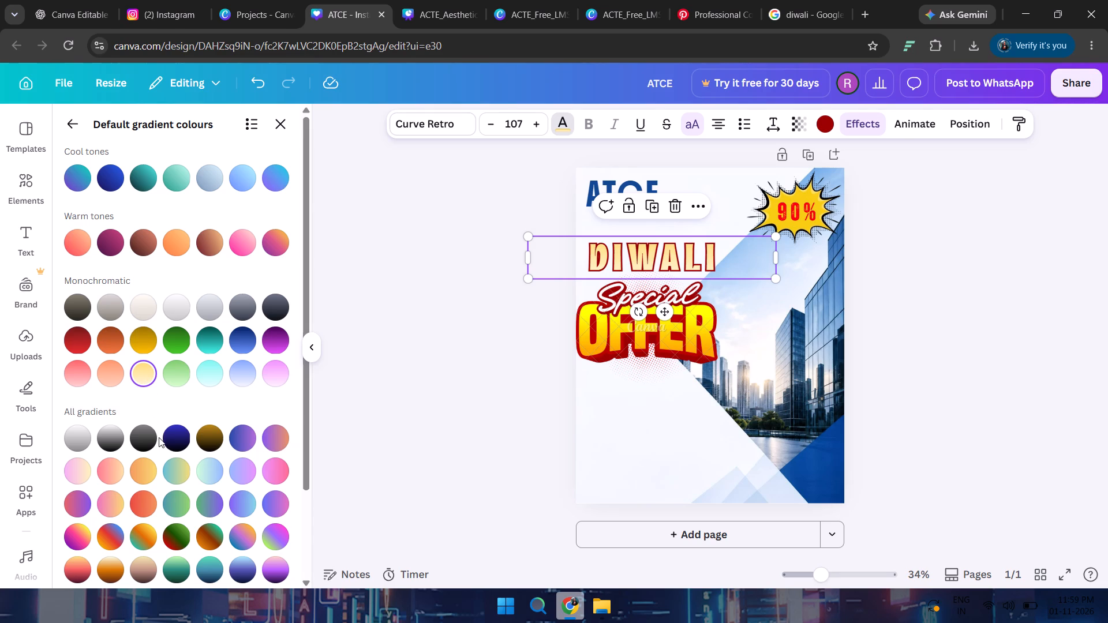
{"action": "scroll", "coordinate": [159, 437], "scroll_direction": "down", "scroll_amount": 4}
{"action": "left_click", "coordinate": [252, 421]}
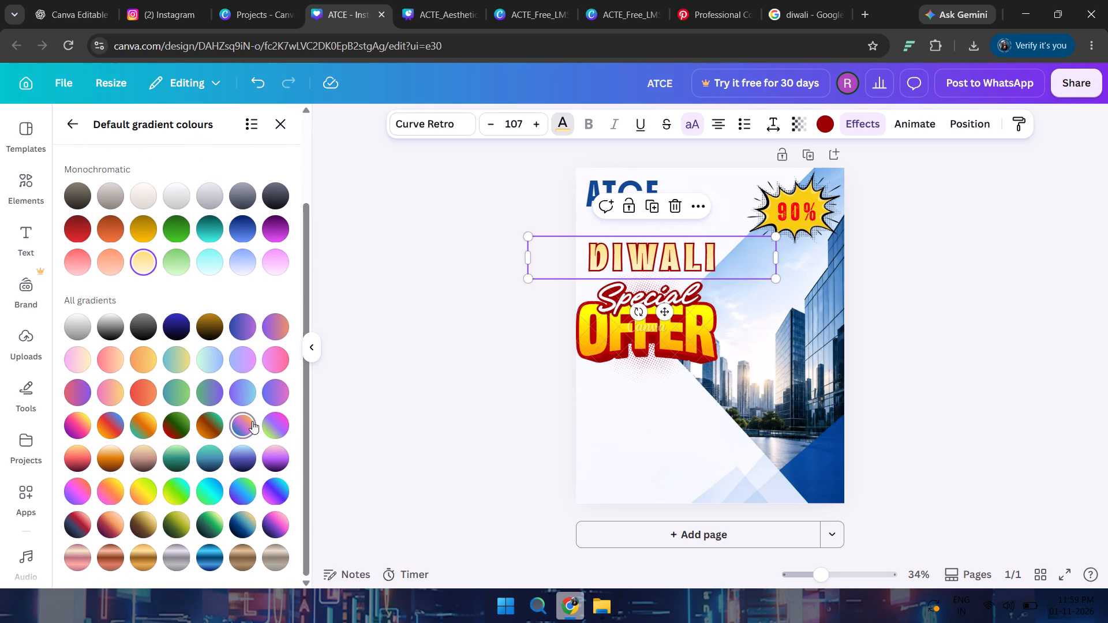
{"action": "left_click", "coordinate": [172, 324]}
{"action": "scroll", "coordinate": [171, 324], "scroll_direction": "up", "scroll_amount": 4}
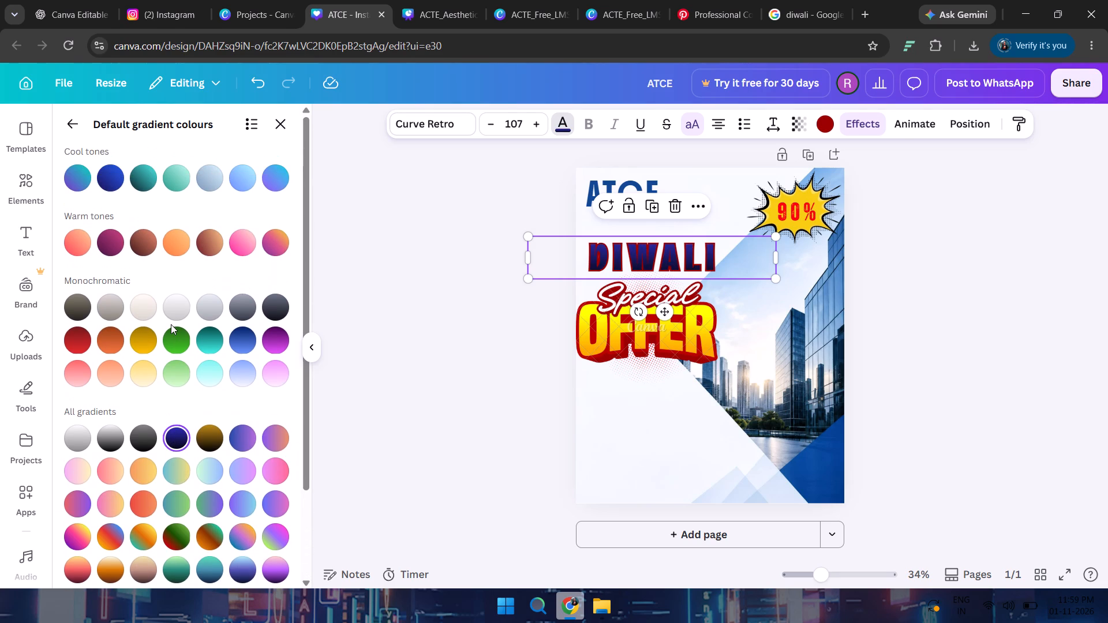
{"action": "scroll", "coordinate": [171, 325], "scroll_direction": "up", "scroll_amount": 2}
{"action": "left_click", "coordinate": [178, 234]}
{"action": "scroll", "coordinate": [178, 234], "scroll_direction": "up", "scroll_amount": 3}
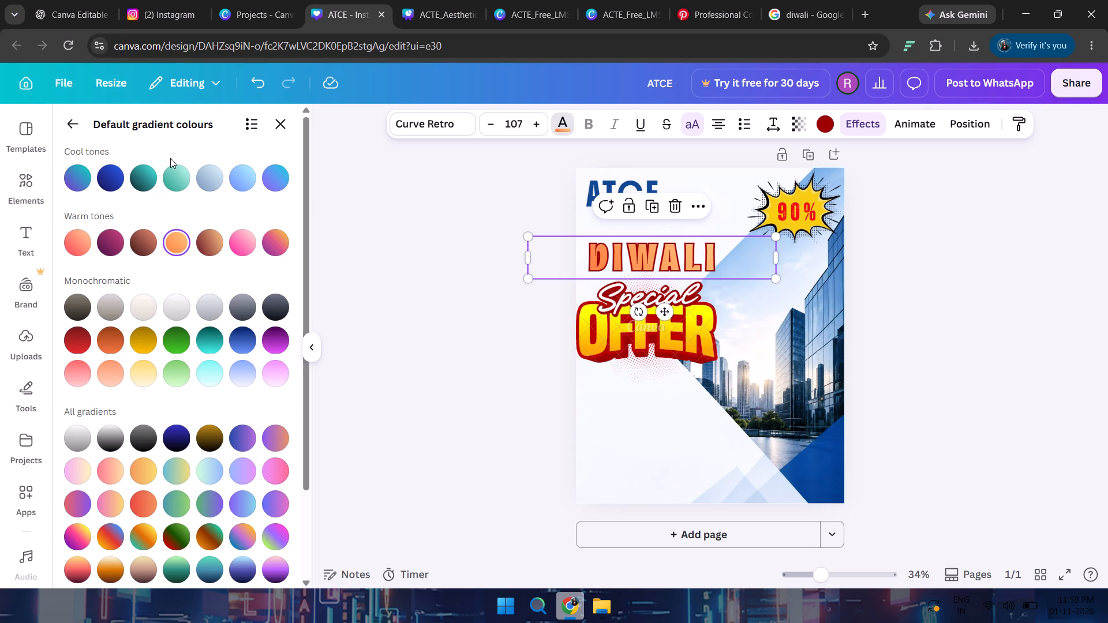
Look through the default gradients as a named list.
{"action": "left_click", "coordinate": [261, 122]}
{"action": "scroll", "coordinate": [156, 278], "scroll_direction": "down", "scroll_amount": 2}
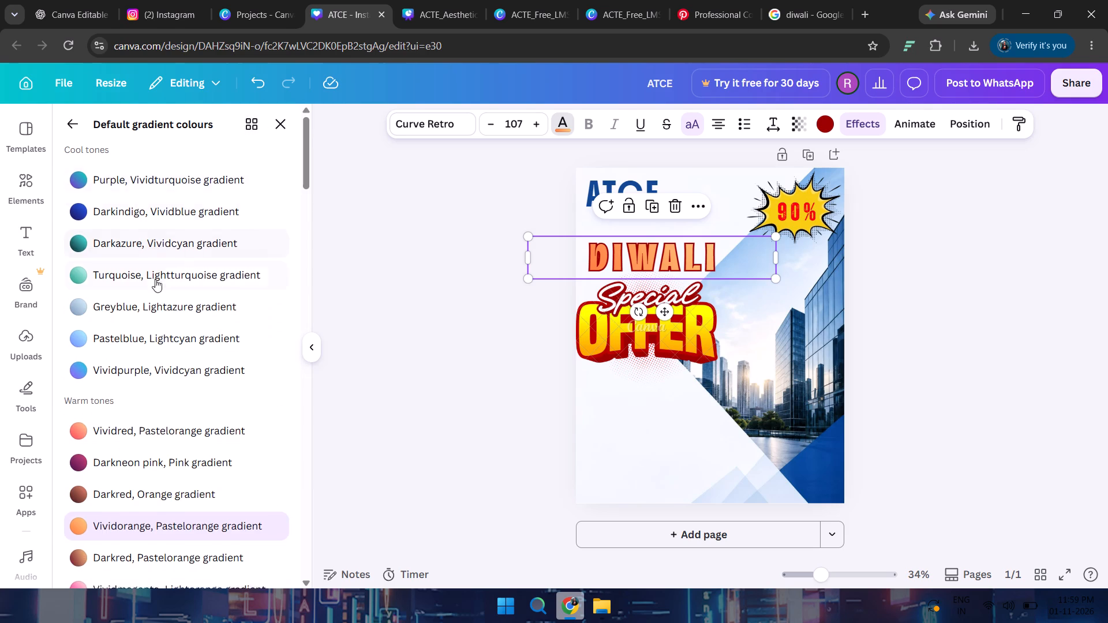
{"action": "scroll", "coordinate": [155, 279], "scroll_direction": "down", "scroll_amount": 12}
{"action": "scroll", "coordinate": [162, 396], "scroll_direction": "up", "scroll_amount": 8}
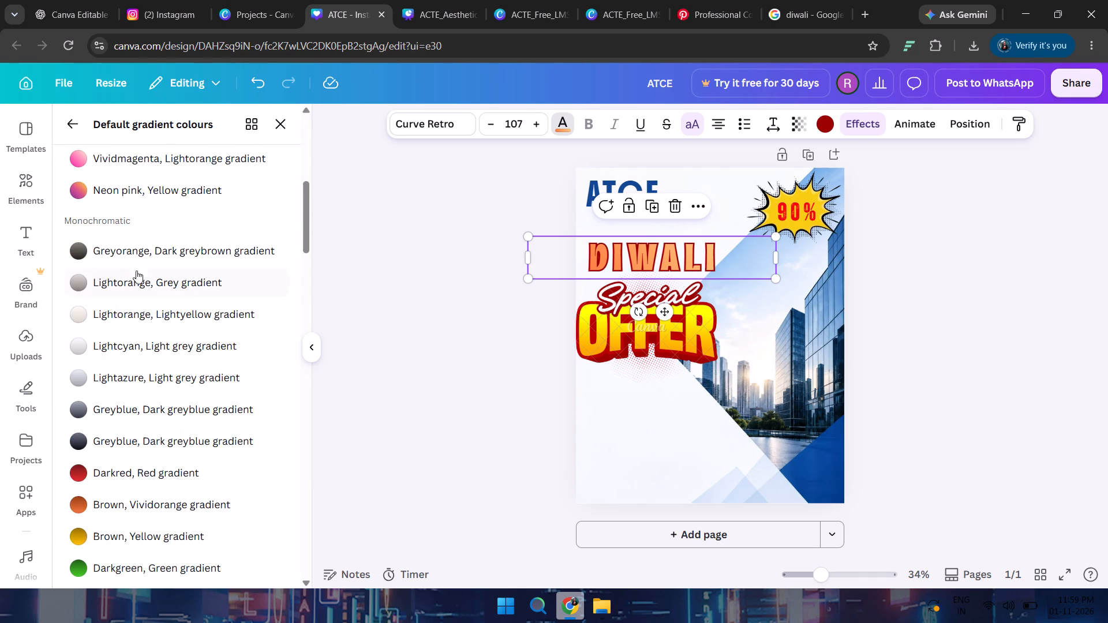
{"action": "left_click", "coordinate": [251, 133]}
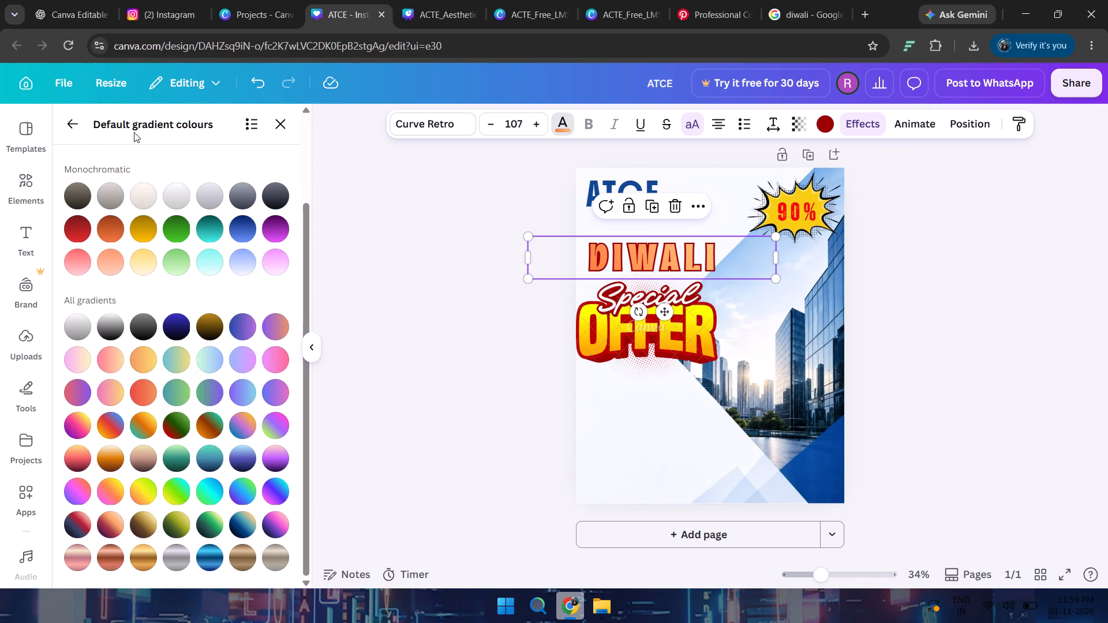
Add a bright yellow solid colour, #FAEC26, to the Brand Kit colour palette and save it.
{"action": "left_click", "coordinate": [76, 128]}
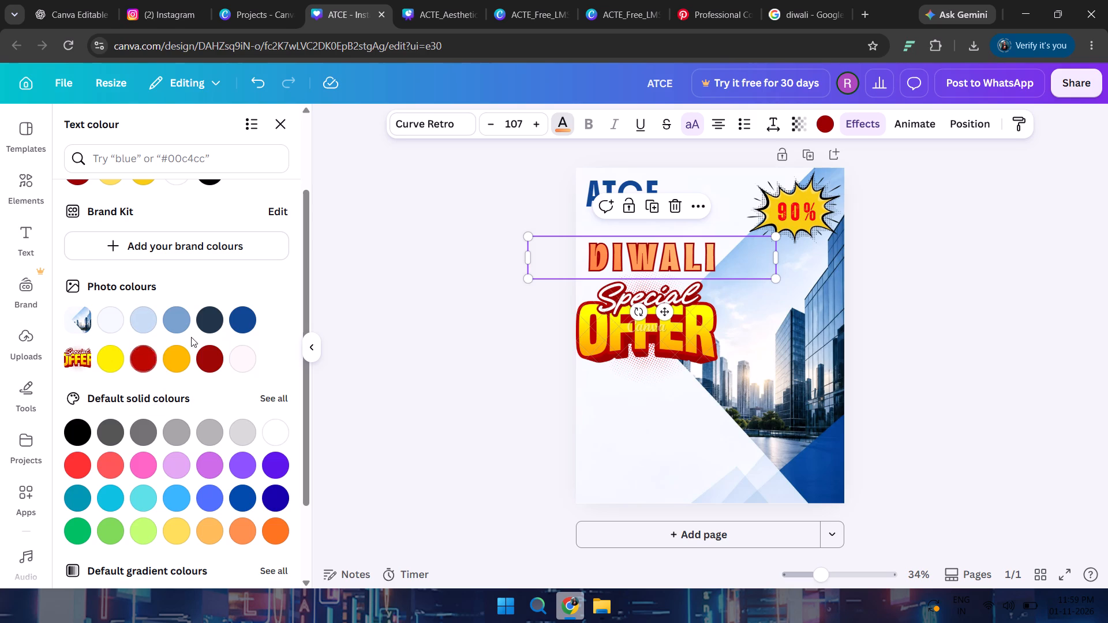
{"action": "left_click", "coordinate": [176, 244]}
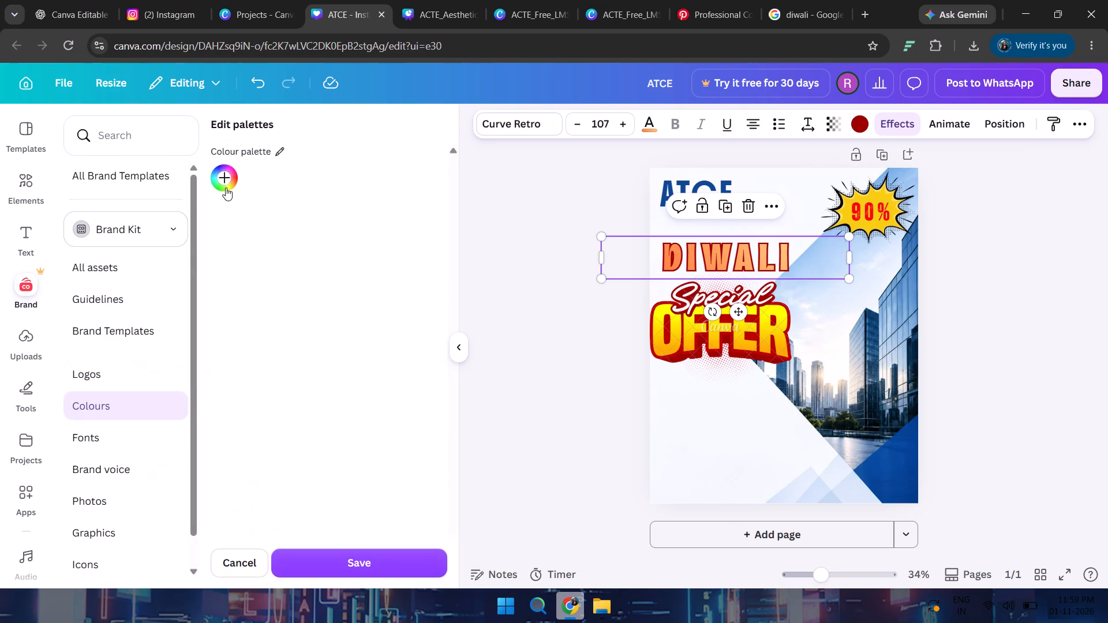
{"action": "left_click", "coordinate": [226, 183]}
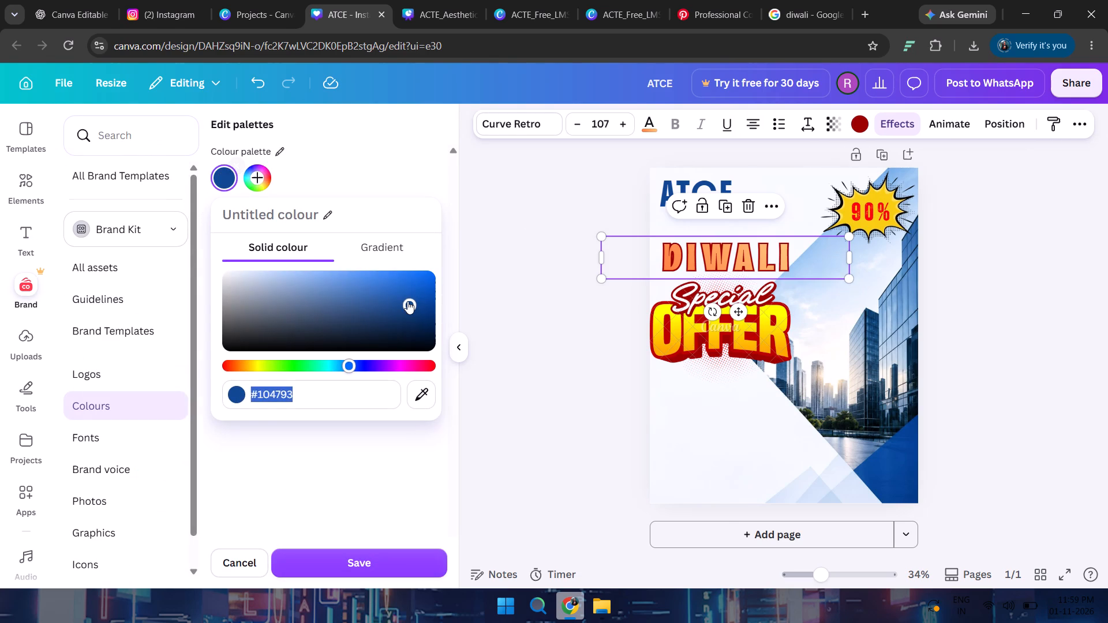
{"action": "left_click_drag", "start_coordinate": [407, 301], "coordinate": [324, 345]}
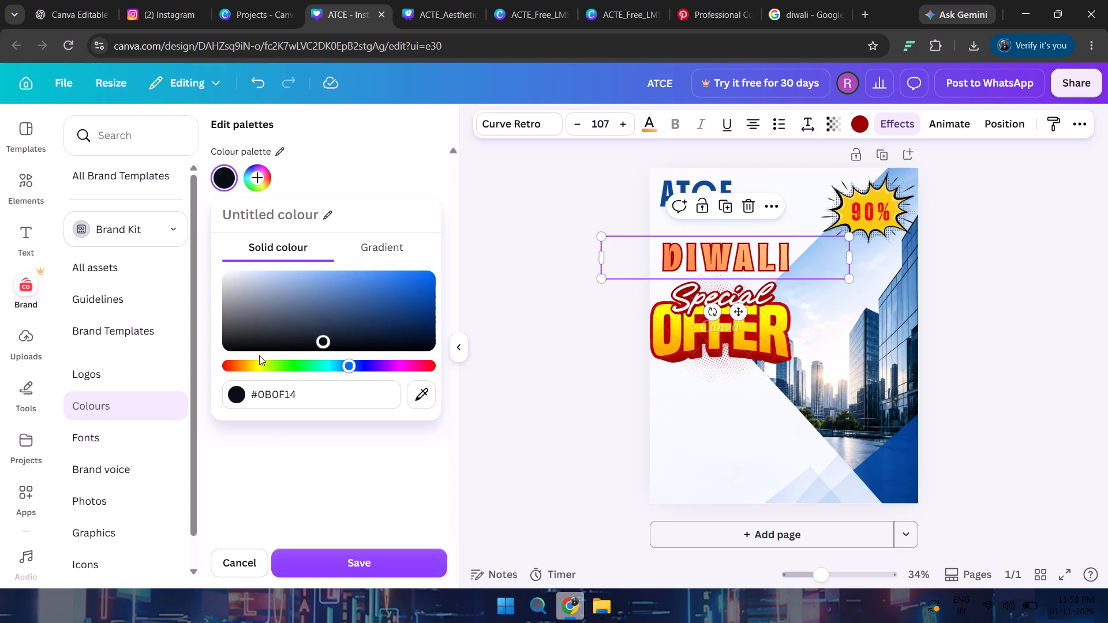
{"action": "left_click", "coordinate": [250, 372]}
{"action": "left_click", "coordinate": [257, 365]}
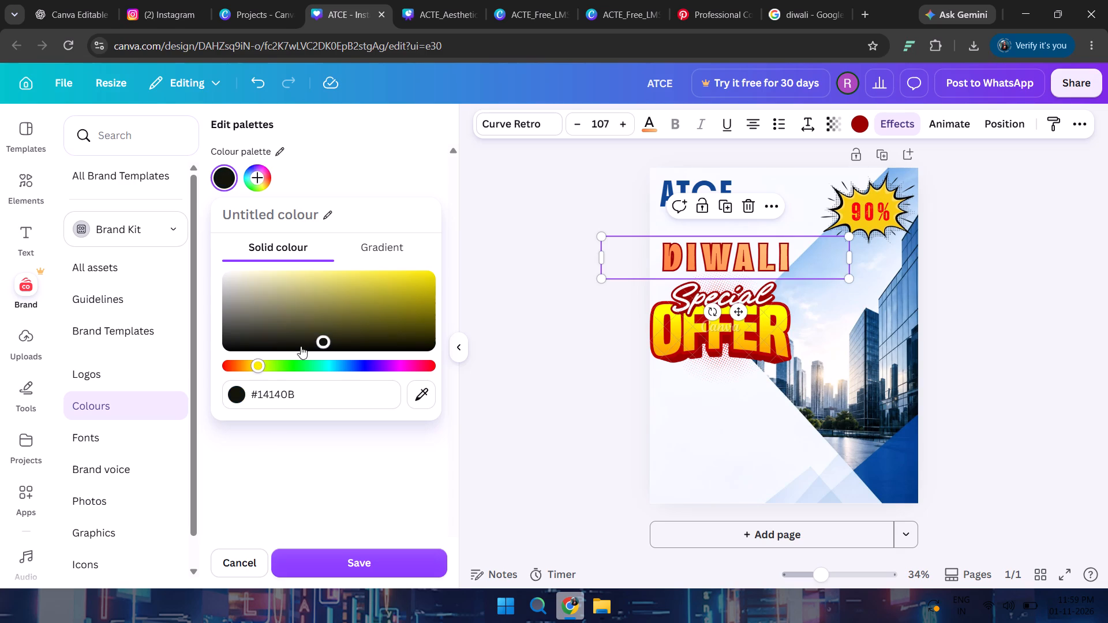
{"action": "left_click_drag", "start_coordinate": [322, 335], "coordinate": [368, 276]}
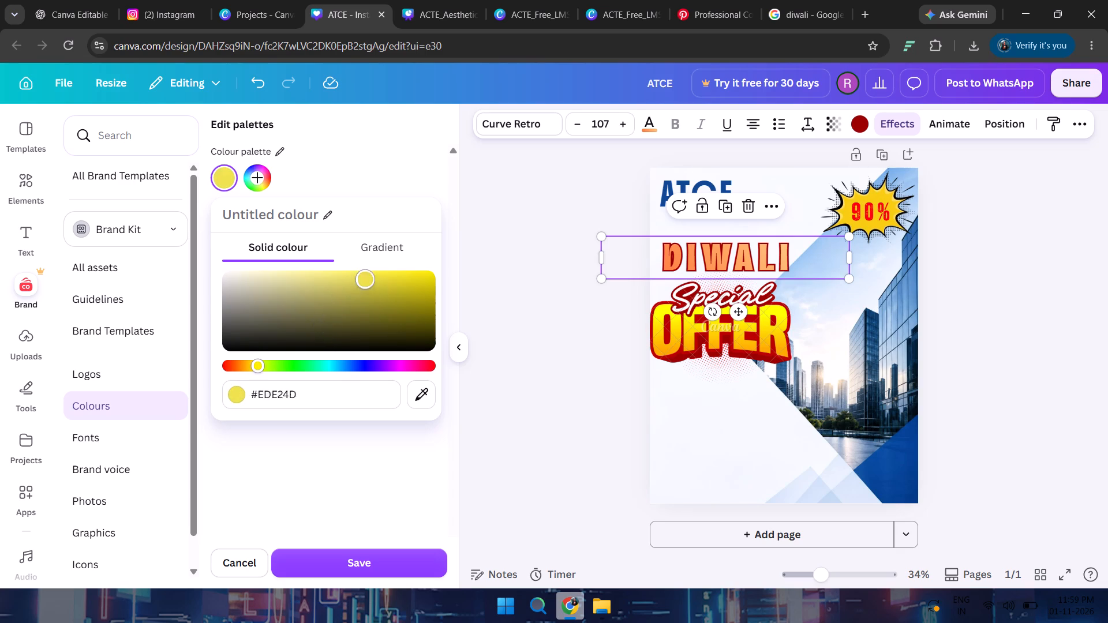
{"action": "left_click_drag", "start_coordinate": [368, 276], "coordinate": [403, 272]}
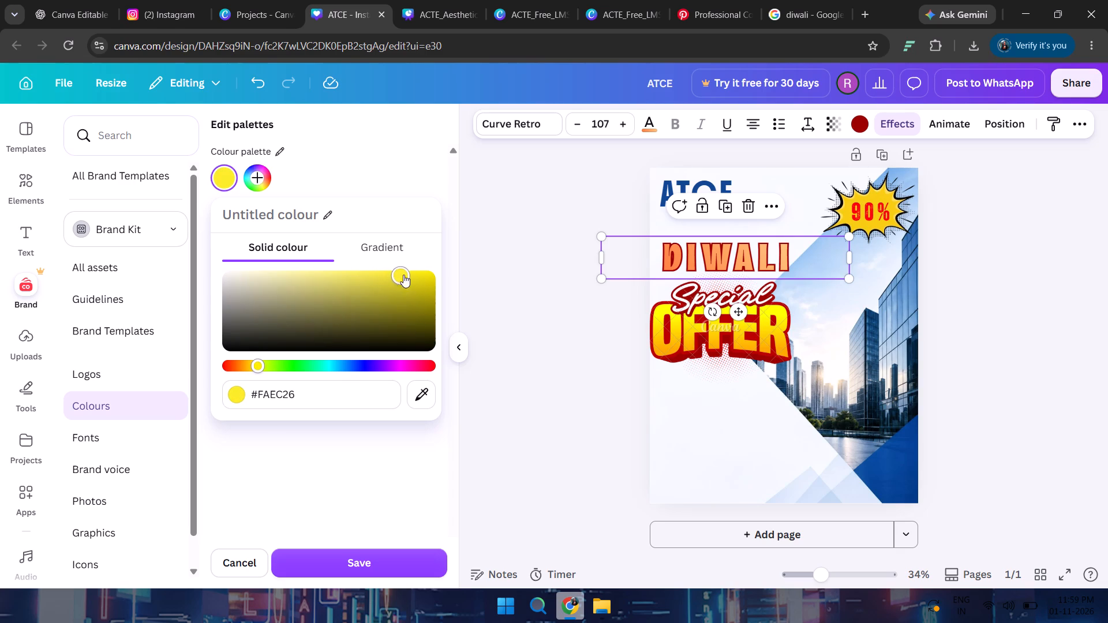
{"action": "left_click", "coordinate": [392, 557]}
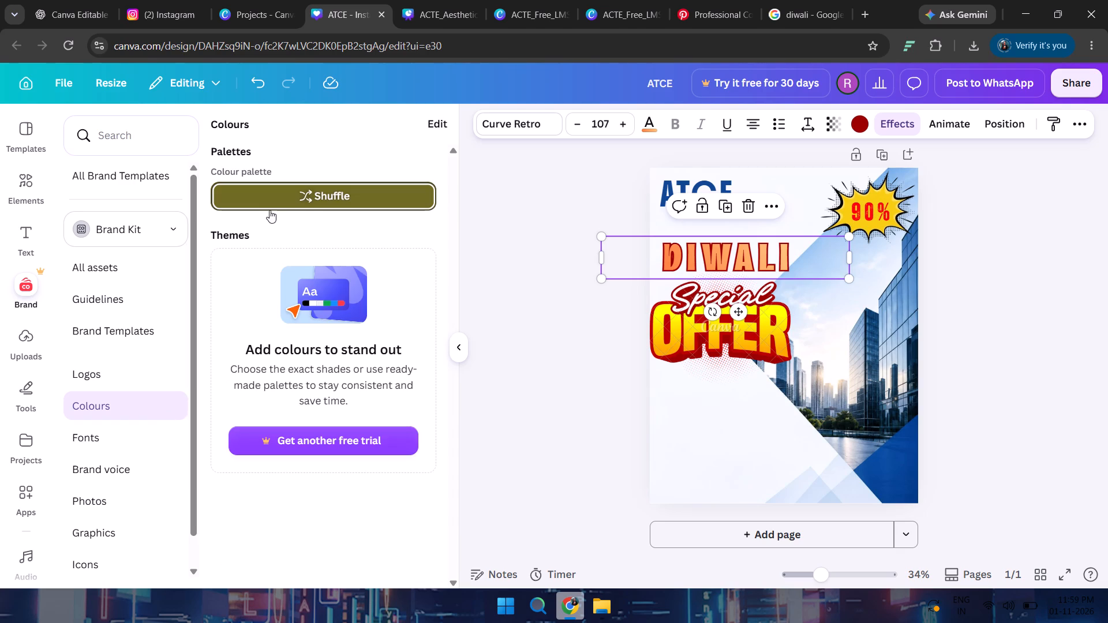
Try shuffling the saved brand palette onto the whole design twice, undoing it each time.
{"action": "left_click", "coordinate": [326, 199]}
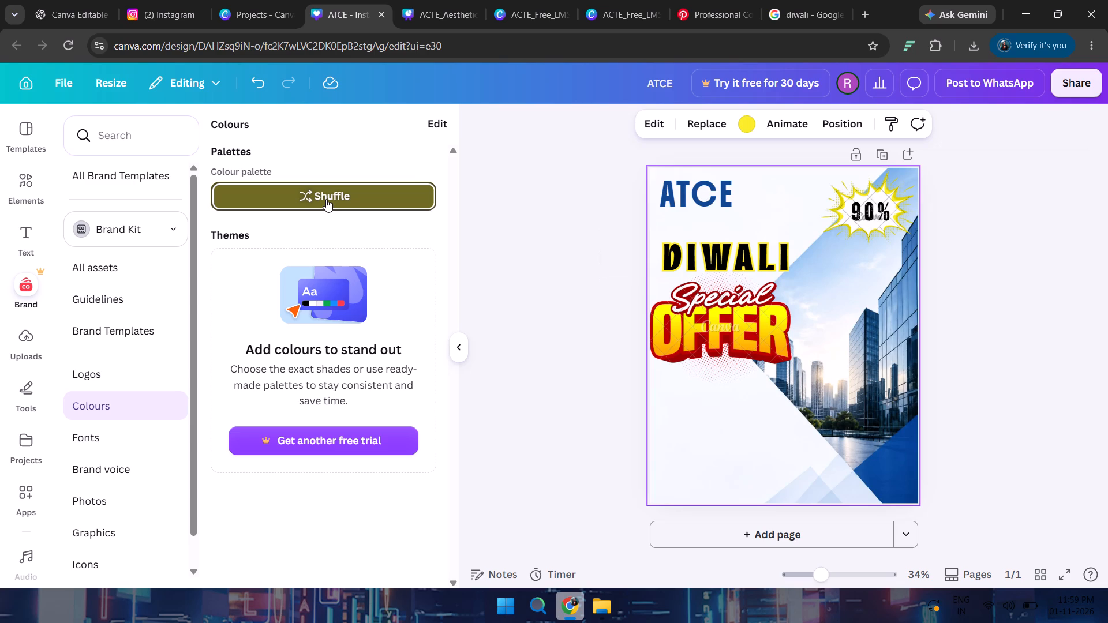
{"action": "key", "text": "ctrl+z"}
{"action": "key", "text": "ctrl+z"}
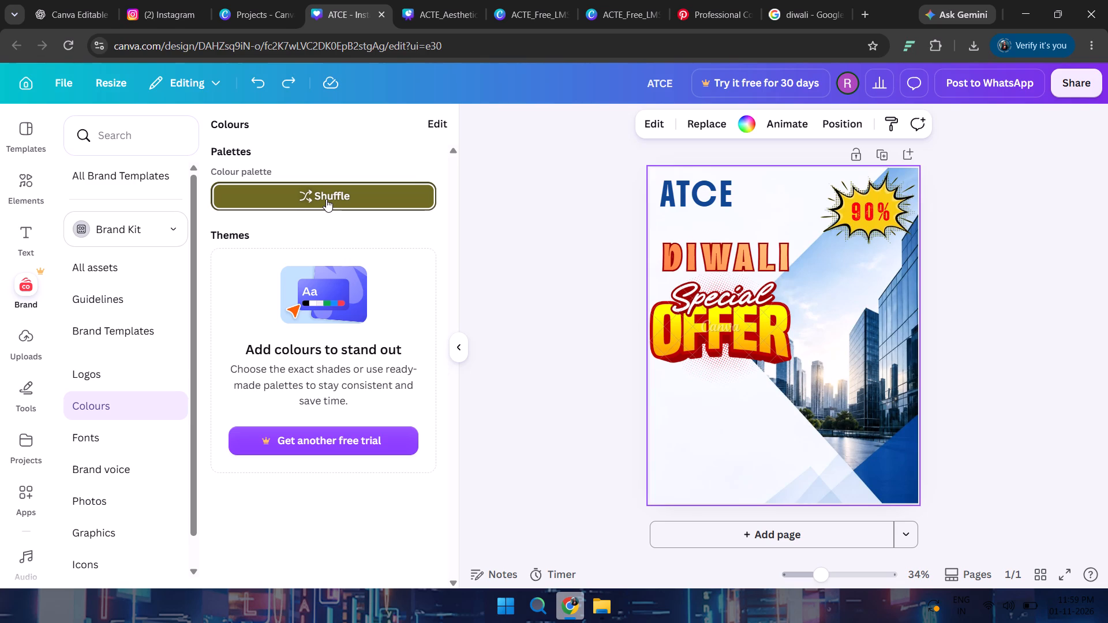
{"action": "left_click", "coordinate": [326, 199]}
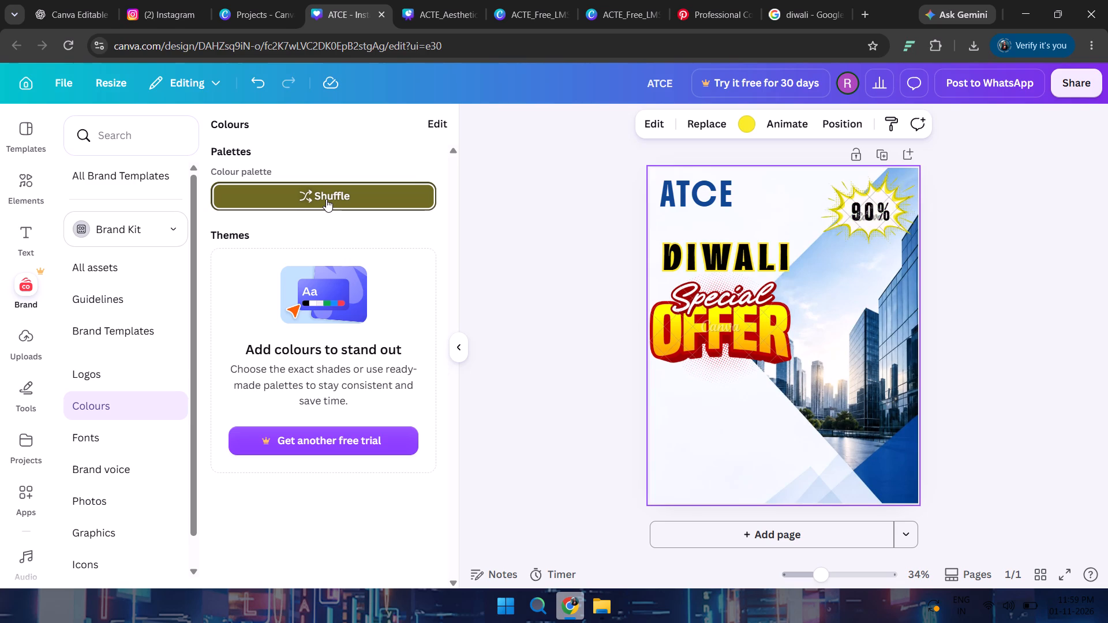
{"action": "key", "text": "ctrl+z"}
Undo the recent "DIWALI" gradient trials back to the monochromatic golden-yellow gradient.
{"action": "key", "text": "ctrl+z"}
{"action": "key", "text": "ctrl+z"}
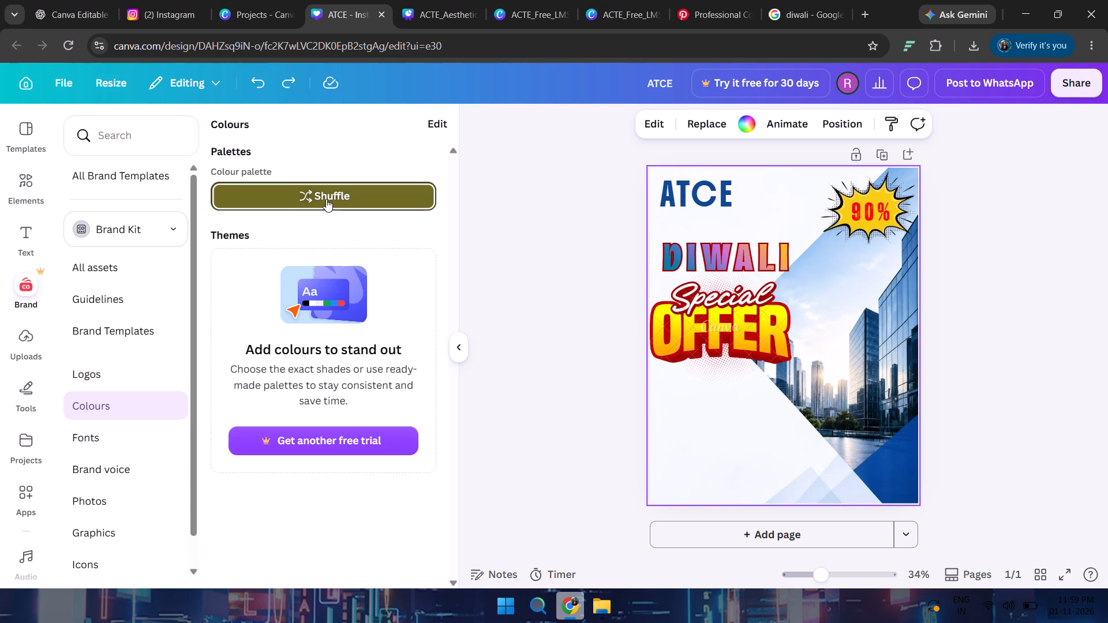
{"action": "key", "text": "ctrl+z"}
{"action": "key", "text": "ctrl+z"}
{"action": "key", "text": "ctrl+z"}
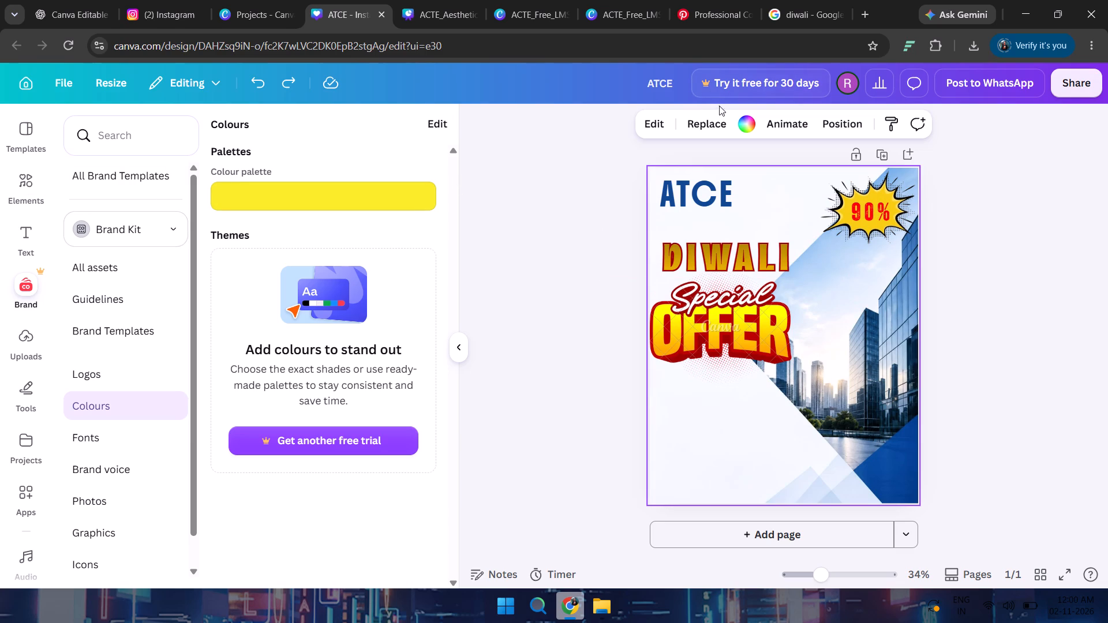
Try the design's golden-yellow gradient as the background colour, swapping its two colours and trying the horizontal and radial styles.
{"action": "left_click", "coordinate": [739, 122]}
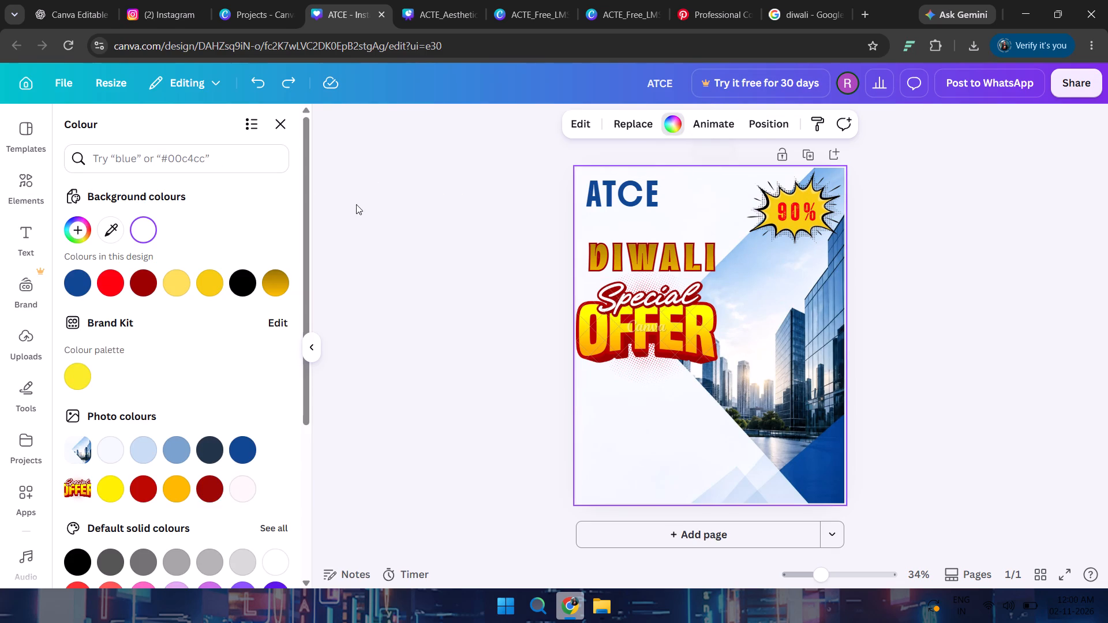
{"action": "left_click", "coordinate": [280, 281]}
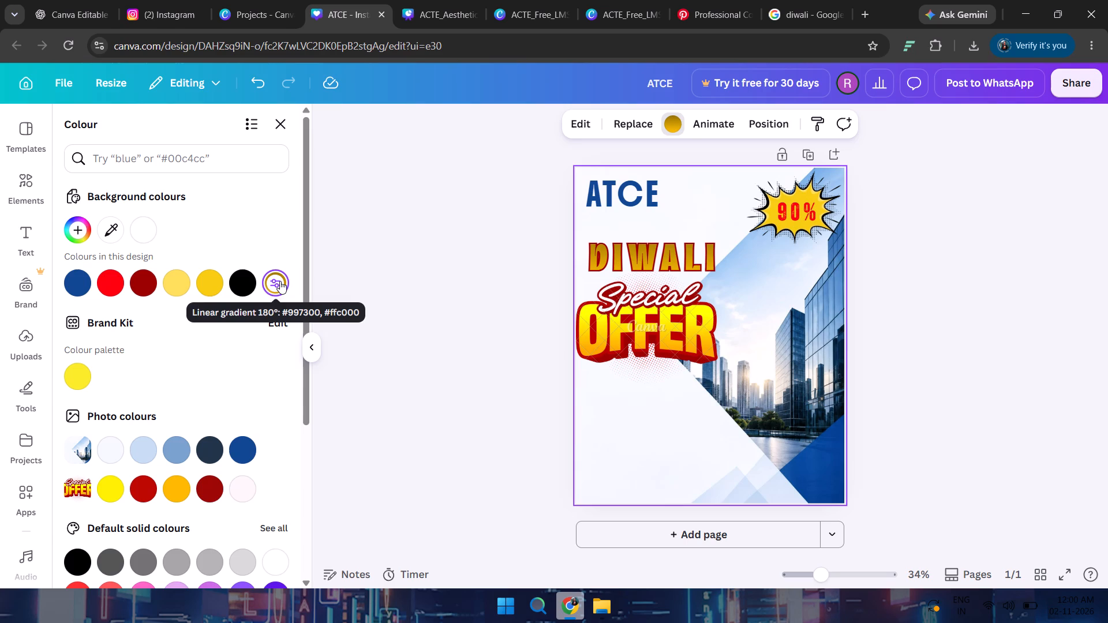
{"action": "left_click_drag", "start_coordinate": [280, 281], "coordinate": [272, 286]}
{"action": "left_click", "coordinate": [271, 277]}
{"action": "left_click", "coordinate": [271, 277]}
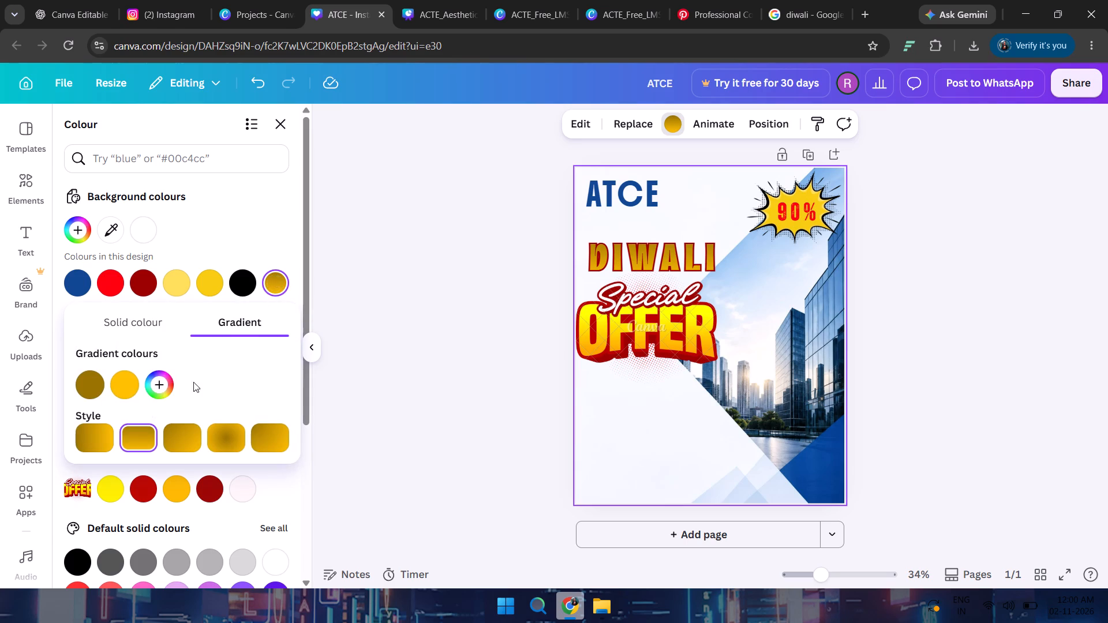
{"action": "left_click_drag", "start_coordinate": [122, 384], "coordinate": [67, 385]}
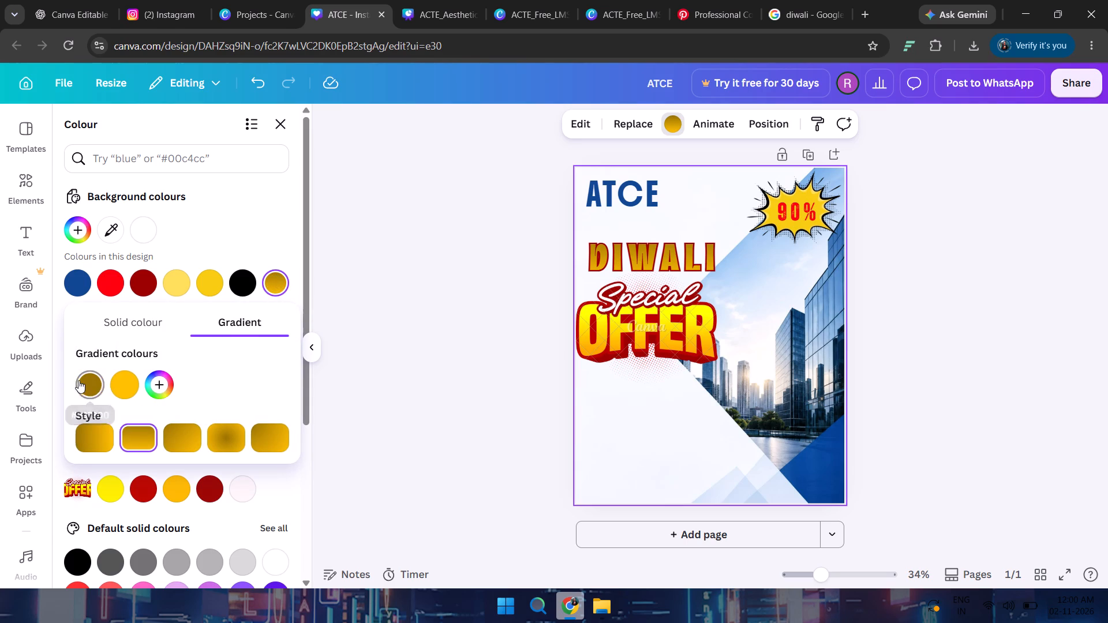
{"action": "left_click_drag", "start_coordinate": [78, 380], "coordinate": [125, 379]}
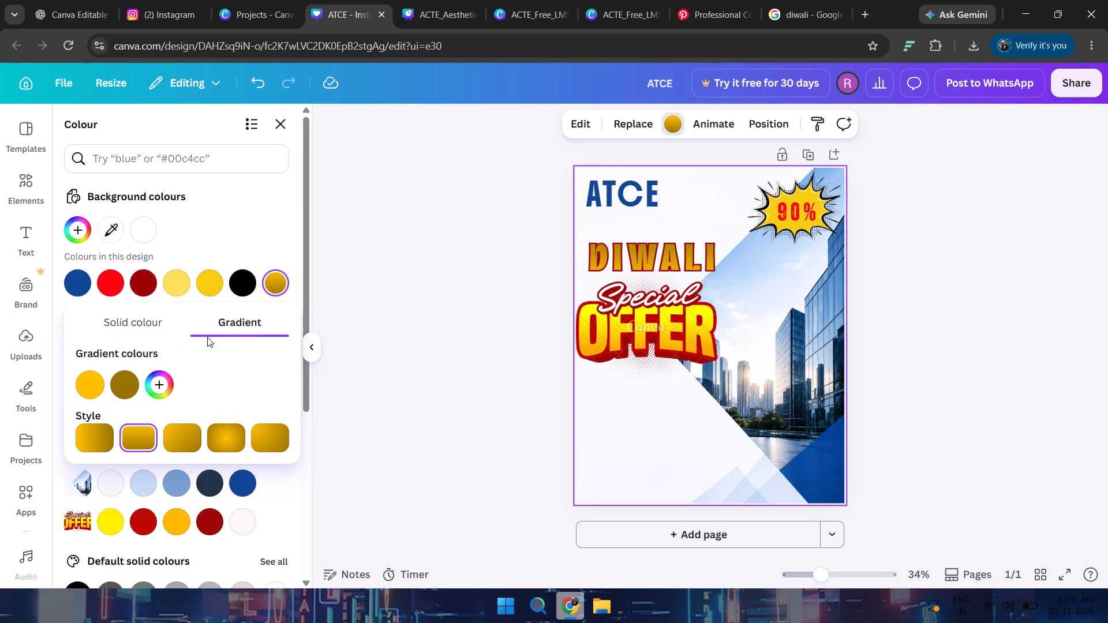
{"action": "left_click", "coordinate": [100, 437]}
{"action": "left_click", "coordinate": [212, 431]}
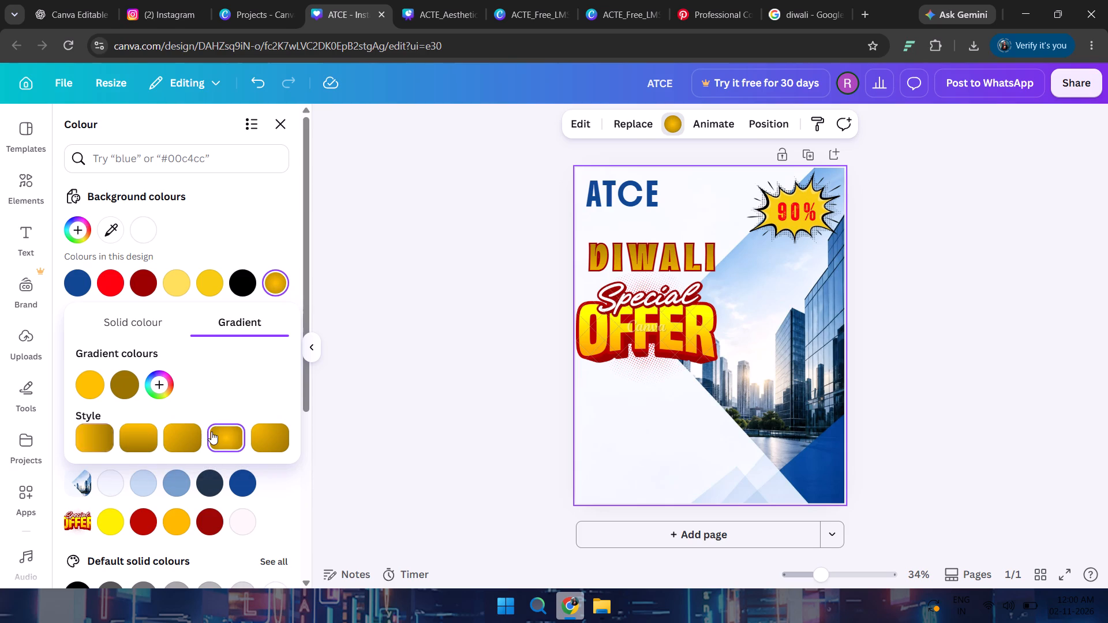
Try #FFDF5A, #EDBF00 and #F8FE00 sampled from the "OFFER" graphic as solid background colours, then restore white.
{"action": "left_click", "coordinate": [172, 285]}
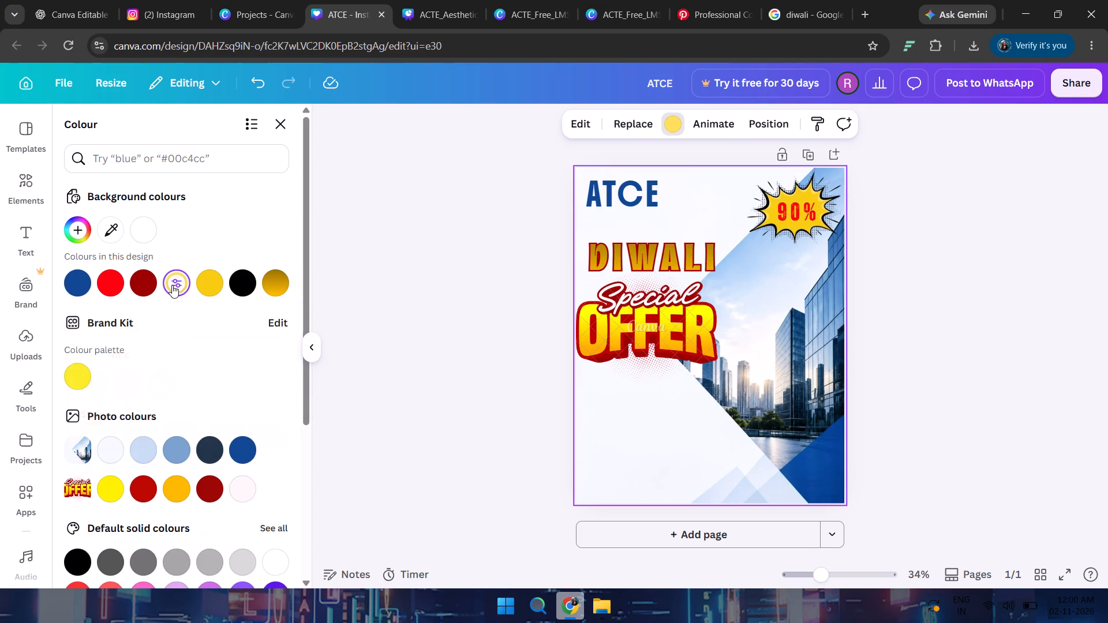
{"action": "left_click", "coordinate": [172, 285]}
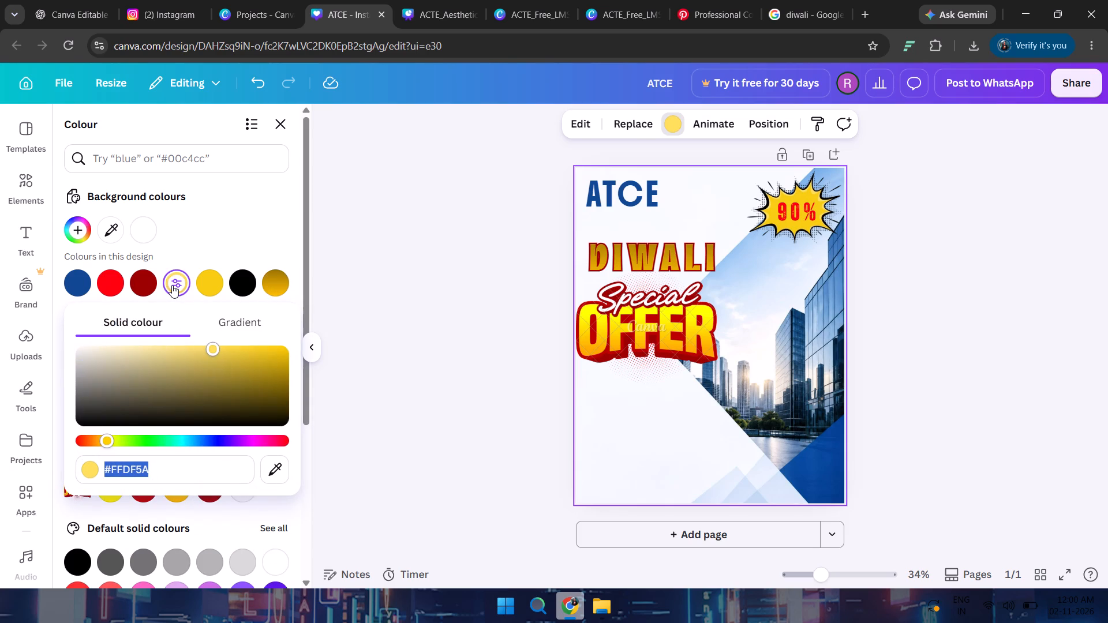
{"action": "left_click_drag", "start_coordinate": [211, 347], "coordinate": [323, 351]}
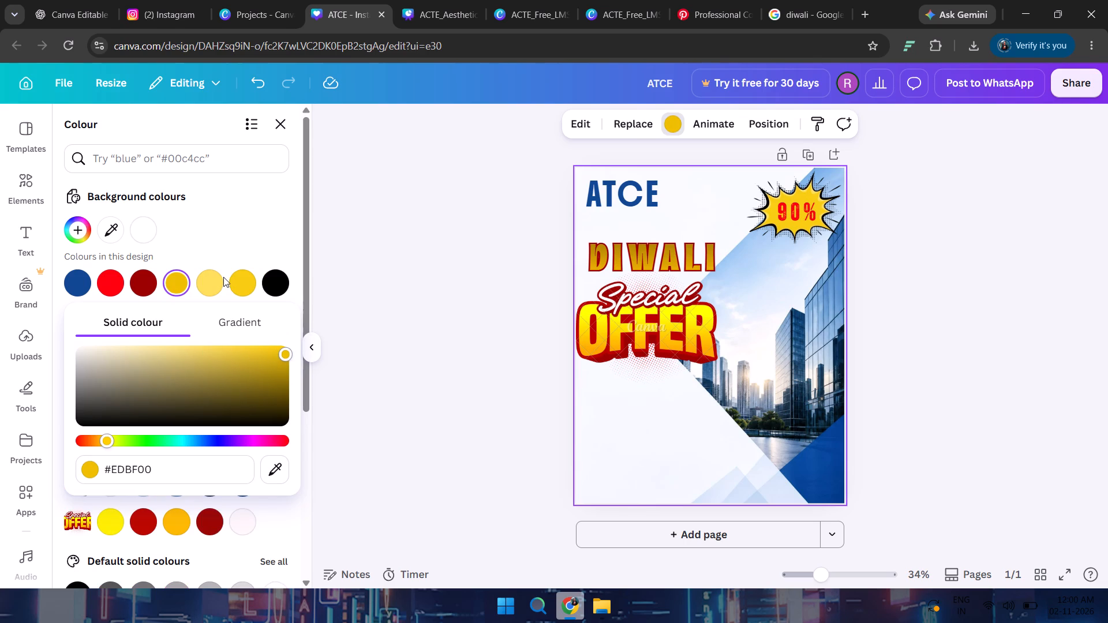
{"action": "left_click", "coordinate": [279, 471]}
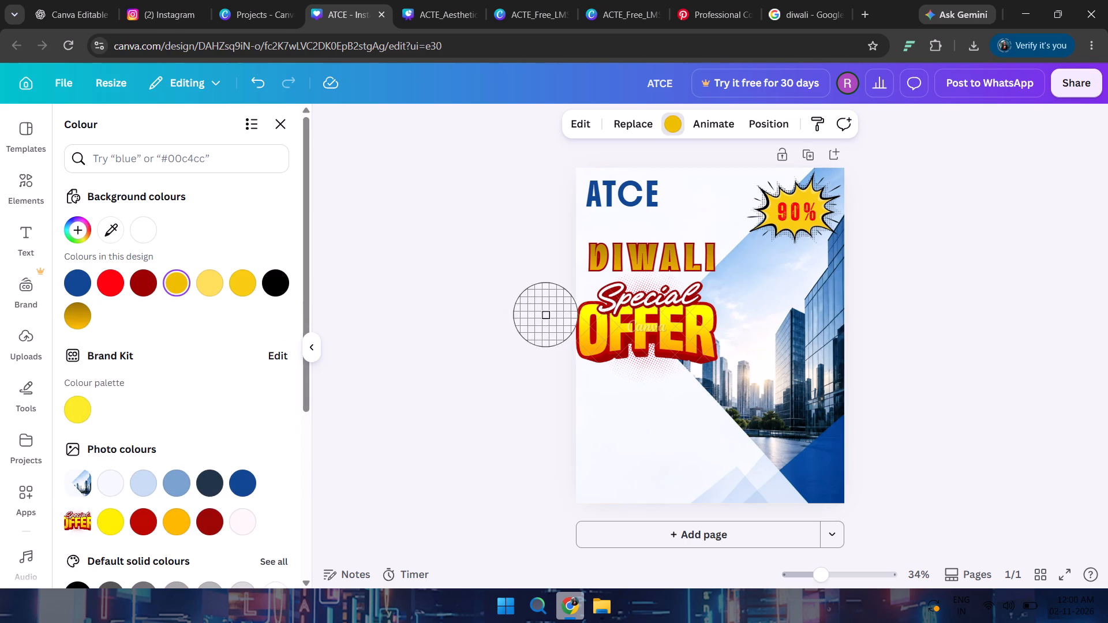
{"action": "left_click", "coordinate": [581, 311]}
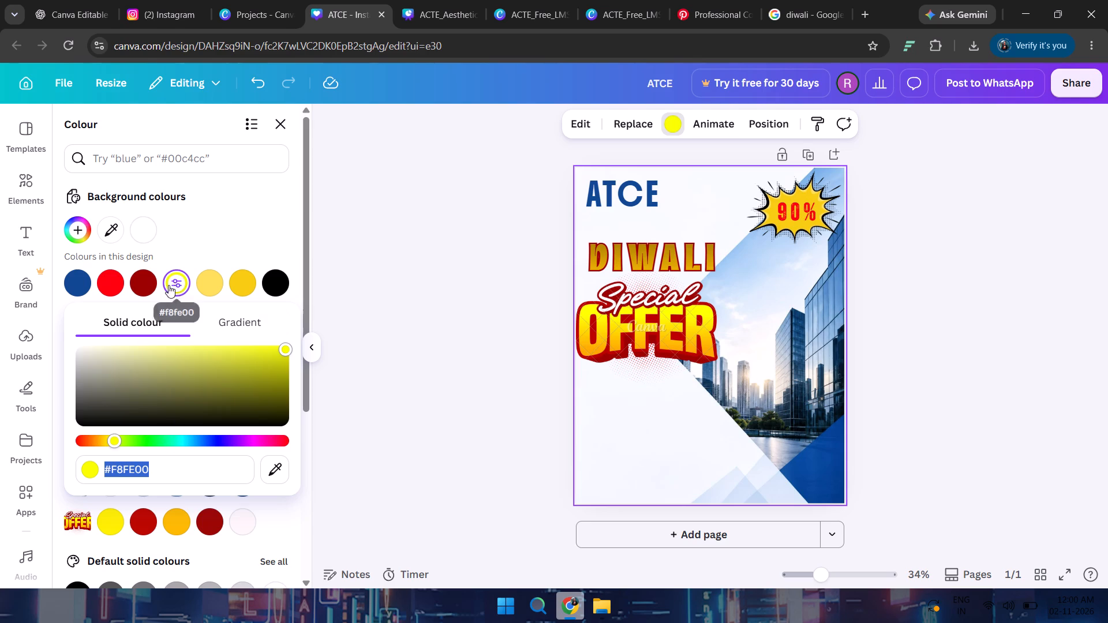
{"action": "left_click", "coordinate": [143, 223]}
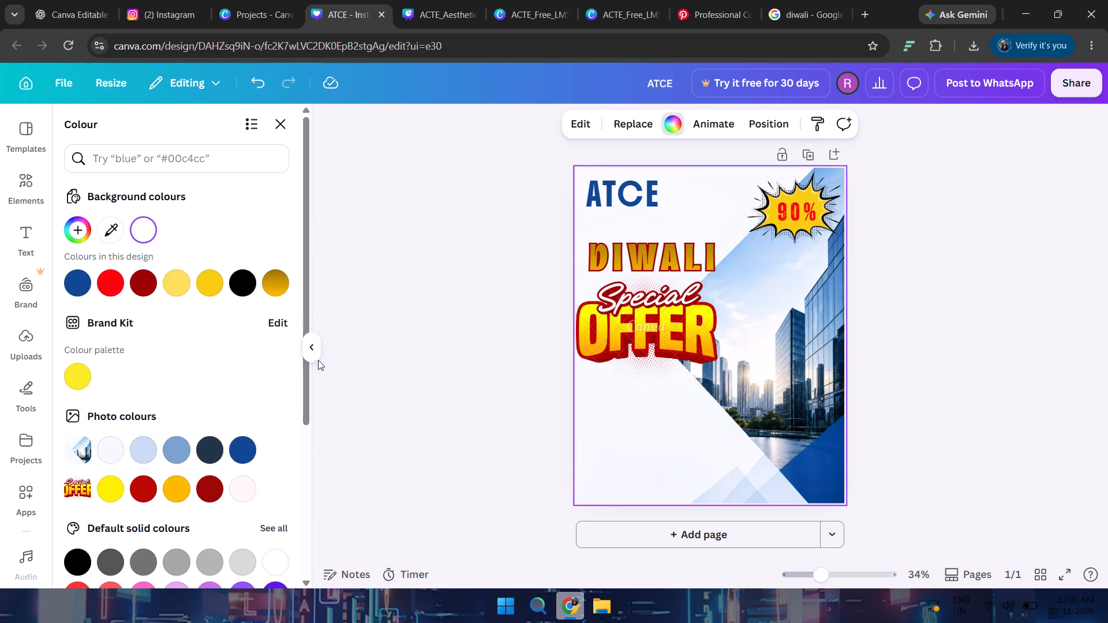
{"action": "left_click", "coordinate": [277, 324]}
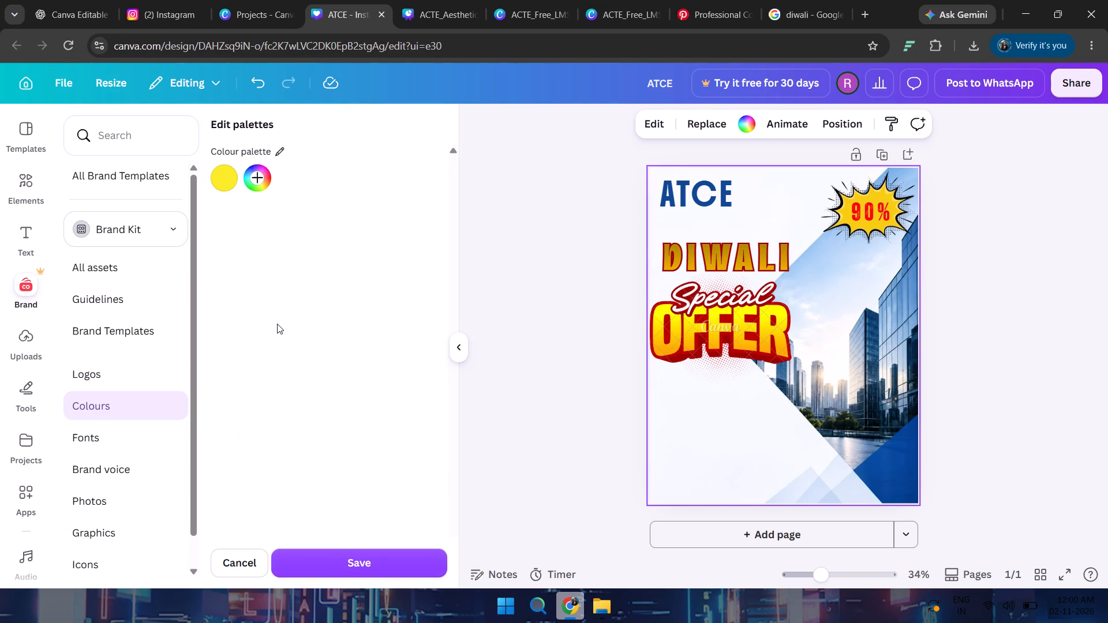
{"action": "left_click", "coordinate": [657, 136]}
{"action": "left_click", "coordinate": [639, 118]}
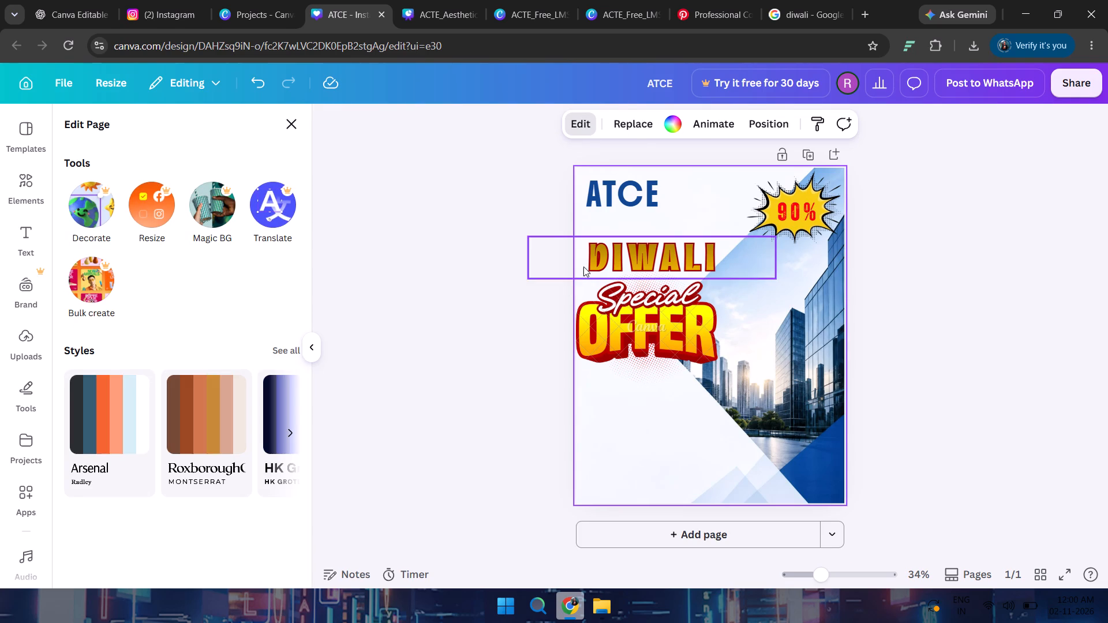
Delete the "DIWALI" text above the special offer graphic.
{"action": "left_click", "coordinate": [694, 261]}
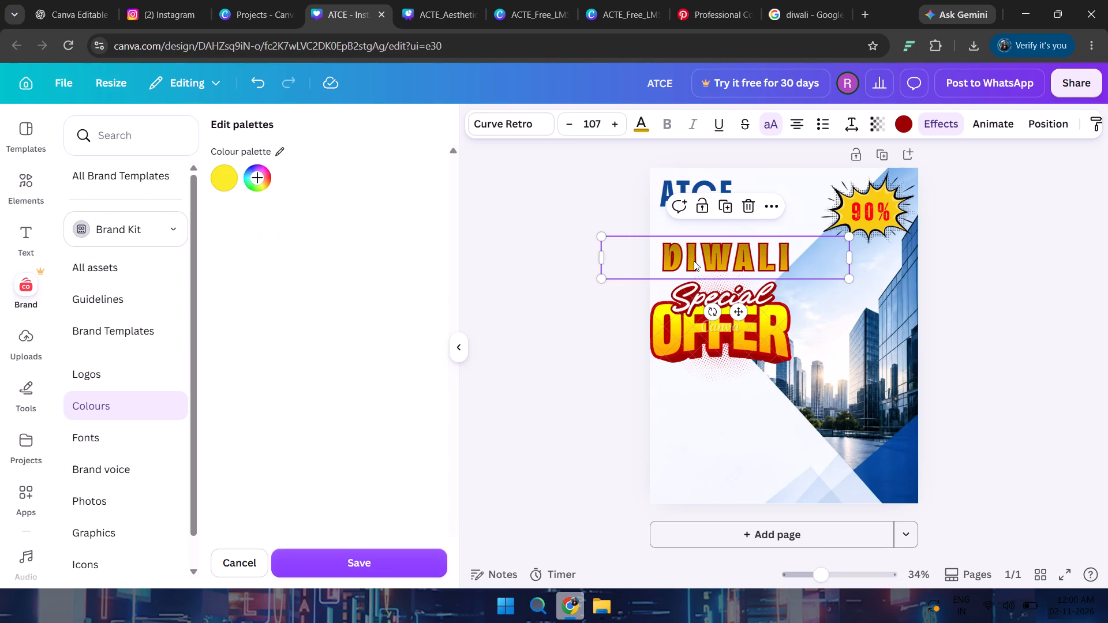
{"action": "key", "text": "BackSpace"}
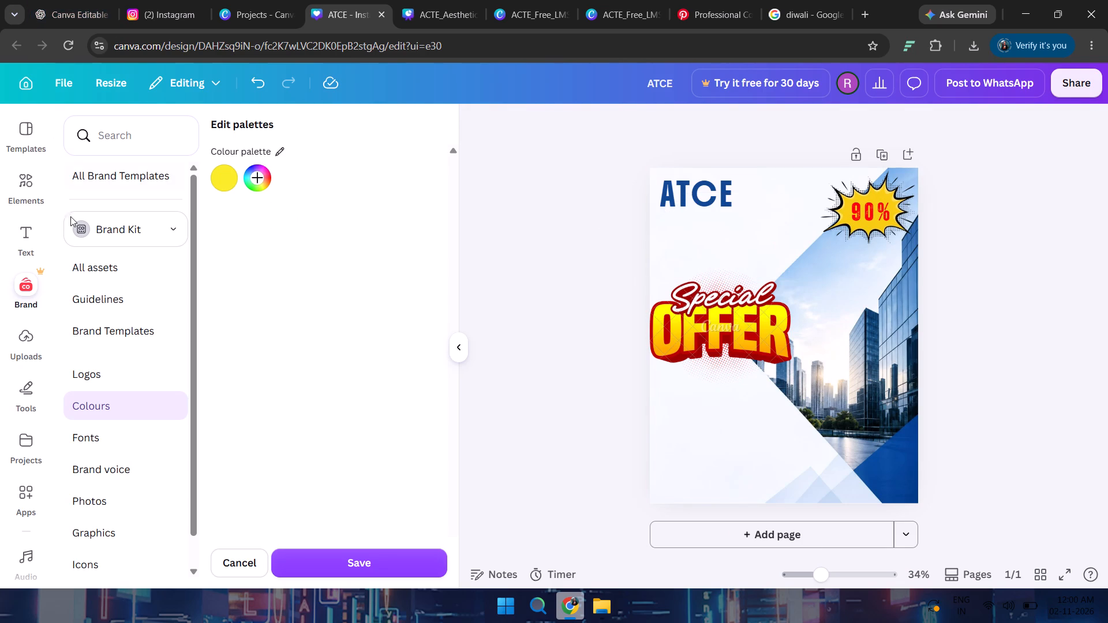
Look through the "DIWALI OFFER" element results, the brand assets and the existing projects for something to add.
{"action": "left_click", "coordinate": [24, 196]}
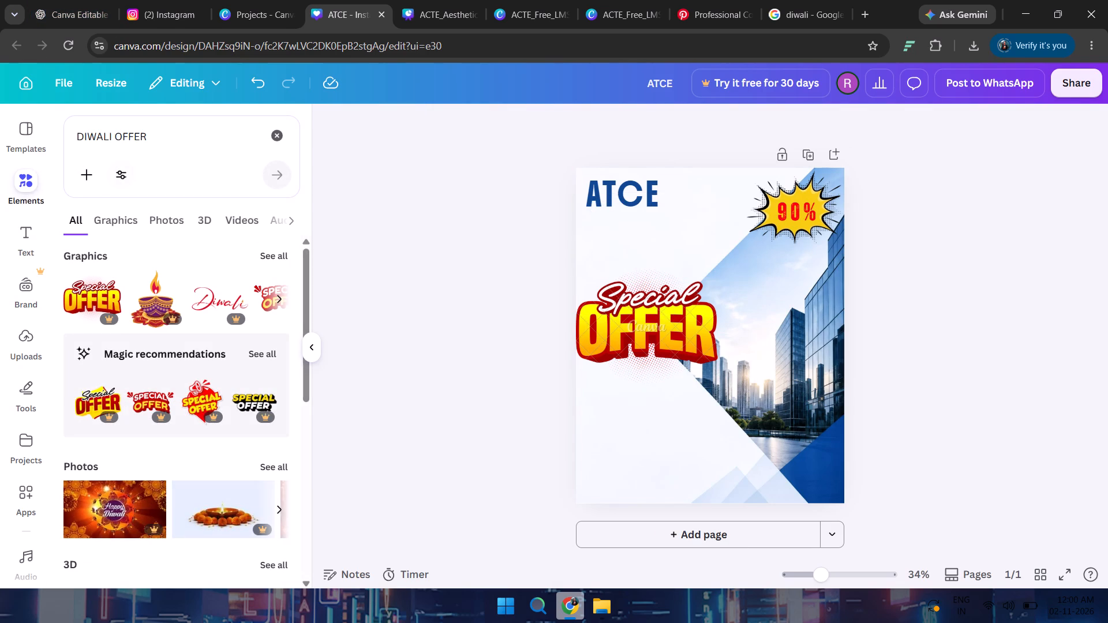
{"action": "scroll", "coordinate": [193, 412], "scroll_direction": "down", "scroll_amount": 2}
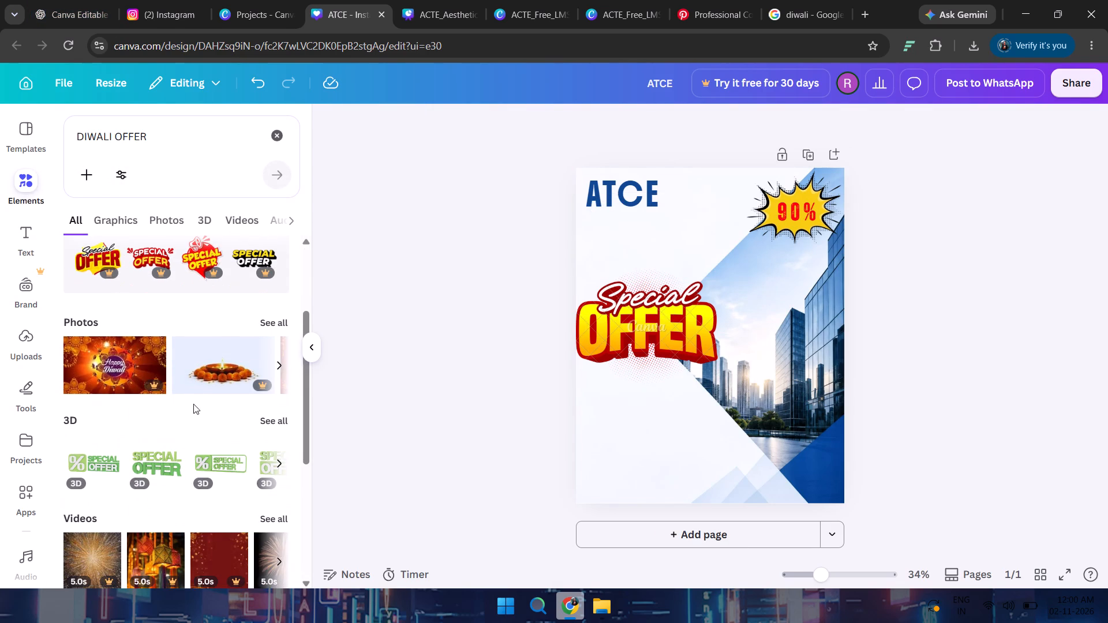
{"action": "scroll", "coordinate": [134, 371], "scroll_direction": "down", "scroll_amount": 1}
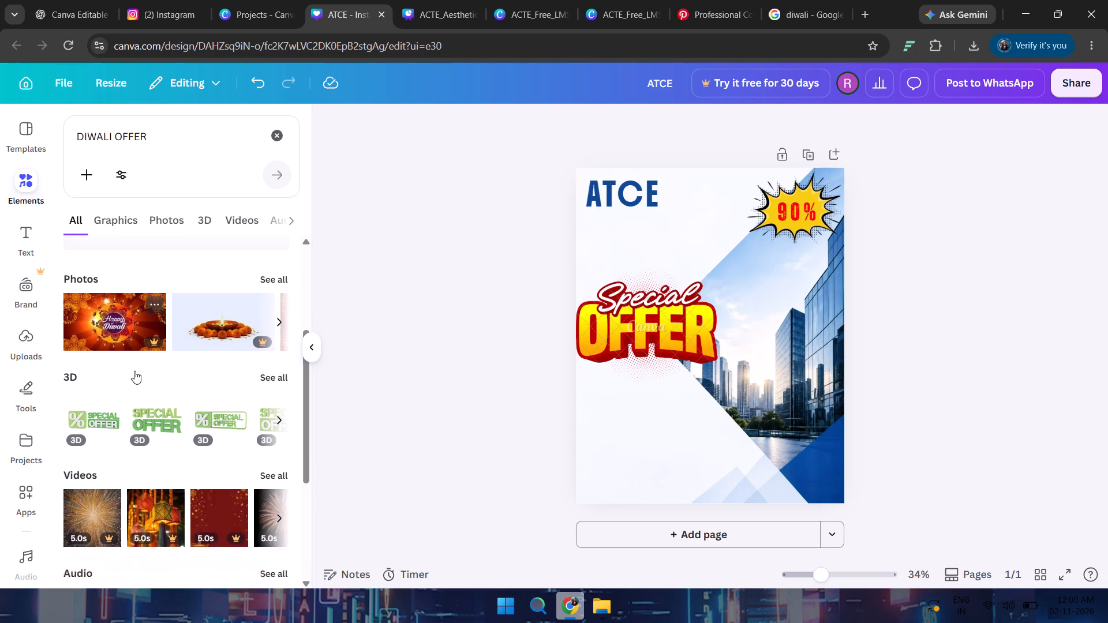
{"action": "scroll", "coordinate": [134, 371], "scroll_direction": "down", "scroll_amount": 2}
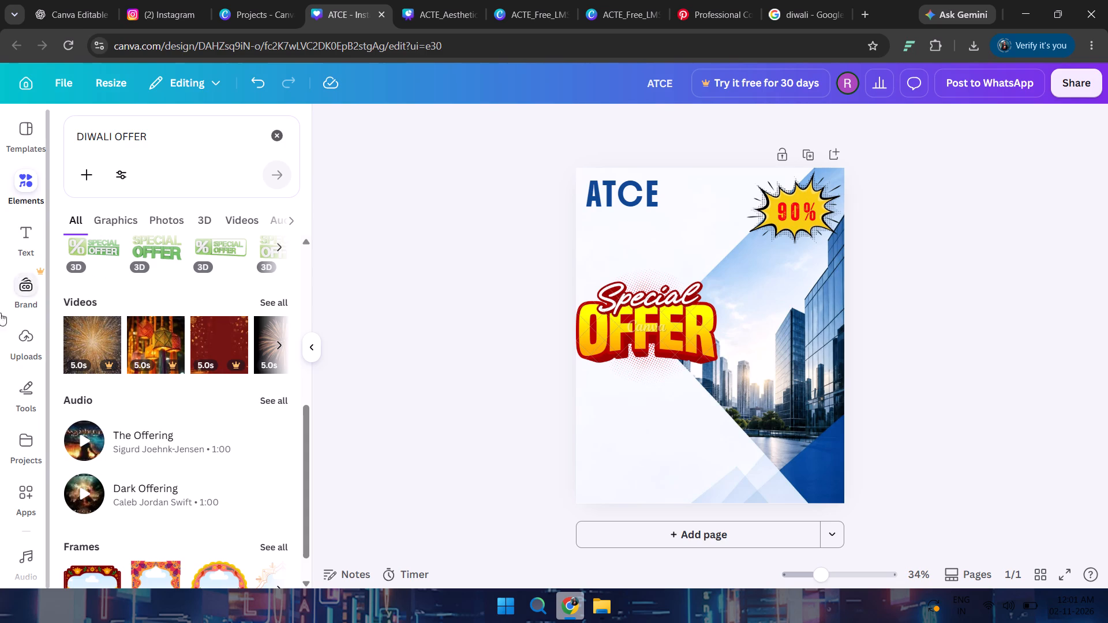
{"action": "left_click", "coordinate": [30, 305]}
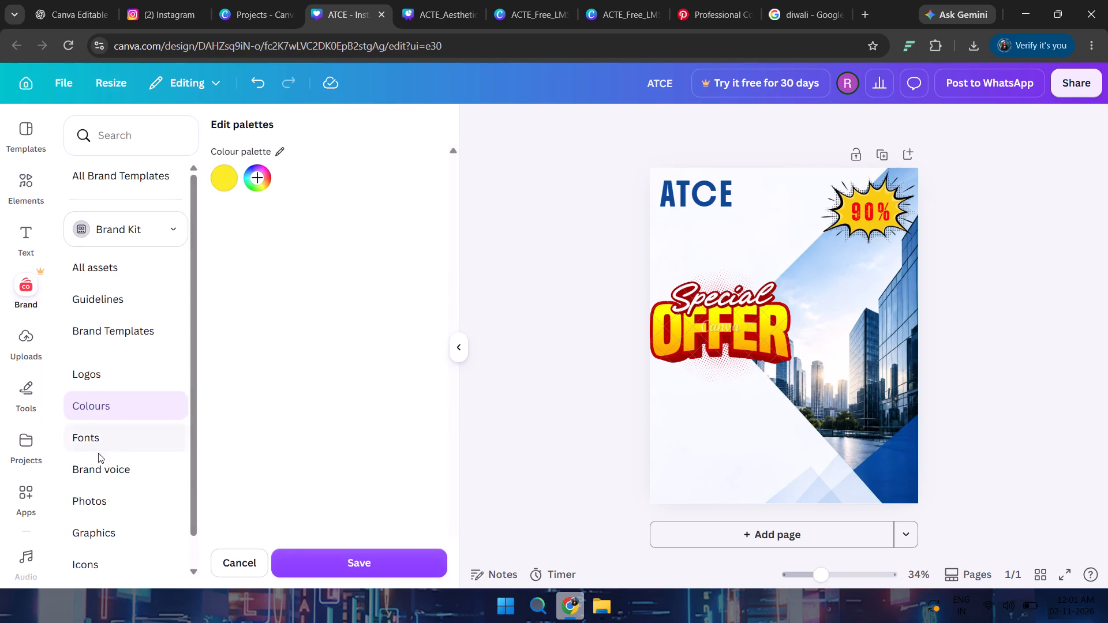
{"action": "left_click", "coordinate": [77, 558]}
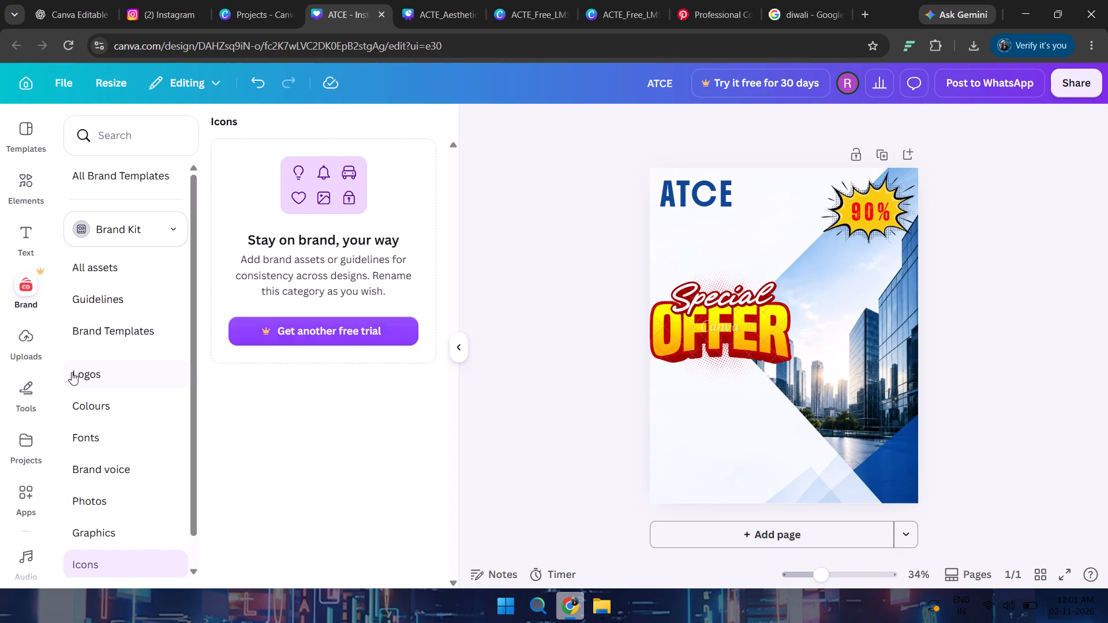
{"action": "scroll", "coordinate": [72, 372], "scroll_direction": "down", "scroll_amount": 6}
{"action": "left_click", "coordinate": [25, 459]}
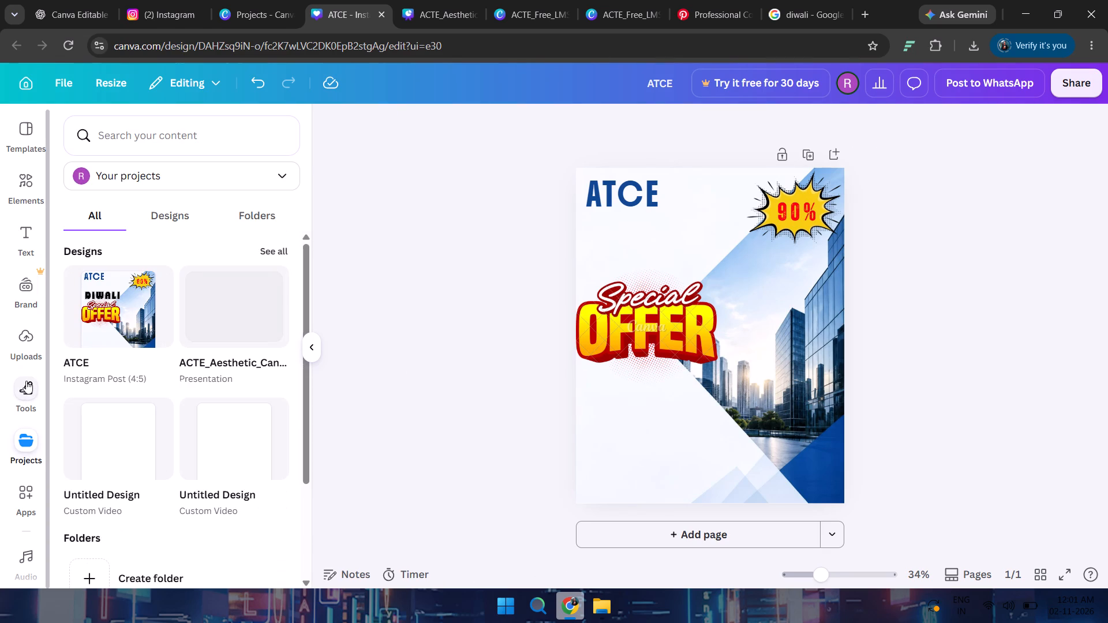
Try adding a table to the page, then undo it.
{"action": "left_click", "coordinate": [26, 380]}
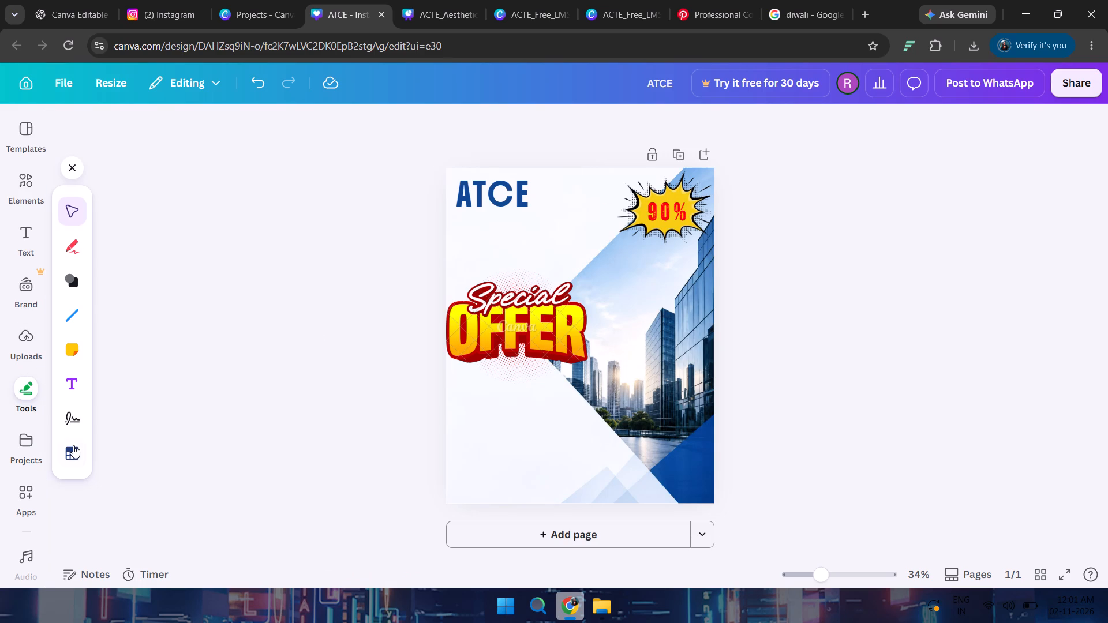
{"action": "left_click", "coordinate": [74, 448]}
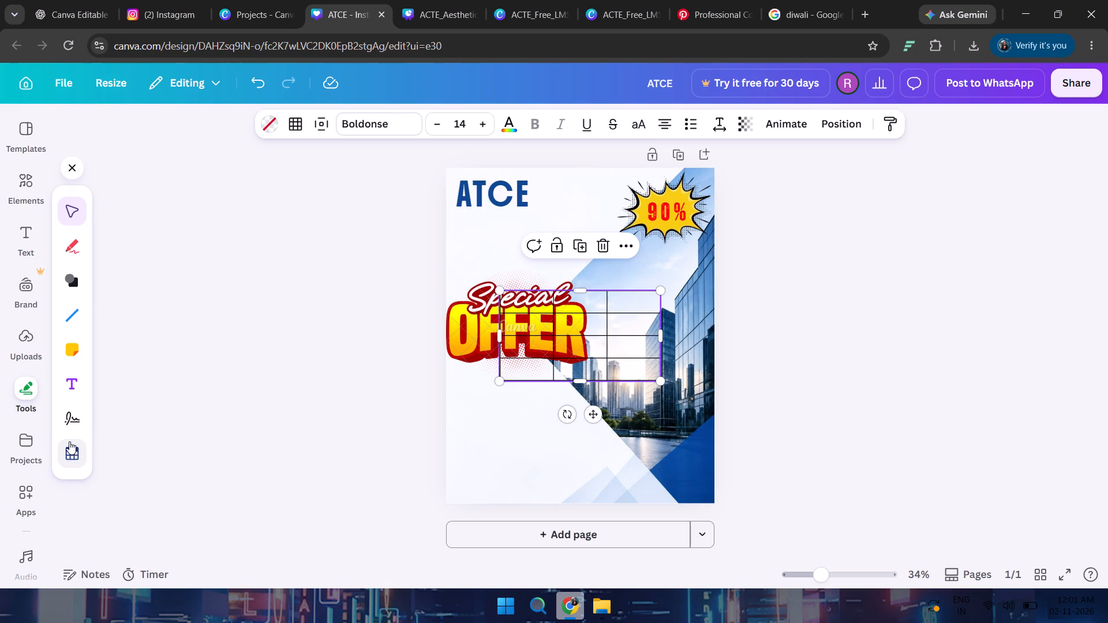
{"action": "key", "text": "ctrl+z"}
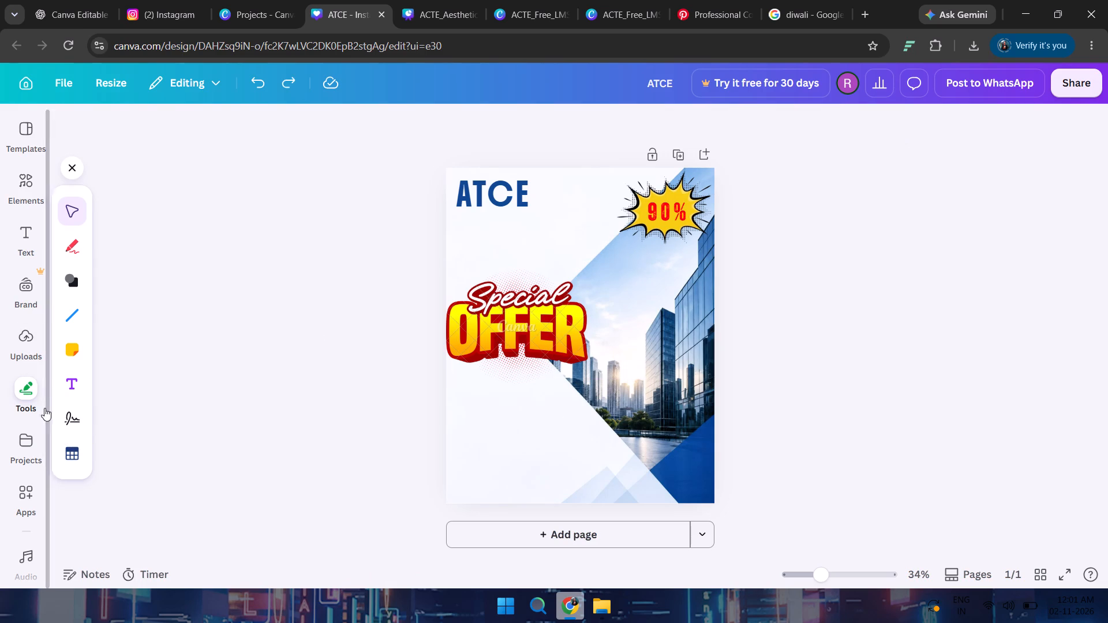
Add a yellow rounded square to the empty area below the special offer graphic.
{"action": "left_click", "coordinate": [76, 285]}
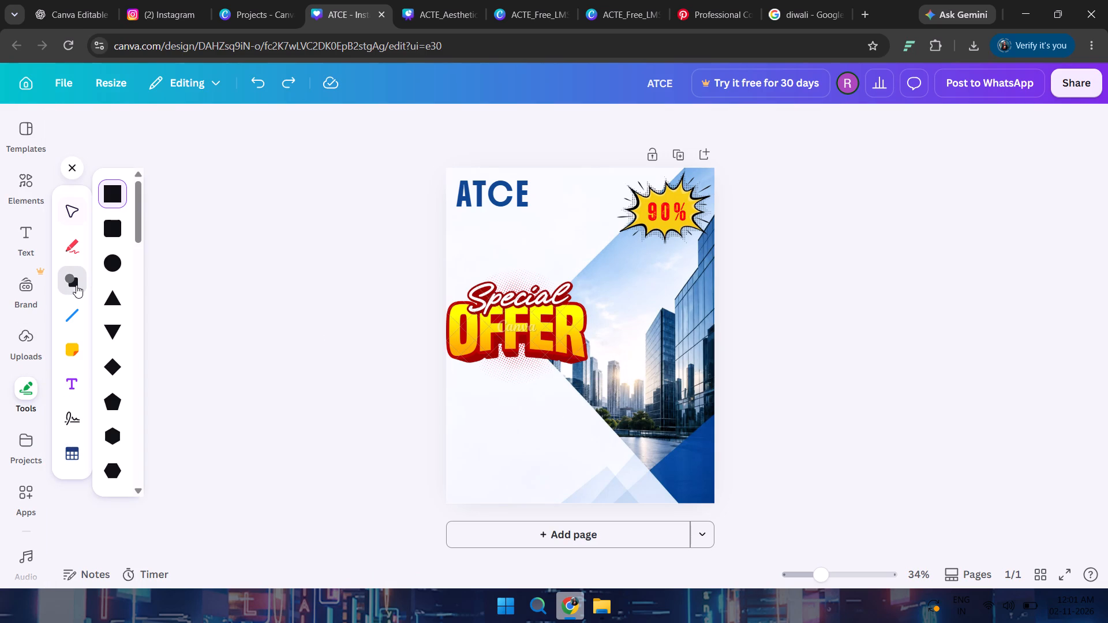
{"action": "left_click", "coordinate": [113, 219]}
{"action": "left_click_drag", "start_coordinate": [121, 228], "coordinate": [425, 424]}
{"action": "left_click_drag", "start_coordinate": [425, 424], "coordinate": [389, 370]}
{"action": "left_click_drag", "start_coordinate": [114, 236], "coordinate": [477, 444]}
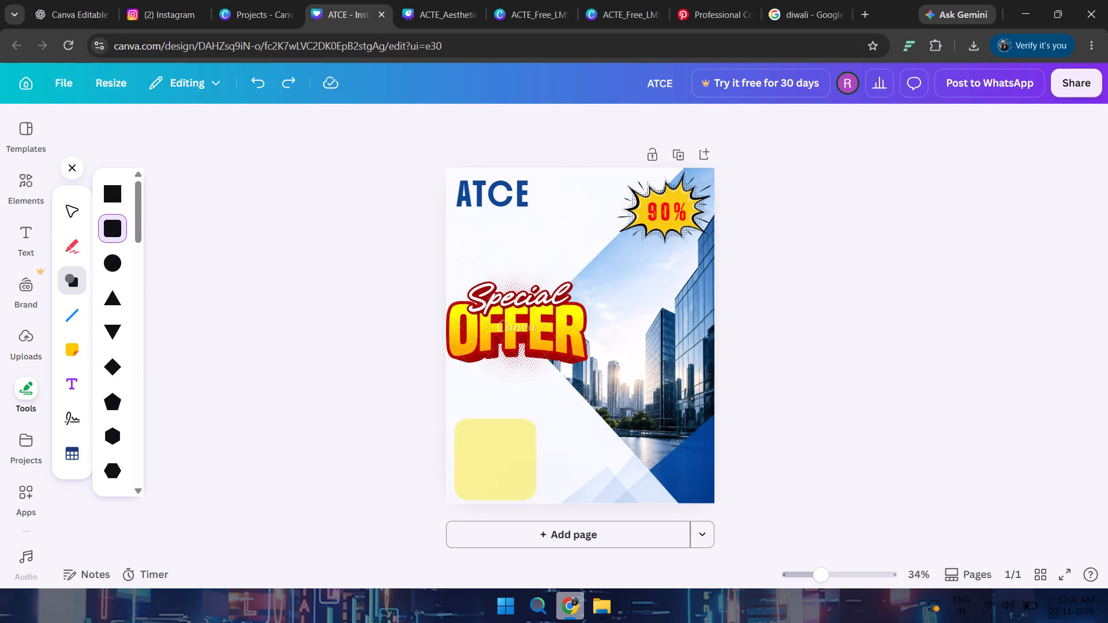
{"action": "left_click_drag", "start_coordinate": [477, 444], "coordinate": [493, 457]}
{"action": "left_click", "coordinate": [461, 397]}
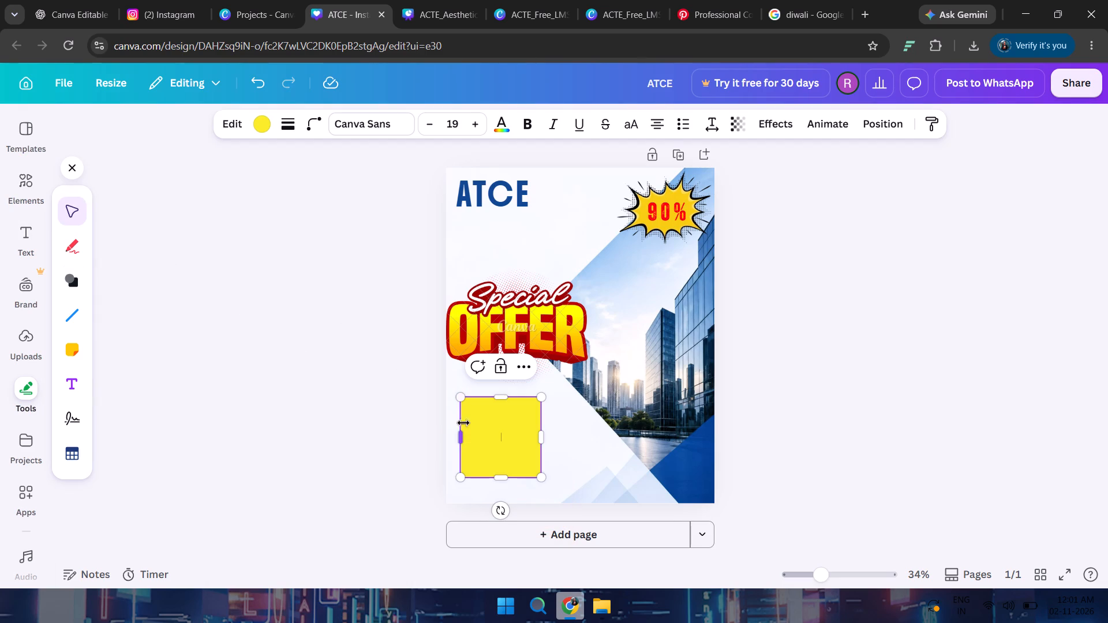
Stretch the yellow shape across the full page width and move it down as a band along the page's bottom edge.
{"action": "left_click_drag", "start_coordinate": [539, 434], "coordinate": [708, 483]}
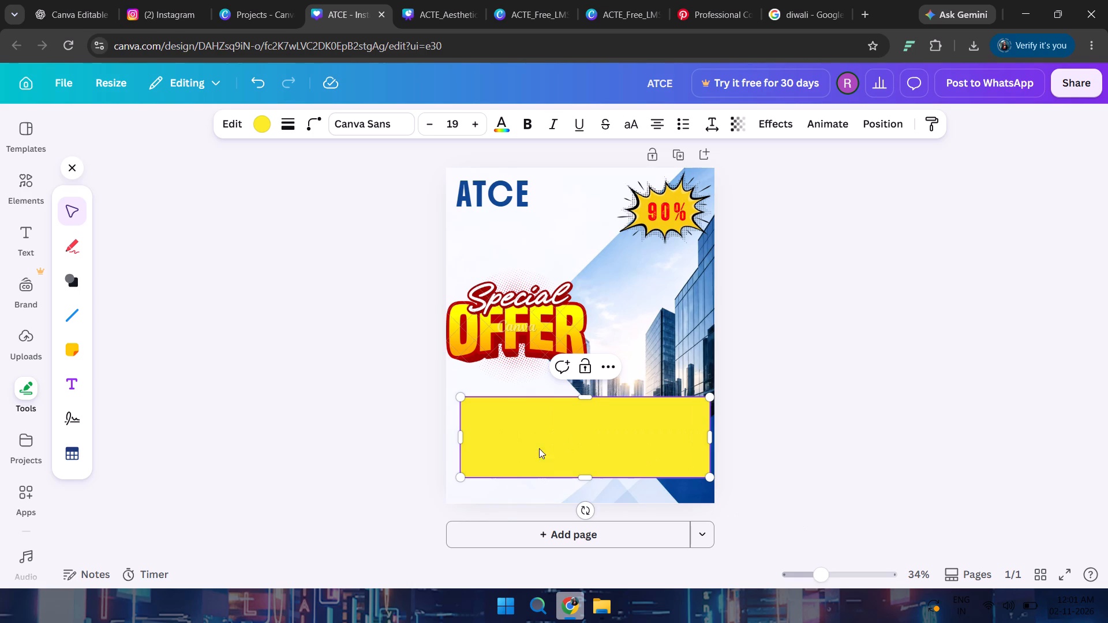
{"action": "left_click_drag", "start_coordinate": [460, 441], "coordinate": [444, 451]}
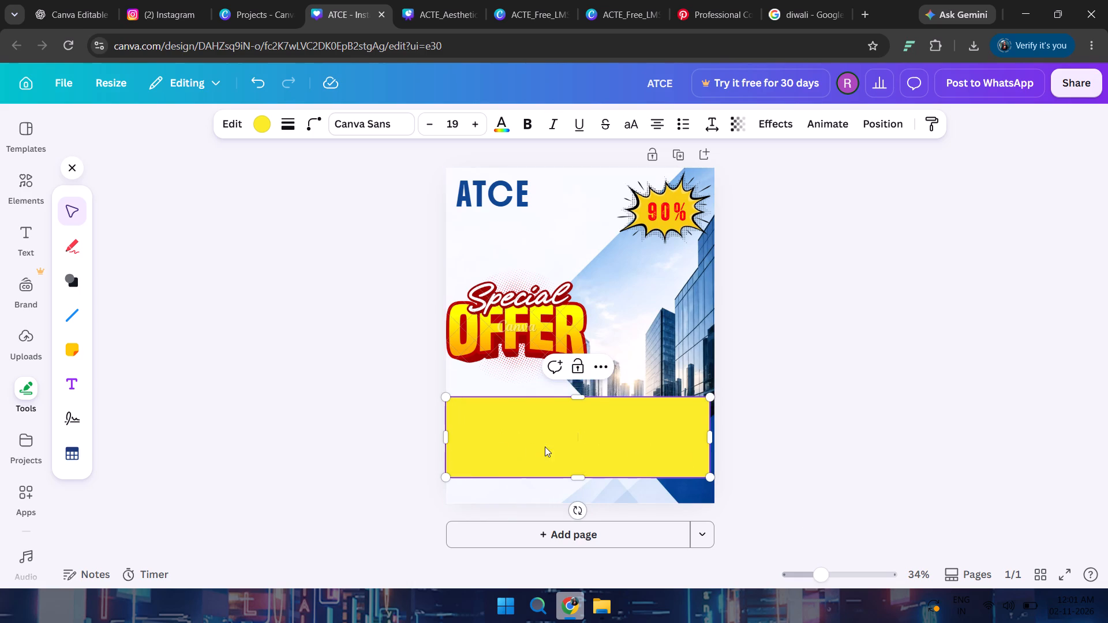
{"action": "left_click_drag", "start_coordinate": [548, 443], "coordinate": [546, 511]}
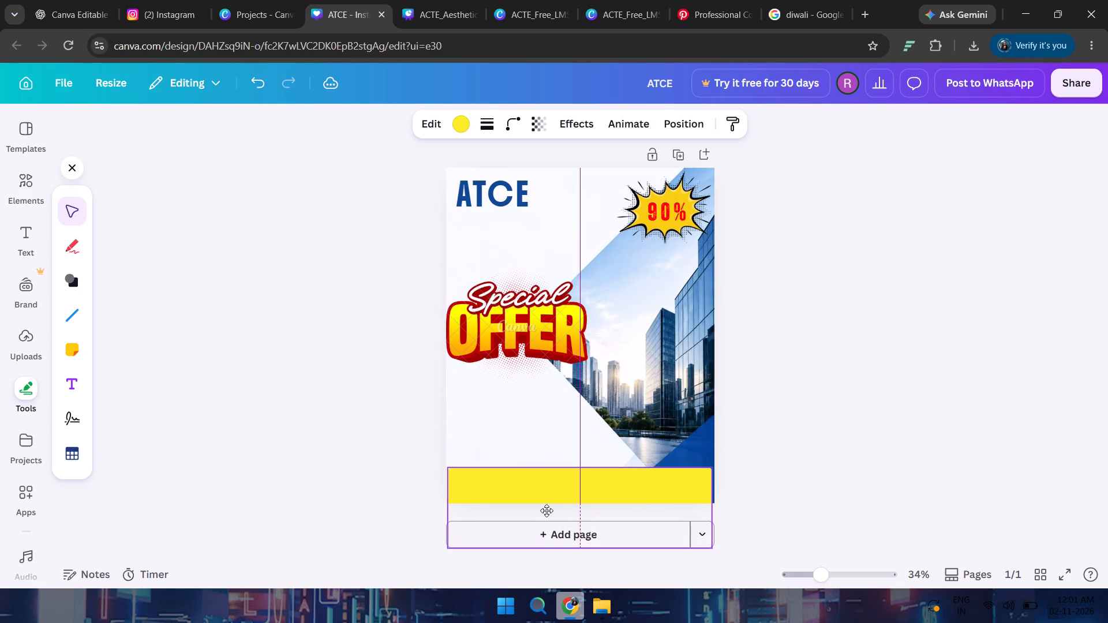
{"action": "left_click_drag", "start_coordinate": [546, 511], "coordinate": [550, 512]}
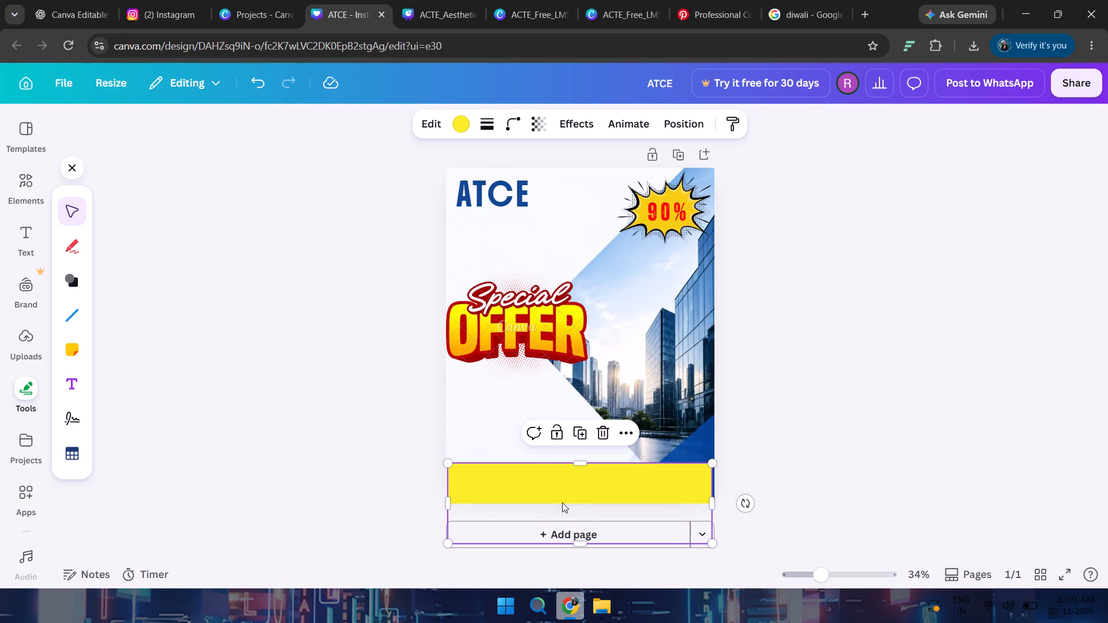
{"action": "left_click_drag", "start_coordinate": [710, 502], "coordinate": [727, 508]}
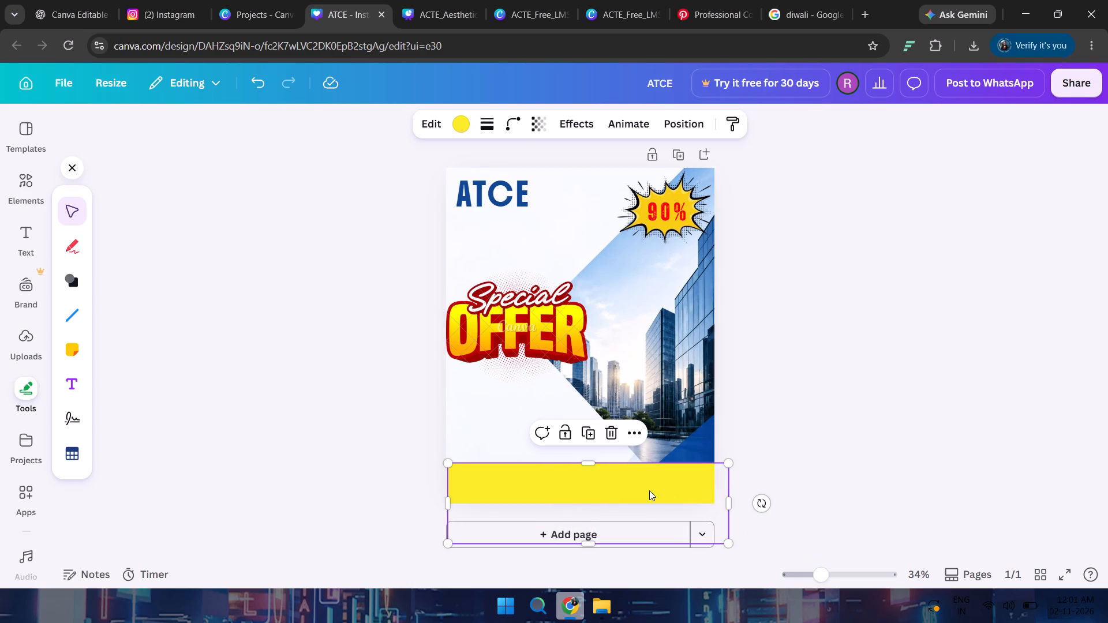
{"action": "left_click", "coordinate": [649, 489]}
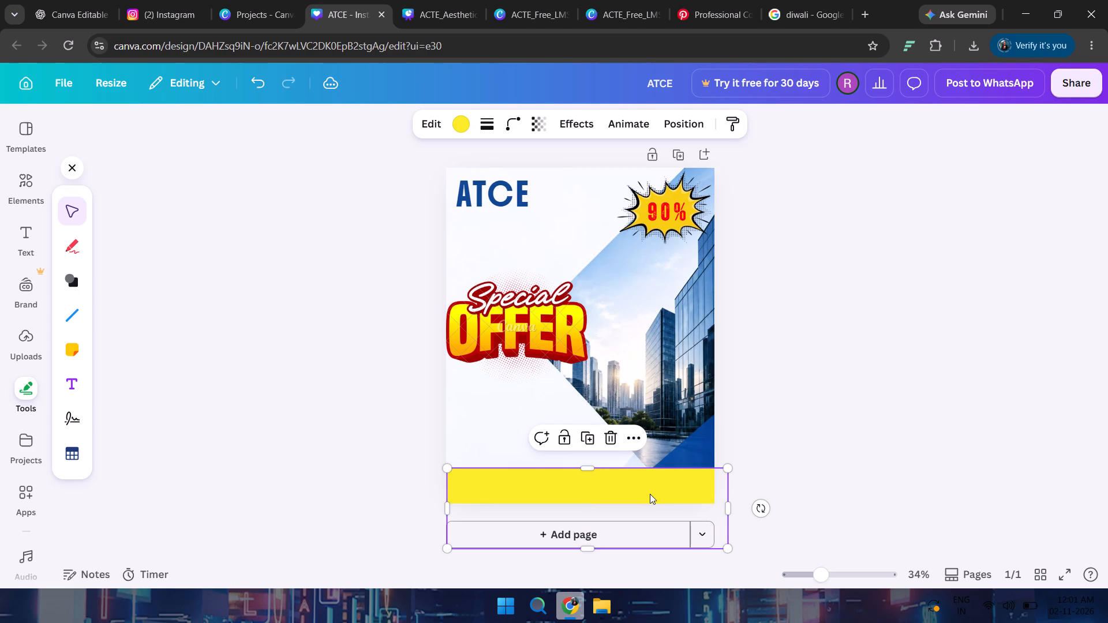
{"action": "left_click_drag", "start_coordinate": [650, 493], "coordinate": [648, 486]}
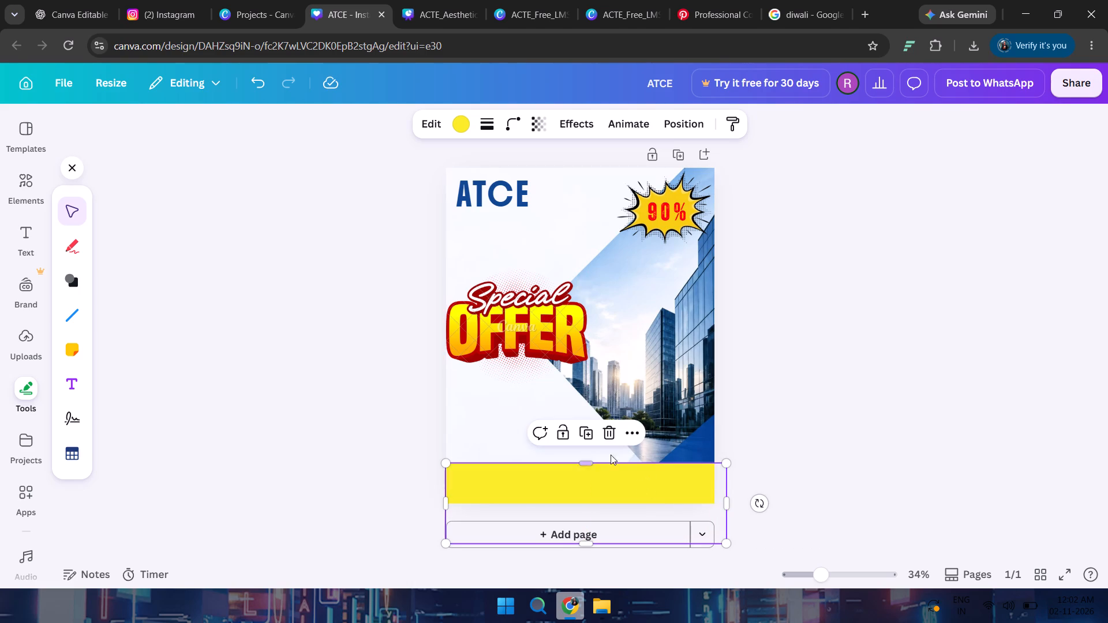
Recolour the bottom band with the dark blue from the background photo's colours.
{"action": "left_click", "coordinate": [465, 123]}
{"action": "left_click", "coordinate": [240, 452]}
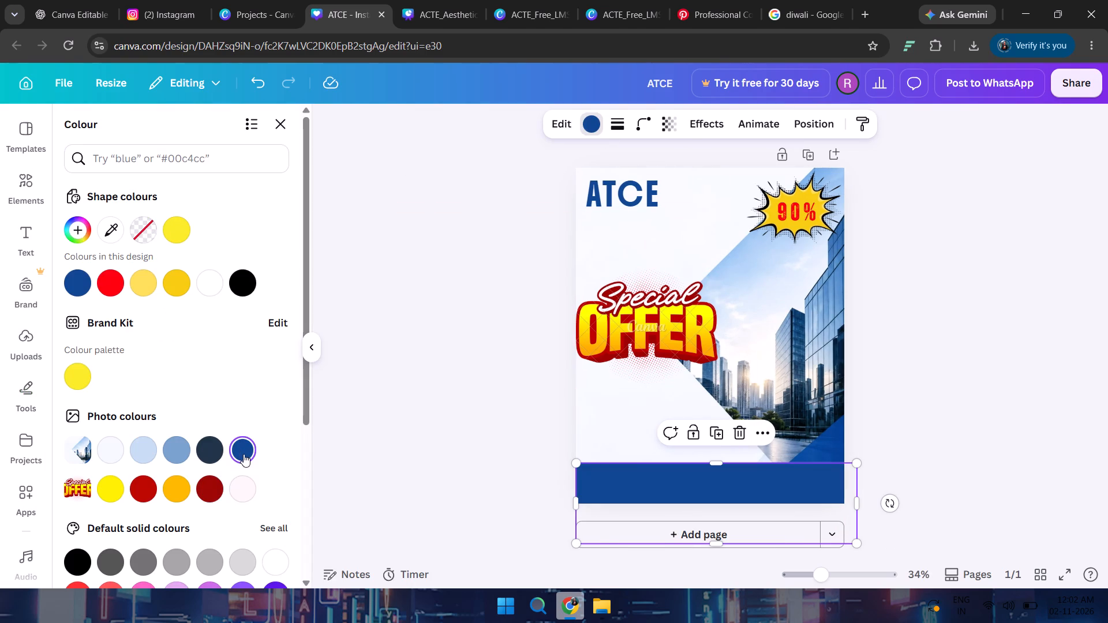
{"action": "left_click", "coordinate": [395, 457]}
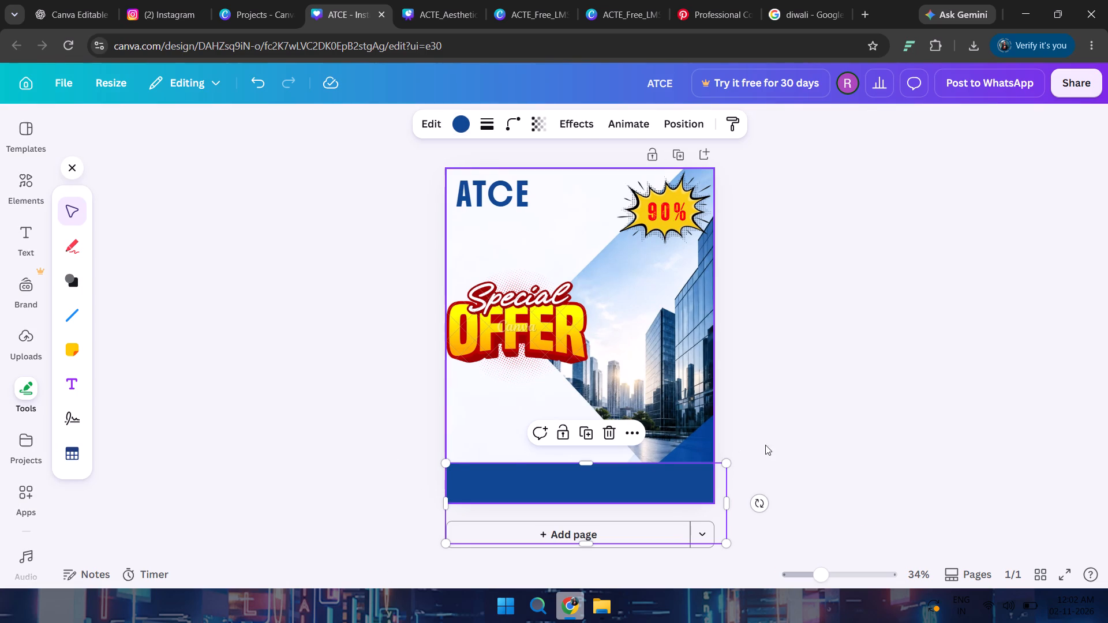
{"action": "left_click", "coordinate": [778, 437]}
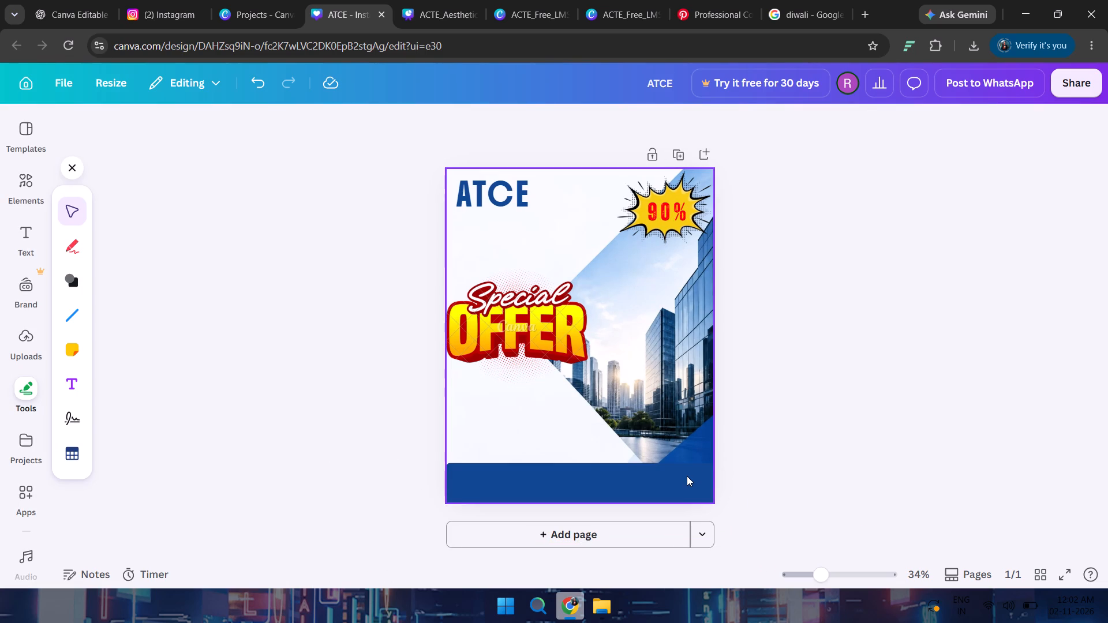
Recolour the bottom band with a blue sampled from the background's blue corner just above it.
{"action": "left_click", "coordinate": [687, 476]}
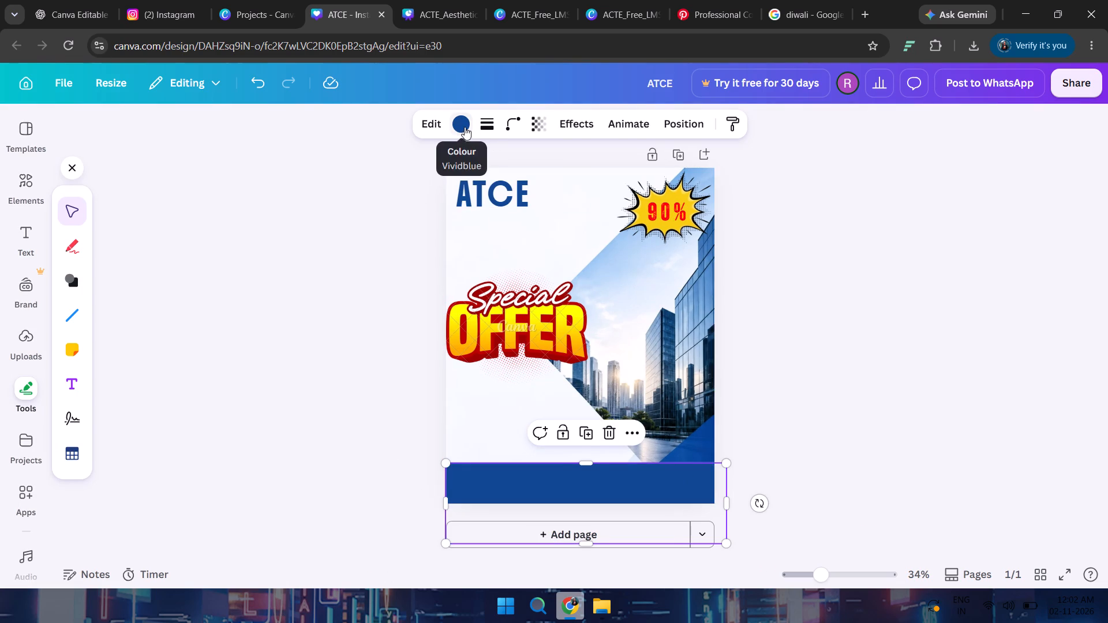
{"action": "left_click", "coordinate": [465, 127]}
{"action": "left_click", "coordinate": [104, 224]}
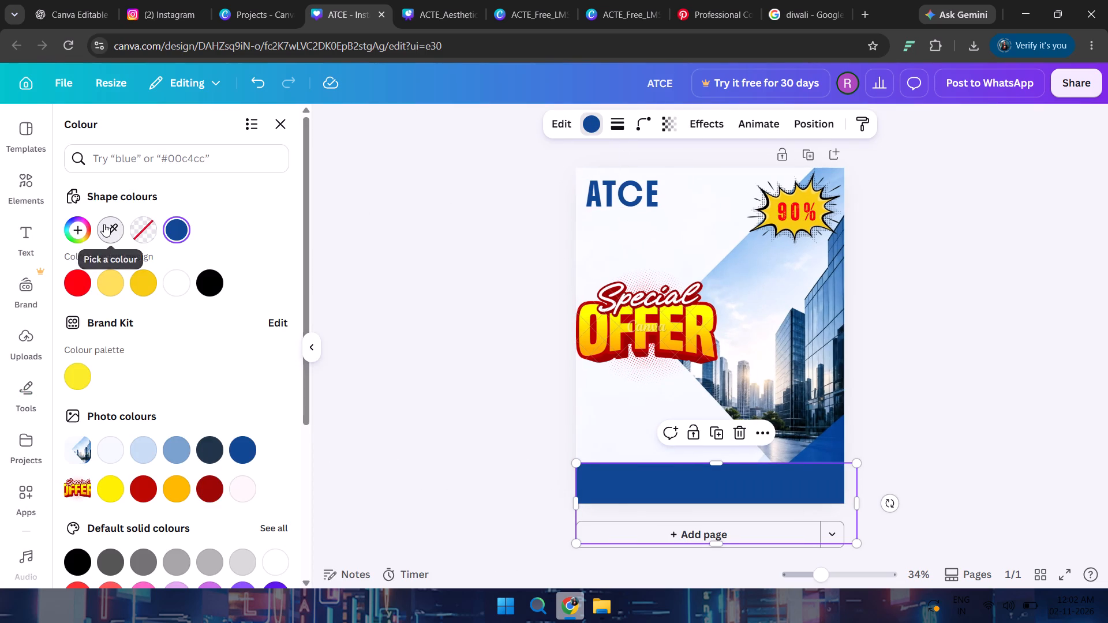
{"action": "left_click", "coordinate": [811, 453]}
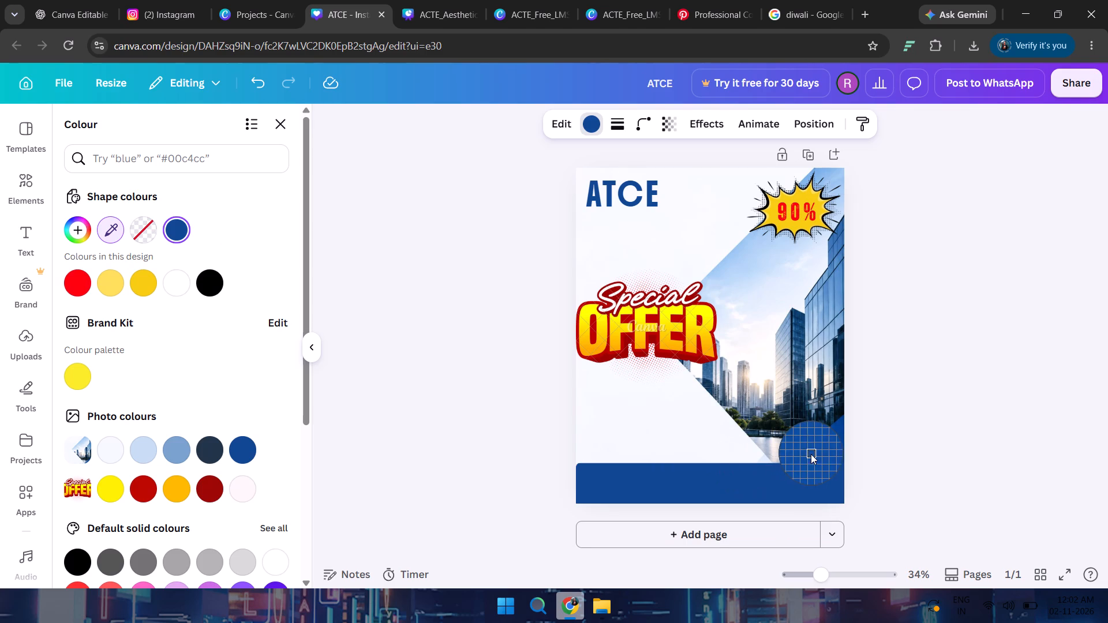
{"action": "left_click", "coordinate": [879, 451]}
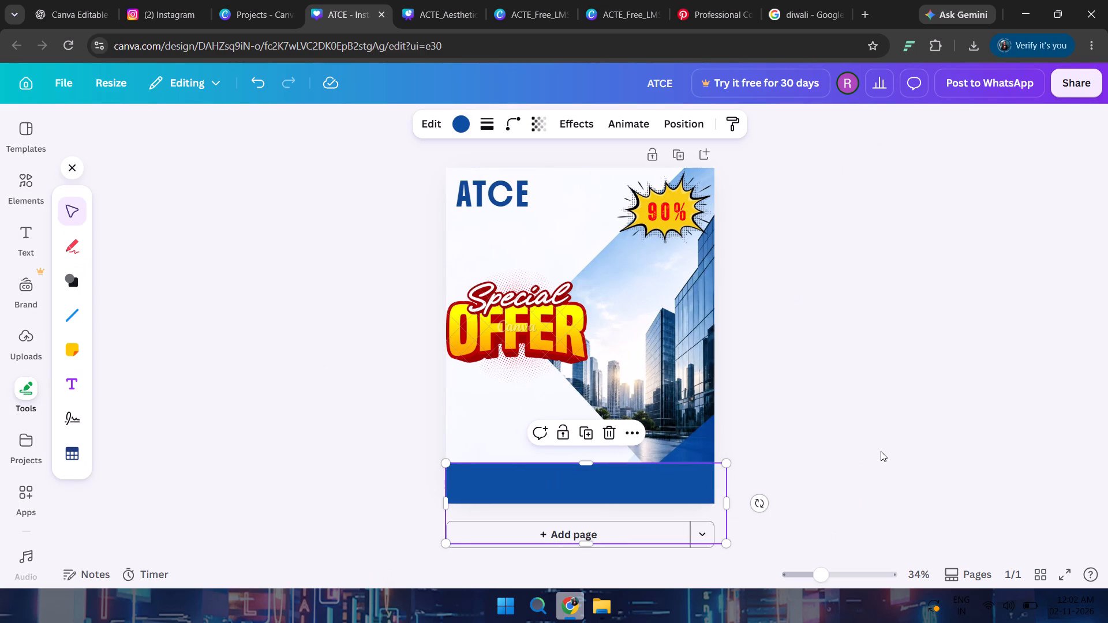
Resample the bottom band's fill colour from the blue corner of the background just above it.
{"action": "left_click", "coordinate": [844, 489]}
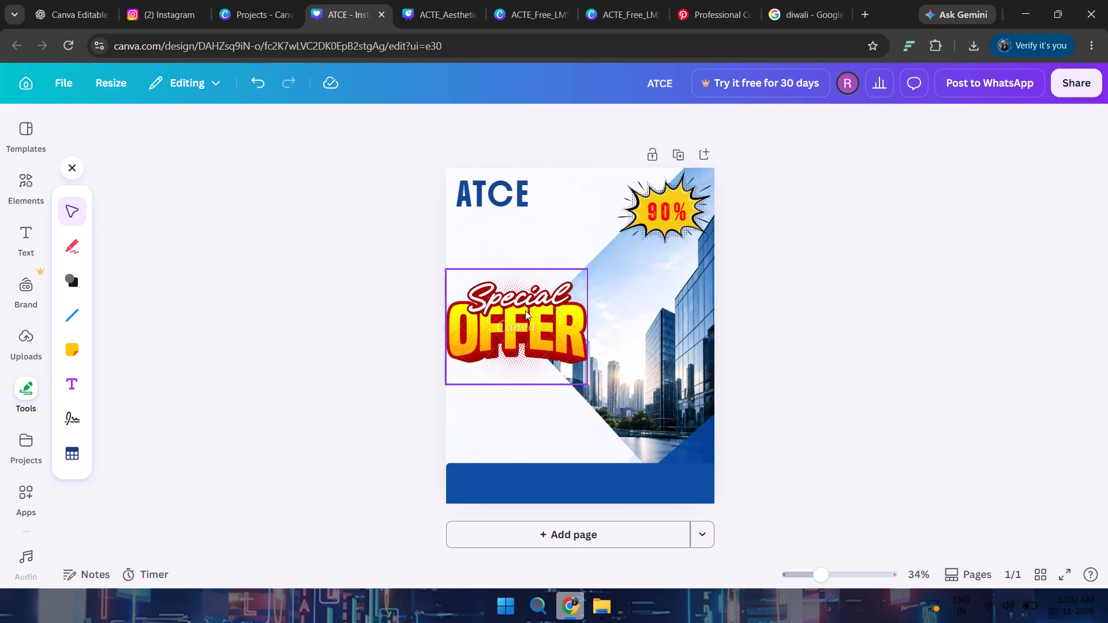
{"action": "left_click", "coordinate": [673, 457]}
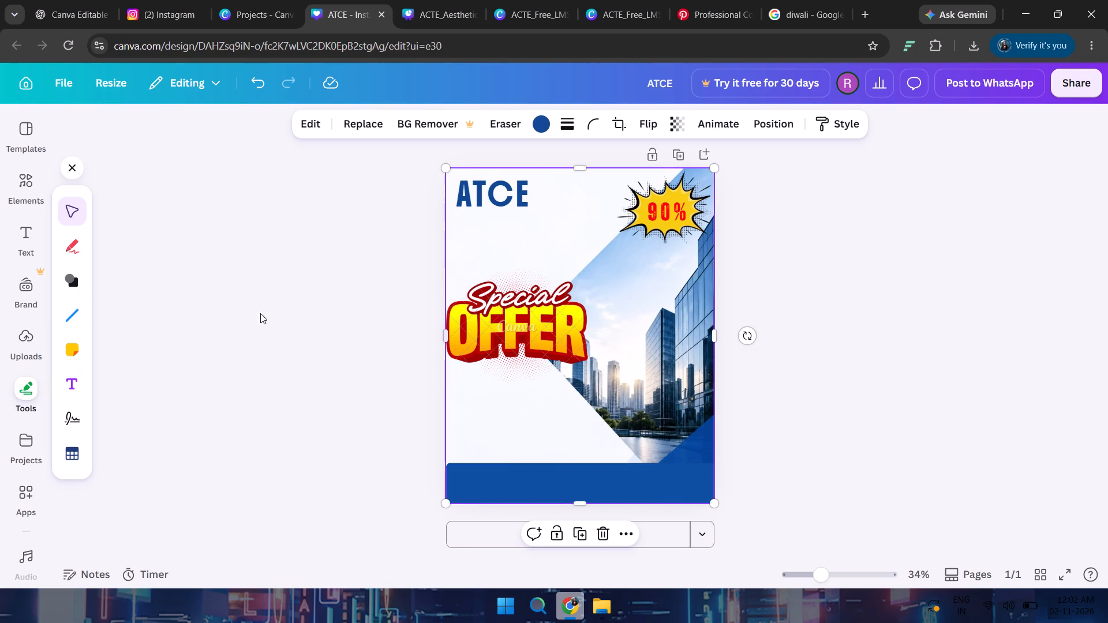
{"action": "left_click", "coordinate": [574, 472]}
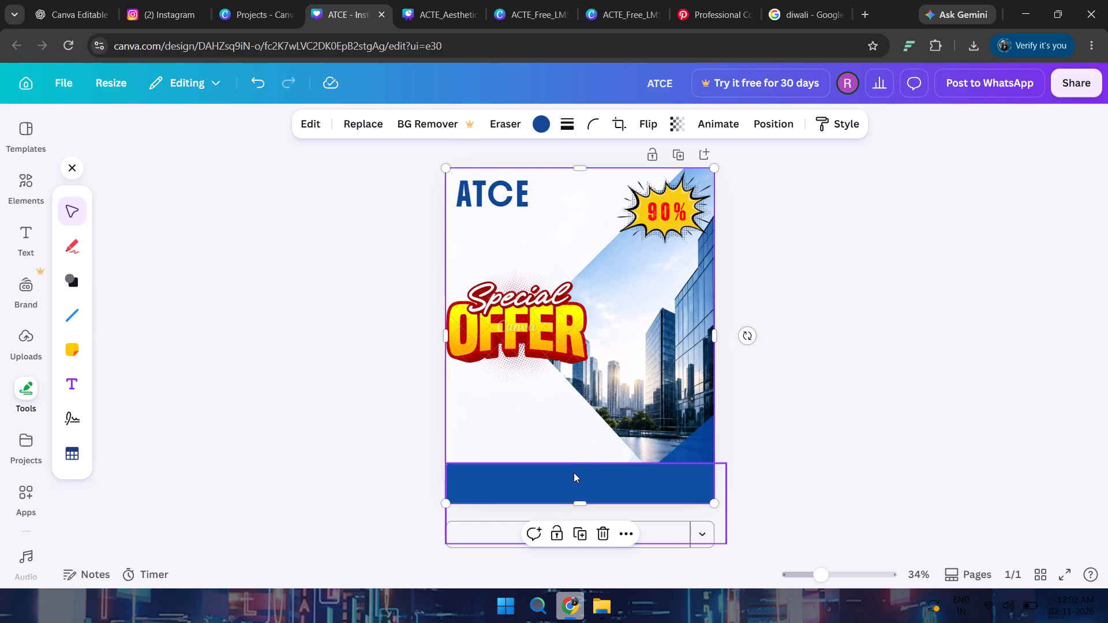
{"action": "left_click", "coordinate": [458, 122]}
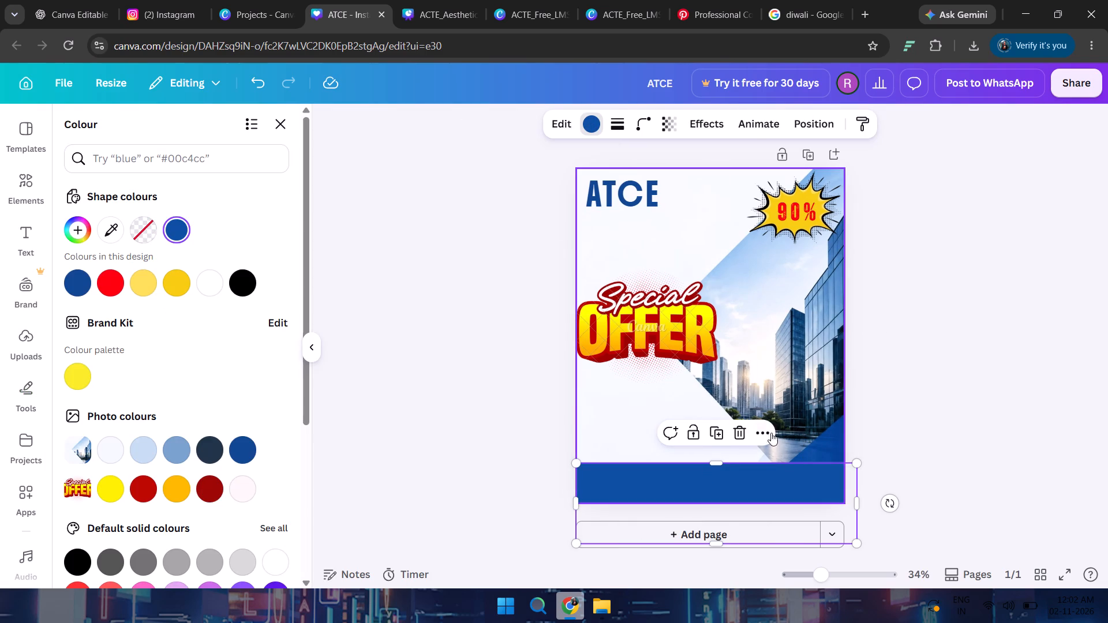
{"action": "left_click", "coordinate": [123, 233]}
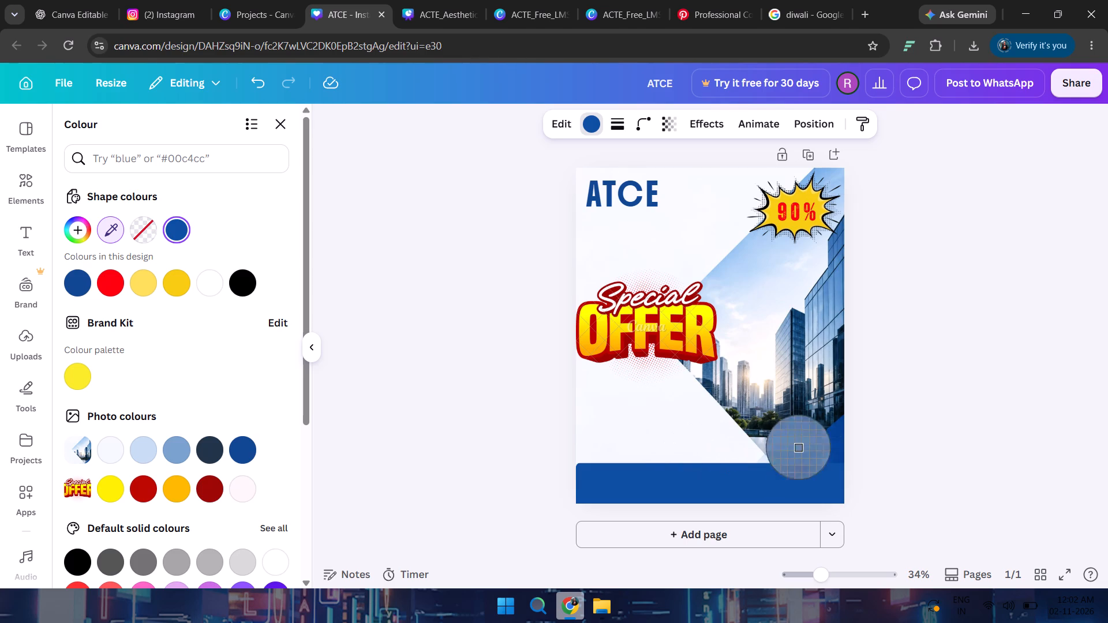
{"action": "left_click", "coordinate": [832, 443]}
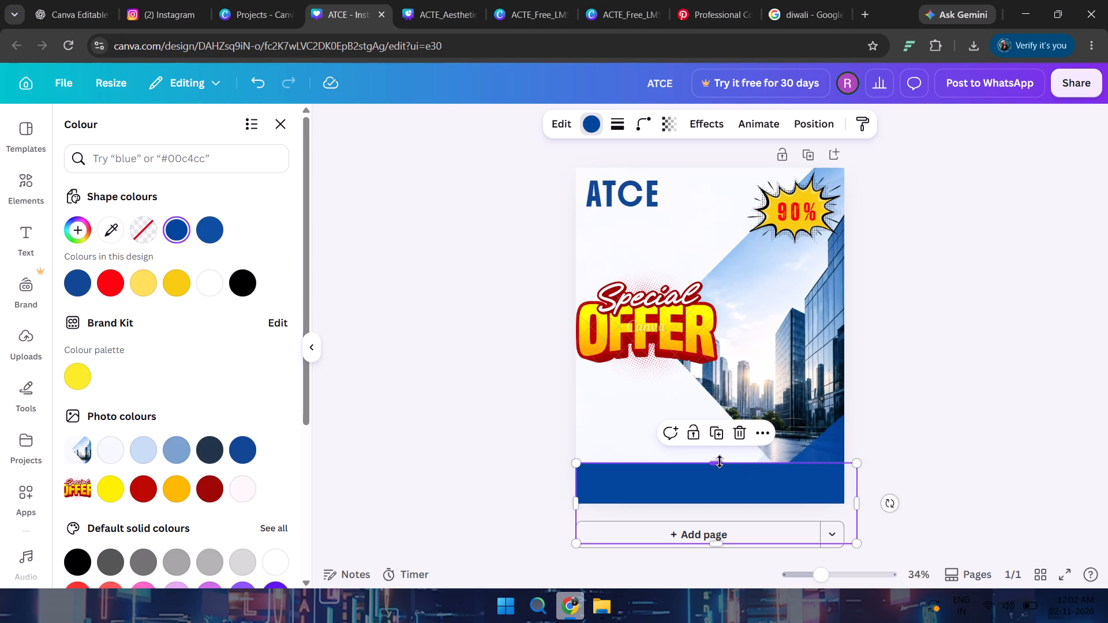
Adjust the height of the blue bottom band from its top edge.
{"action": "left_click_drag", "start_coordinate": [720, 461], "coordinate": [718, 461]}
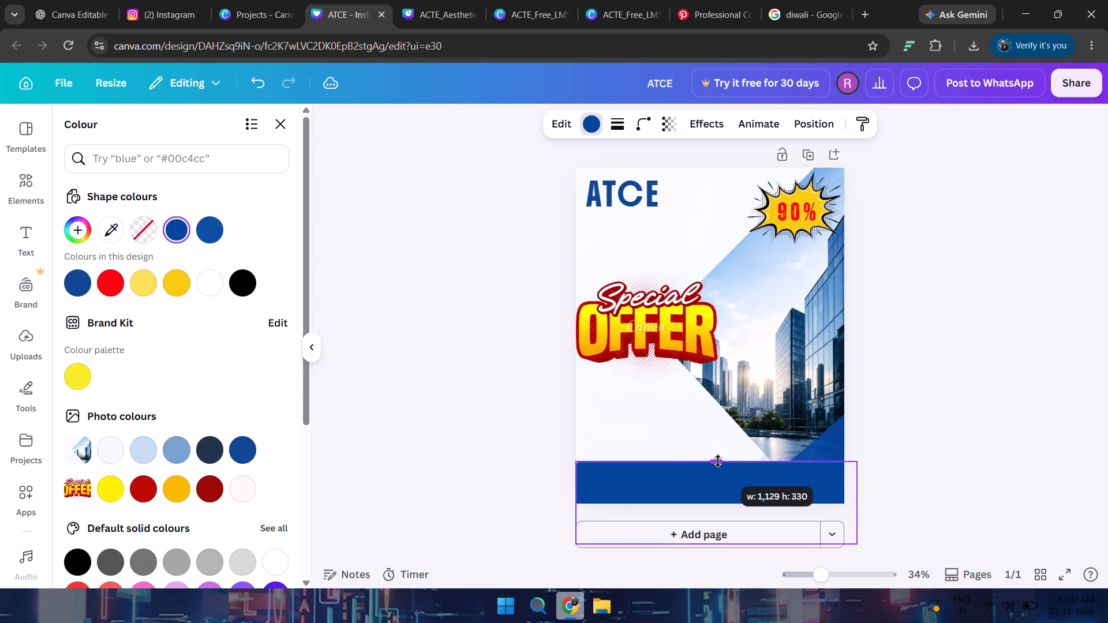
Reduce the blue bottom band's height to about 272 and shift it up slightly along the poster's lower edge.
{"action": "left_click_drag", "start_coordinate": [718, 461], "coordinate": [723, 468]}
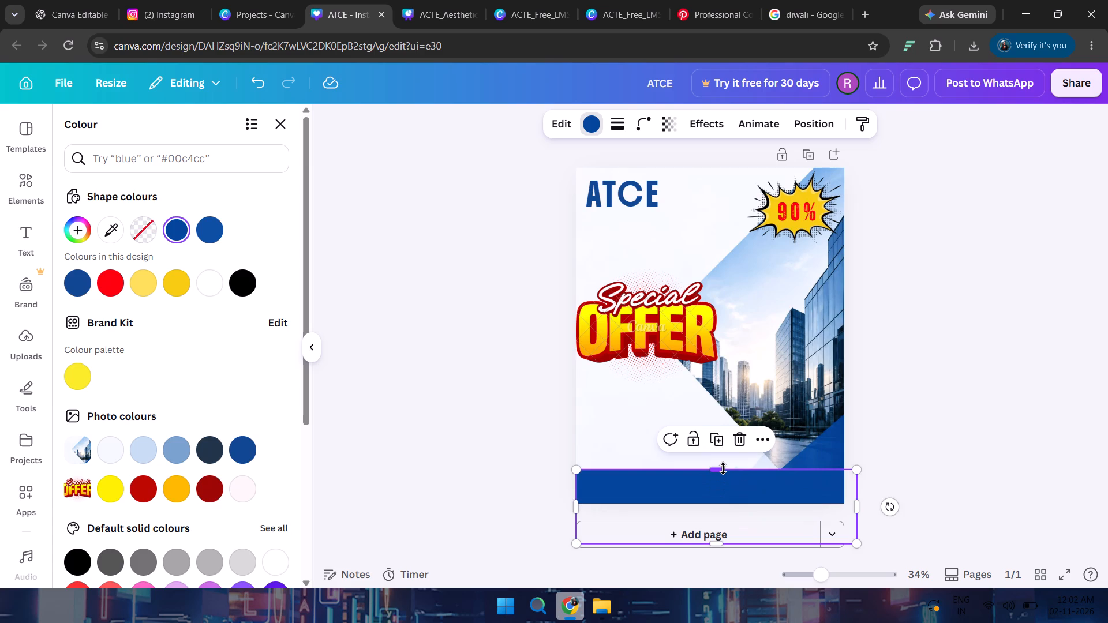
{"action": "left_click", "coordinate": [952, 467]}
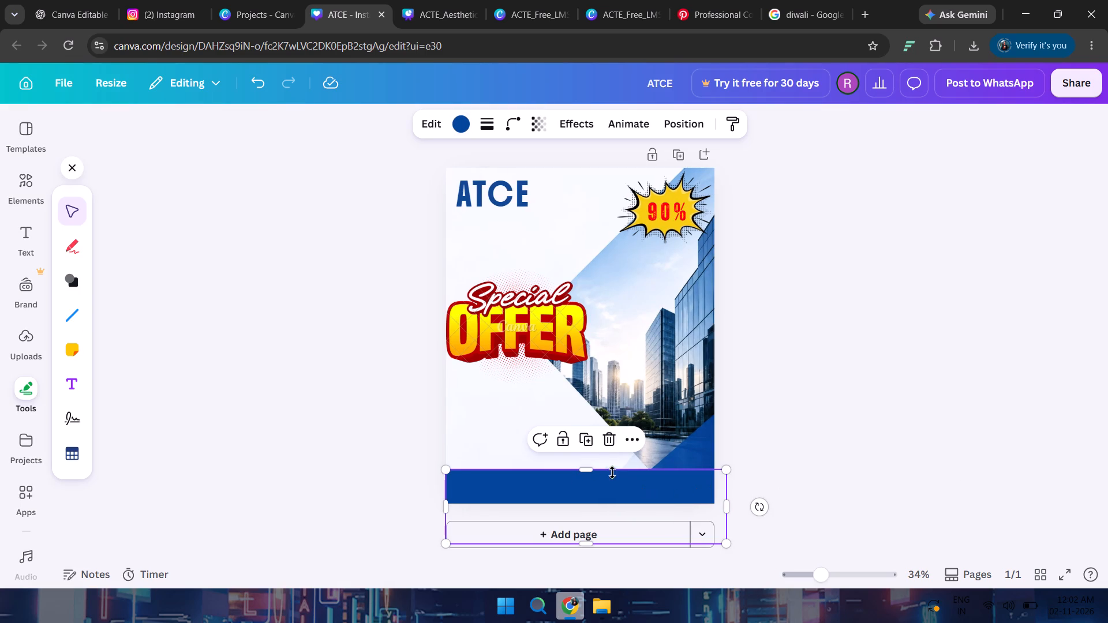
{"action": "left_click_drag", "start_coordinate": [591, 468], "coordinate": [594, 480]}
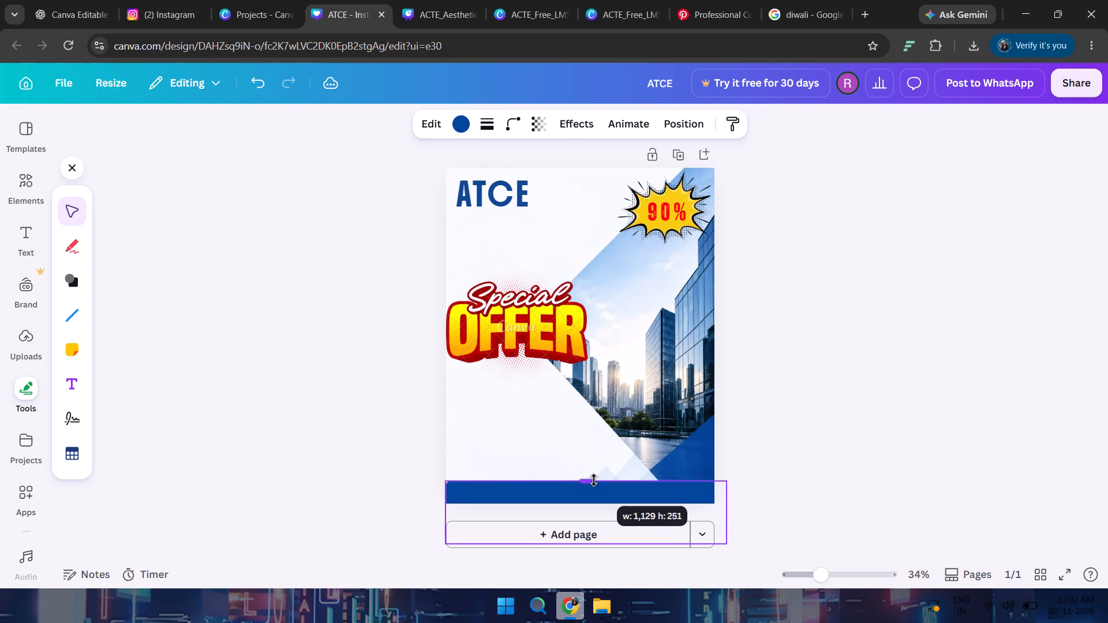
{"action": "left_click_drag", "start_coordinate": [594, 480], "coordinate": [598, 475]}
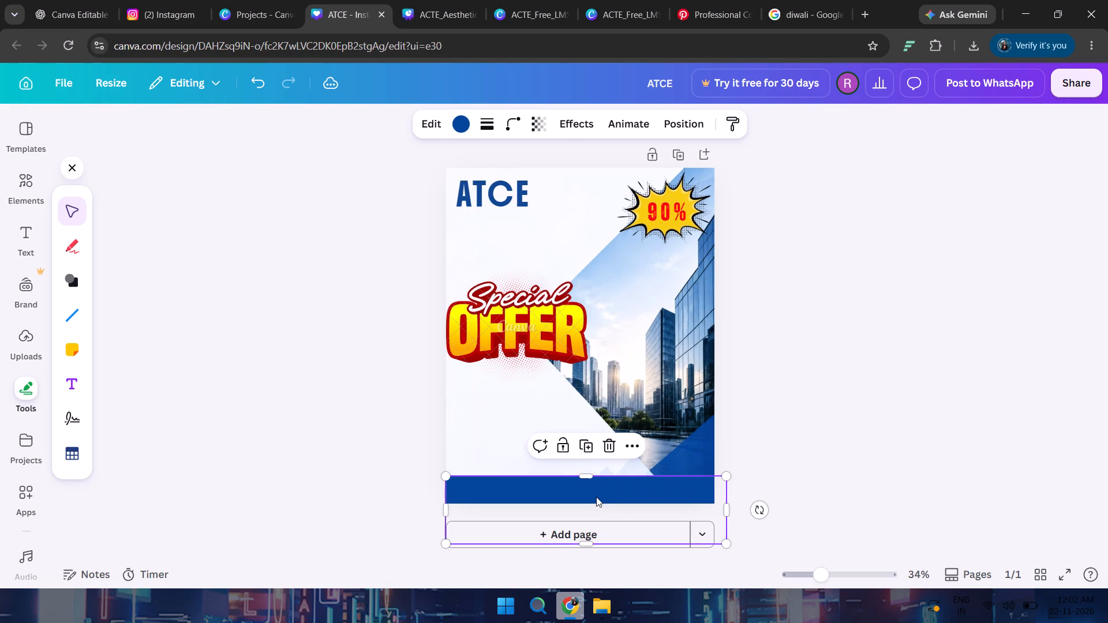
{"action": "left_click", "coordinate": [596, 496]}
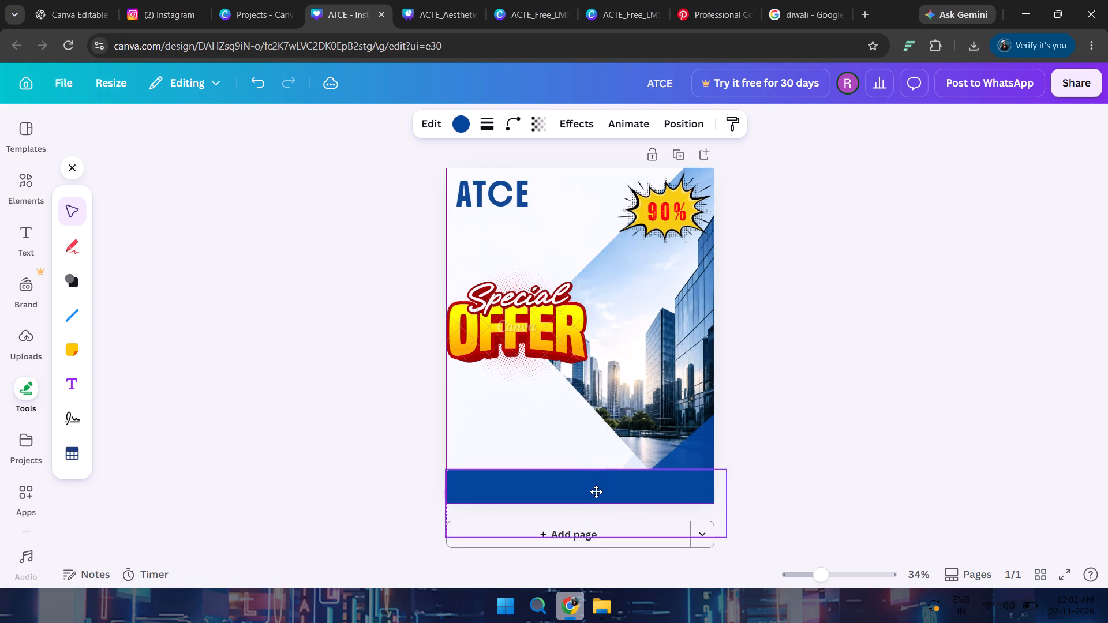
{"action": "left_click", "coordinate": [828, 472]}
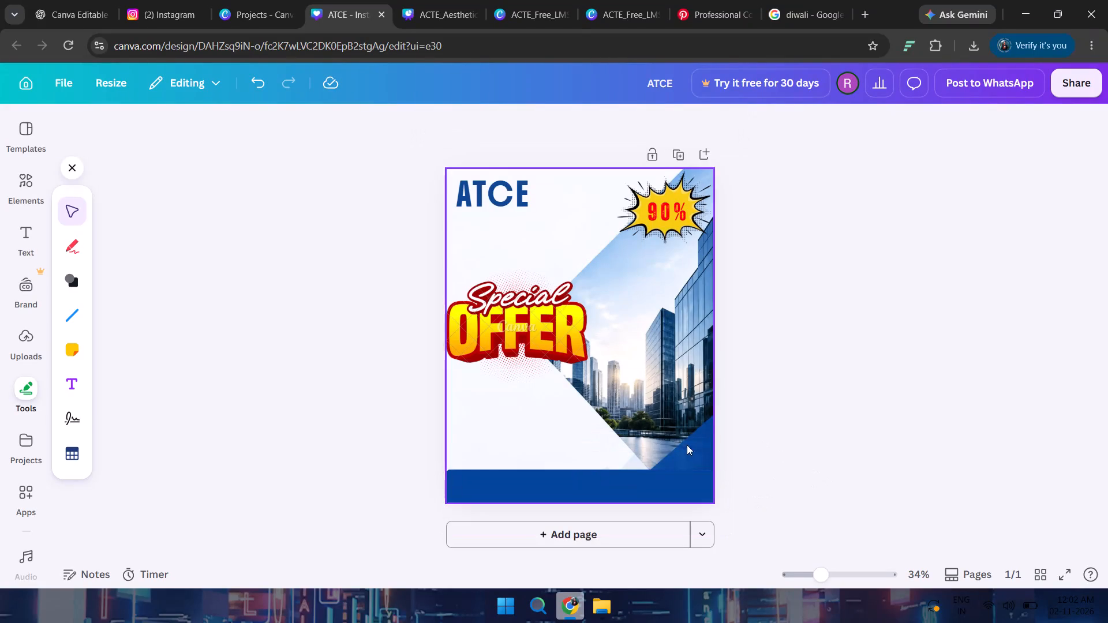
{"action": "left_click", "coordinate": [360, 457]}
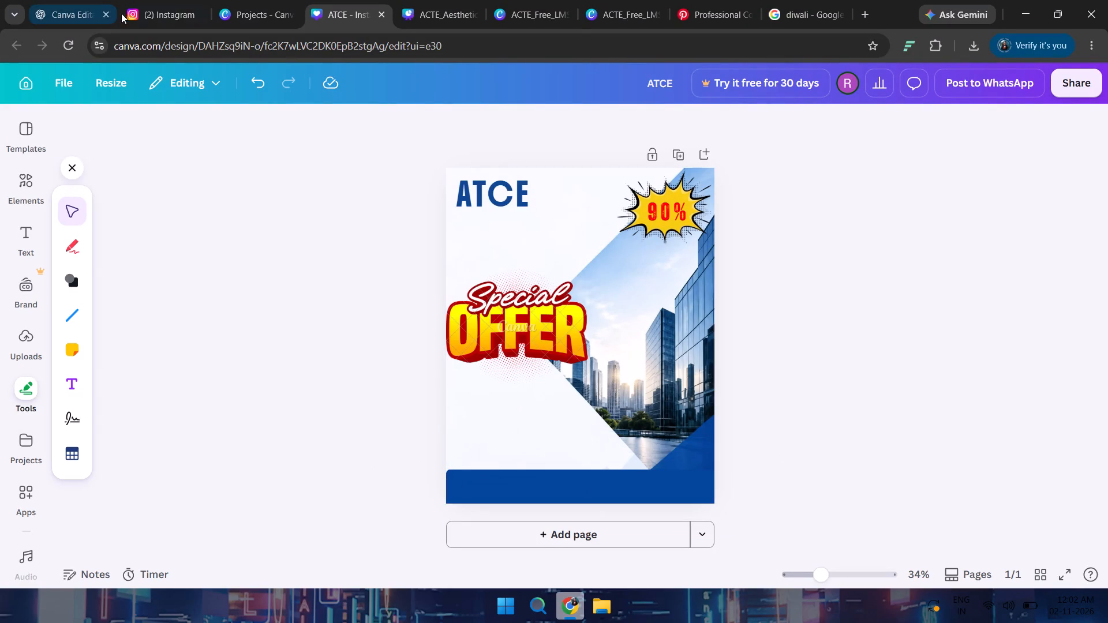
Switch to the ACTE_Free_LMS_Canva_Editable.pptx design and copy the phone number text from its footer.
{"action": "left_click", "coordinate": [424, 7]}
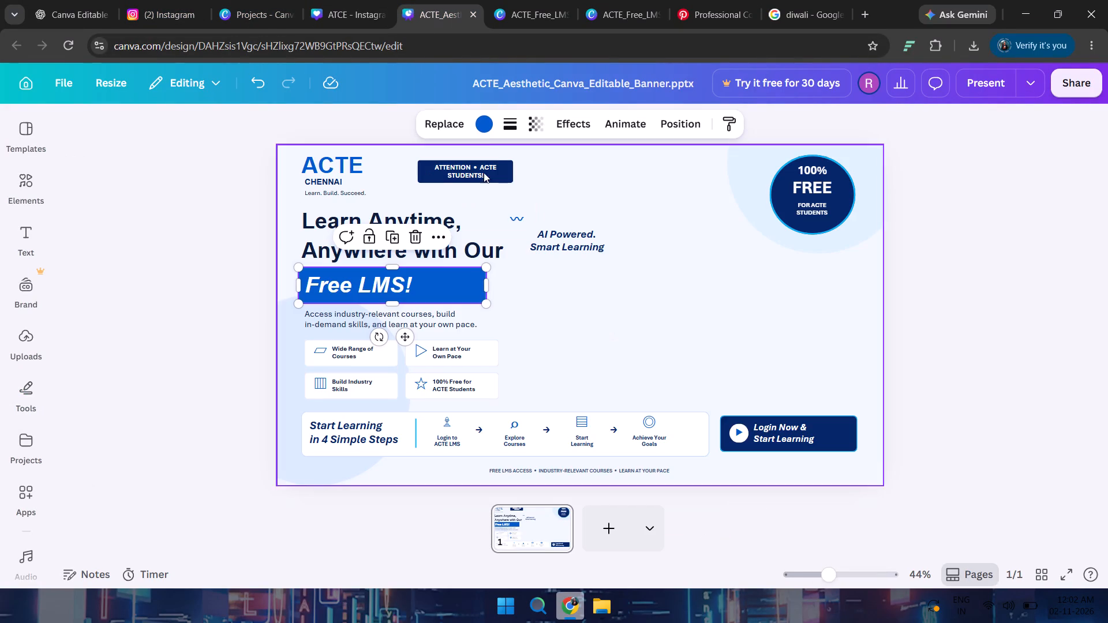
{"action": "left_click", "coordinate": [553, 11]}
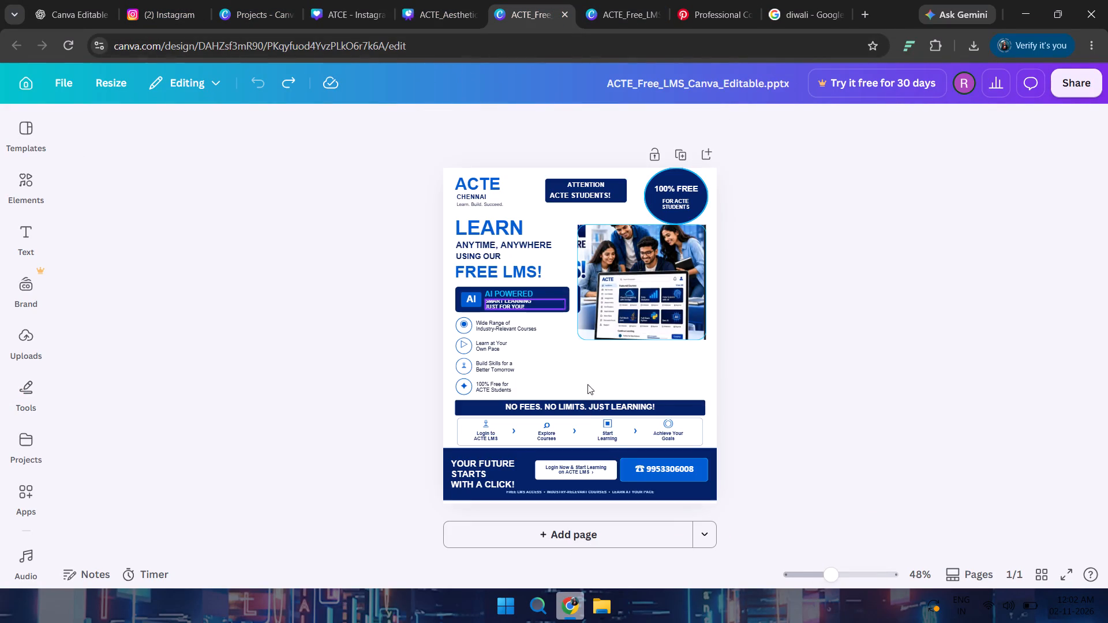
{"action": "left_click", "coordinate": [634, 465]}
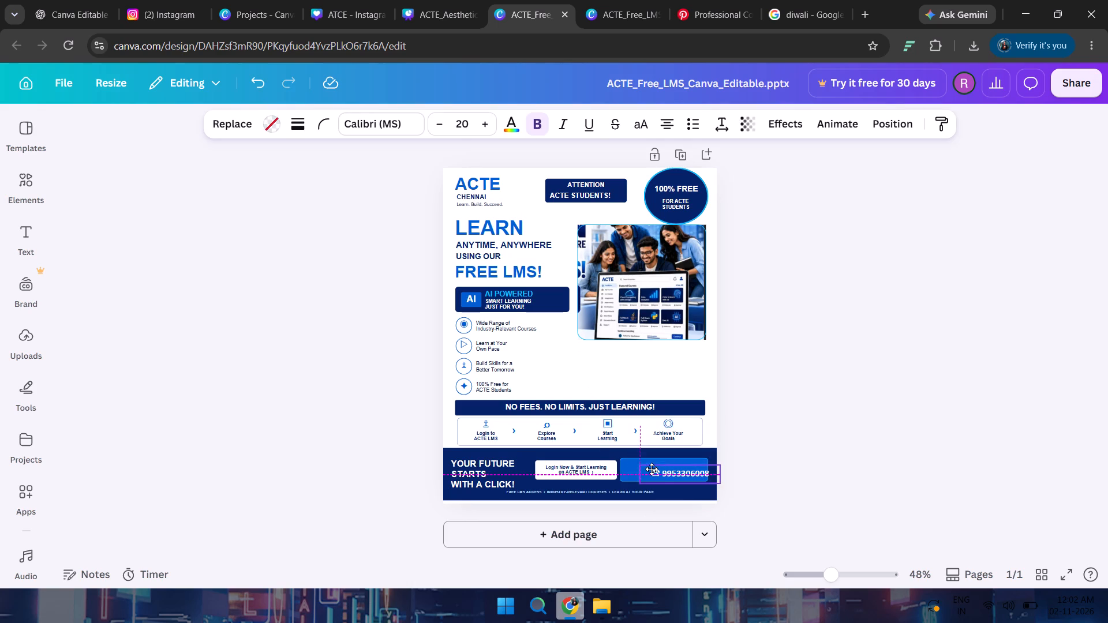
{"action": "key", "text": "ctrl+c"}
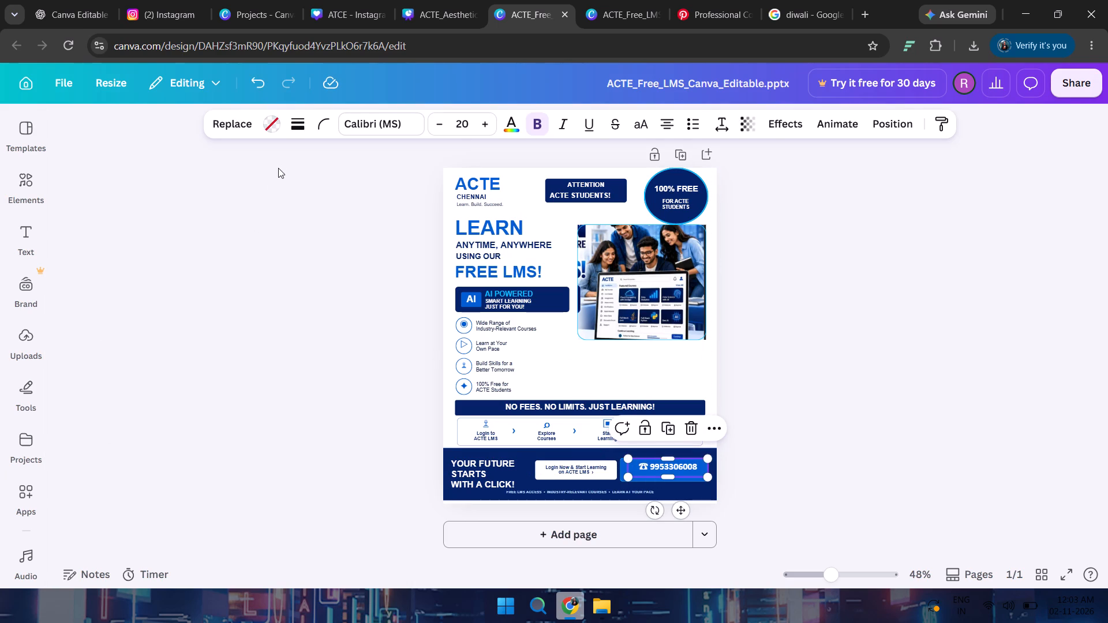
Back in the ATCE design, extend the blue bottom band past the page's left edge to a width of about 1,251.
{"action": "left_click", "coordinate": [354, 20]}
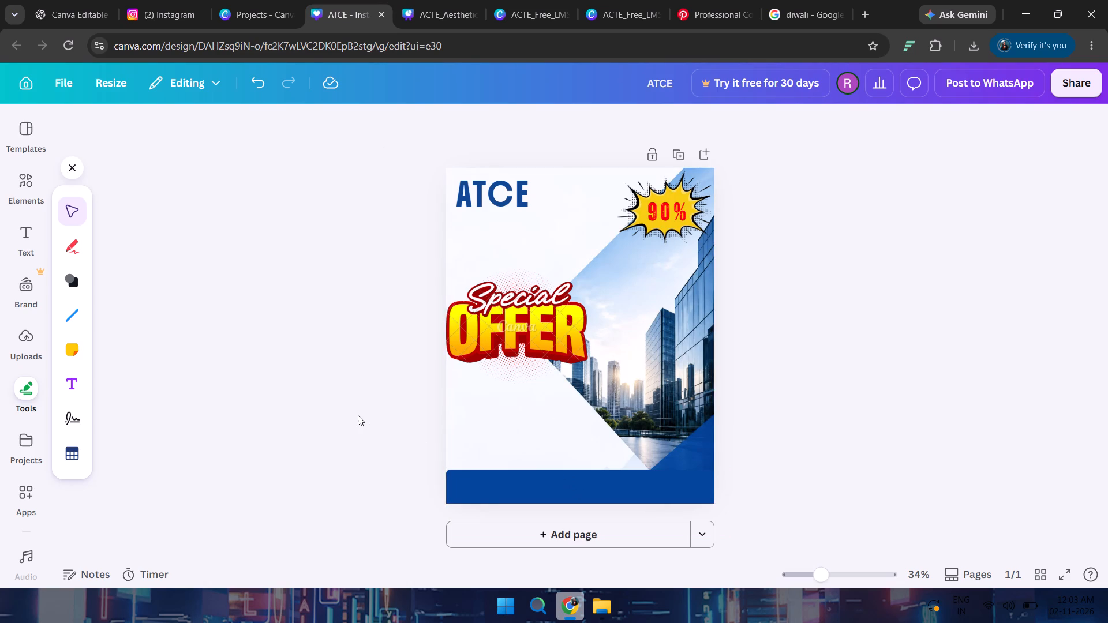
{"action": "left_click", "coordinate": [506, 487]}
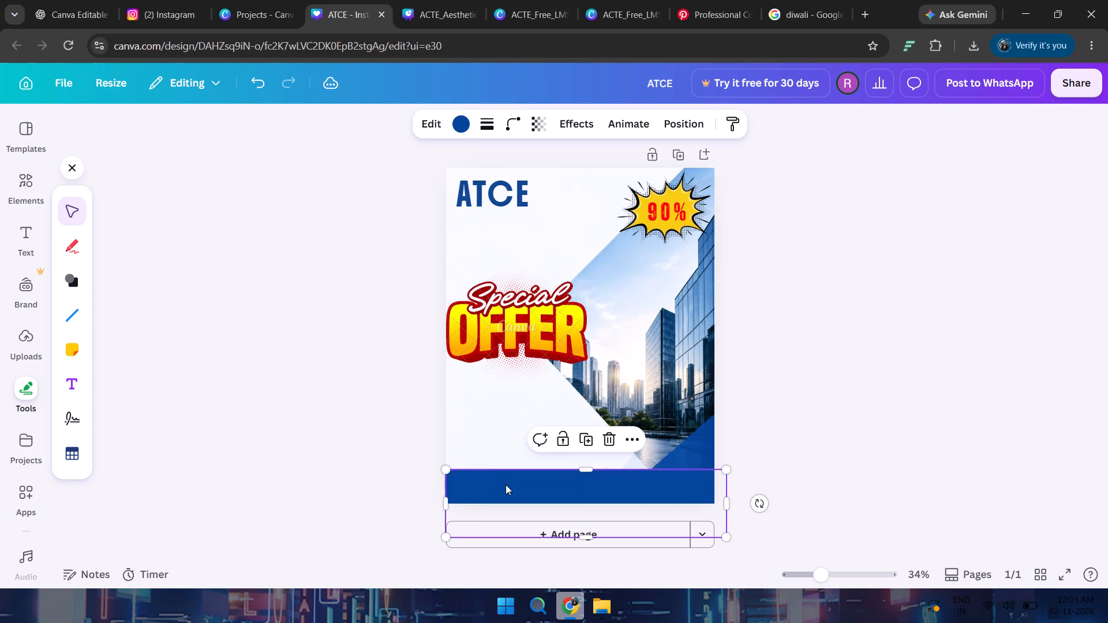
{"action": "left_click_drag", "start_coordinate": [448, 501], "coordinate": [417, 500]}
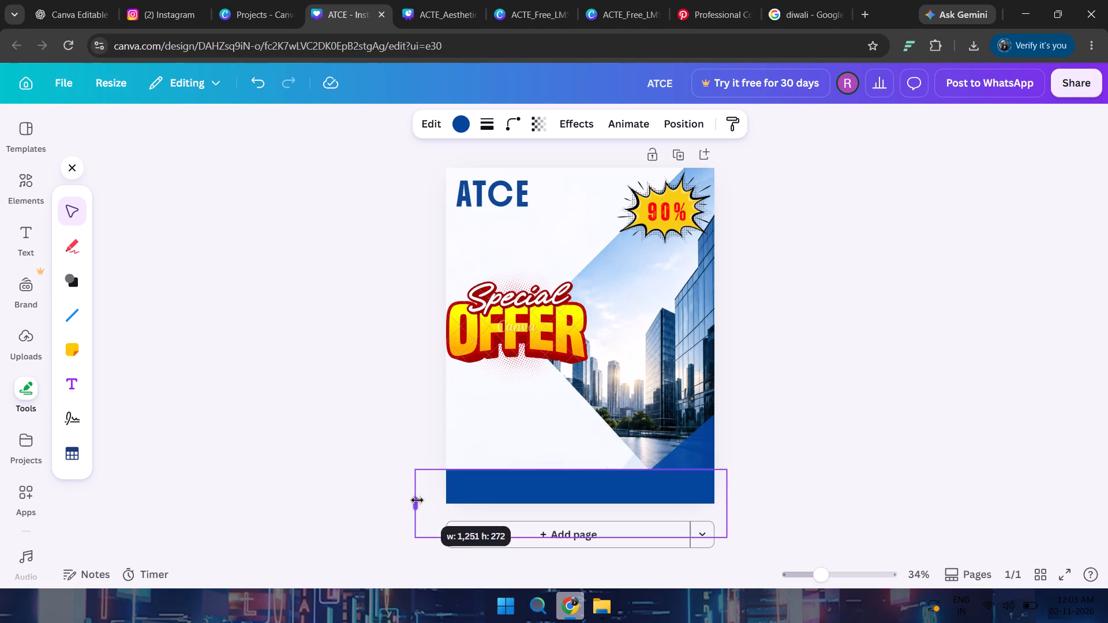
{"action": "left_click_drag", "start_coordinate": [417, 500], "coordinate": [417, 501]}
{"action": "left_click", "coordinate": [791, 449]}
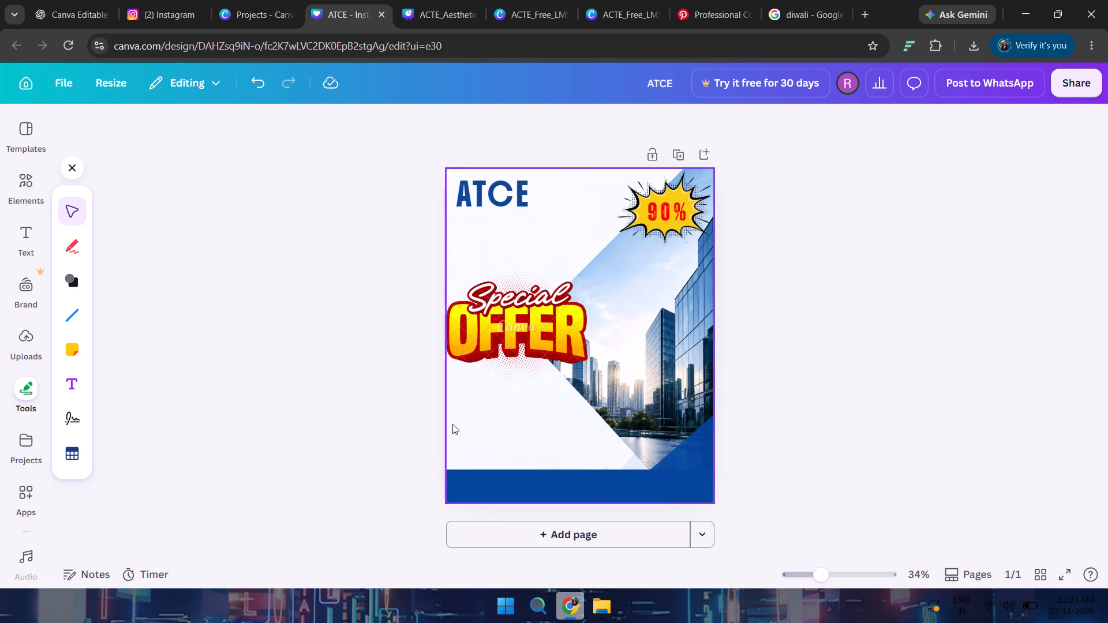
Add another yellow rounded square in the empty area below the special offer graphic.
{"action": "left_click", "coordinate": [74, 280]}
{"action": "left_click_drag", "start_coordinate": [114, 227], "coordinate": [229, 285]}
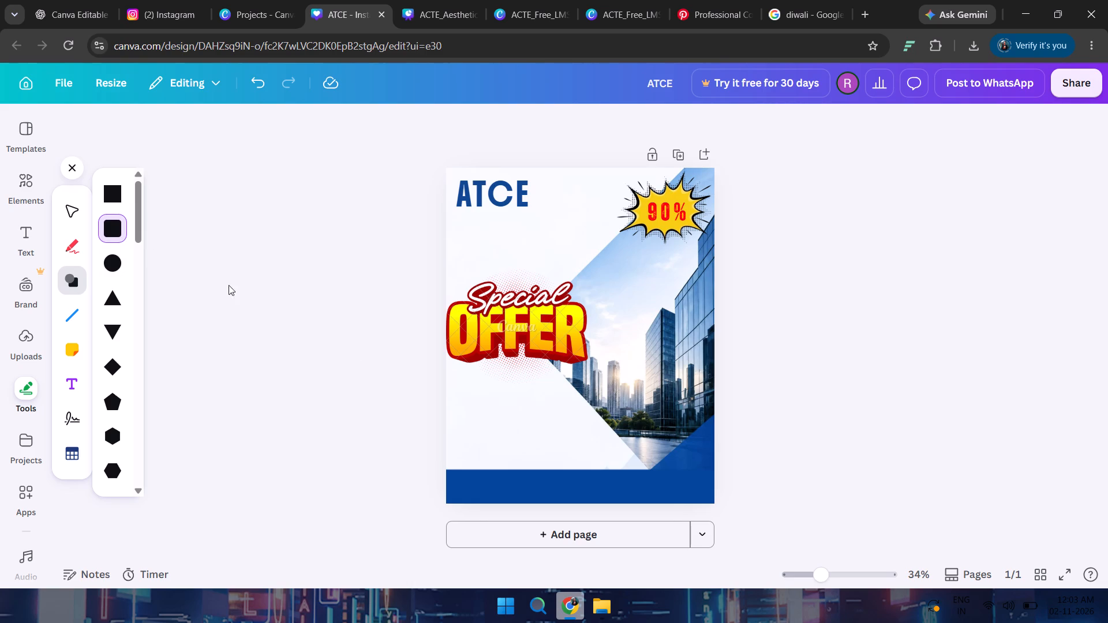
{"action": "left_click_drag", "start_coordinate": [229, 285], "coordinate": [384, 460]}
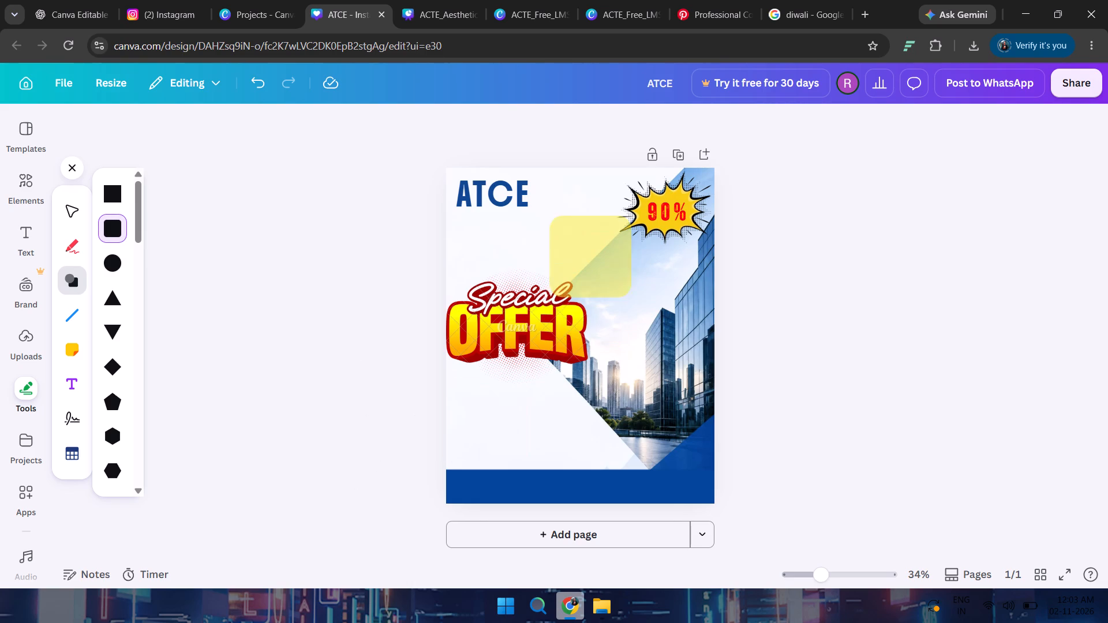
{"action": "left_click", "coordinate": [472, 387]}
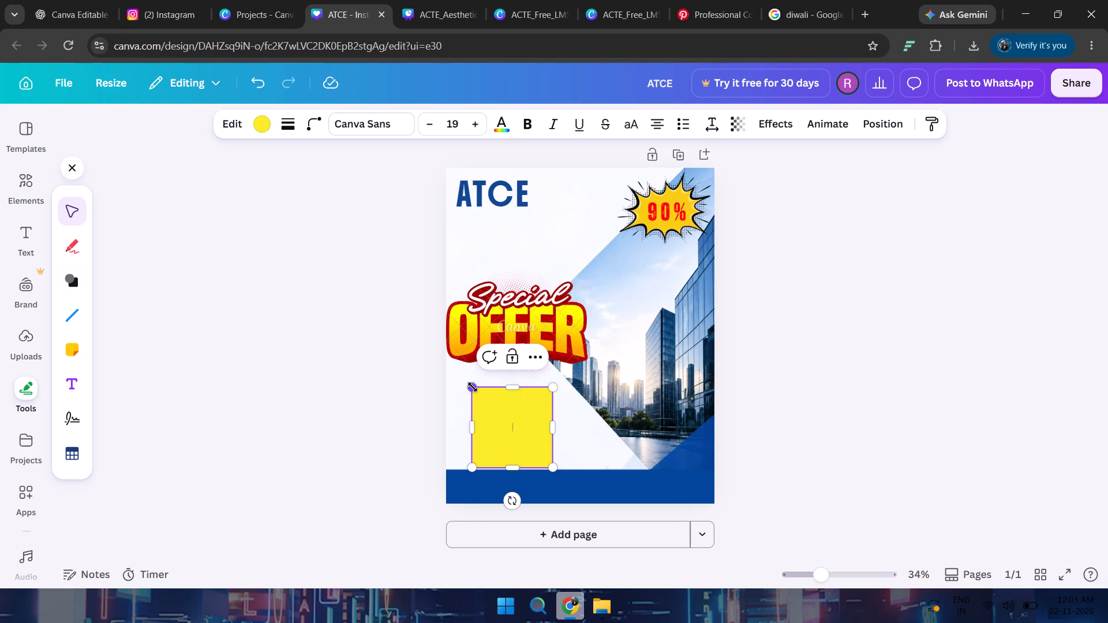
Resize the yellow square into a short, slim bar just above the right half of the blue band.
{"action": "left_click_drag", "start_coordinate": [554, 429], "coordinate": [597, 430]}
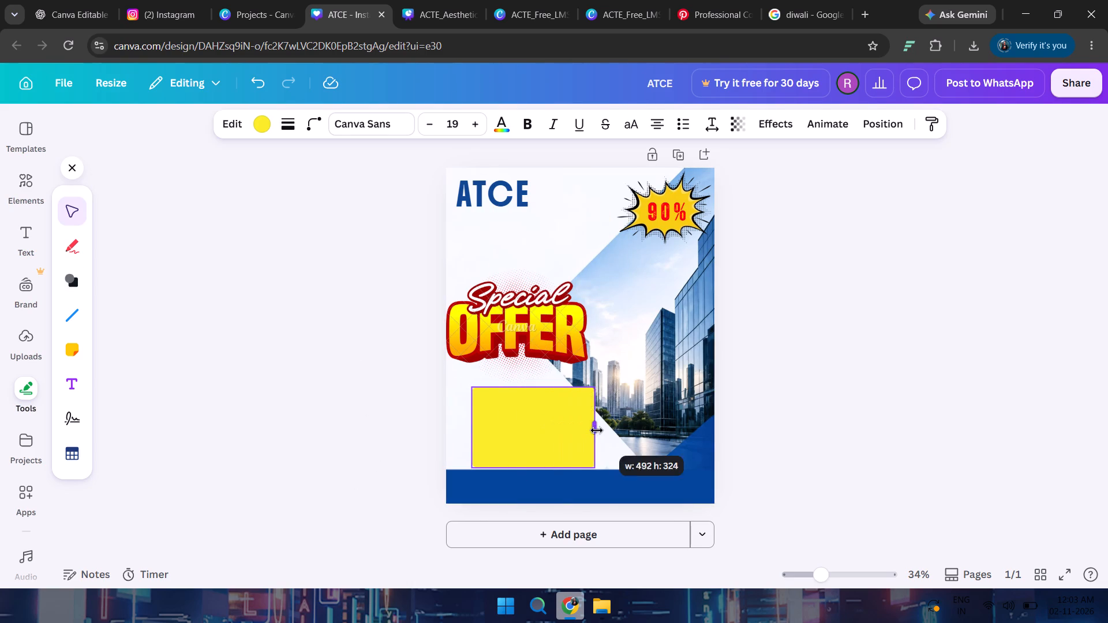
{"action": "left_click_drag", "start_coordinate": [597, 430], "coordinate": [678, 431]}
{"action": "left_click_drag", "start_coordinate": [576, 389], "coordinate": [581, 425]}
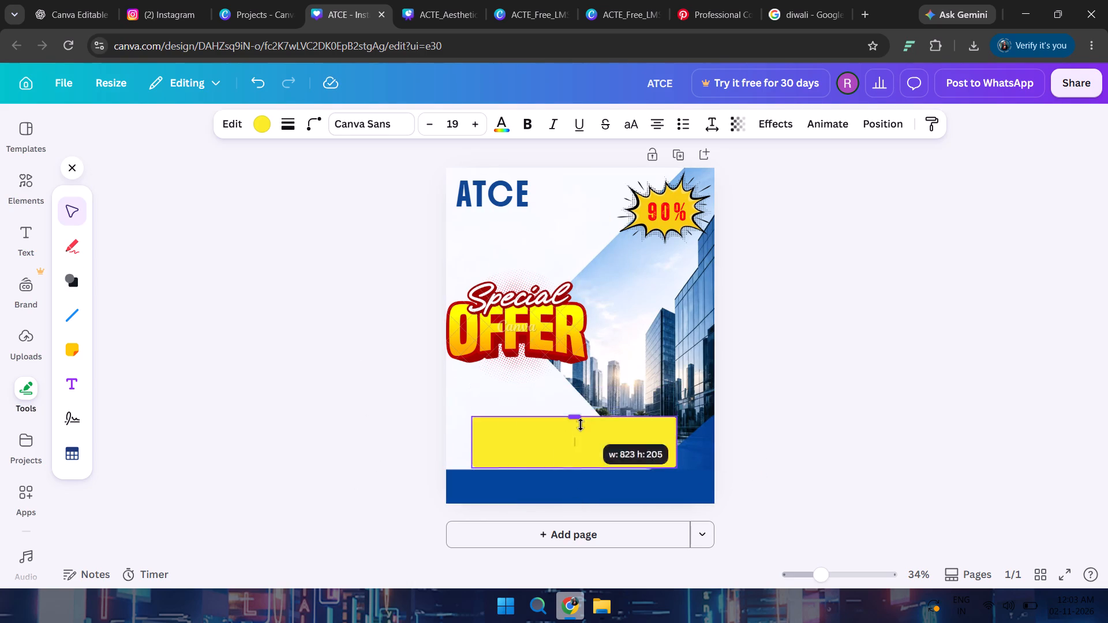
{"action": "left_click_drag", "start_coordinate": [581, 425], "coordinate": [577, 448]}
{"action": "left_click_drag", "start_coordinate": [472, 456], "coordinate": [485, 456]}
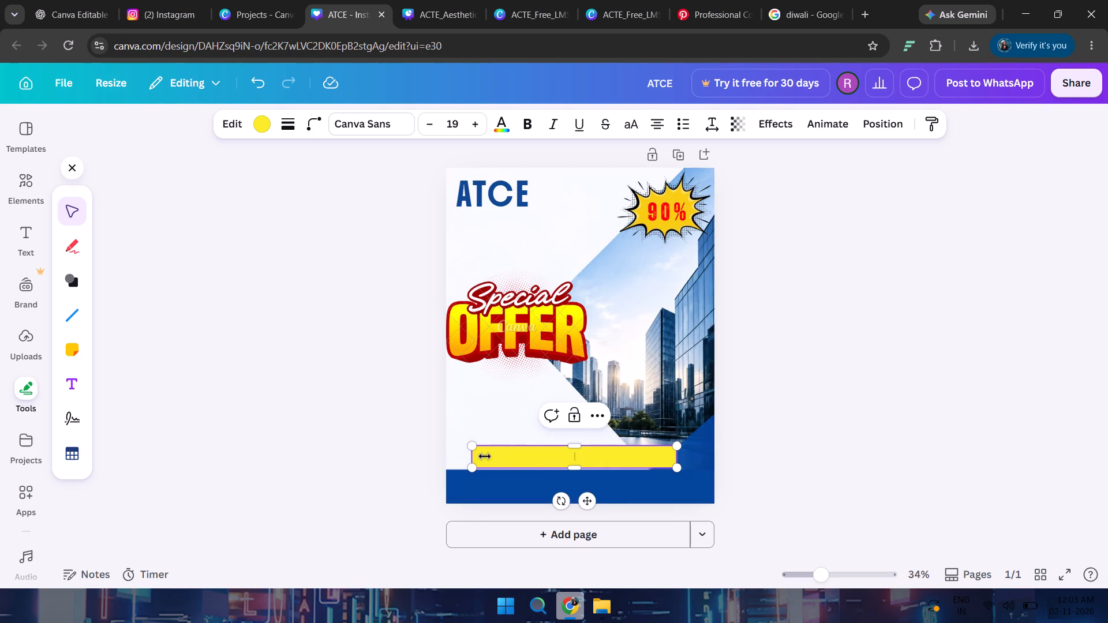
{"action": "left_click_drag", "start_coordinate": [485, 456], "coordinate": [574, 465]}
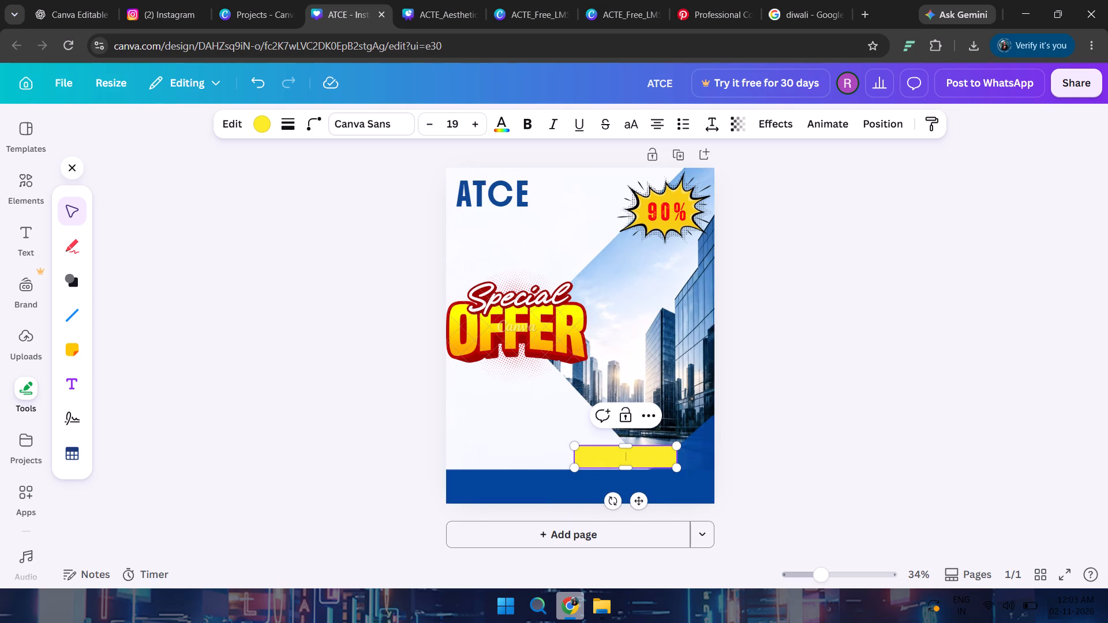
Paste the contact phone number into the yellow bar and move the bar onto the right half of the blue band.
{"action": "left_click_drag", "start_coordinate": [632, 456], "coordinate": [645, 468]}
{"action": "key", "text": "x"}
{"action": "key", "text": "BackSpace"}
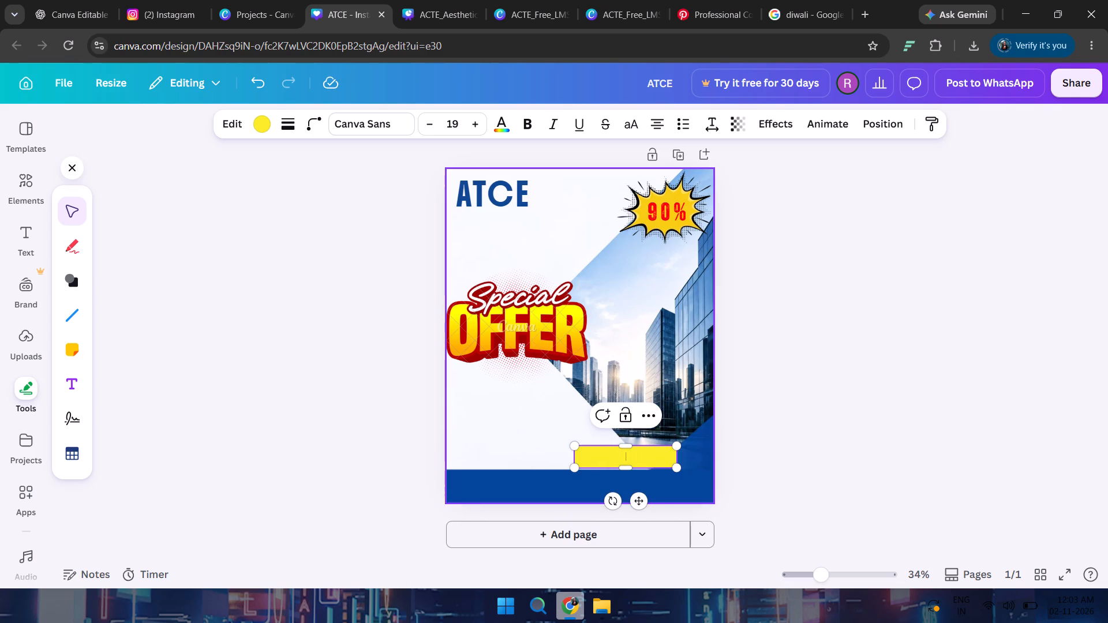
{"action": "key", "text": "ctrl+v"}
{"action": "key", "text": "BackSpace"}
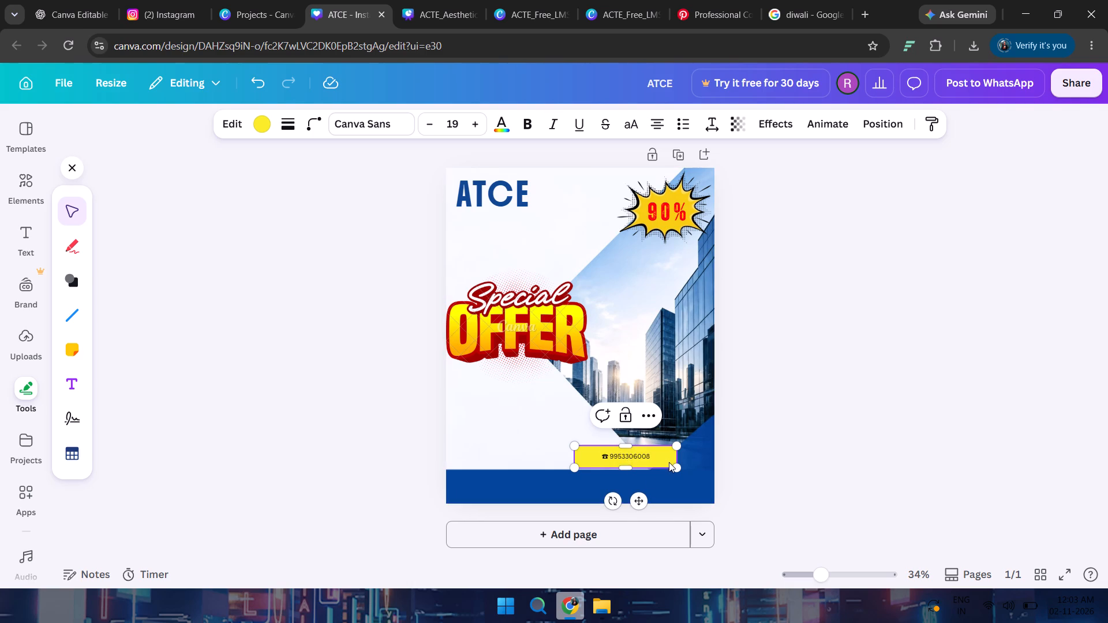
{"action": "left_click_drag", "start_coordinate": [643, 501], "coordinate": [667, 529]}
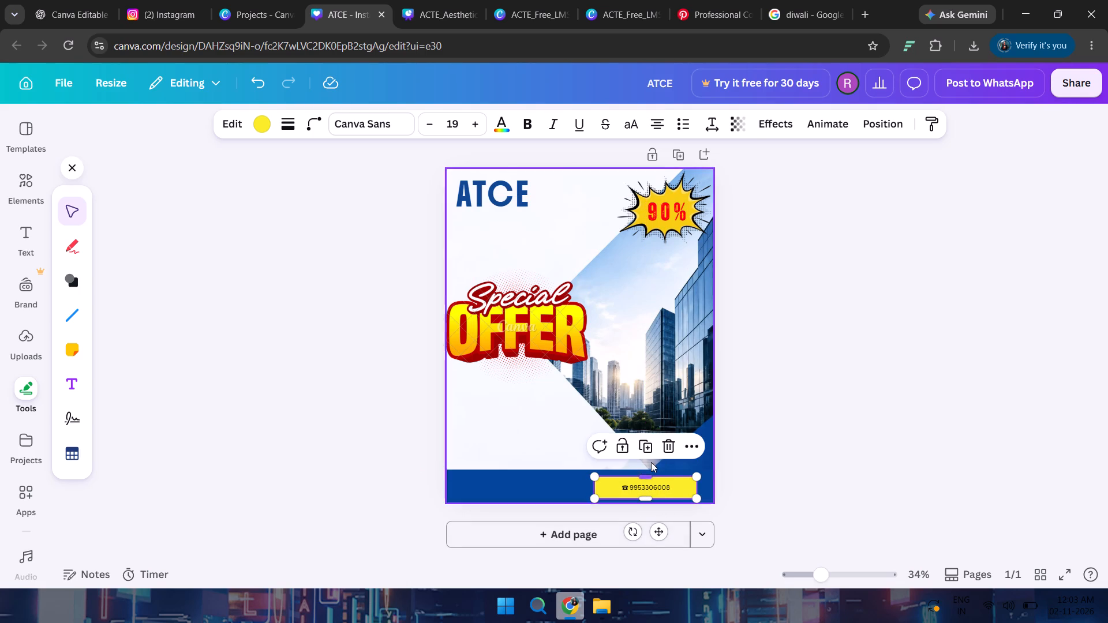
Recolour the phone number text with the dark blue already used for the ATCE text.
{"action": "left_click", "coordinate": [500, 129]}
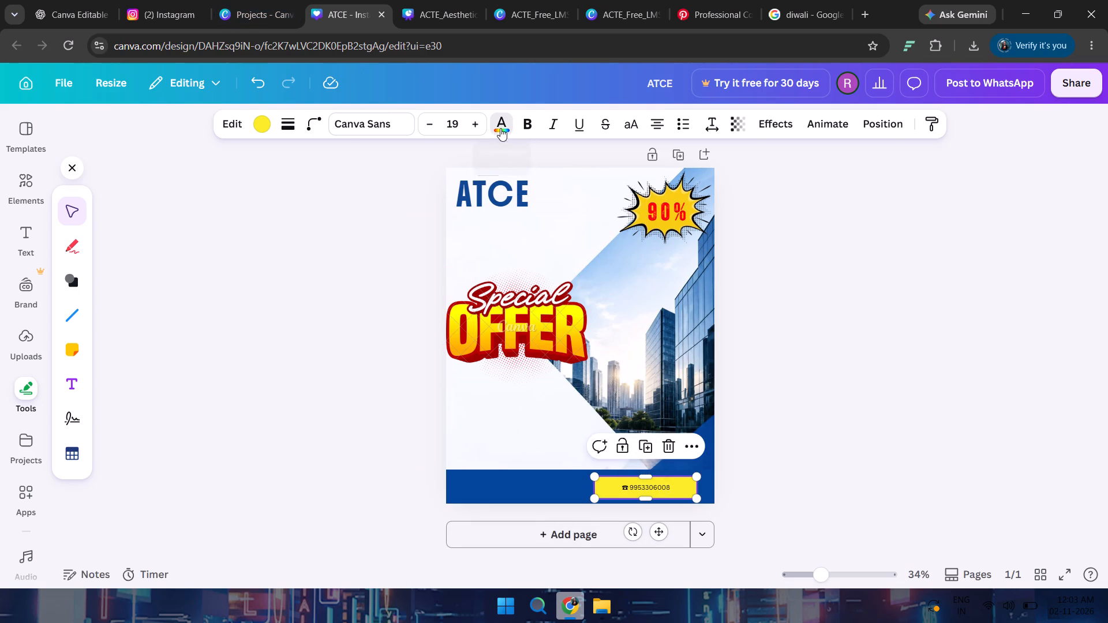
{"action": "left_click", "coordinate": [145, 226]}
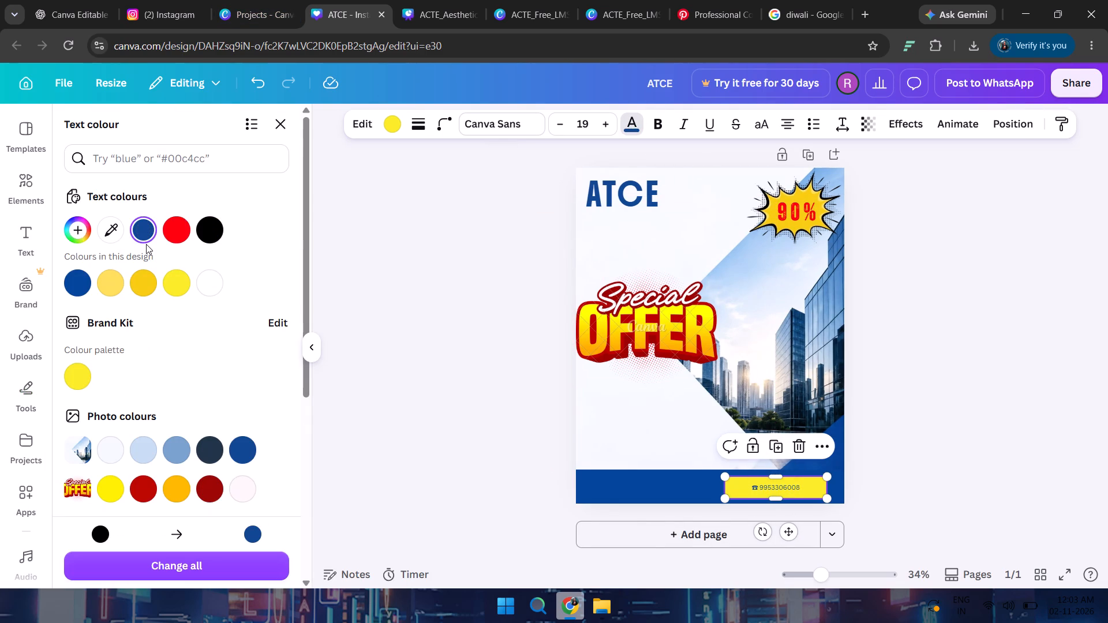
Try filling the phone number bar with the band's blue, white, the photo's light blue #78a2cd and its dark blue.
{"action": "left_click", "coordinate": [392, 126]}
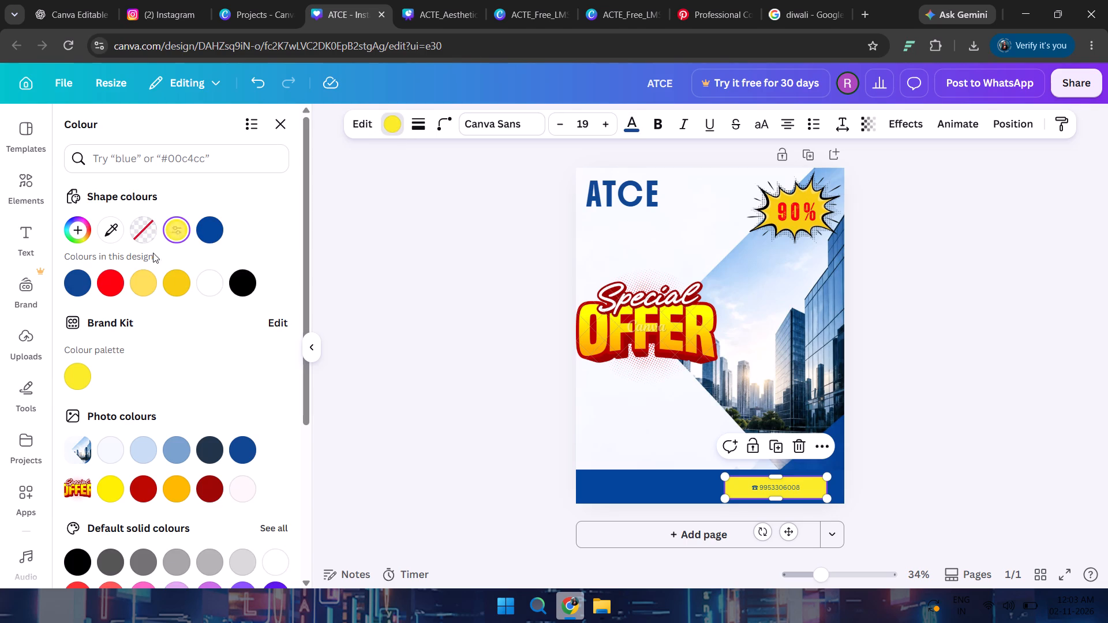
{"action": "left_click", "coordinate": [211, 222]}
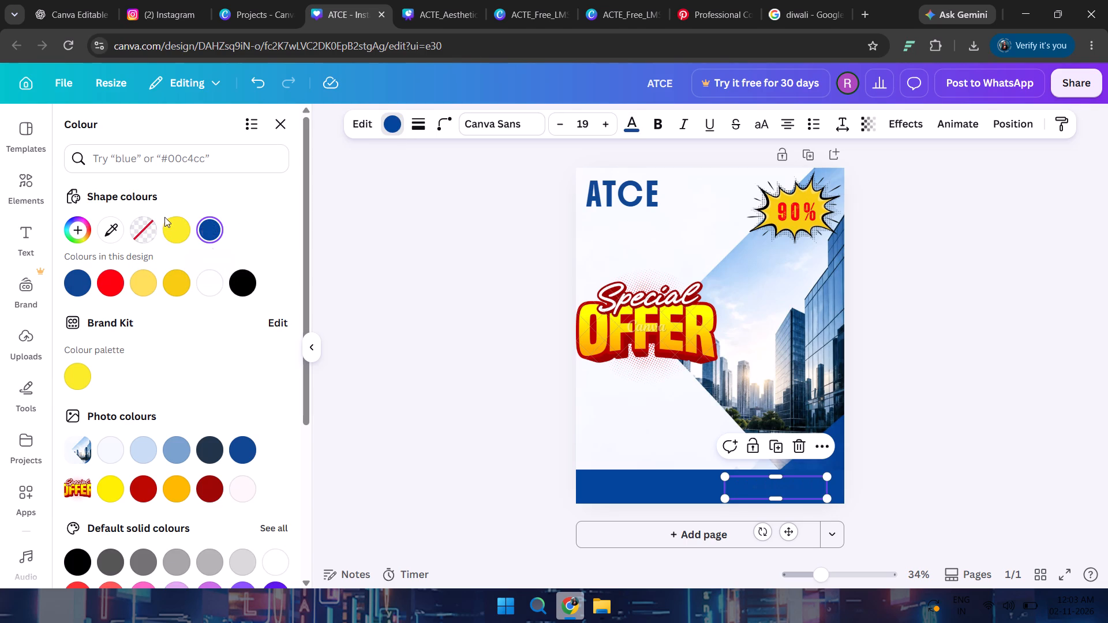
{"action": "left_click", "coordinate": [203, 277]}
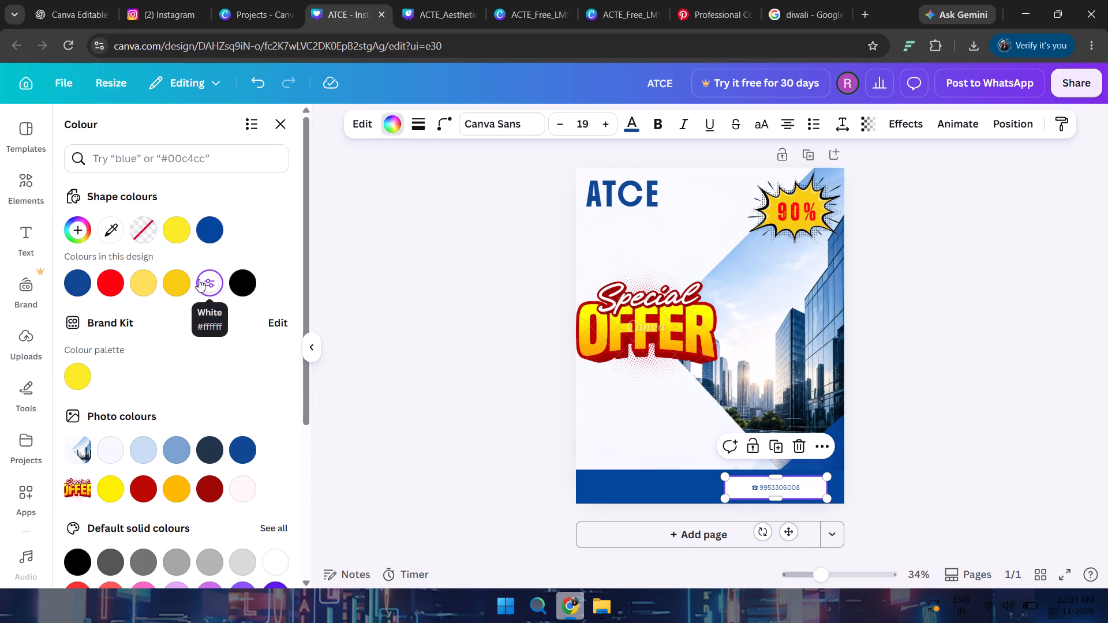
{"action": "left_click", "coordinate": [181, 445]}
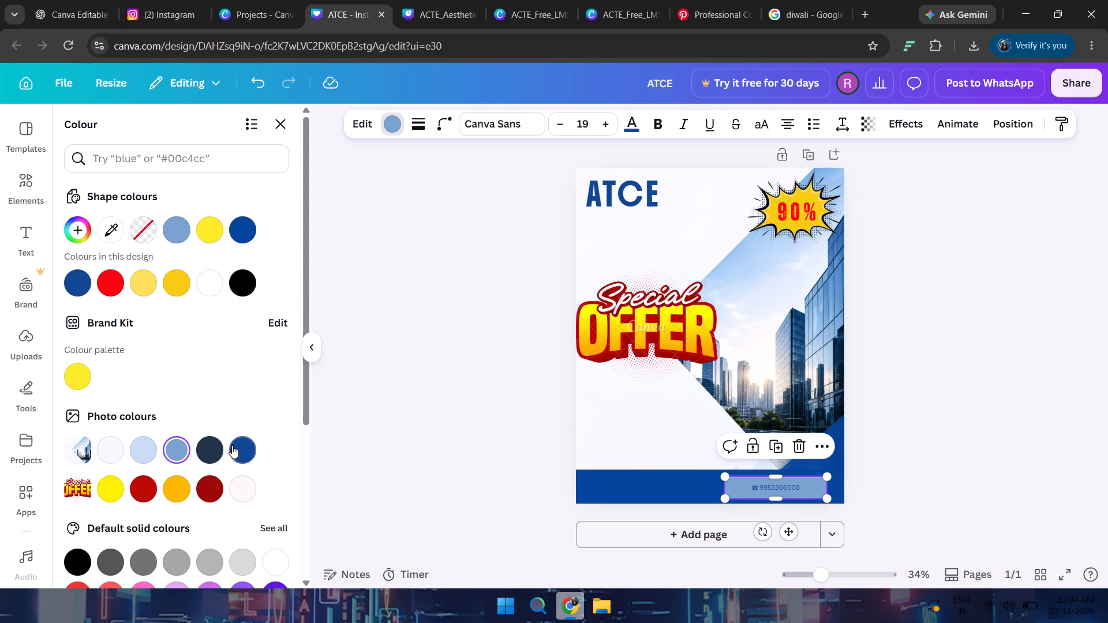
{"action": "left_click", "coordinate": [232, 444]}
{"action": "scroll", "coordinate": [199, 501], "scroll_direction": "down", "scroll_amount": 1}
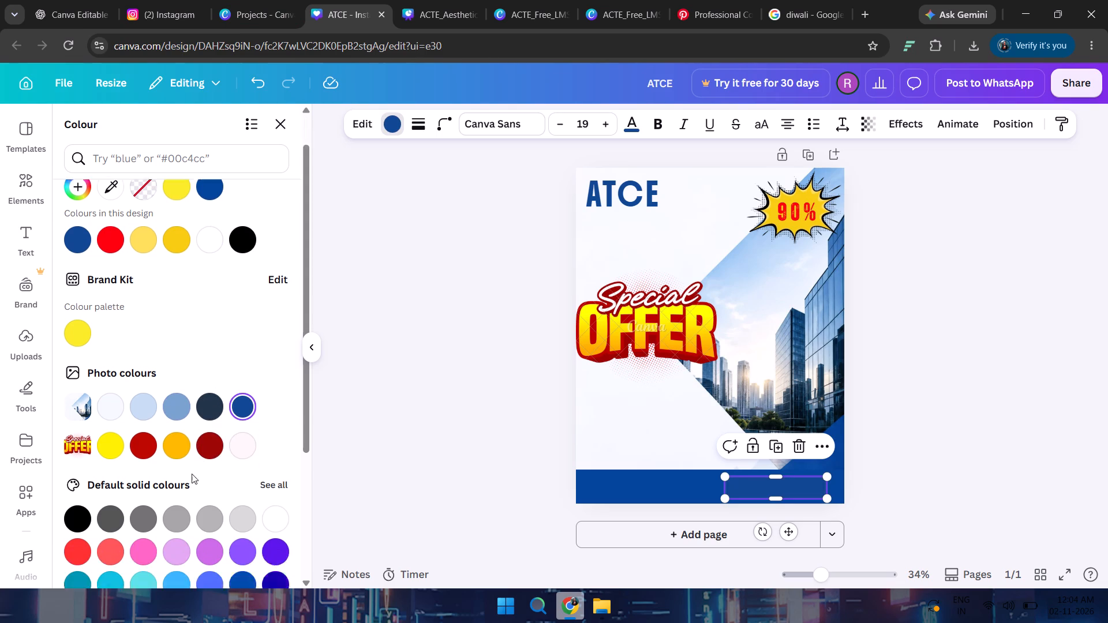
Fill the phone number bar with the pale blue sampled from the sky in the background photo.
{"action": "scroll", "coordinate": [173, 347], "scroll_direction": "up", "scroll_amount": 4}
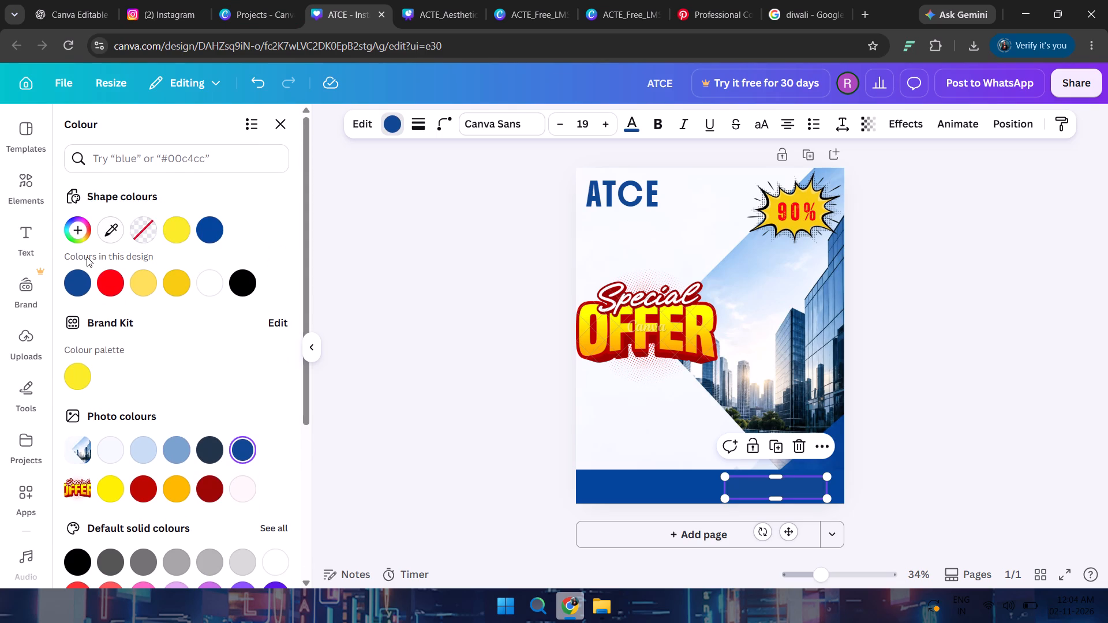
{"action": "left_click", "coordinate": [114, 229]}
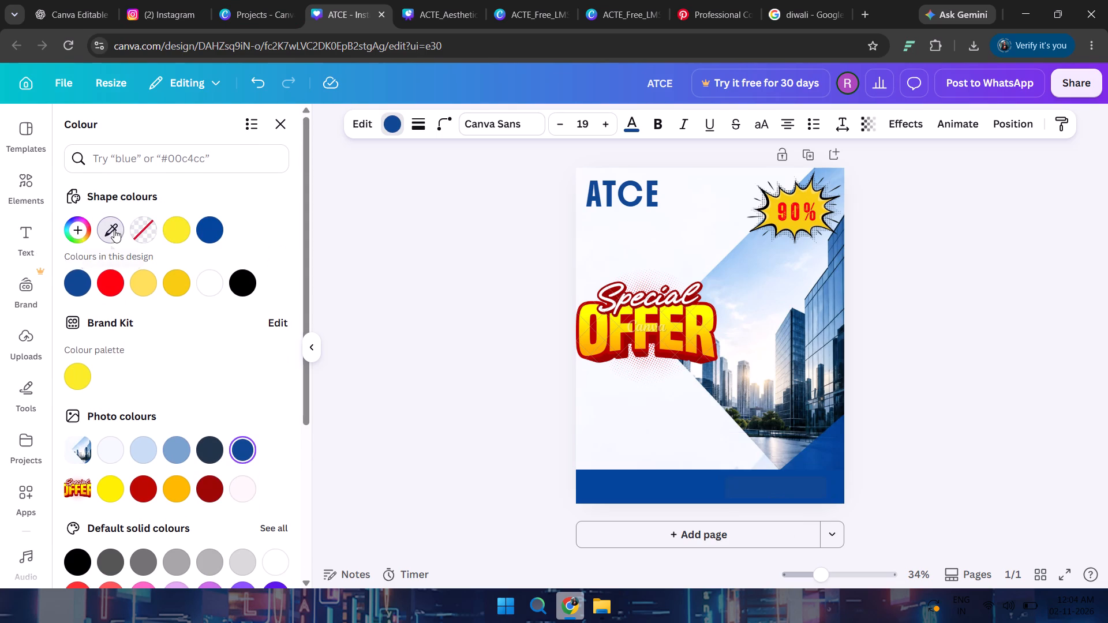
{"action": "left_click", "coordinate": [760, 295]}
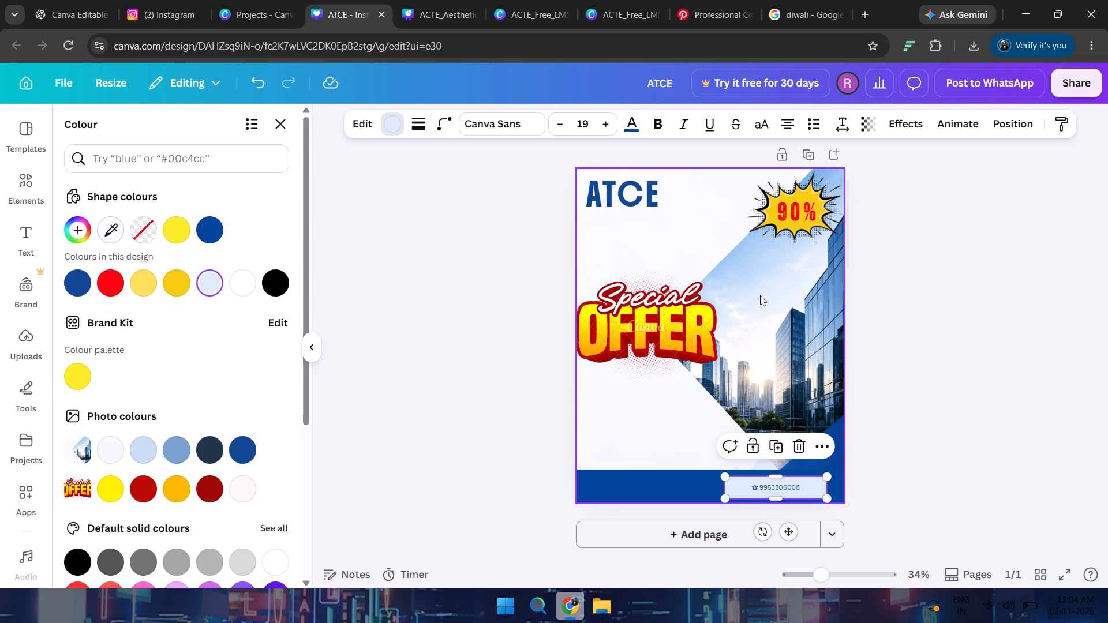
Check the blues in the ACTE reference designs and recolour the background photo's dark blue corner to #5596F0.
{"action": "left_click", "coordinate": [680, 440]}
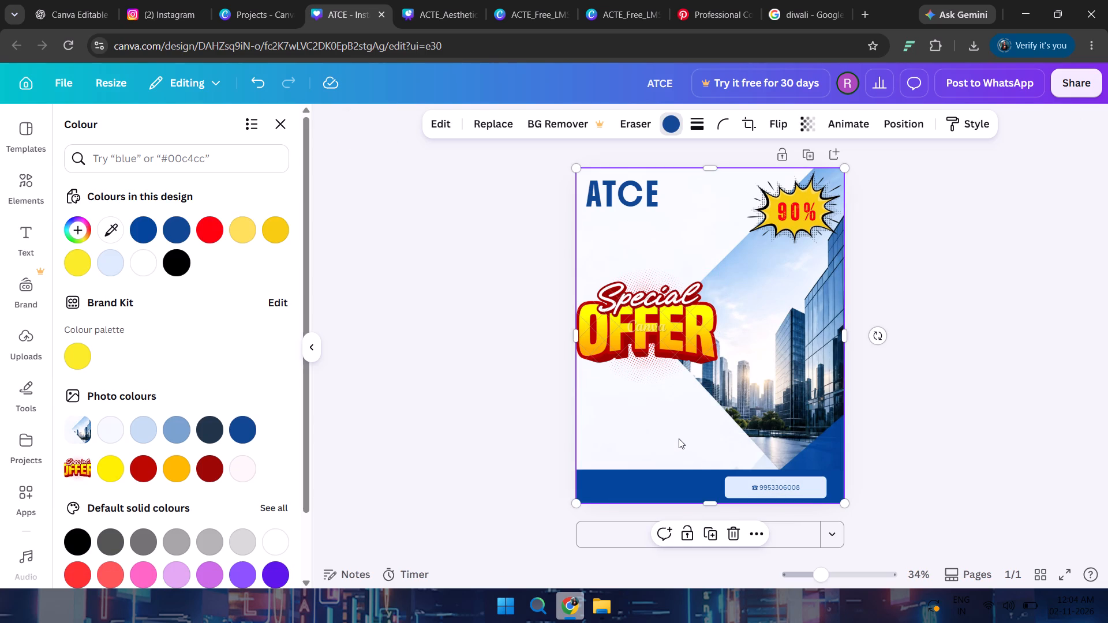
{"action": "left_click", "coordinate": [454, 19]}
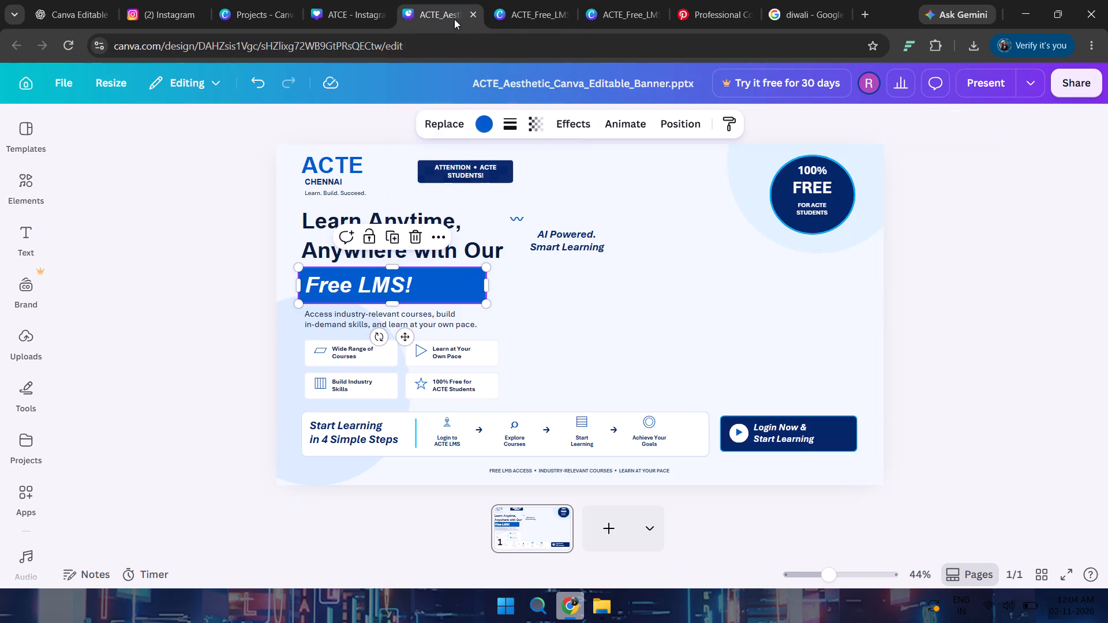
{"action": "left_click", "coordinate": [529, 18]}
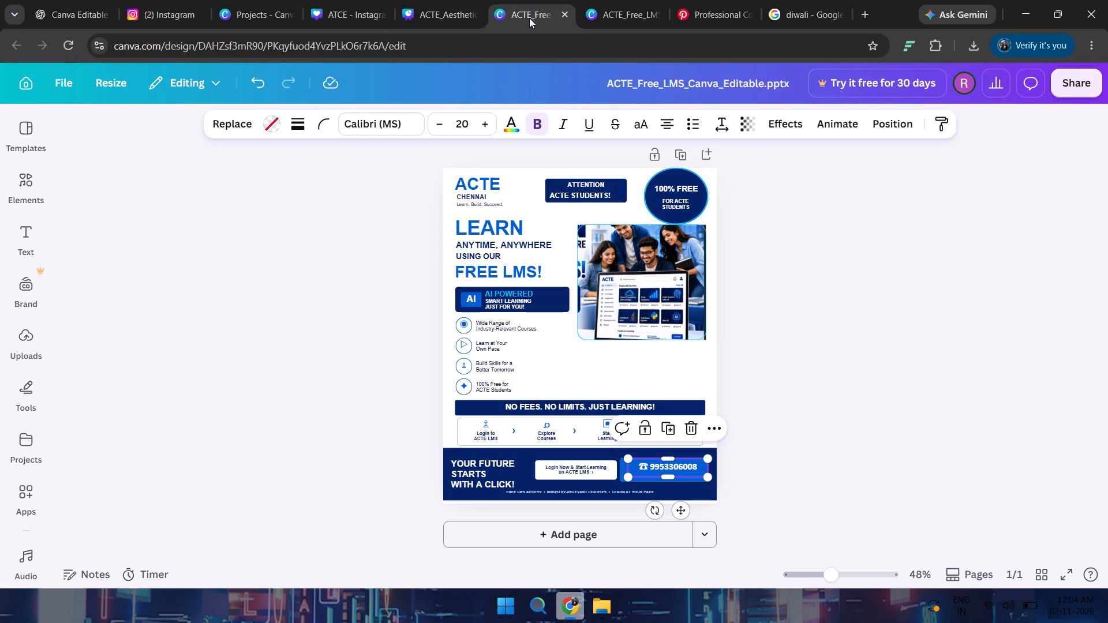
{"action": "left_click", "coordinate": [416, 17]}
{"action": "left_click", "coordinate": [362, 19]}
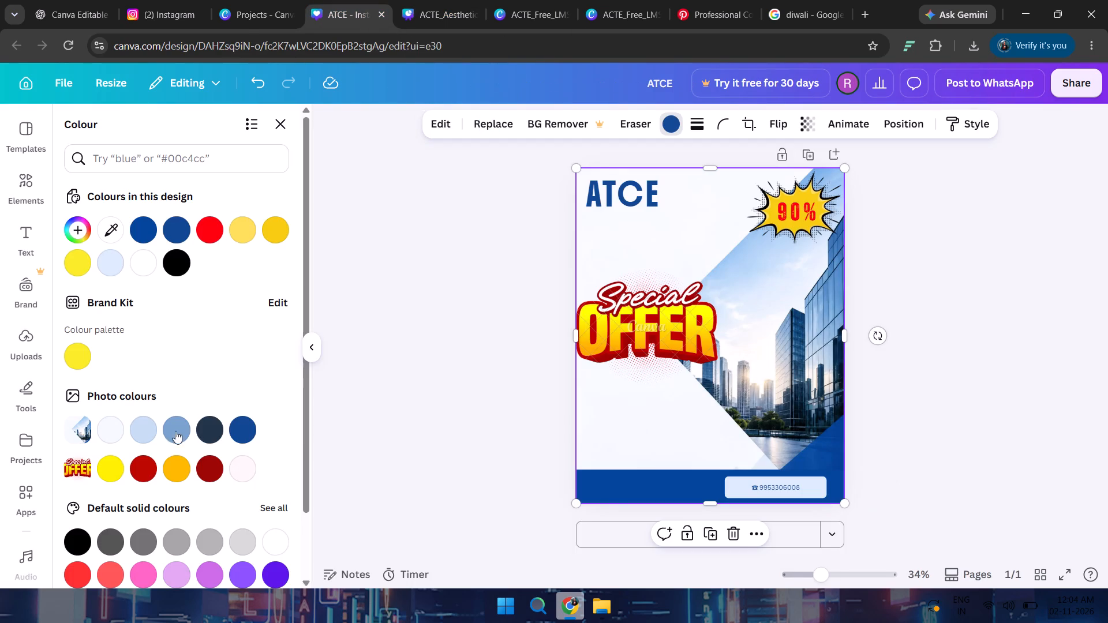
{"action": "left_click", "coordinate": [70, 229]}
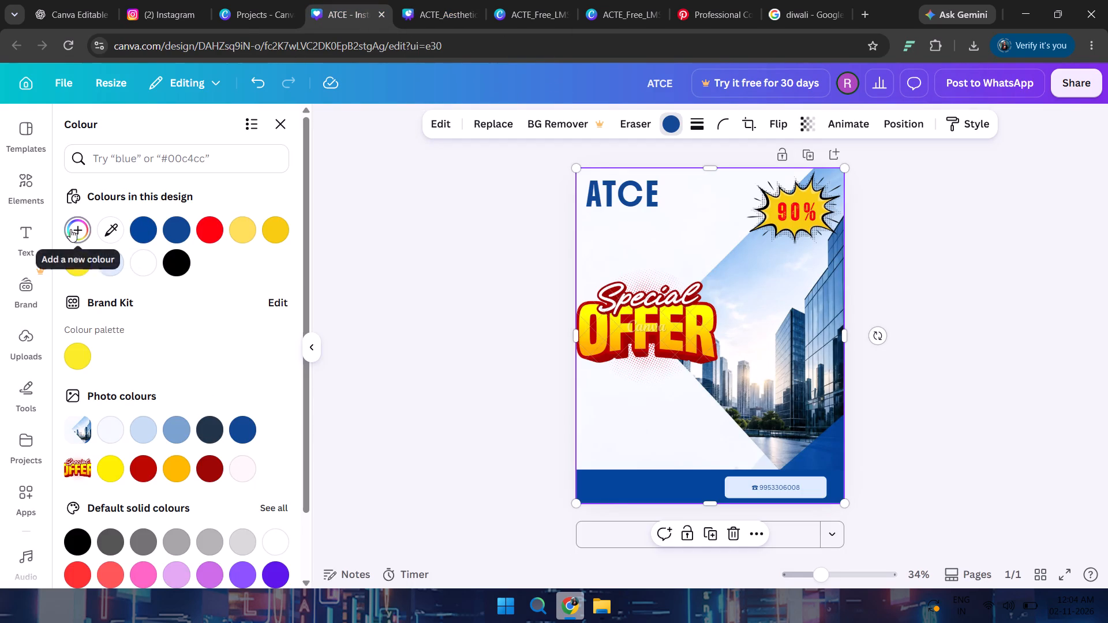
{"action": "left_click_drag", "start_coordinate": [250, 290], "coordinate": [215, 271]}
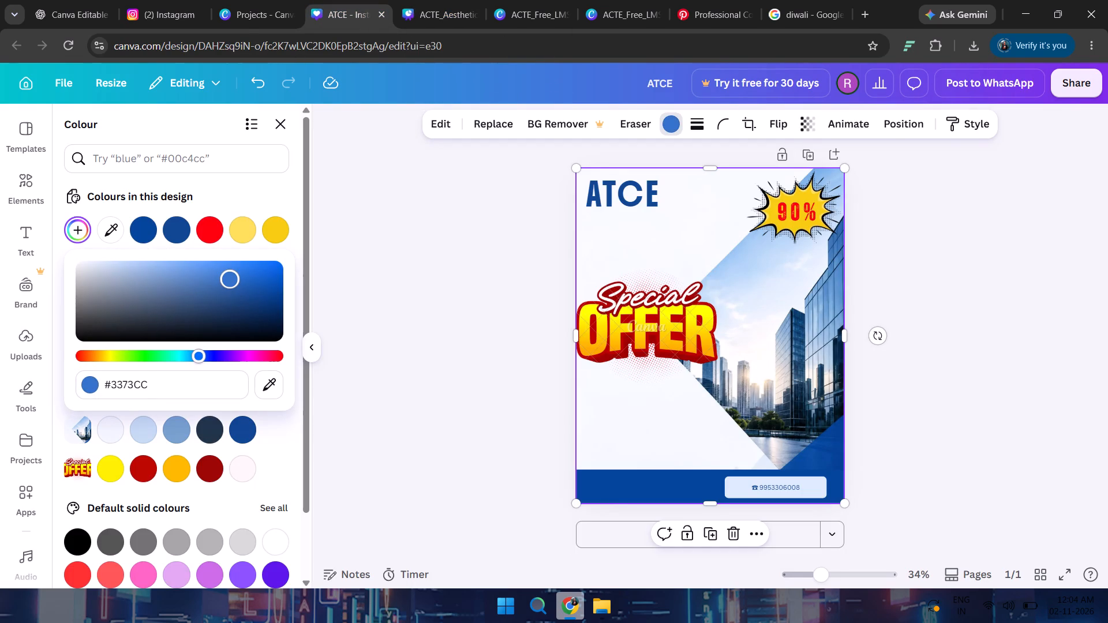
{"action": "left_click_drag", "start_coordinate": [215, 271], "coordinate": [210, 266]}
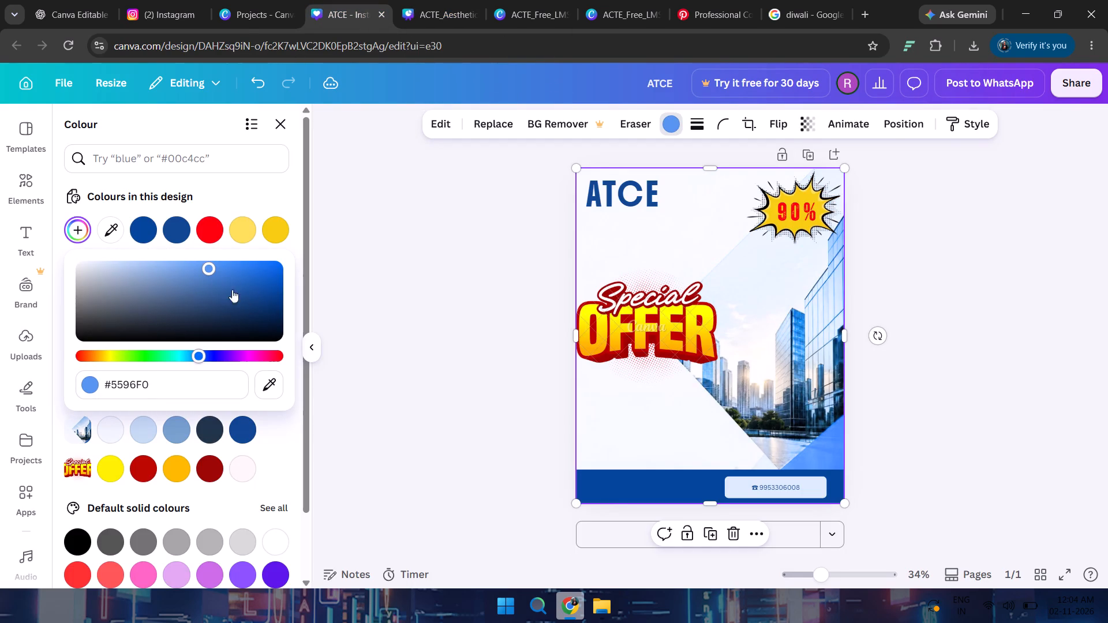
Fill the phone number bar on the blue band with the custom bright blue #0077E7.
{"action": "left_click", "coordinate": [736, 478]}
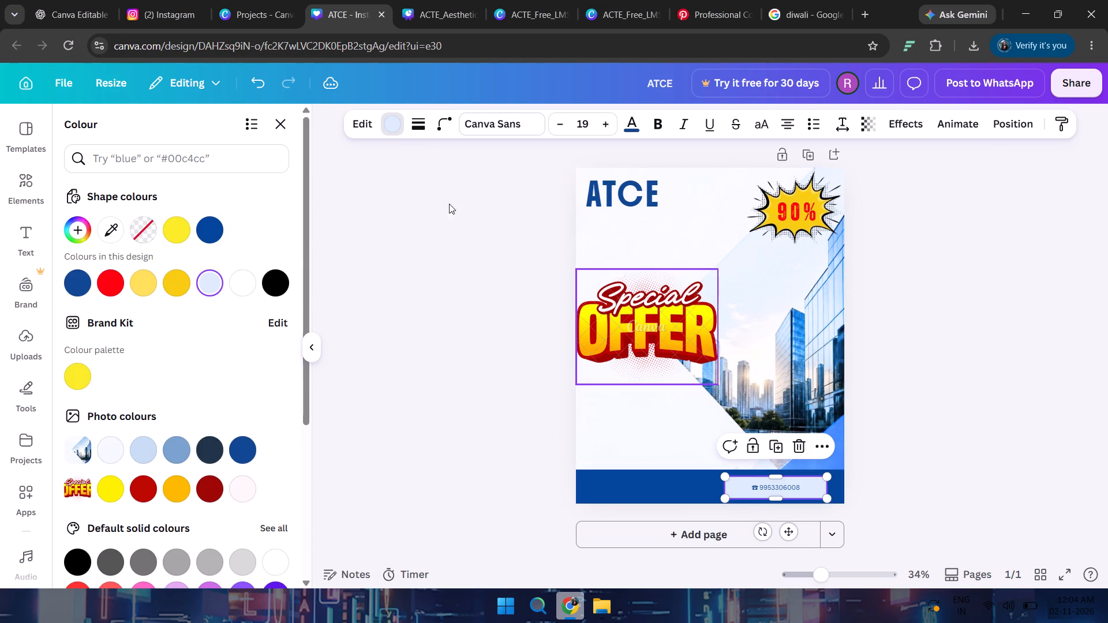
{"action": "left_click", "coordinate": [388, 118]}
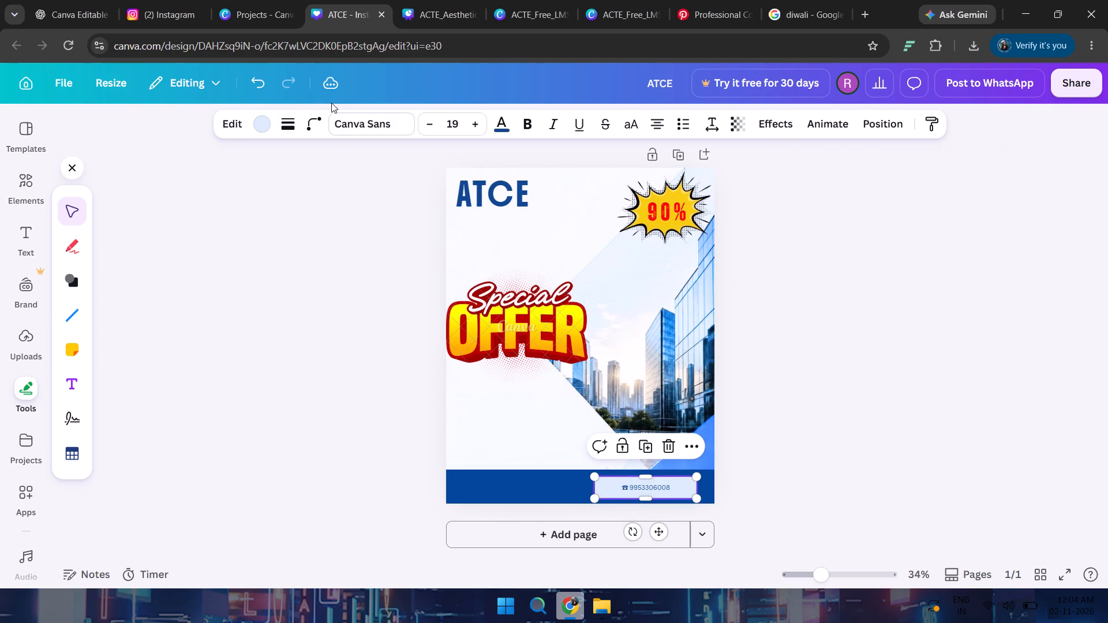
{"action": "left_click", "coordinate": [265, 129]}
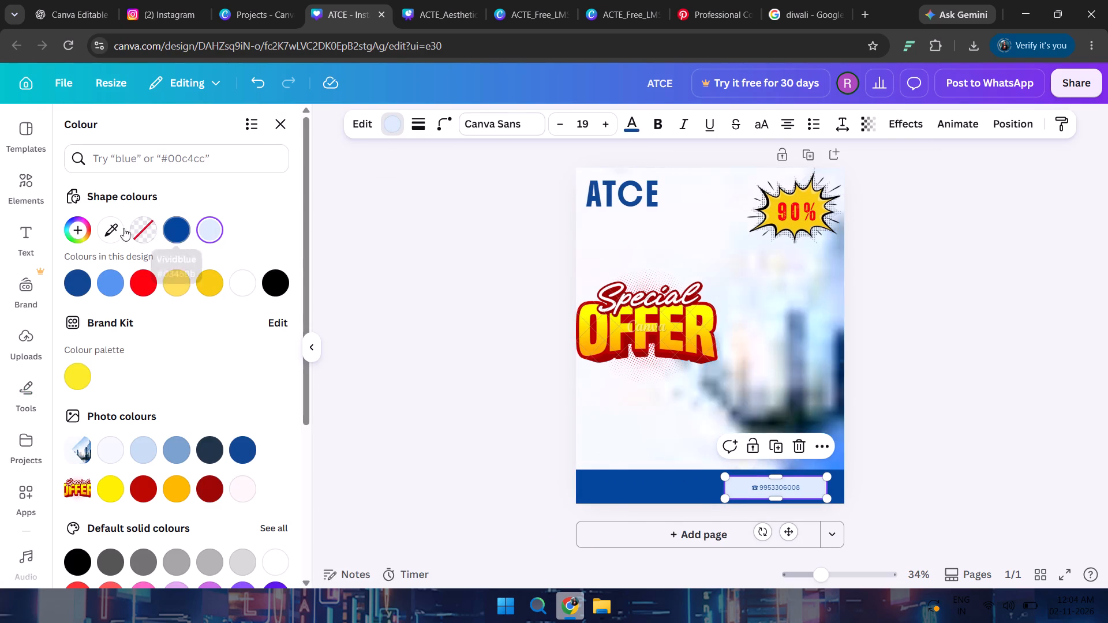
{"action": "left_click", "coordinate": [88, 231]}
{"action": "left_click_drag", "start_coordinate": [106, 293], "coordinate": [351, 299]}
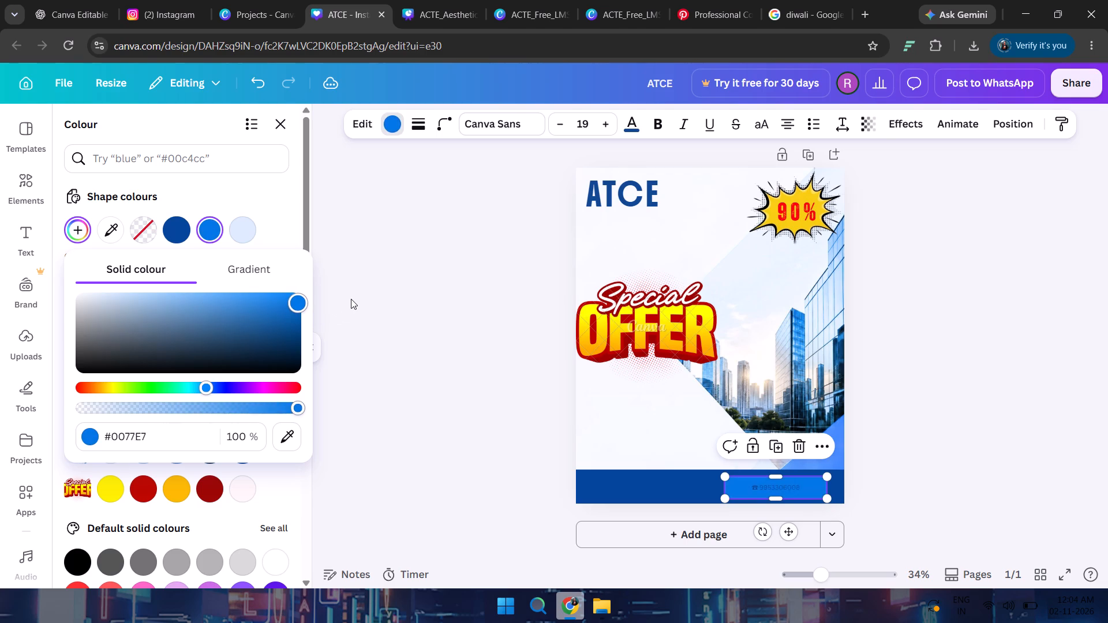
Fill the phone number bar with the custom bright blue #0075FF, adjusting its hue, shade and opacity.
{"action": "left_click_drag", "start_coordinate": [351, 299], "coordinate": [383, 278]}
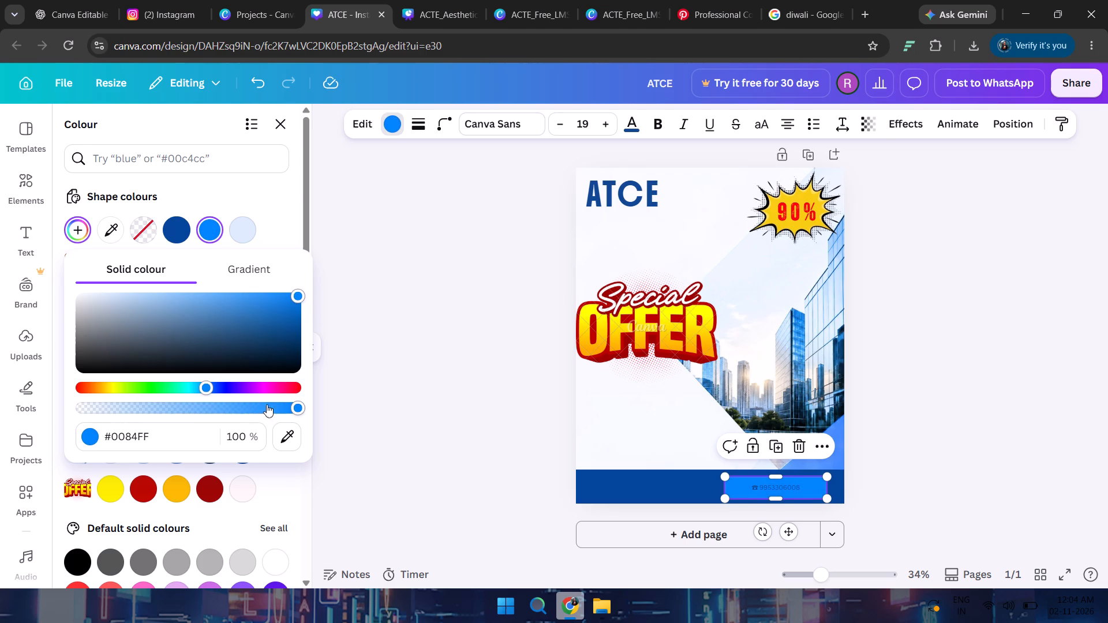
{"action": "left_click", "coordinate": [295, 405]}
{"action": "left_click_drag", "start_coordinate": [208, 388], "coordinate": [214, 385]}
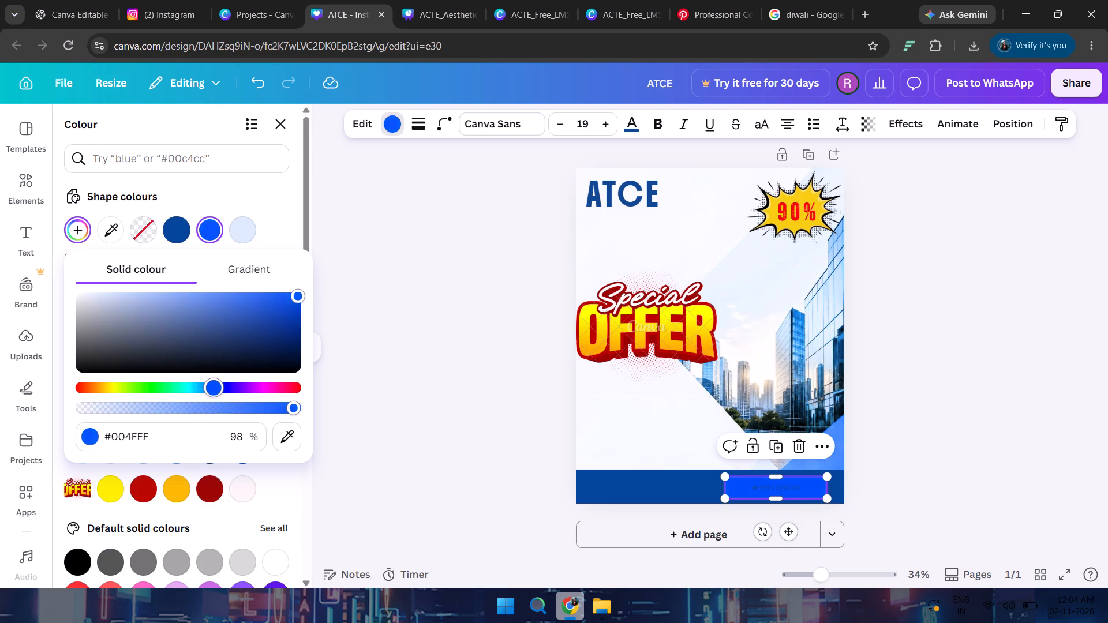
{"action": "left_click_drag", "start_coordinate": [214, 385], "coordinate": [209, 355]}
{"action": "left_click_drag", "start_coordinate": [227, 335], "coordinate": [326, 267]}
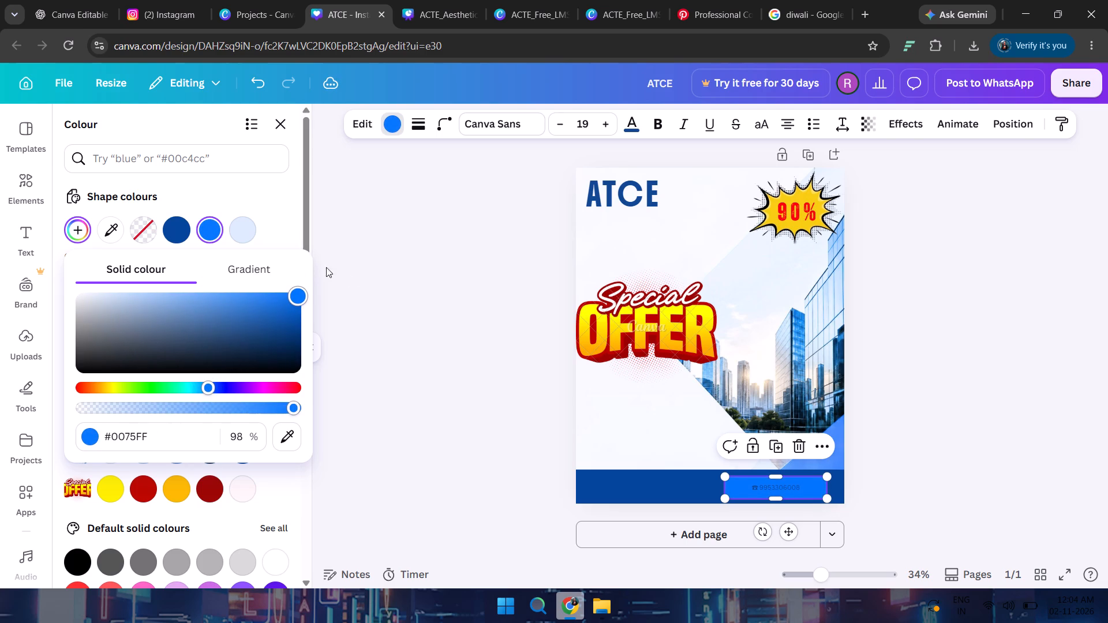
{"action": "left_click_drag", "start_coordinate": [326, 267], "coordinate": [355, 278]}
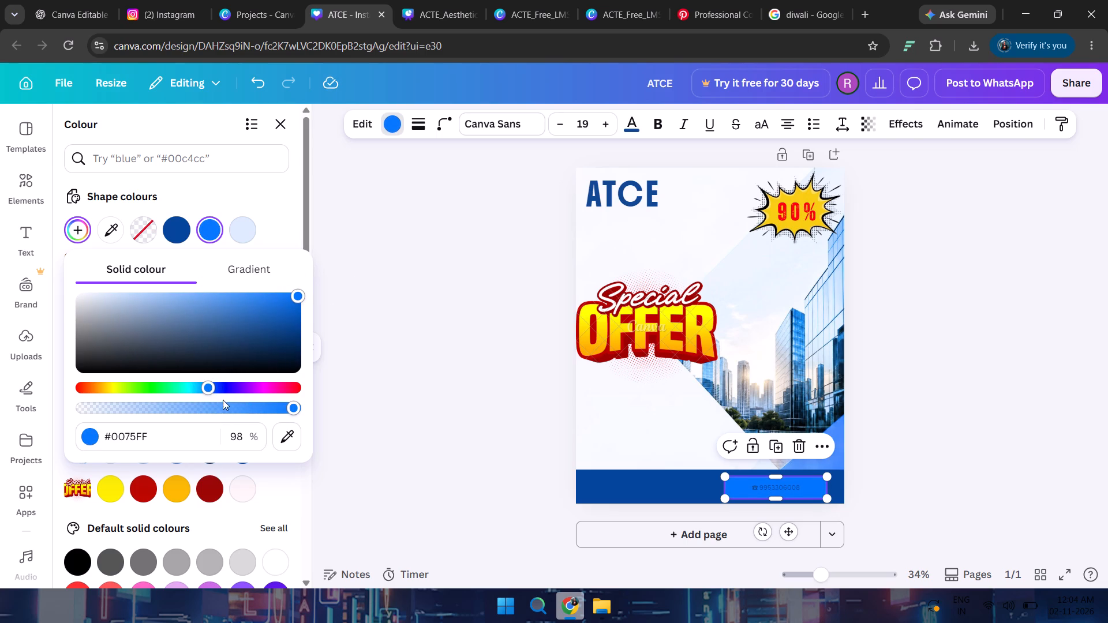
{"action": "left_click_drag", "start_coordinate": [291, 410], "coordinate": [318, 412]}
{"action": "left_click", "coordinate": [407, 416]}
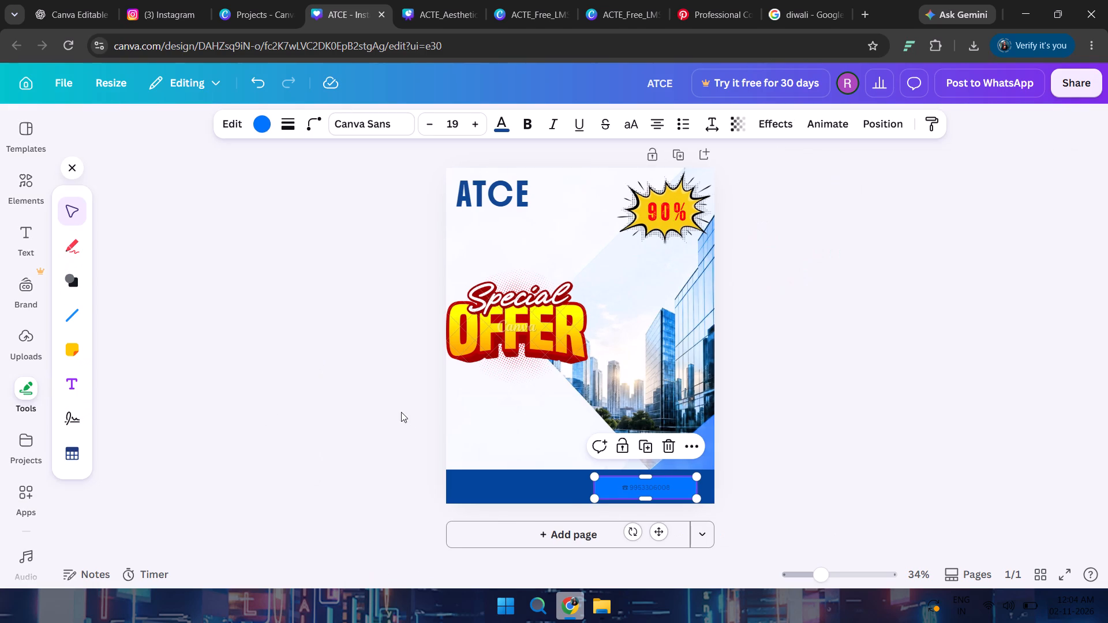
Nudge the phone number bar slightly upward within the blue band.
{"action": "left_click", "coordinate": [888, 423]}
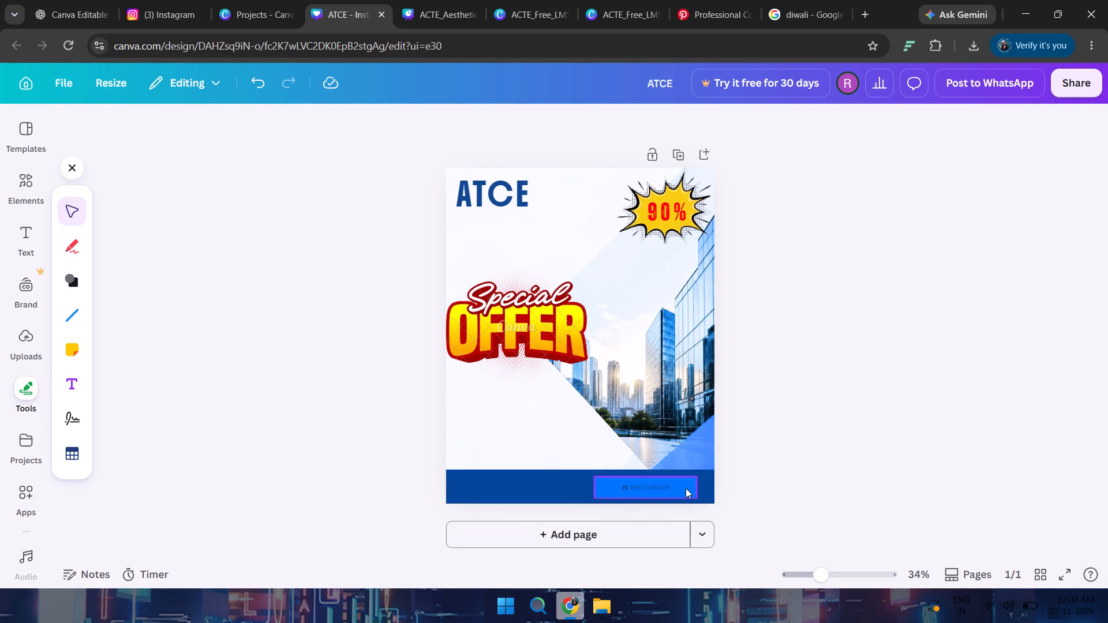
{"action": "left_click", "coordinate": [686, 487]}
{"action": "left_click", "coordinate": [686, 487]}
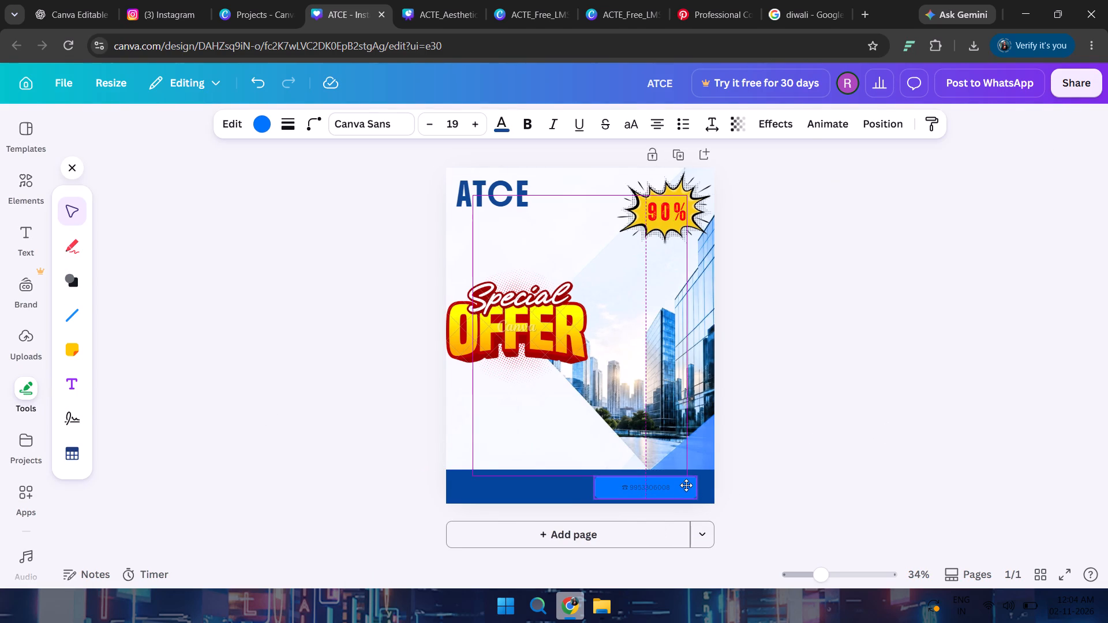
{"action": "left_click", "coordinate": [731, 483]}
{"action": "left_click", "coordinate": [684, 489]}
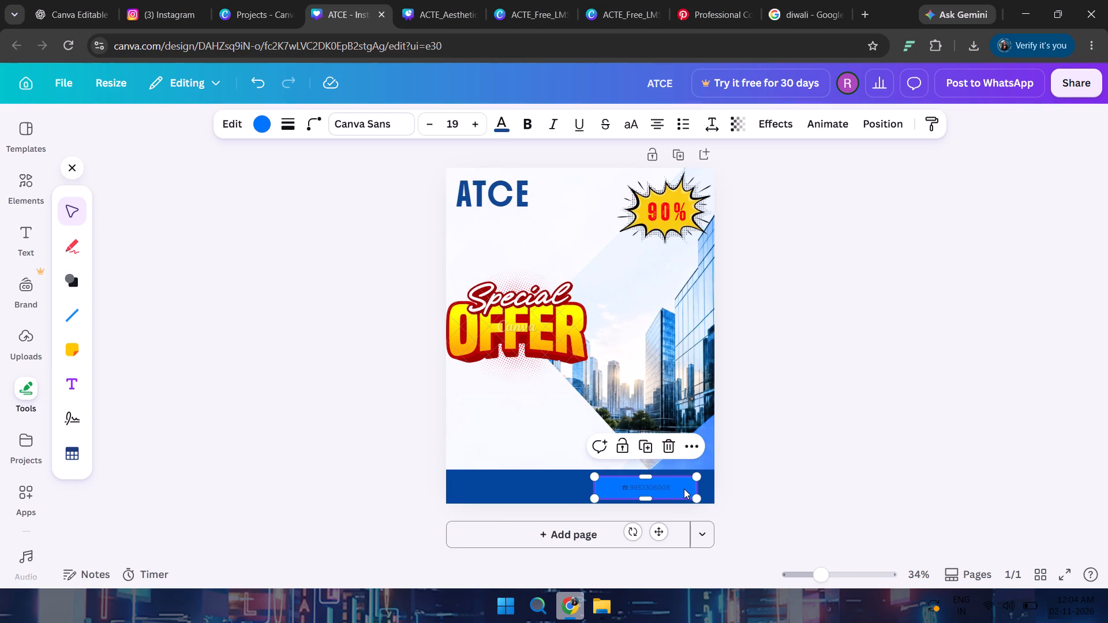
{"action": "key", "text": "Up"}
{"action": "key", "text": "Up"}
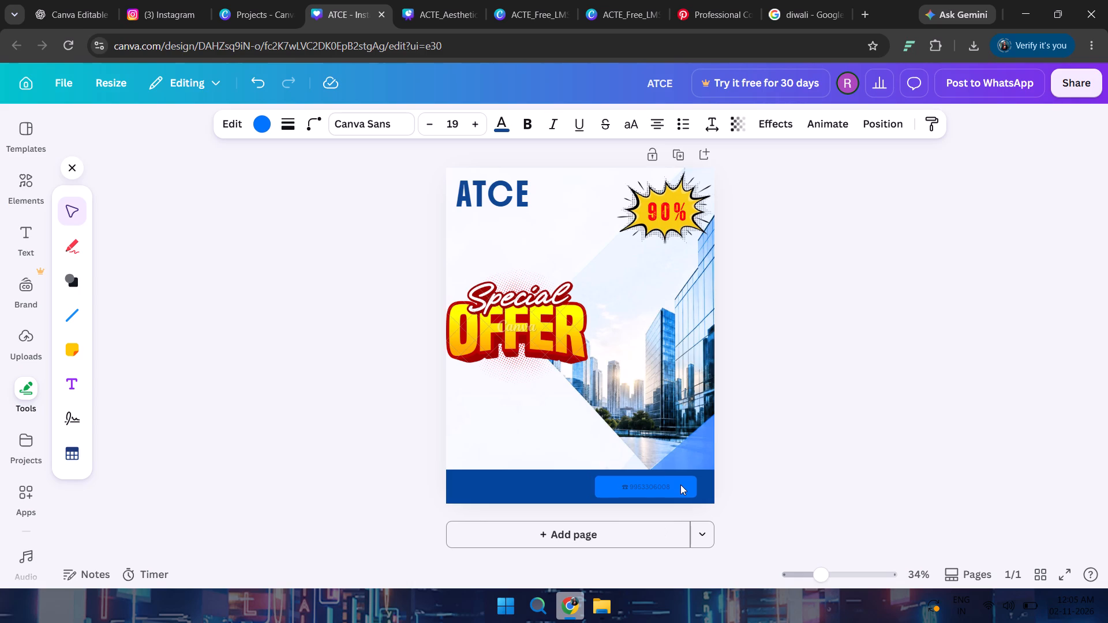
{"action": "key", "text": "Up"}
{"action": "key", "text": "Up"}
{"action": "key", "text": "Up"}
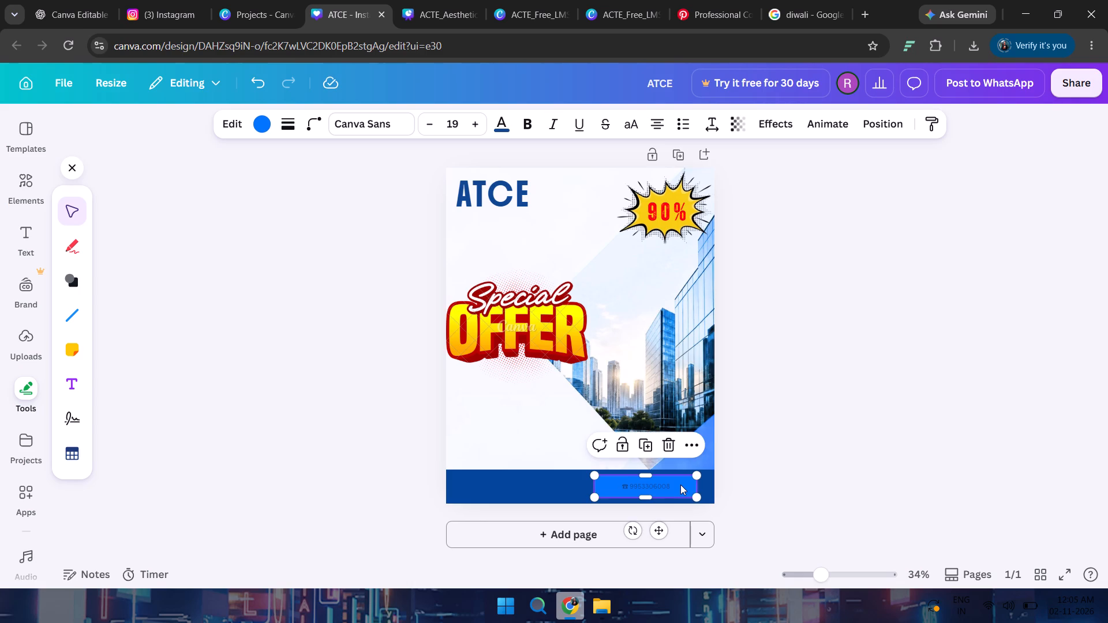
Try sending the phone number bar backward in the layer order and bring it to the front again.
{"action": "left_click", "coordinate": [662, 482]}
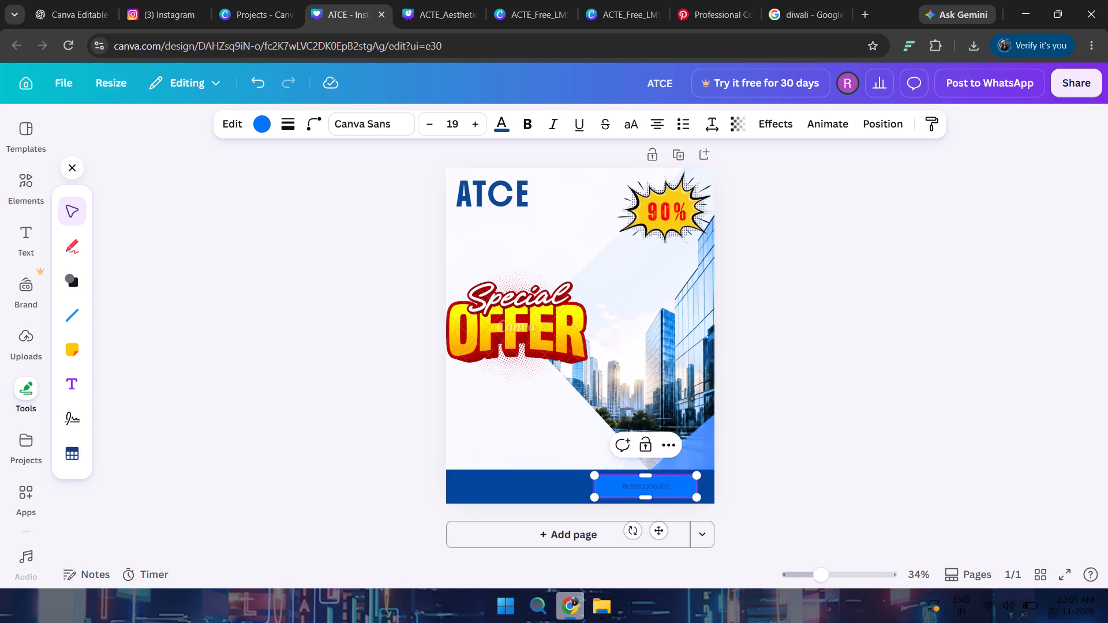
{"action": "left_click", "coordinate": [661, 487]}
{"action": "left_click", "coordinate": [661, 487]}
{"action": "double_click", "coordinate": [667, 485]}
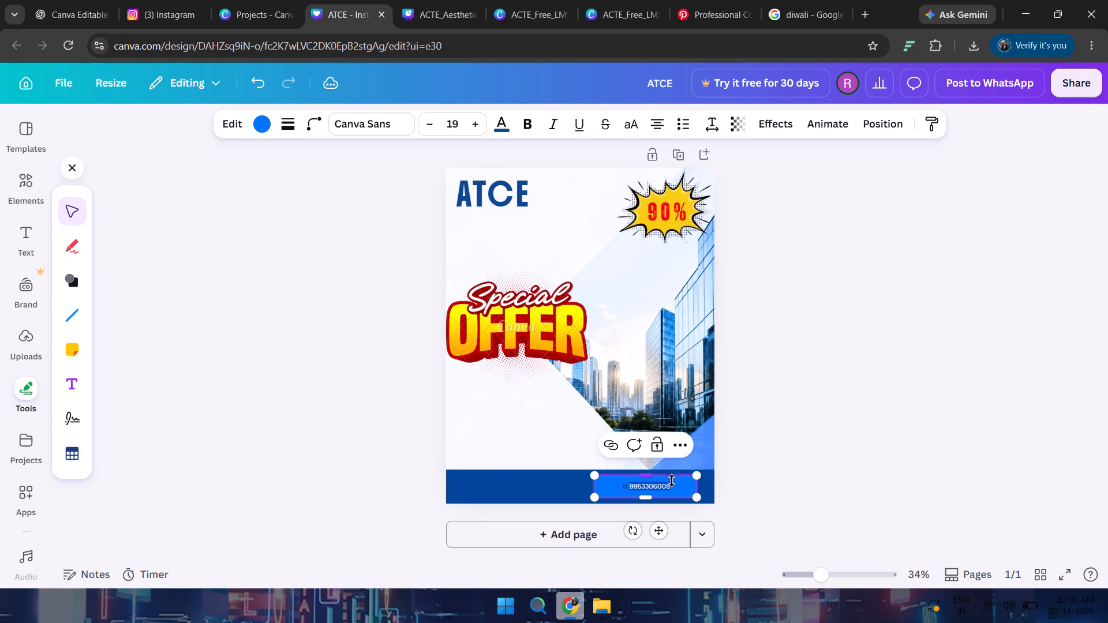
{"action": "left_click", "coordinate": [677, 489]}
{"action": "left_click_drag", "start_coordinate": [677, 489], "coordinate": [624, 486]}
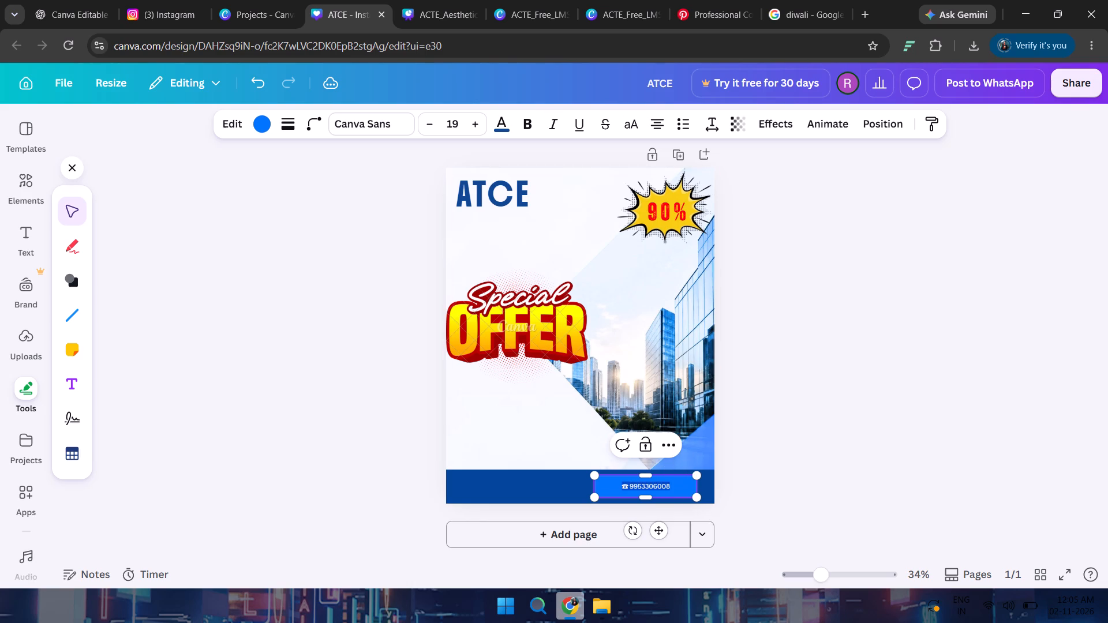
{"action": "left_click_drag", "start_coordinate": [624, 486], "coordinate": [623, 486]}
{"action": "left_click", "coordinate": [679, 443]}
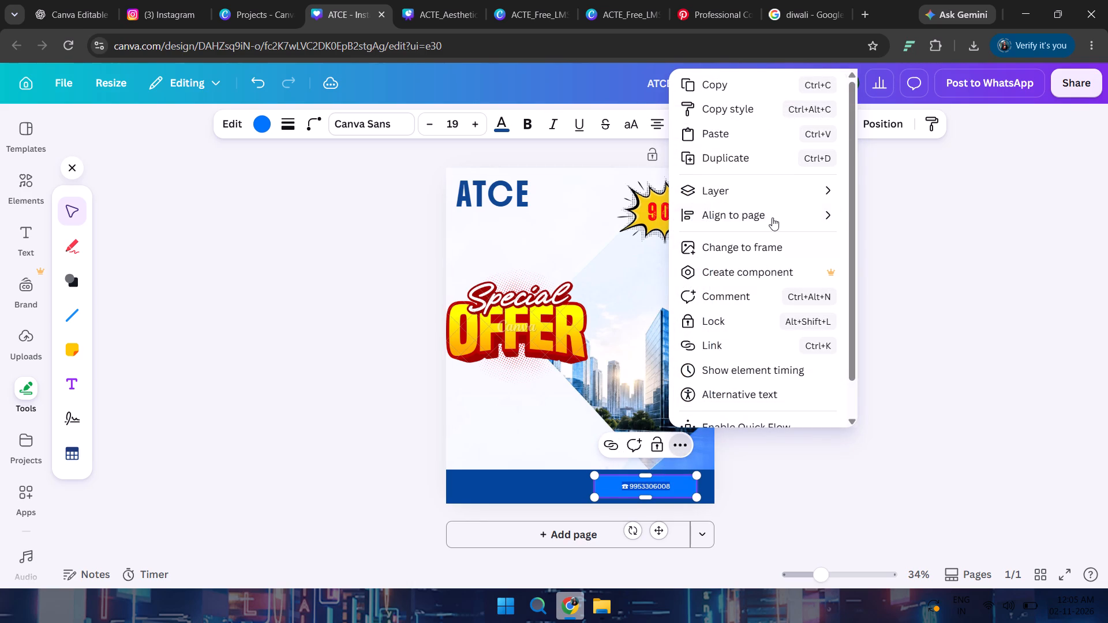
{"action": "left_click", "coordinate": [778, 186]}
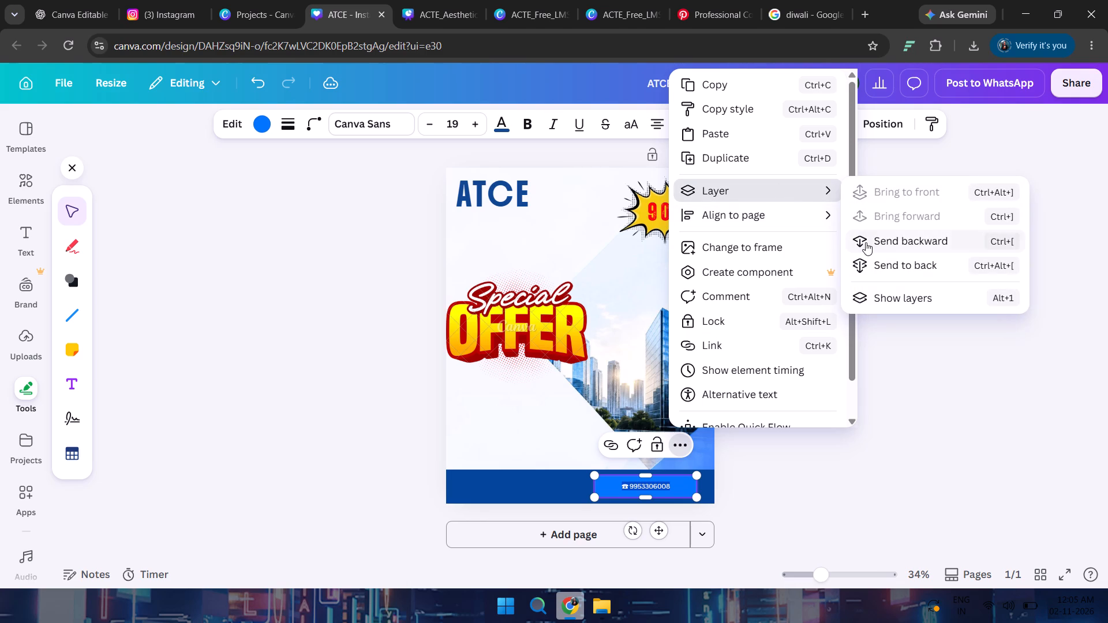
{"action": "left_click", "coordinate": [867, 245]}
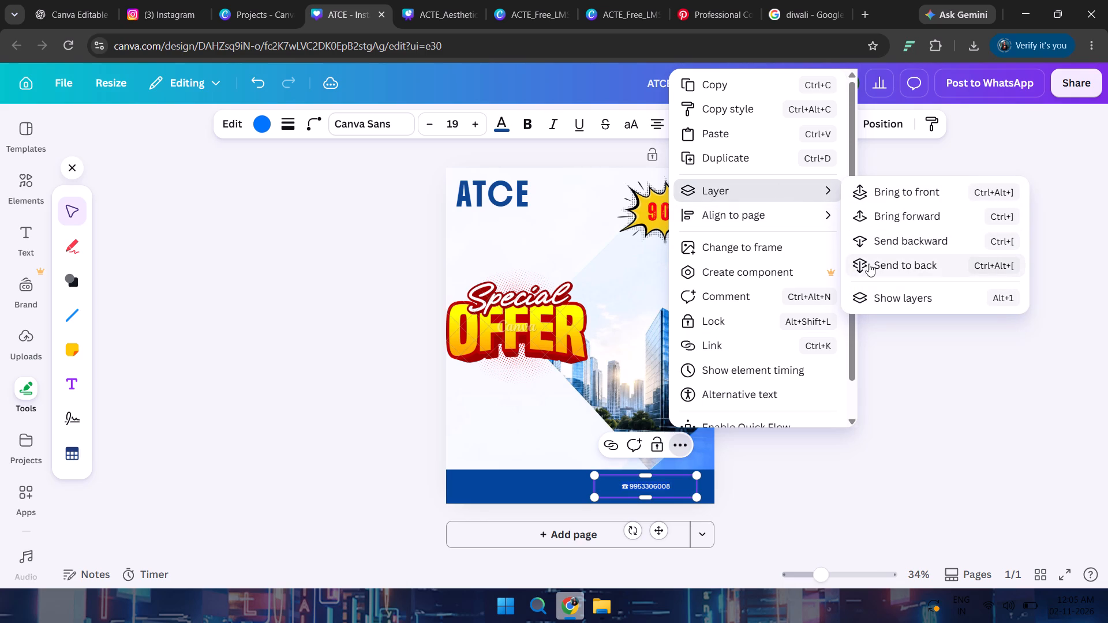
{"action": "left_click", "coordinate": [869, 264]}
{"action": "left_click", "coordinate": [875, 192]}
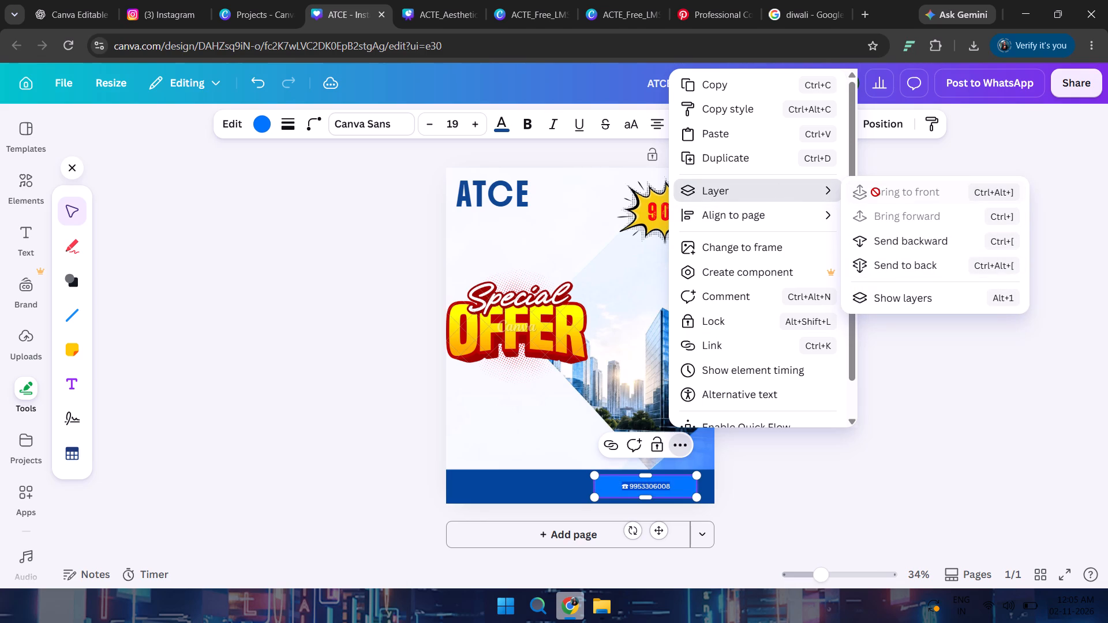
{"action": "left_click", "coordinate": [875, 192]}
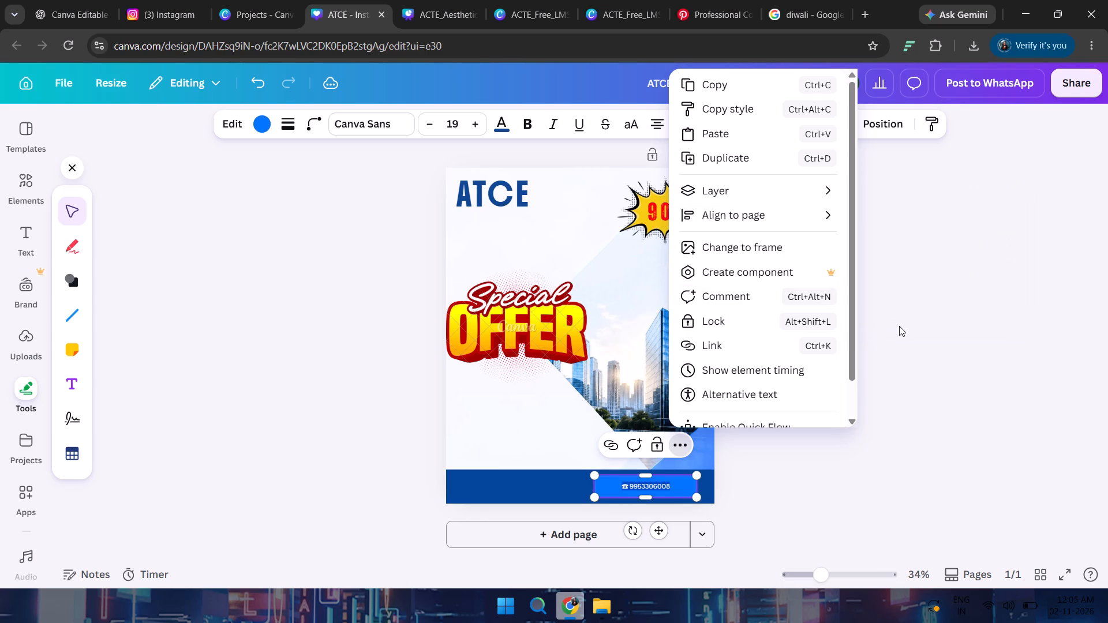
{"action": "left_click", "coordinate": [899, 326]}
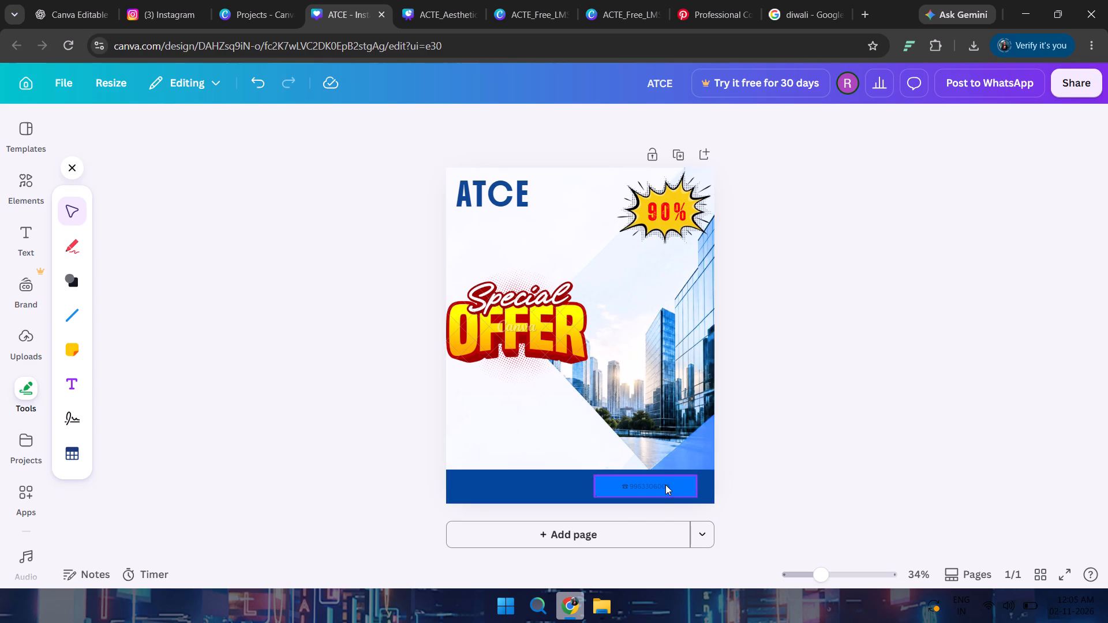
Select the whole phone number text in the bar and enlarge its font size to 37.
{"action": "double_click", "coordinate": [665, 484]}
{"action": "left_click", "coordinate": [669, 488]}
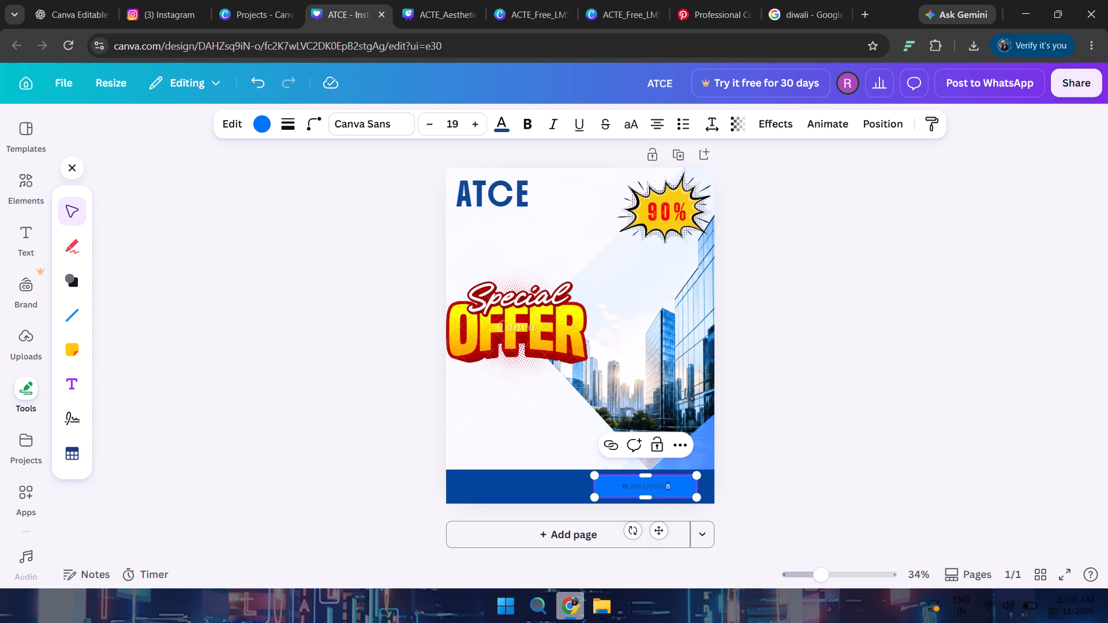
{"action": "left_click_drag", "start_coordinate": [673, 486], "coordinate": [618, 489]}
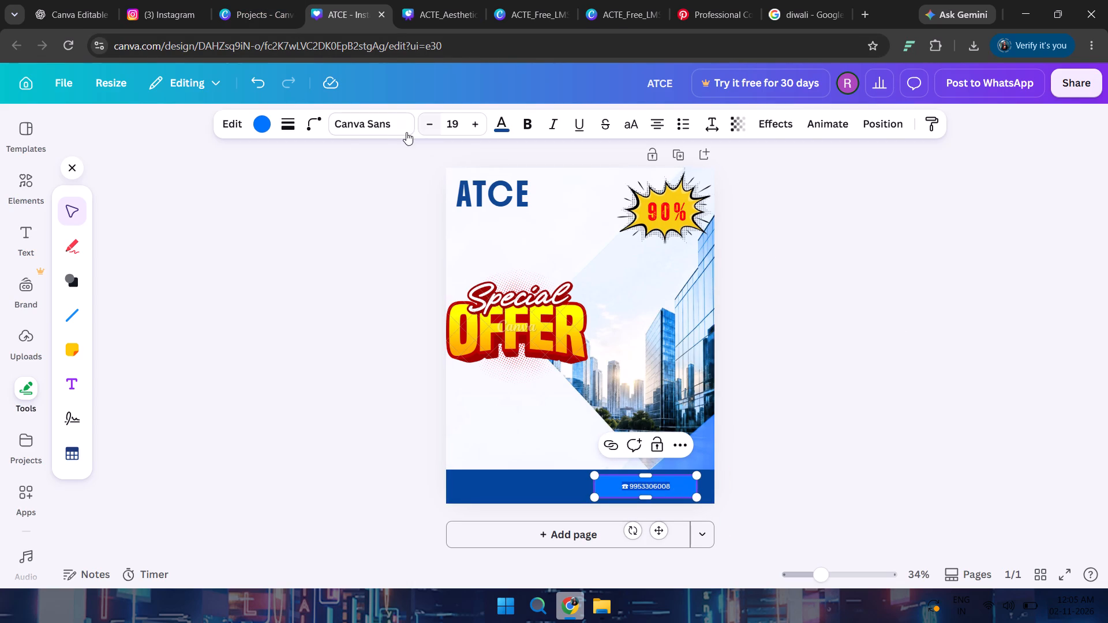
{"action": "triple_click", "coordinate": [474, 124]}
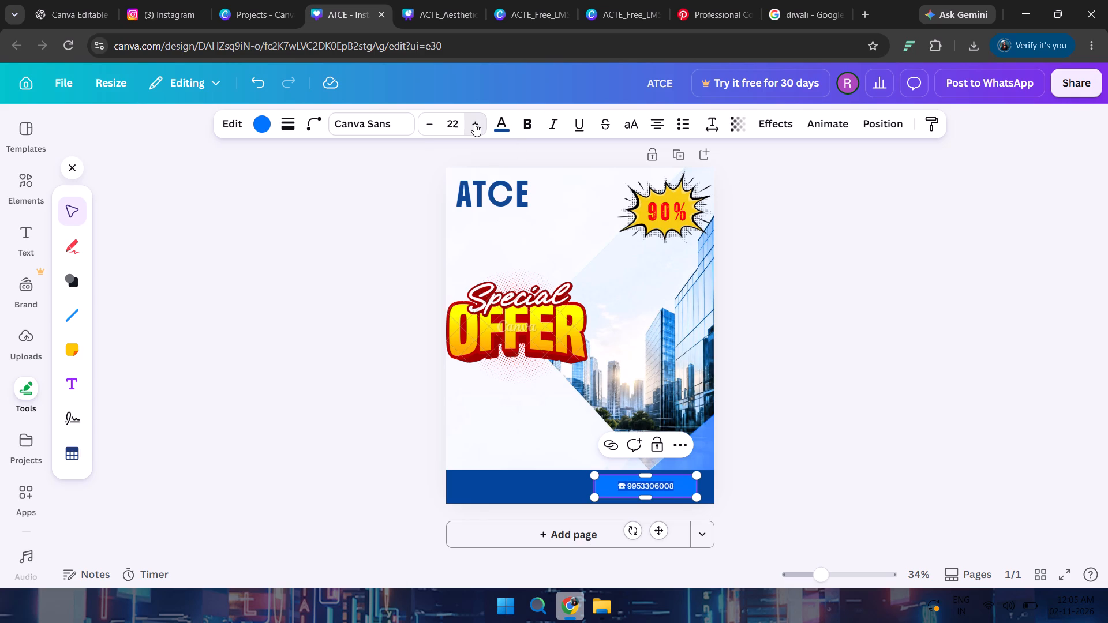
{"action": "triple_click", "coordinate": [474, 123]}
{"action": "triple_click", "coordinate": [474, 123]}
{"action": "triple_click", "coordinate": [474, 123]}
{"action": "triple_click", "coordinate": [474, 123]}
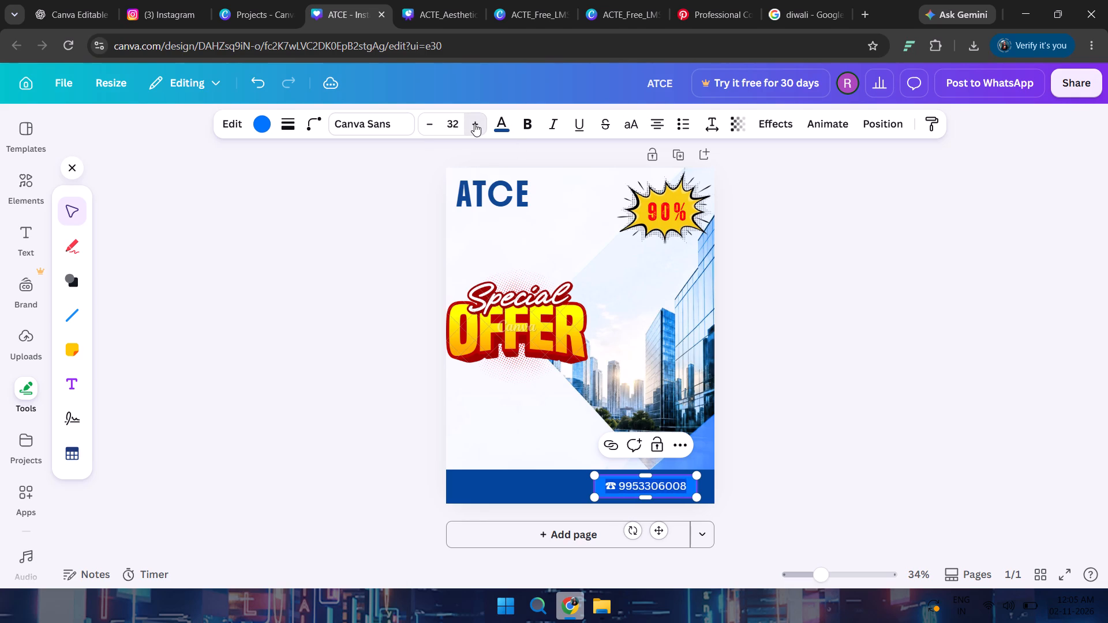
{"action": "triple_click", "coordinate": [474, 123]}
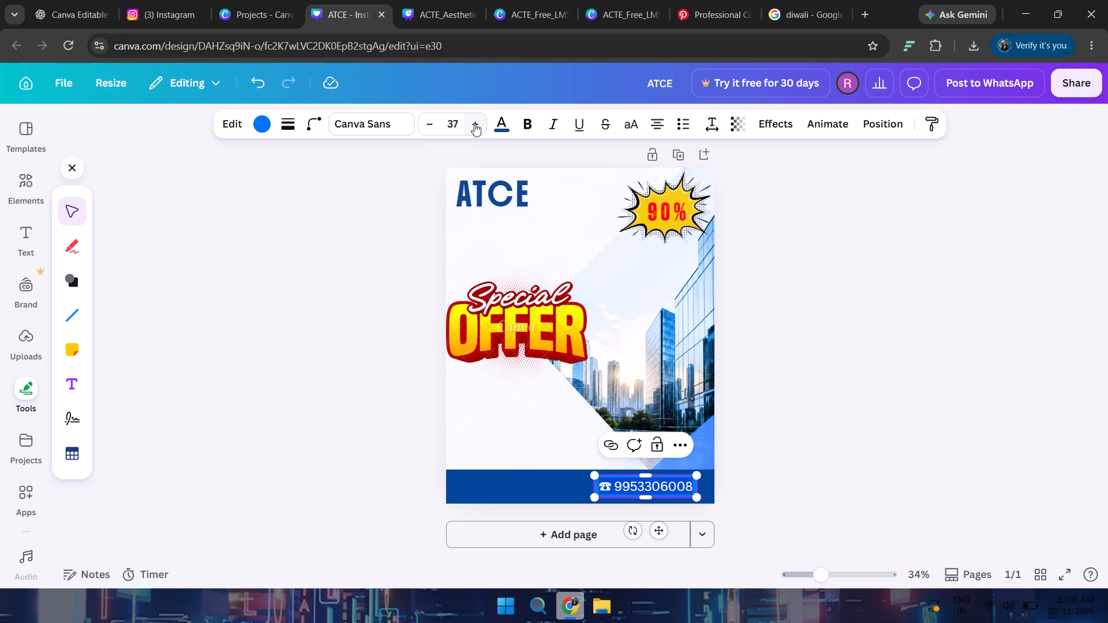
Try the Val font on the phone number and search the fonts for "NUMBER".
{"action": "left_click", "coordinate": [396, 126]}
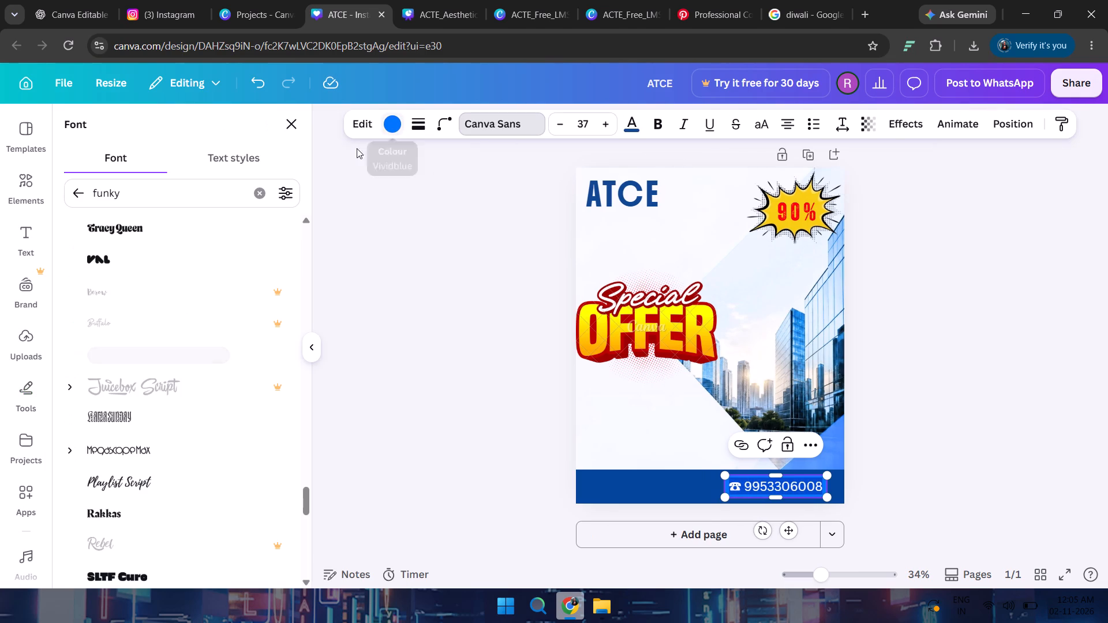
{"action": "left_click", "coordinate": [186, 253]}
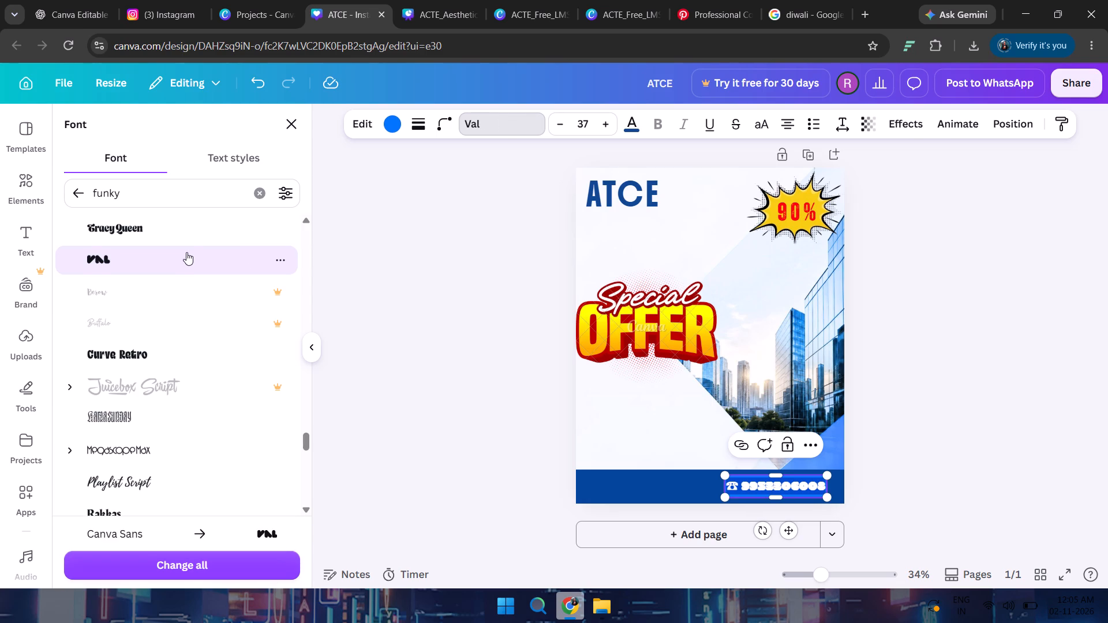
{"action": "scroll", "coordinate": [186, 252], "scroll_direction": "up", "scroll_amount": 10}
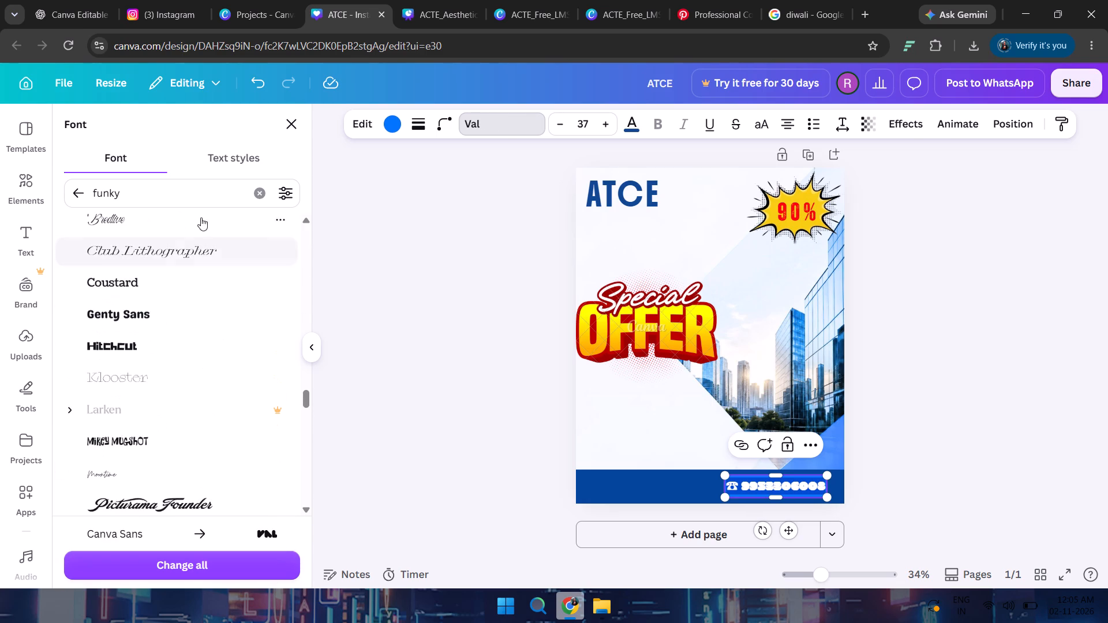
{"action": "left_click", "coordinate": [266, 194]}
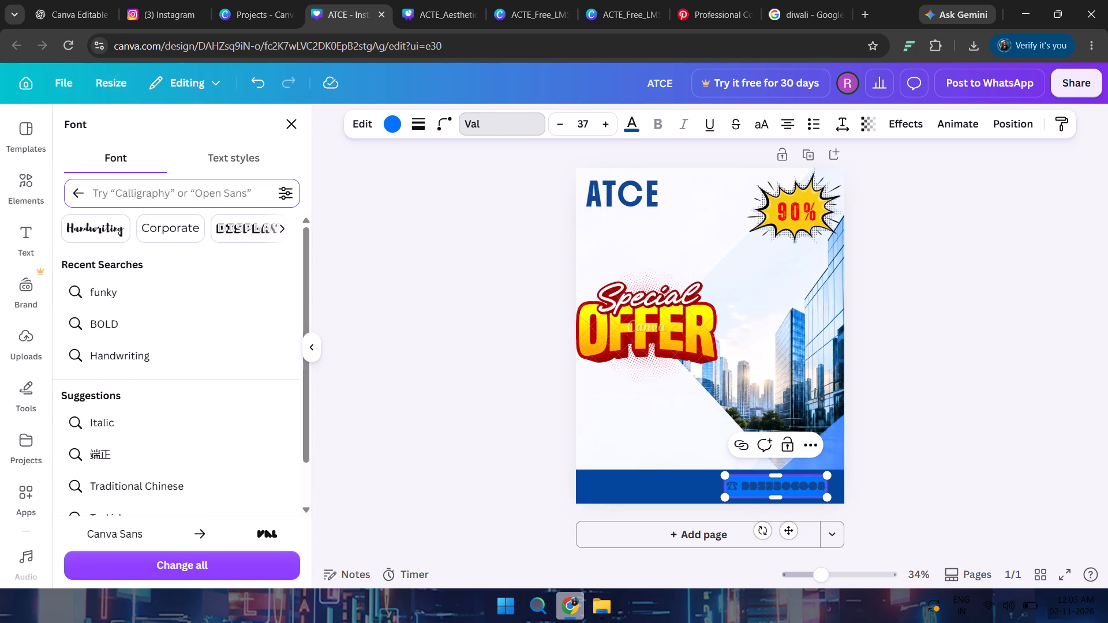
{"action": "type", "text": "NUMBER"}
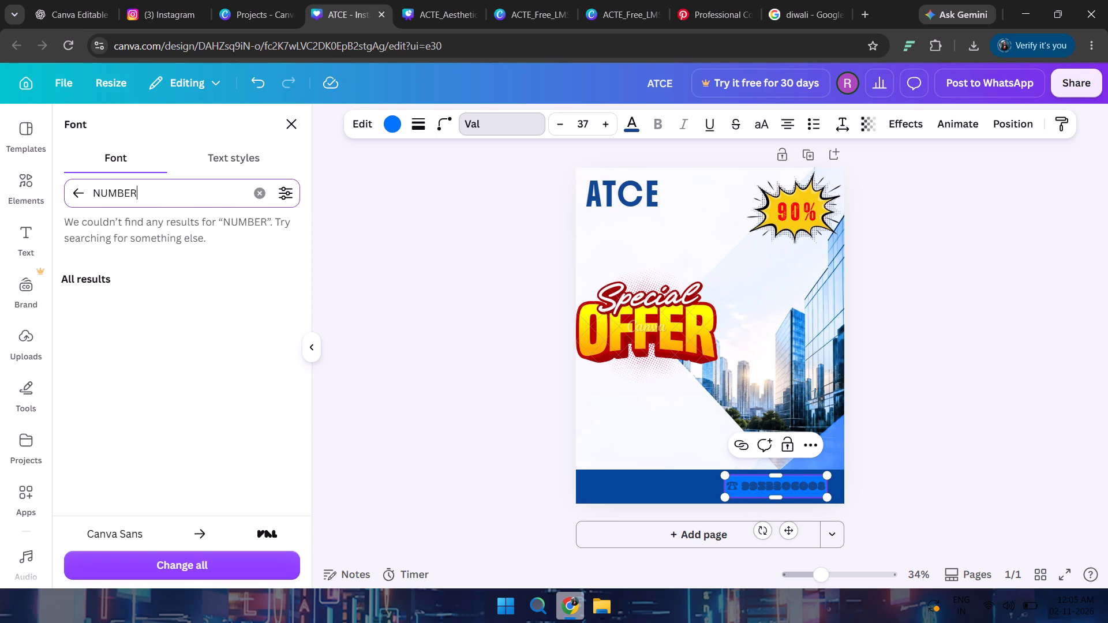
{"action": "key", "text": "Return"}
Try the Subheading and Heading text styles on the phone number, settling on the Subtitle style.
{"action": "left_click", "coordinate": [239, 154]}
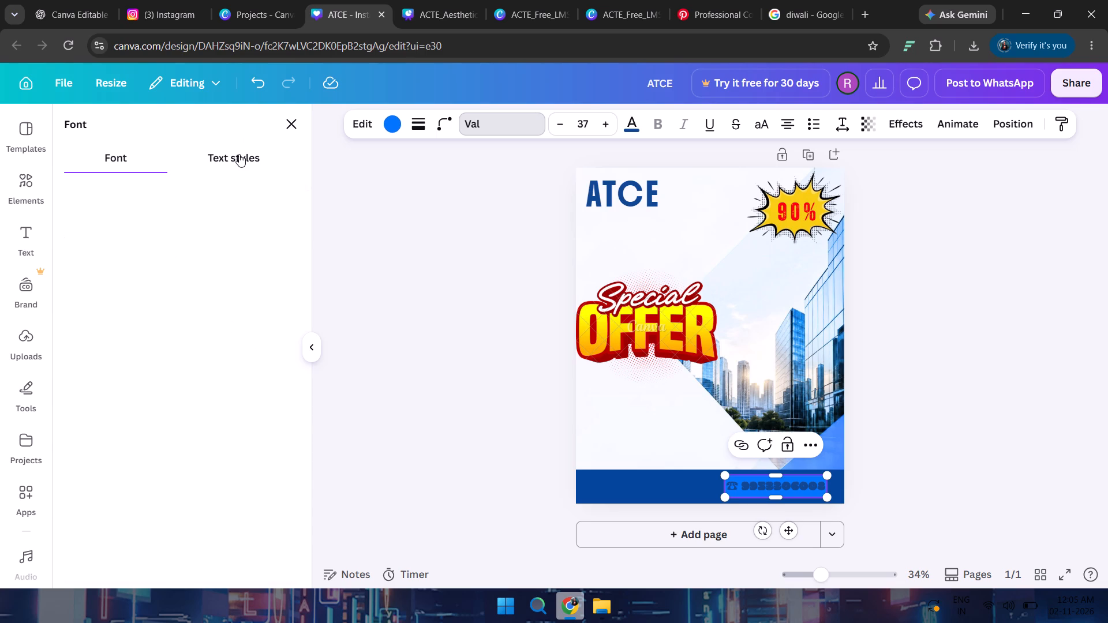
{"action": "left_click", "coordinate": [99, 422]}
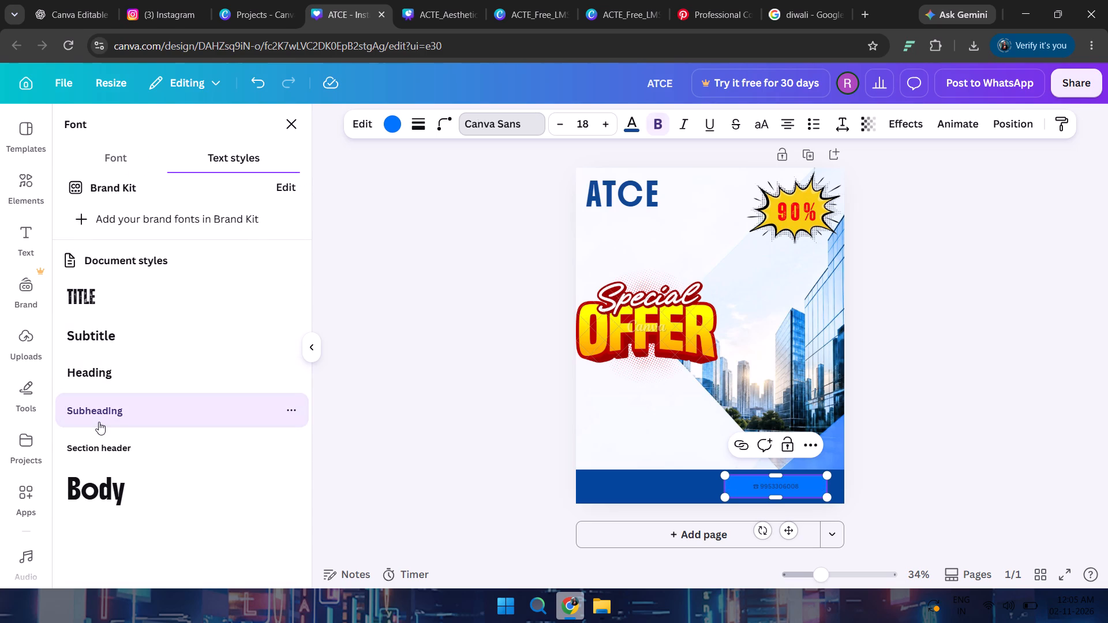
{"action": "left_click", "coordinate": [100, 370]}
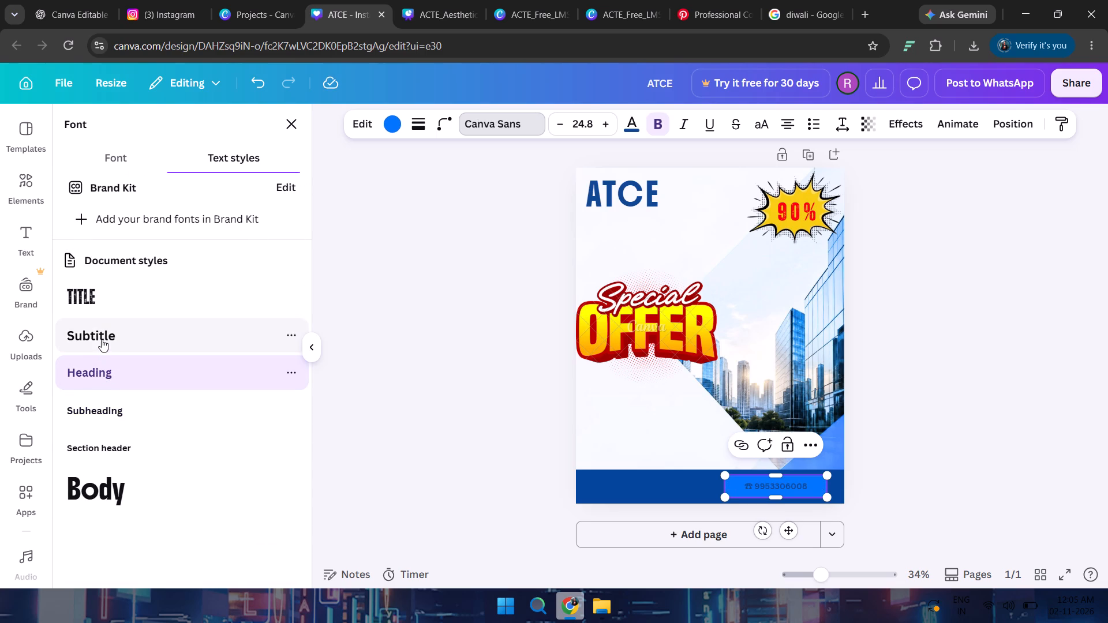
{"action": "left_click", "coordinate": [102, 339]}
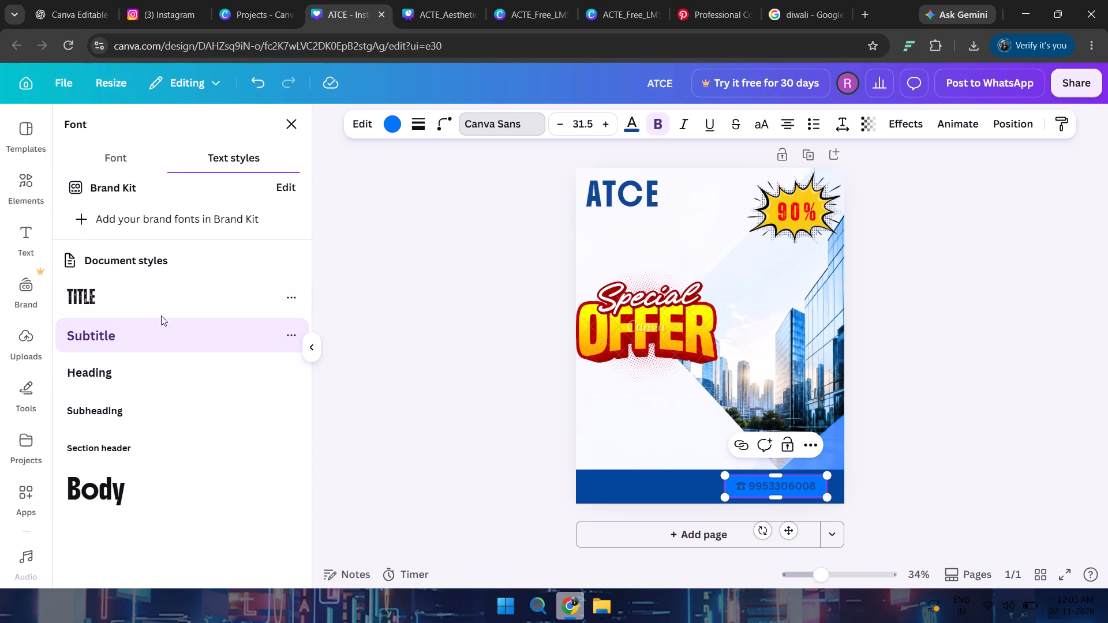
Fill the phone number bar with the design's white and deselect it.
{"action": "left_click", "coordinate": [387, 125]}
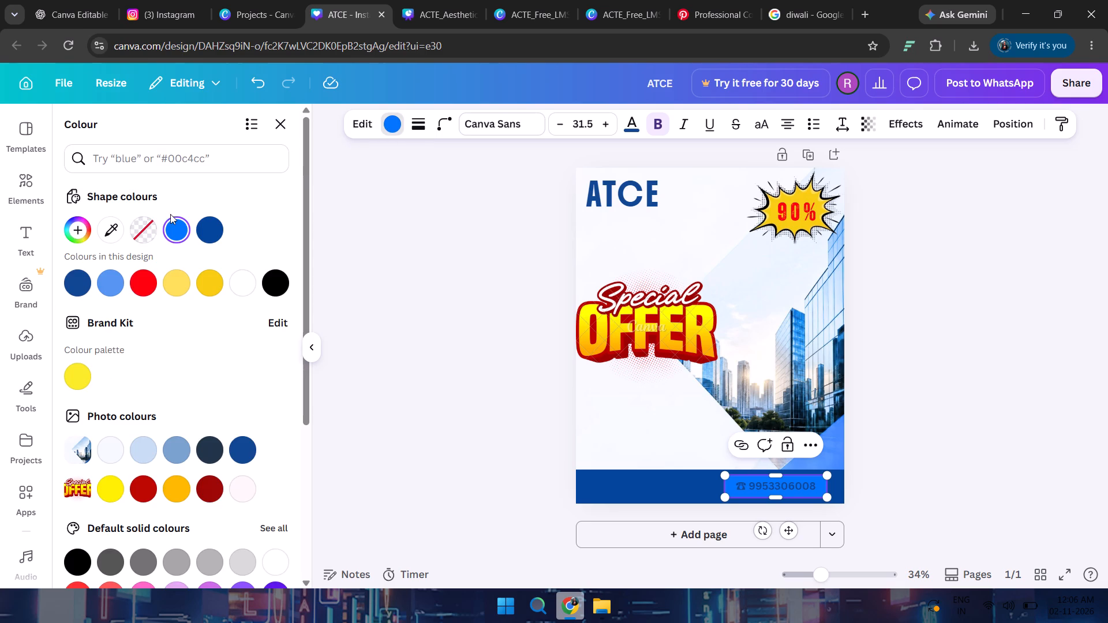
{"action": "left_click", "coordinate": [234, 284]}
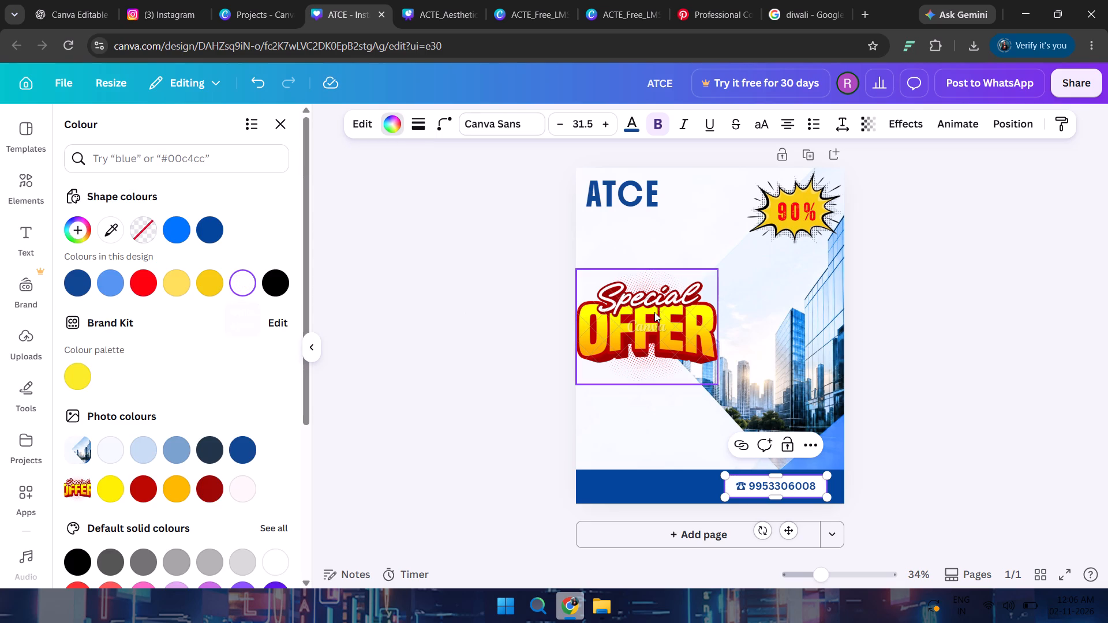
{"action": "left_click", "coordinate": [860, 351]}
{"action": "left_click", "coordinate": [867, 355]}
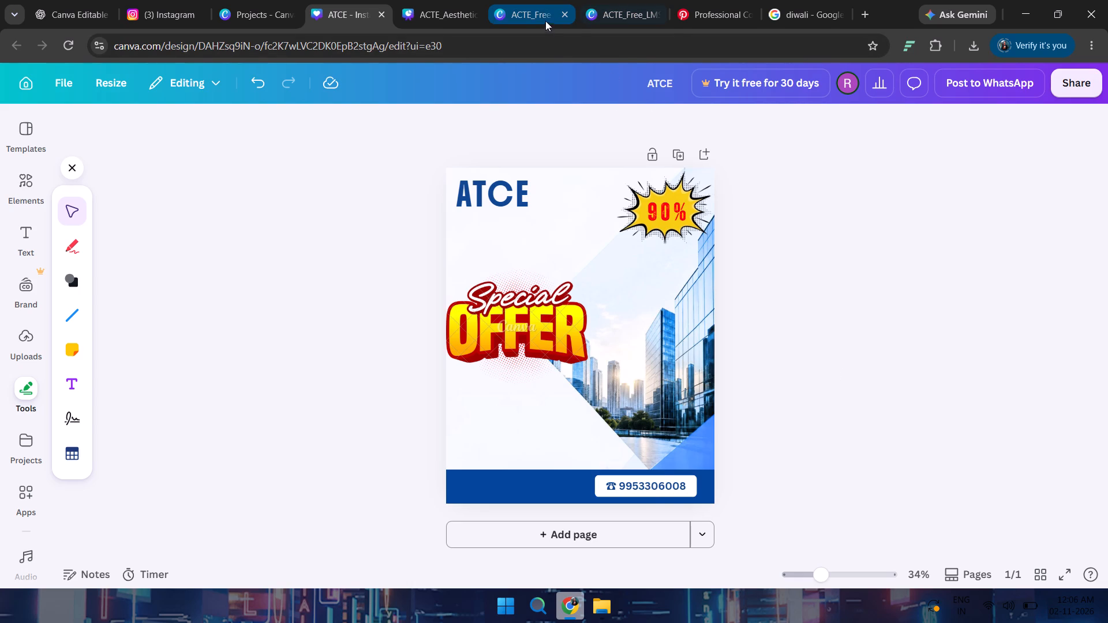
In the ACTE_Free_LMS_Canva_Editable.pptx design, copy the "Login Now & Start Learning on ACTE LMS" text from the footer's white box.
{"action": "left_click", "coordinate": [540, 3]}
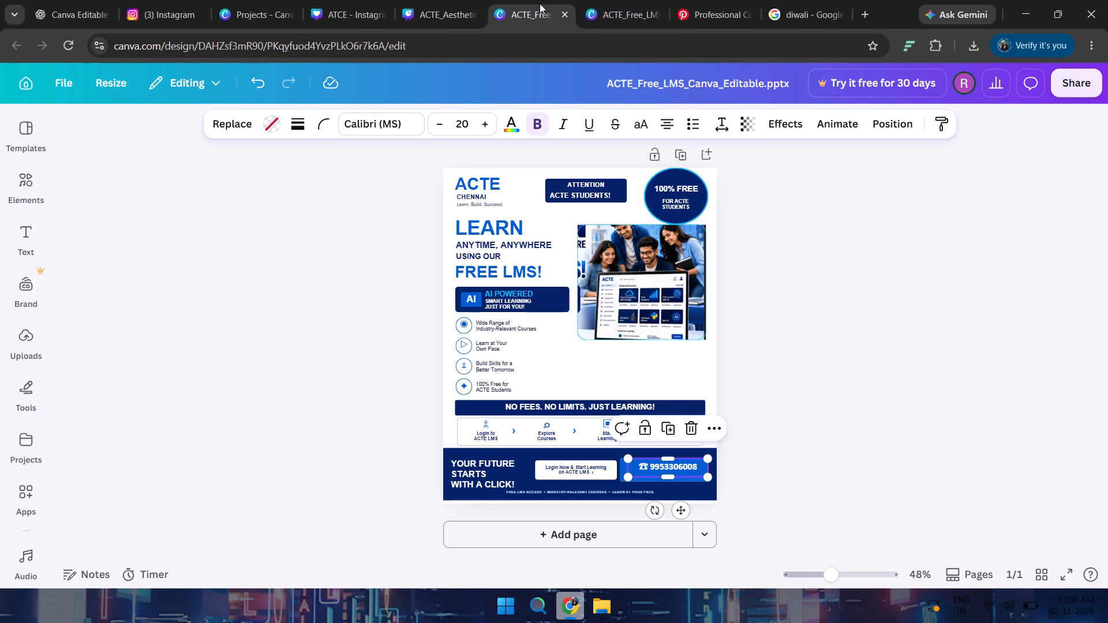
{"action": "double_click", "coordinate": [552, 471]}
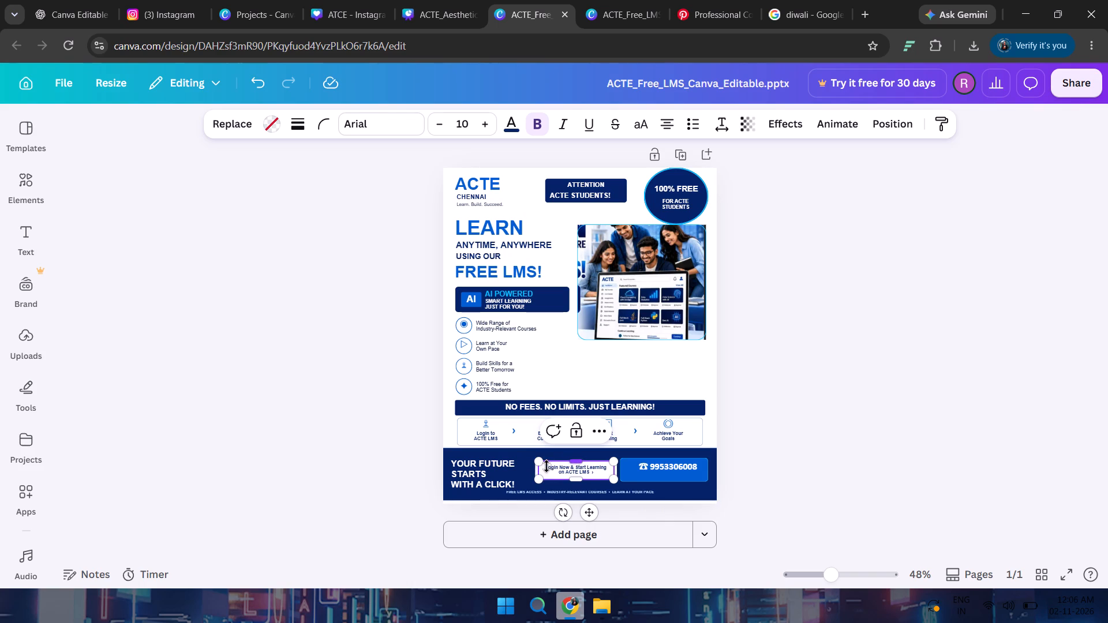
{"action": "left_click_drag", "start_coordinate": [545, 464], "coordinate": [585, 459]}
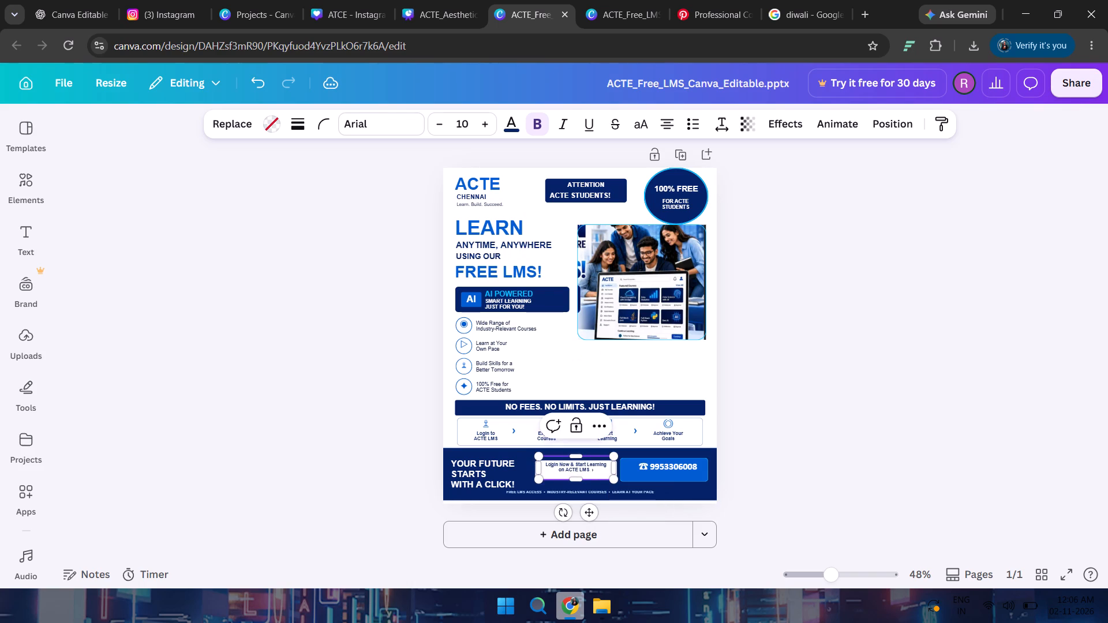
{"action": "left_click_drag", "start_coordinate": [595, 472], "coordinate": [540, 462]}
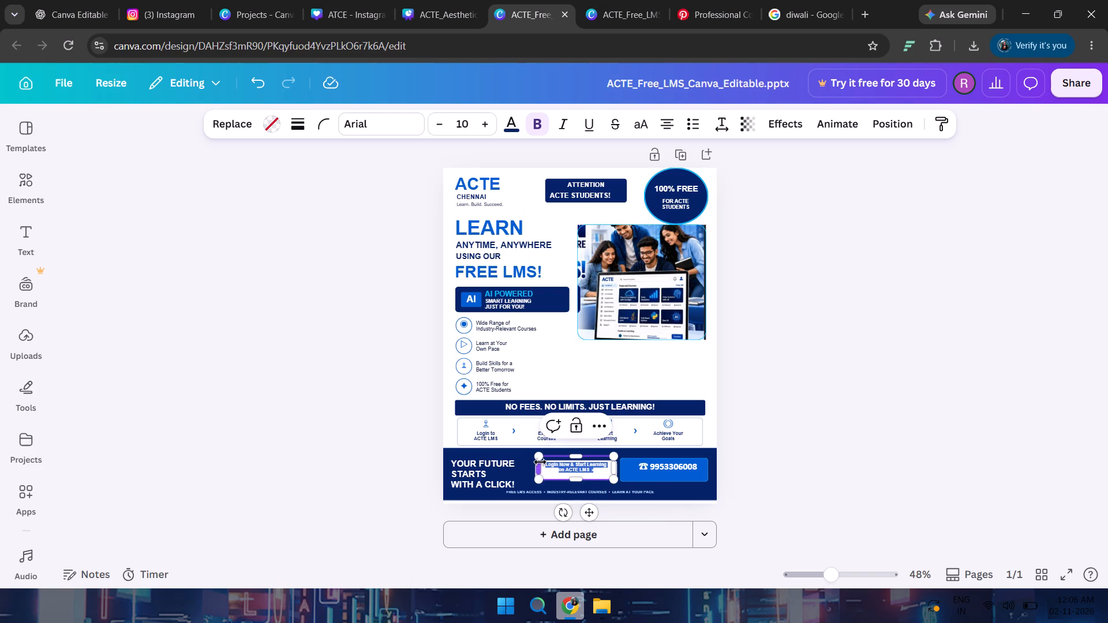
{"action": "left_click_drag", "start_coordinate": [540, 462], "coordinate": [546, 461]}
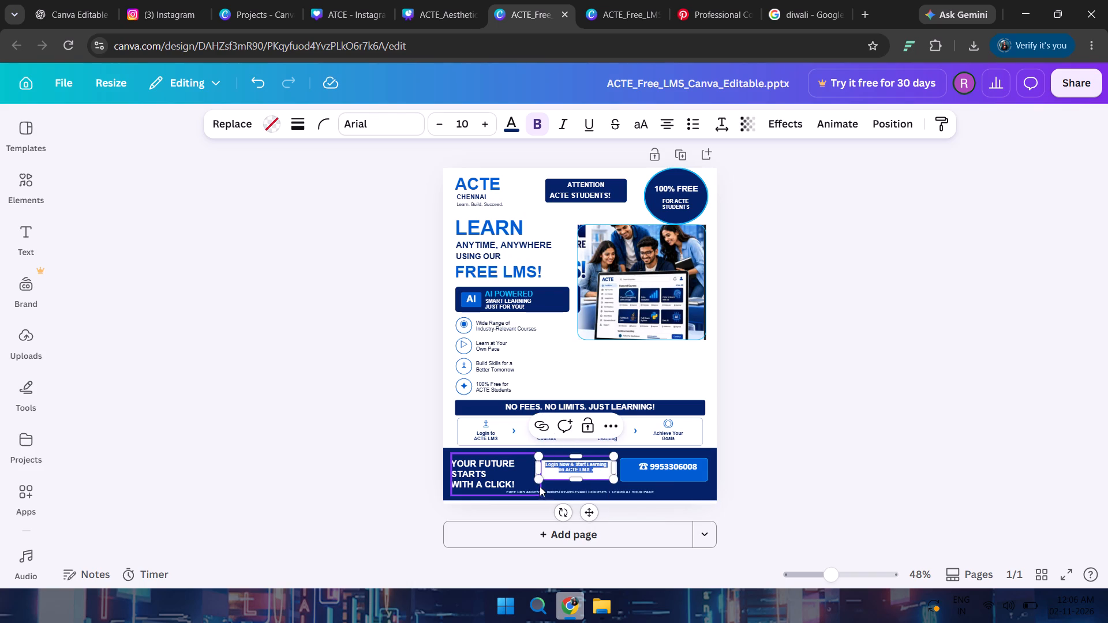
{"action": "key", "text": "ctrl+c"}
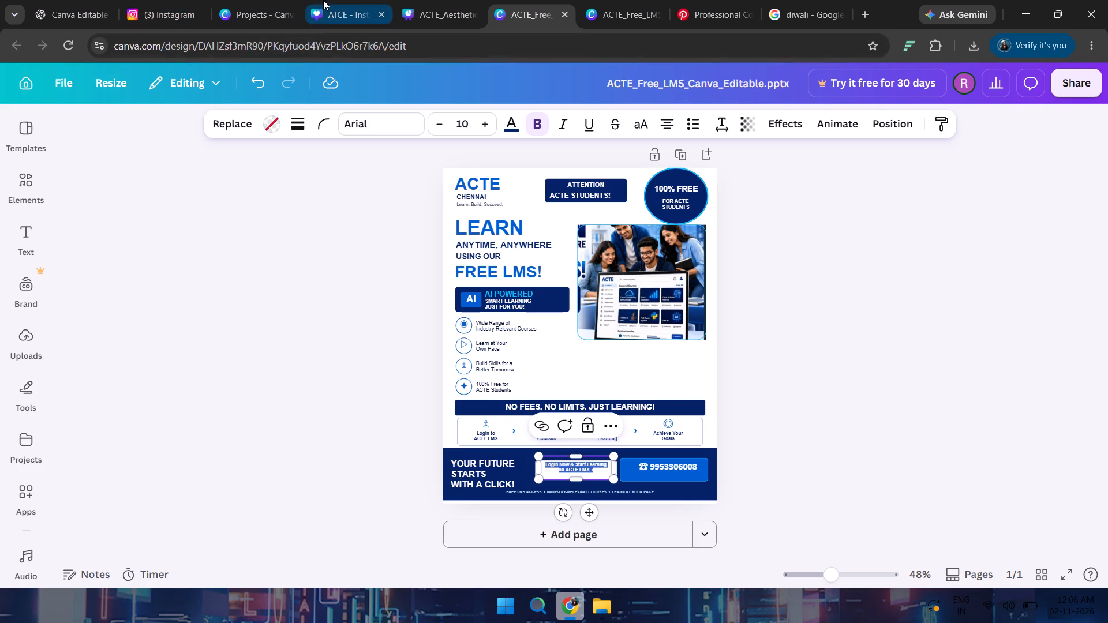
Back in the ATCE design, place a rounded square shape below the Special OFFER graphic and widen it into a horizontal rectangle.
{"action": "left_click", "coordinate": [322, 17]}
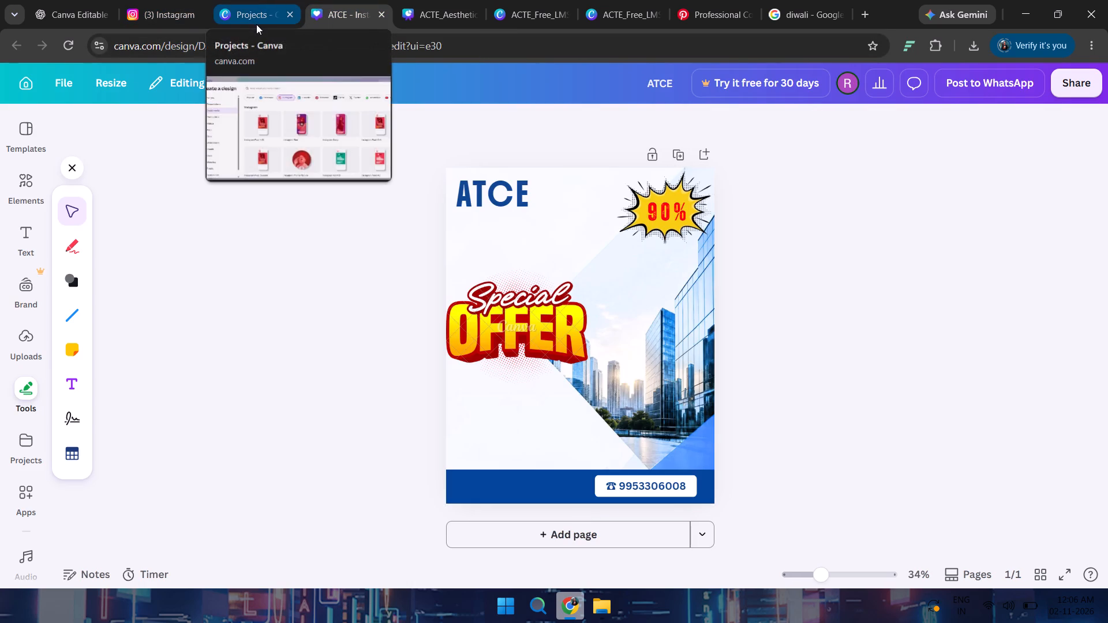
{"action": "left_click", "coordinate": [74, 286]}
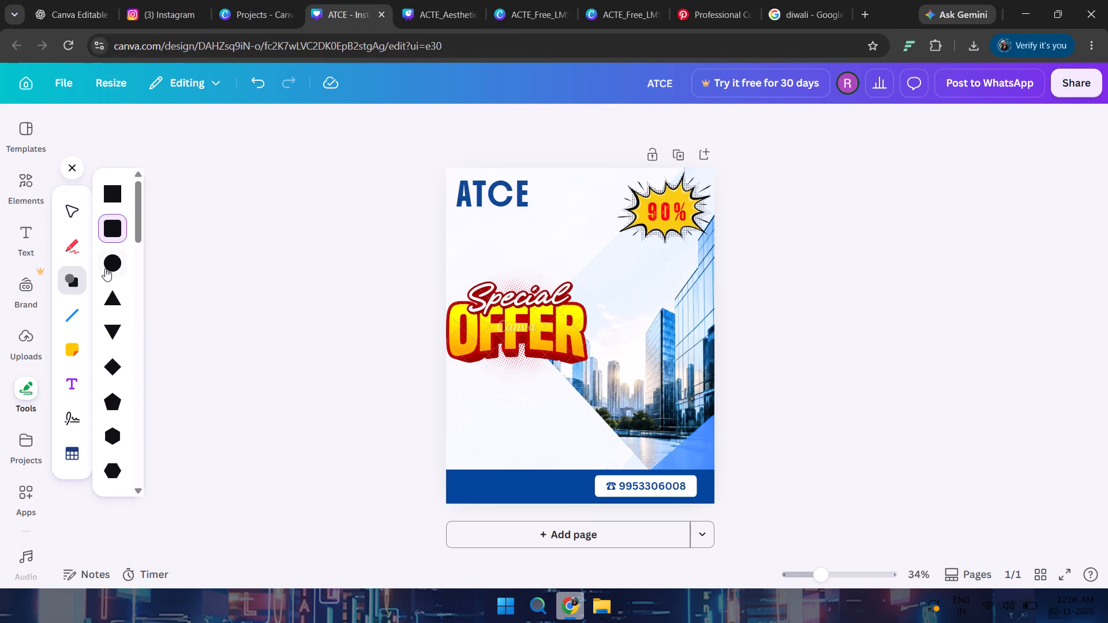
{"action": "left_click_drag", "start_coordinate": [112, 223], "coordinate": [484, 390]}
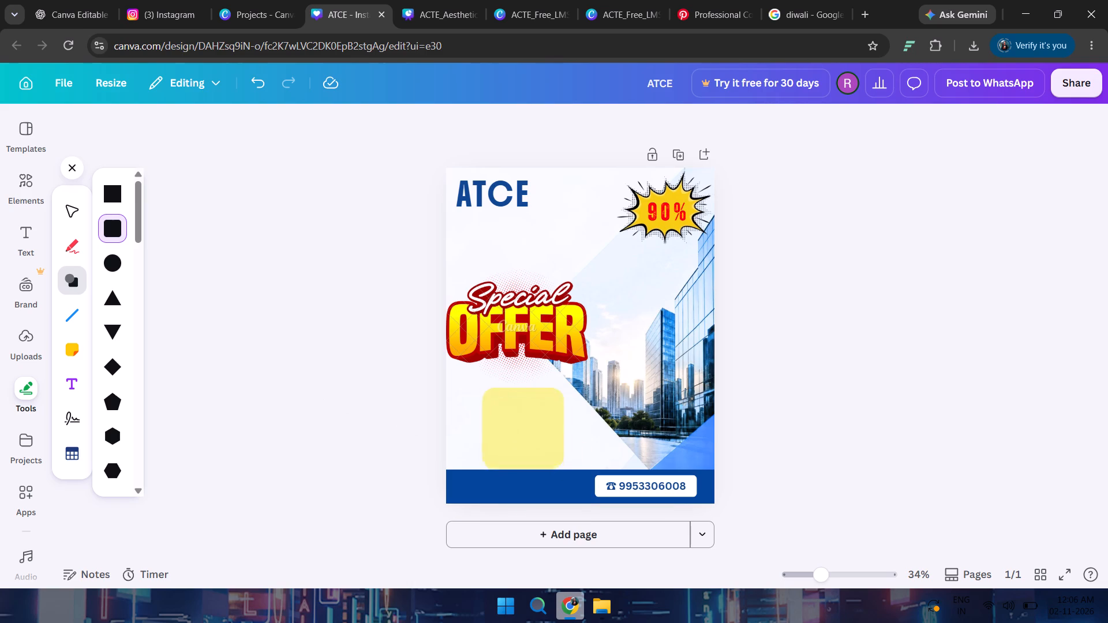
{"action": "left_click", "coordinate": [522, 375]}
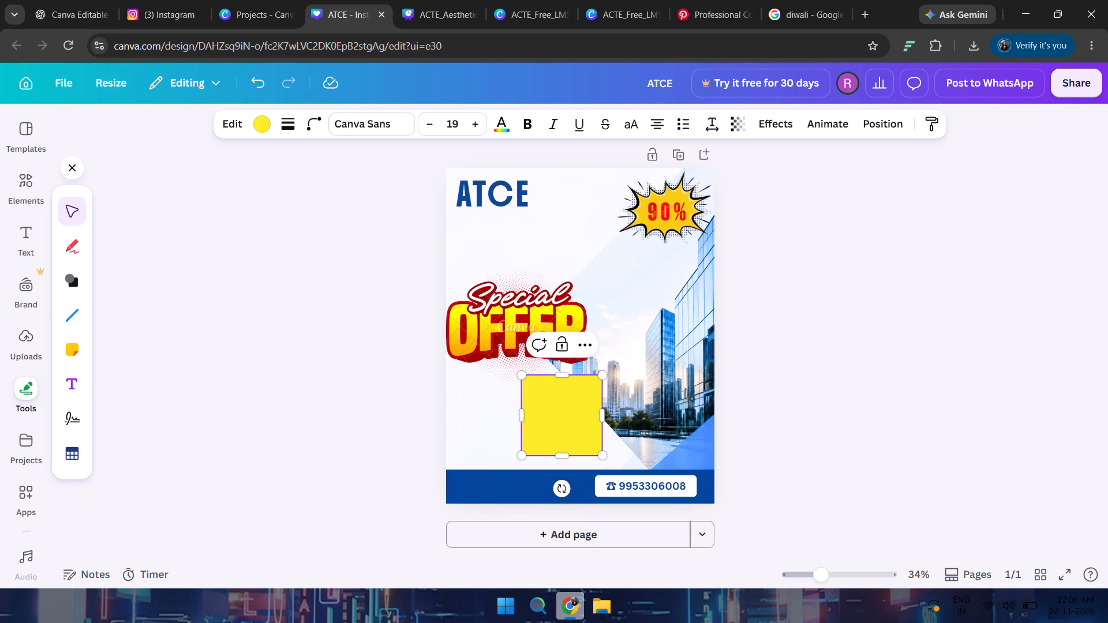
{"action": "left_click_drag", "start_coordinate": [605, 410], "coordinate": [695, 425]}
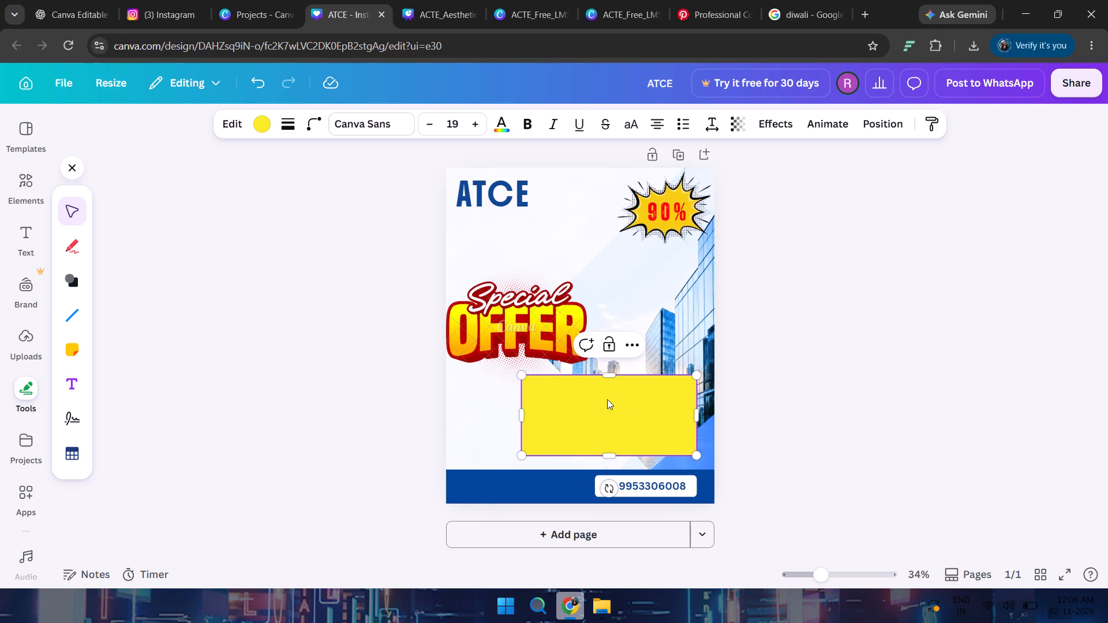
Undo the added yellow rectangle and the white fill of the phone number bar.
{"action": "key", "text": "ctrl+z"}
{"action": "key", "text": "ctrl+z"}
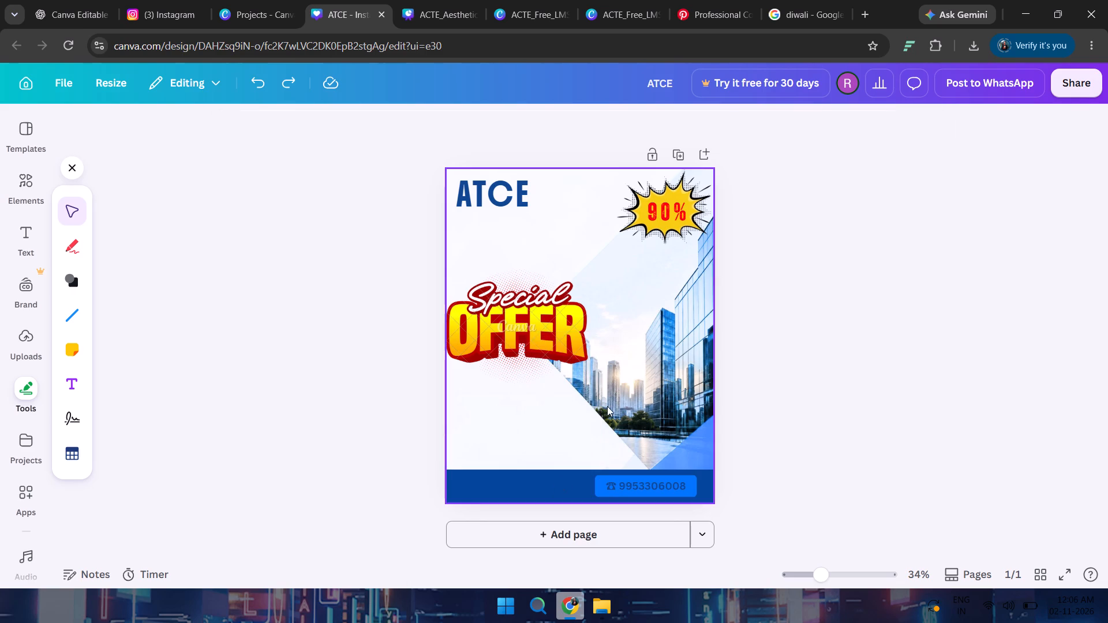
Fill the phone number bar on the blue band with the design's white #ffffff.
{"action": "left_click", "coordinate": [897, 412]}
{"action": "left_click", "coordinate": [638, 482]}
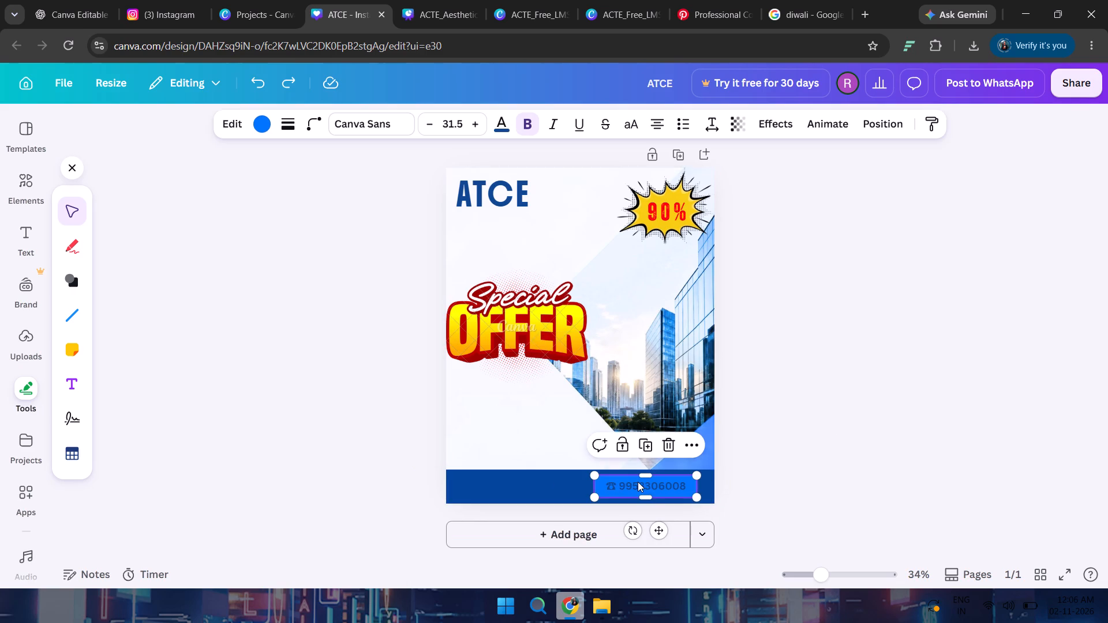
{"action": "left_click", "coordinate": [262, 126]}
{"action": "left_click", "coordinate": [240, 285]}
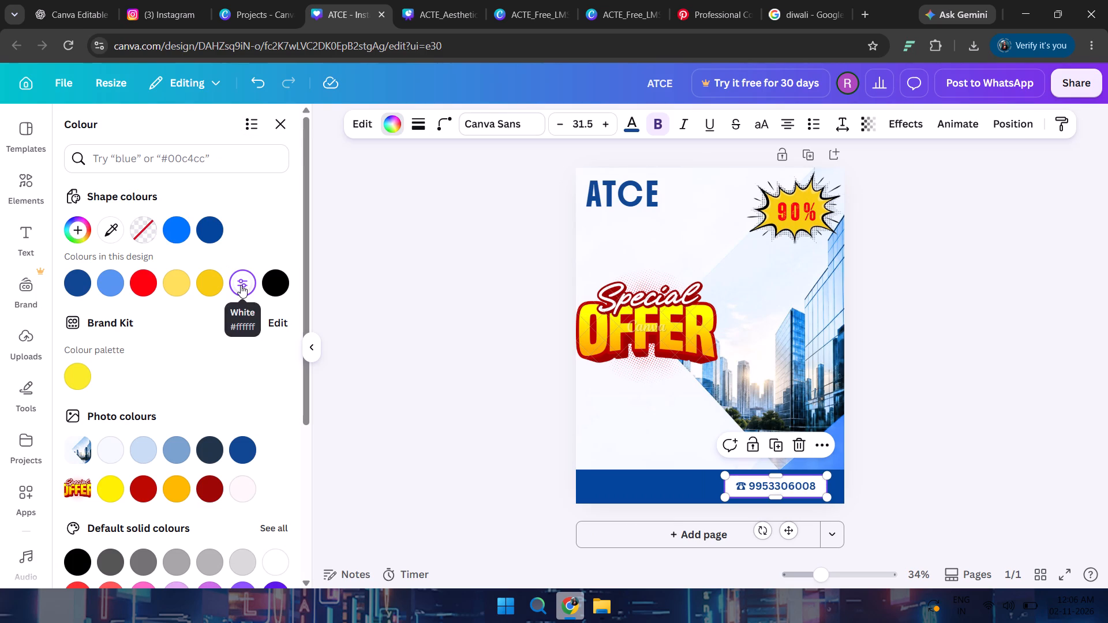
{"action": "left_click", "coordinate": [878, 385]}
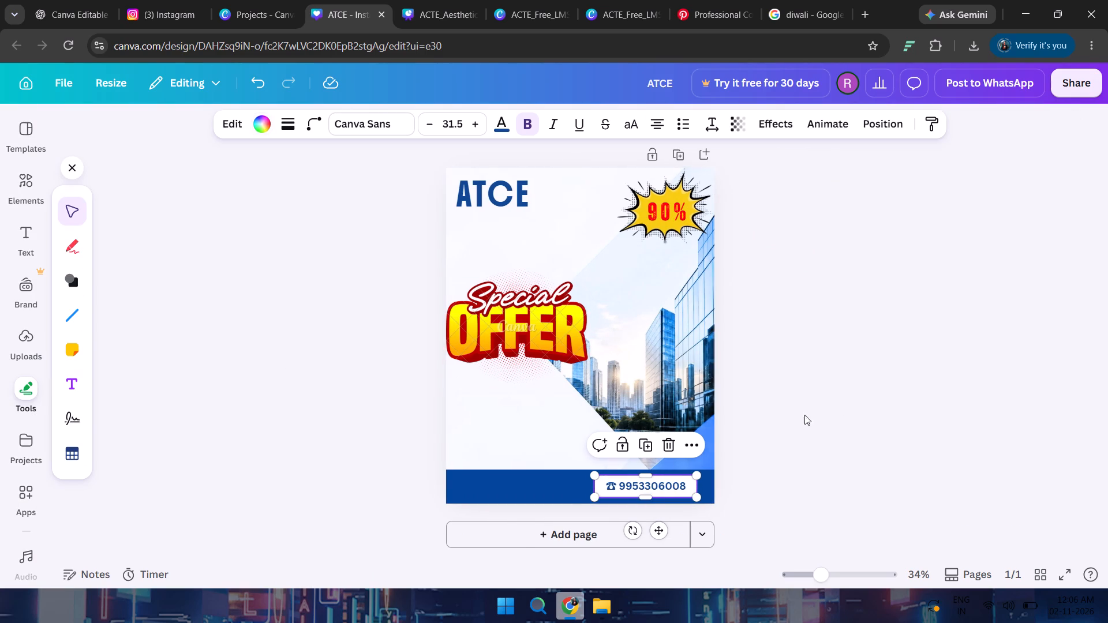
Duplicate the white phone number bar and place the copy beside the original, level with it on the blue band.
{"action": "left_click", "coordinate": [650, 445]}
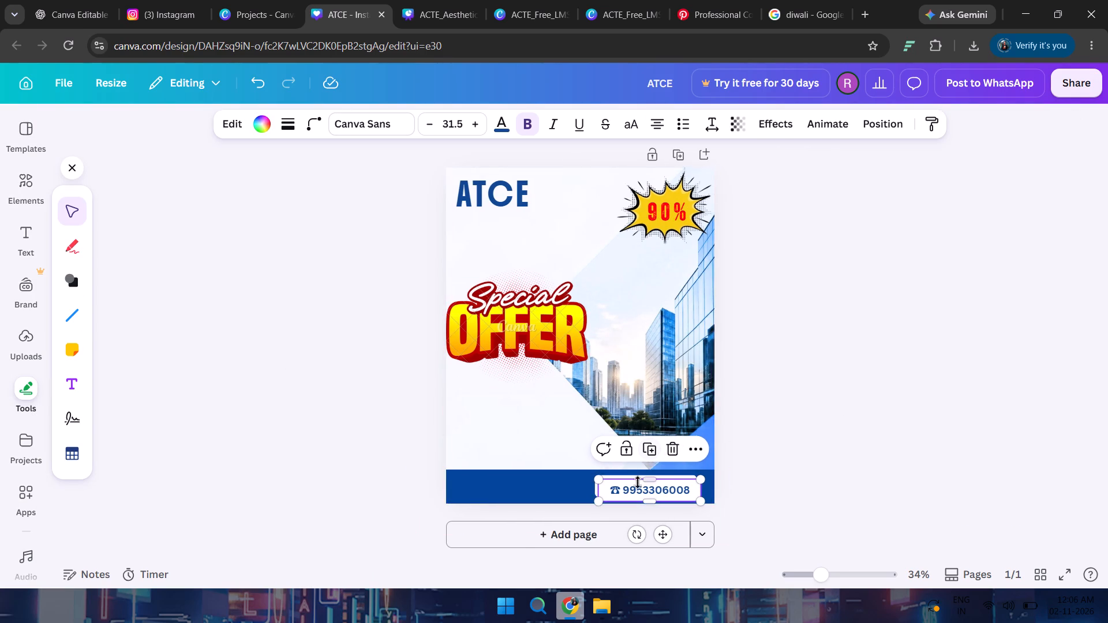
{"action": "left_click_drag", "start_coordinate": [641, 491], "coordinate": [529, 485]}
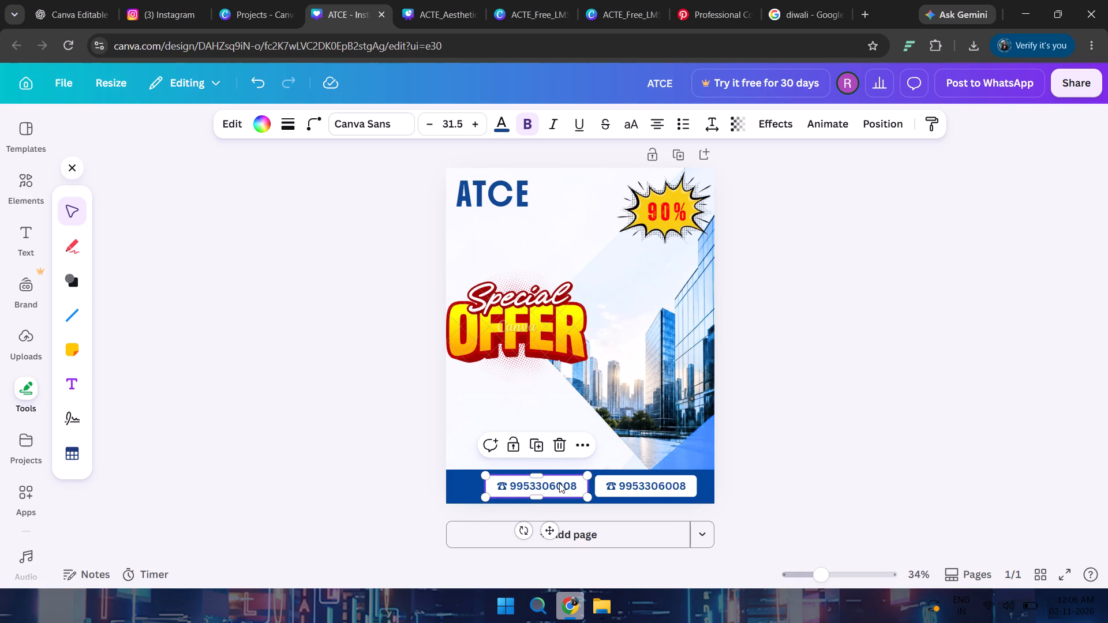
Replace the duplicate bar's text with the copied "Login Now & Start Learning on ACTE LMS", removing the trailing arrow and empty line.
{"action": "double_click", "coordinate": [570, 483]}
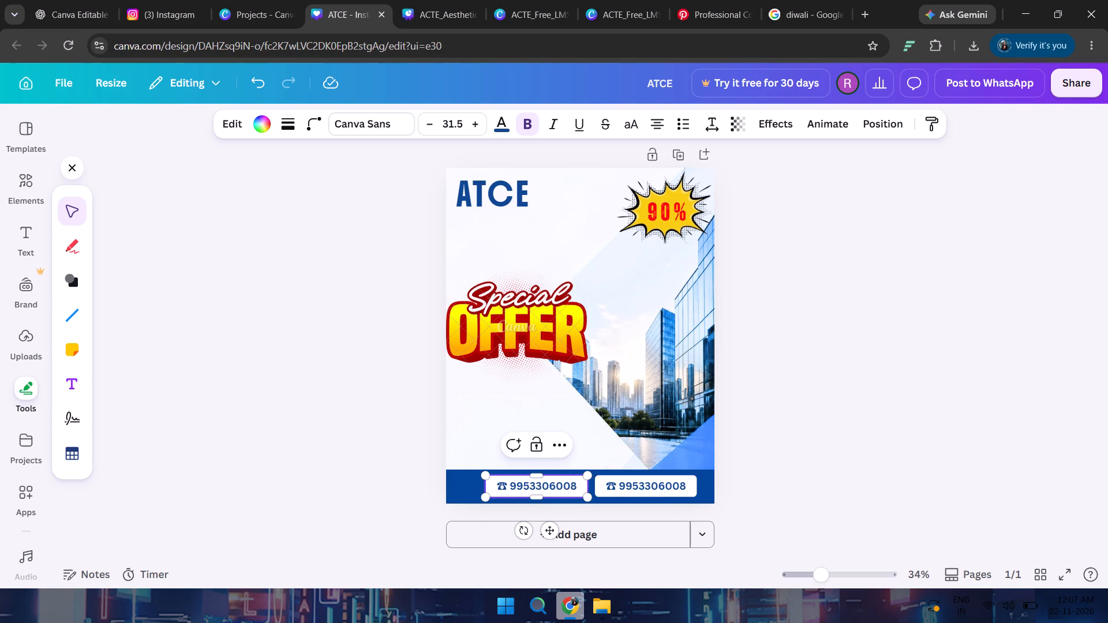
{"action": "left_click_drag", "start_coordinate": [574, 486], "coordinate": [498, 481]}
{"action": "key", "text": "ctrl+v"}
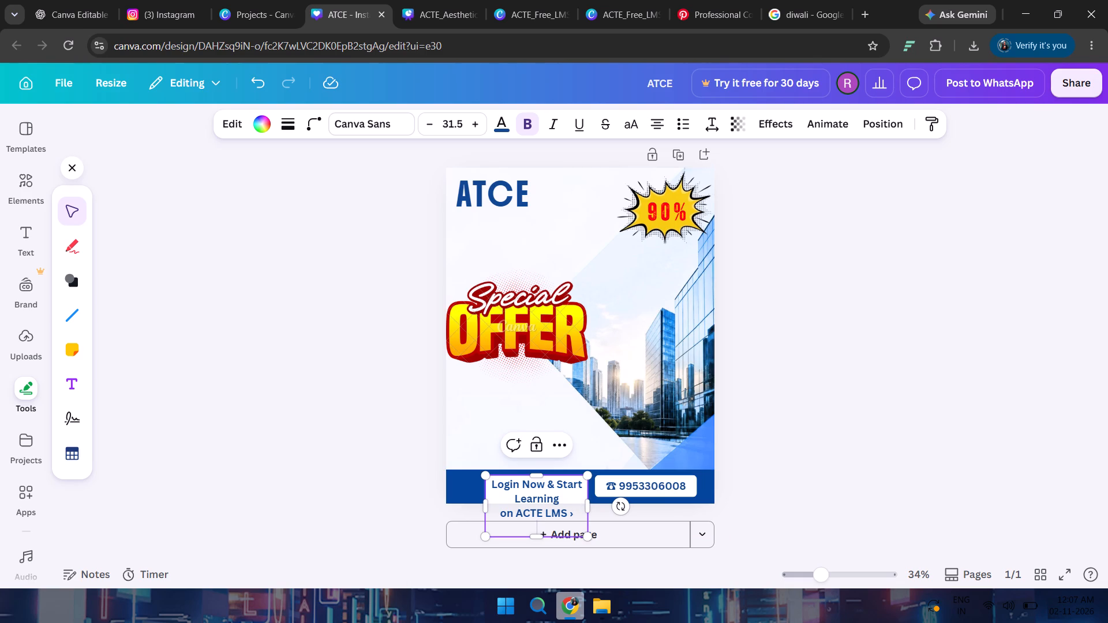
{"action": "left_click", "coordinate": [577, 515]}
{"action": "key", "text": "BackSpace"}
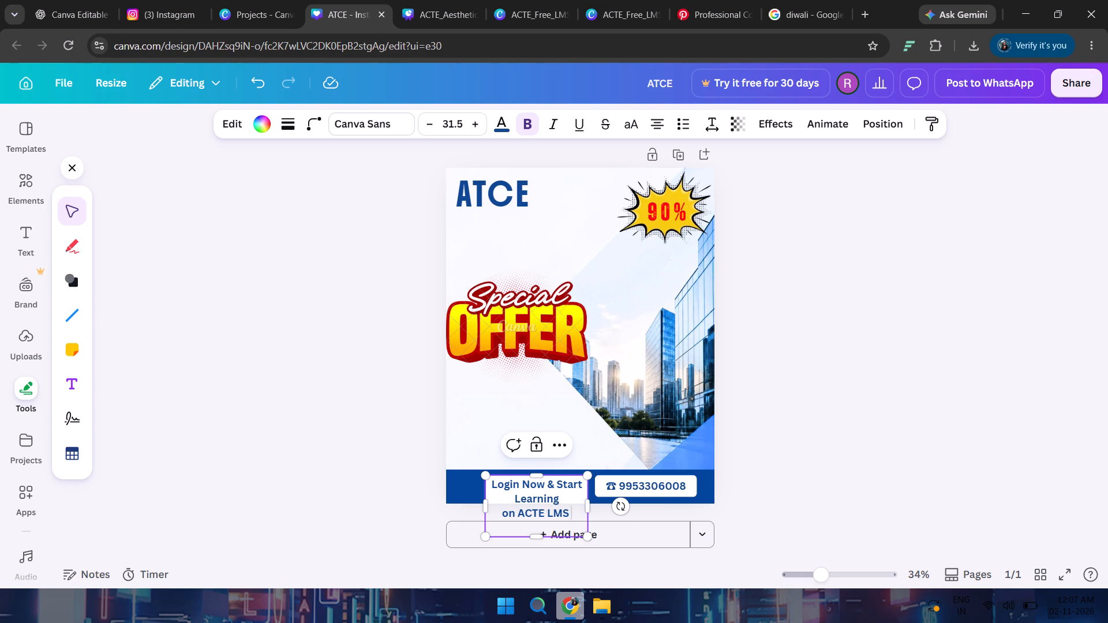
{"action": "key", "text": "Down"}
{"action": "key", "text": "BackSpace"}
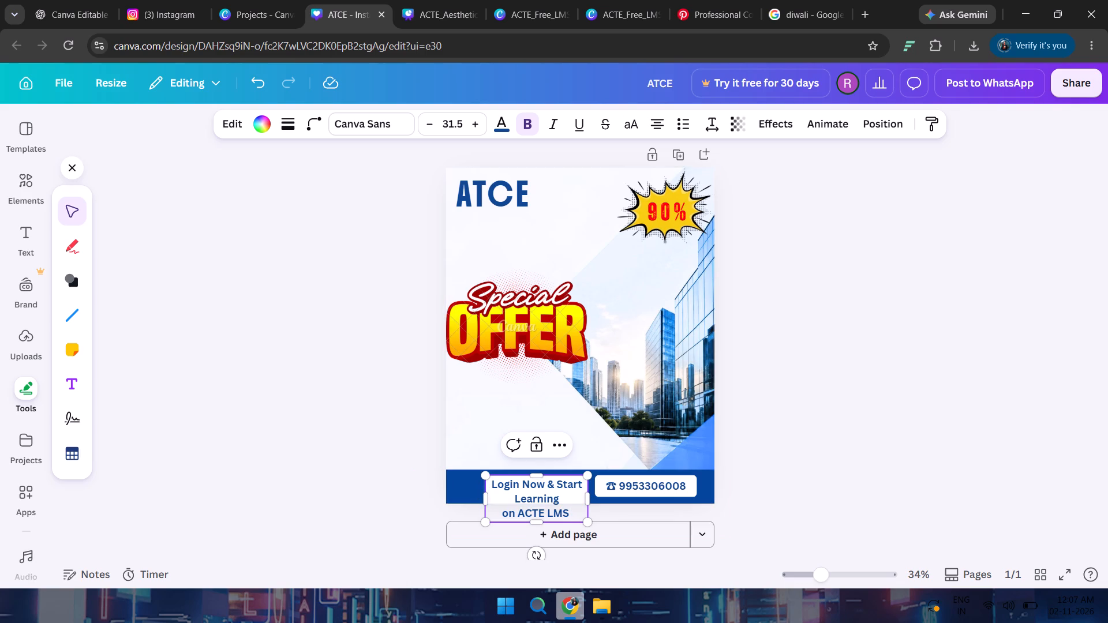
Reduce the "Login Now & Start Learning on ACTE LMS" text to size 20.5 and deselect it.
{"action": "left_click_drag", "start_coordinate": [492, 481], "coordinate": [567, 514]}
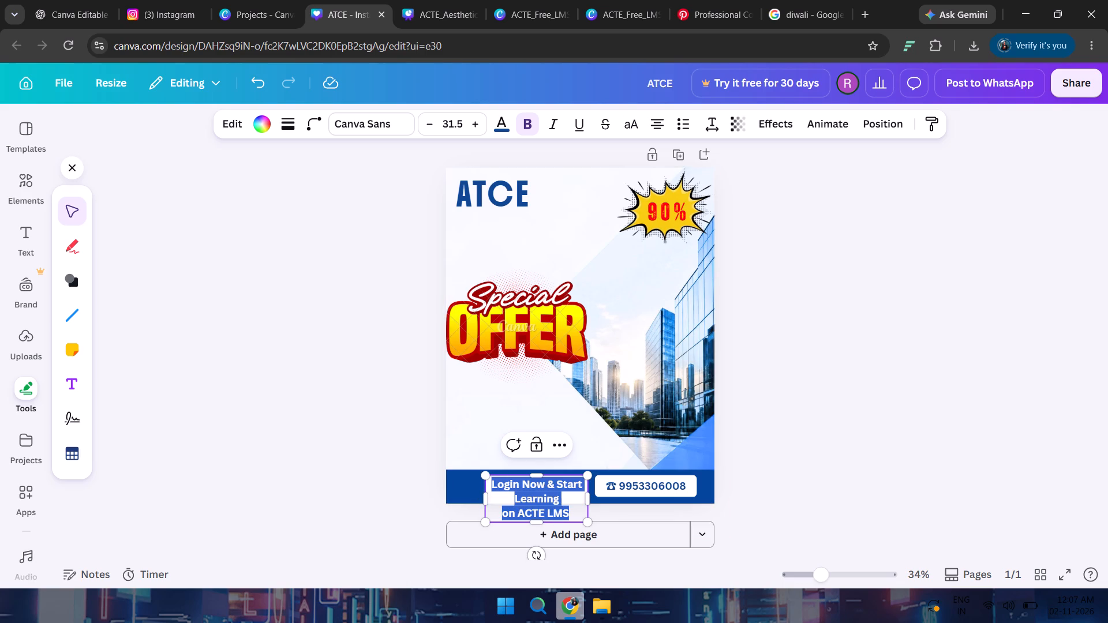
{"action": "left_click_drag", "start_coordinate": [567, 514], "coordinate": [570, 515]}
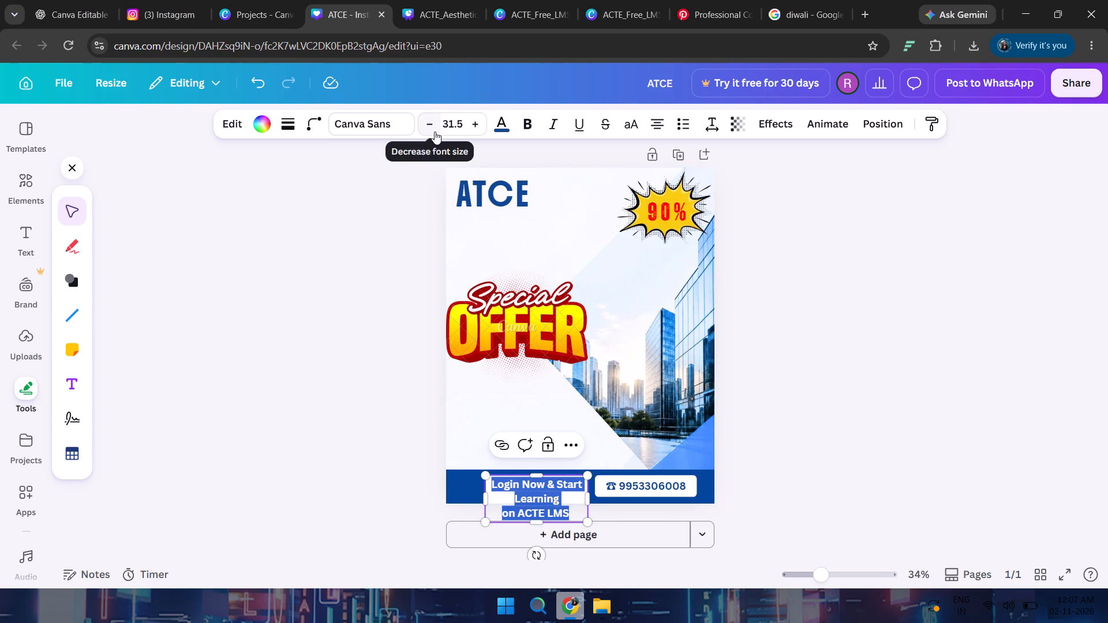
{"action": "left_click", "coordinate": [434, 127]}
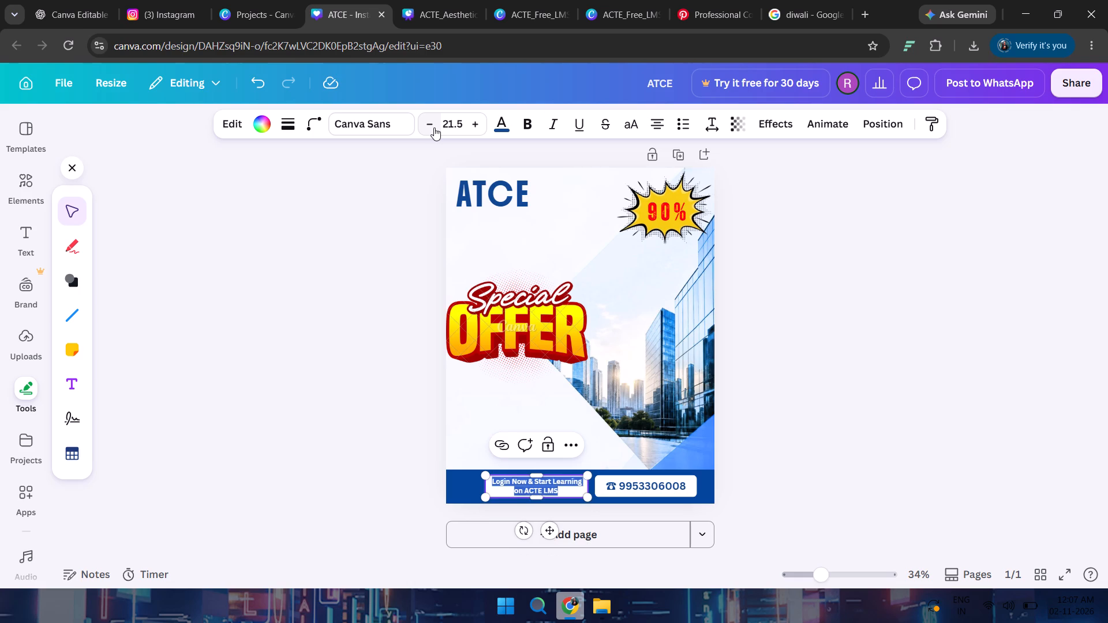
{"action": "double_click", "coordinate": [434, 127]}
{"action": "left_click", "coordinate": [434, 127]}
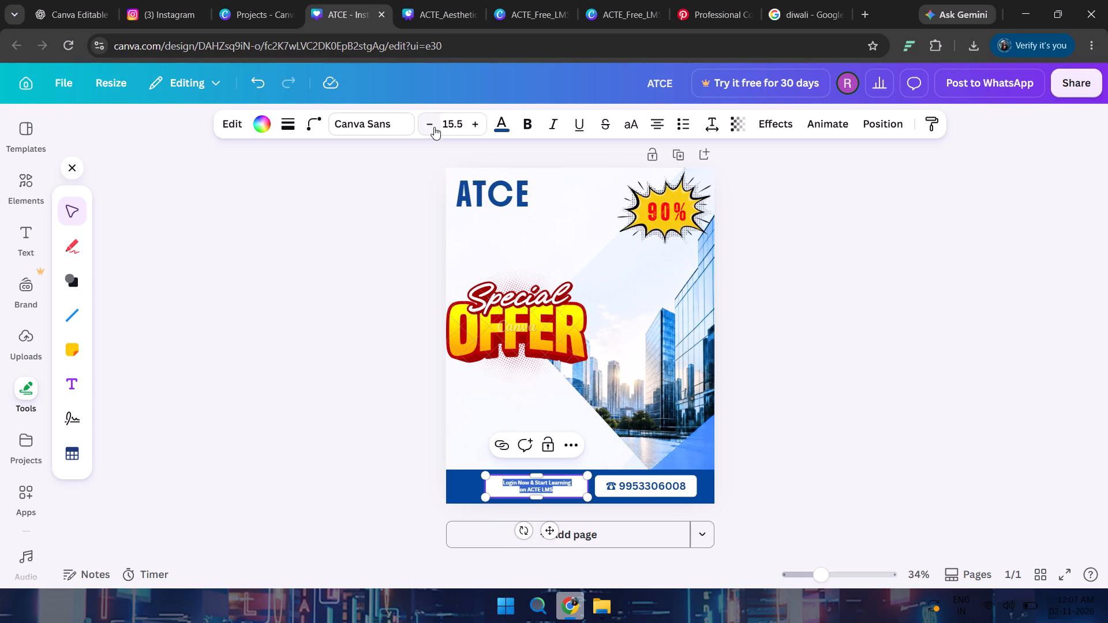
{"action": "triple_click", "coordinate": [467, 127]}
{"action": "double_click", "coordinate": [467, 127]}
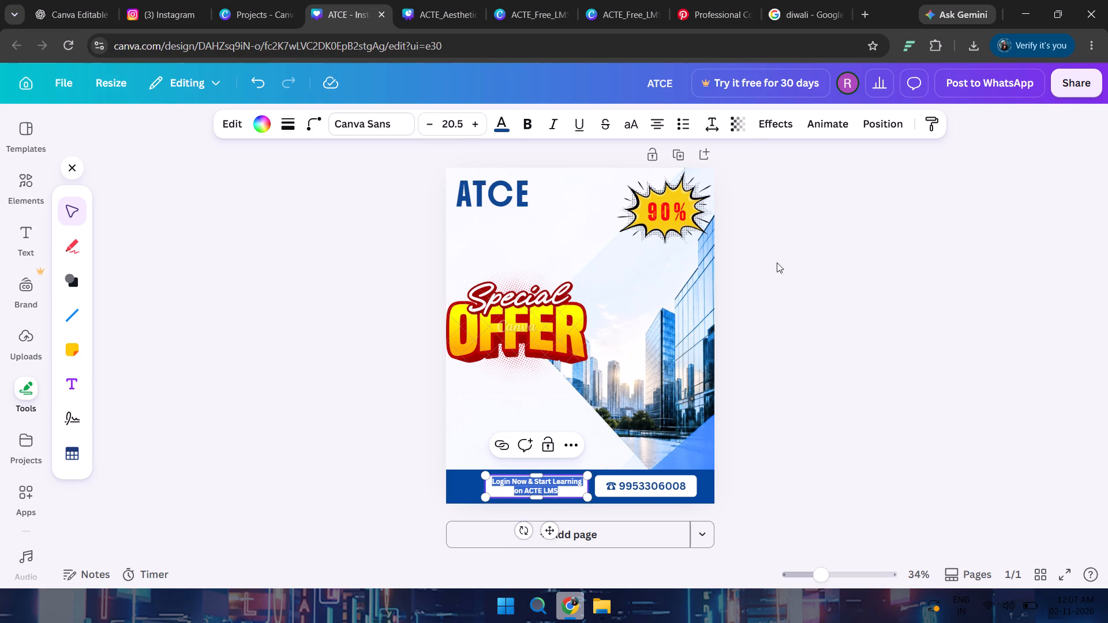
{"action": "left_click", "coordinate": [780, 293]}
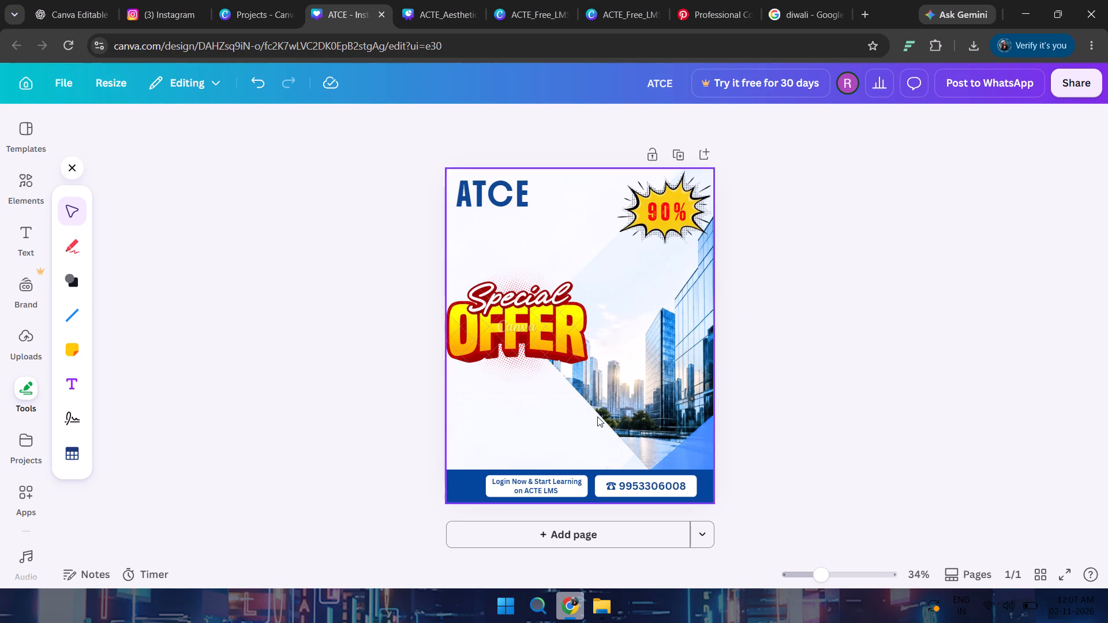
Review the ACTE_Free_LMS_Canva_Editable reference design and the other open ACTE designs, and return to the ATCE poster.
{"action": "left_click", "coordinate": [628, 9]}
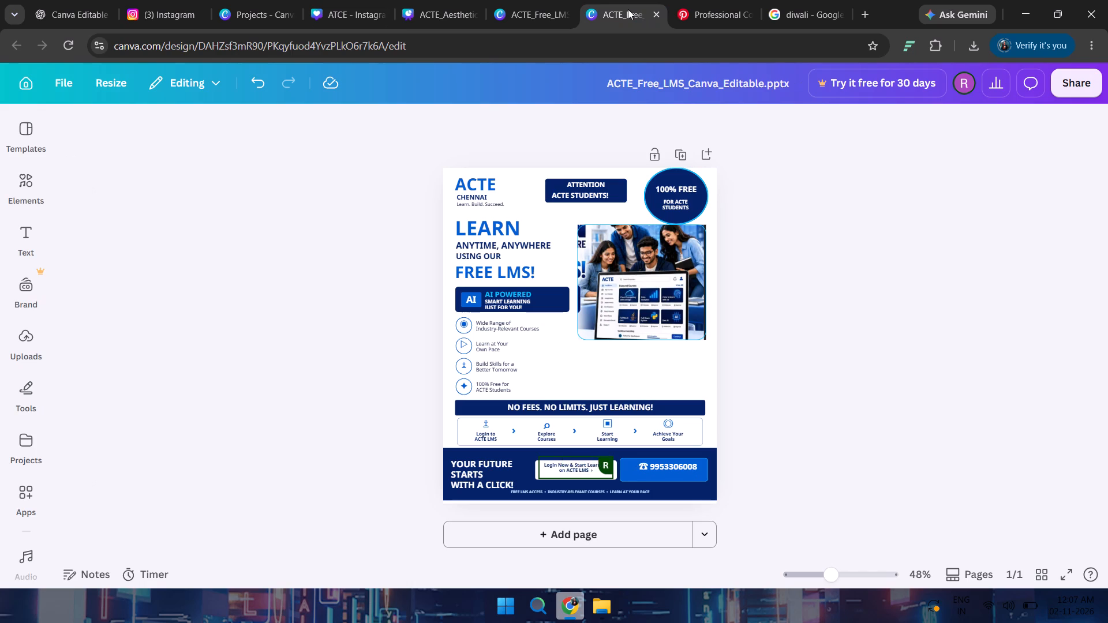
{"action": "left_click", "coordinate": [513, 5]}
{"action": "left_click", "coordinate": [440, 8]}
{"action": "left_click", "coordinate": [359, 13]}
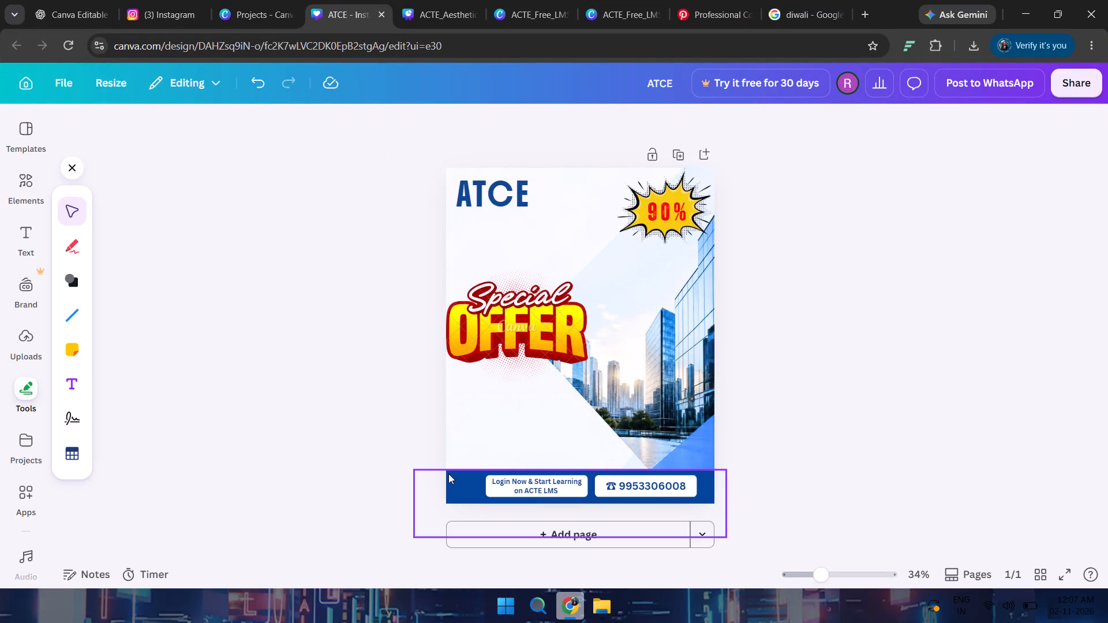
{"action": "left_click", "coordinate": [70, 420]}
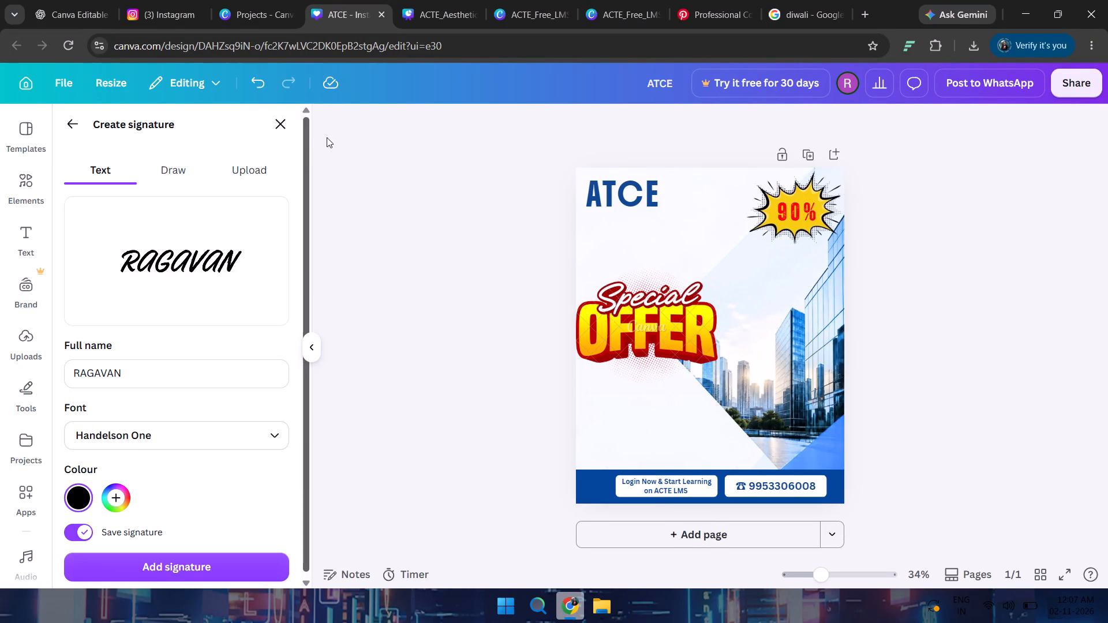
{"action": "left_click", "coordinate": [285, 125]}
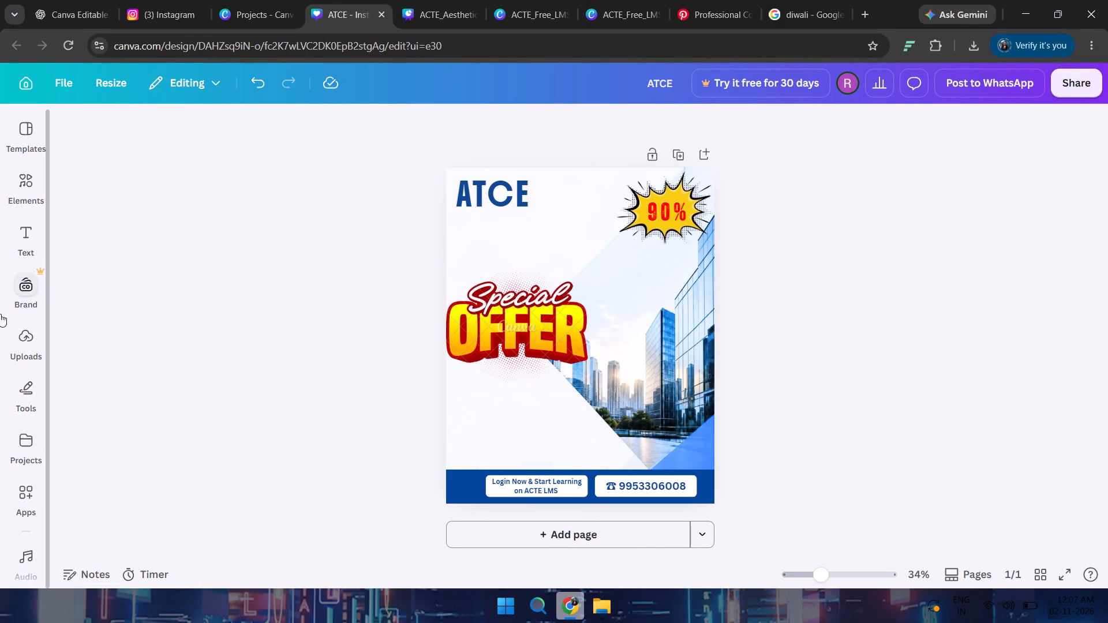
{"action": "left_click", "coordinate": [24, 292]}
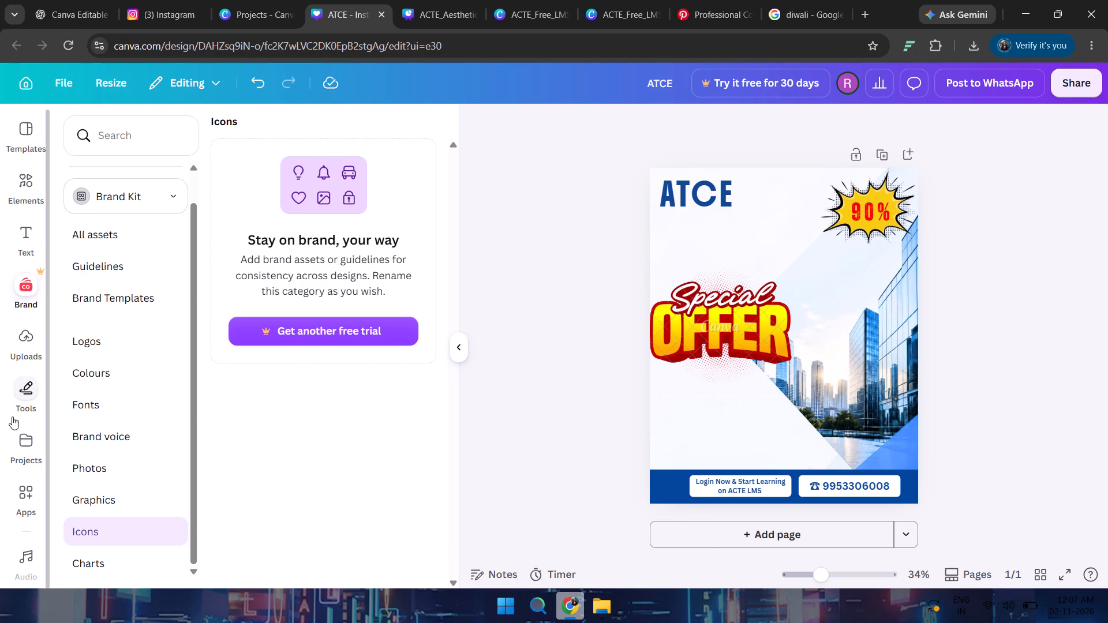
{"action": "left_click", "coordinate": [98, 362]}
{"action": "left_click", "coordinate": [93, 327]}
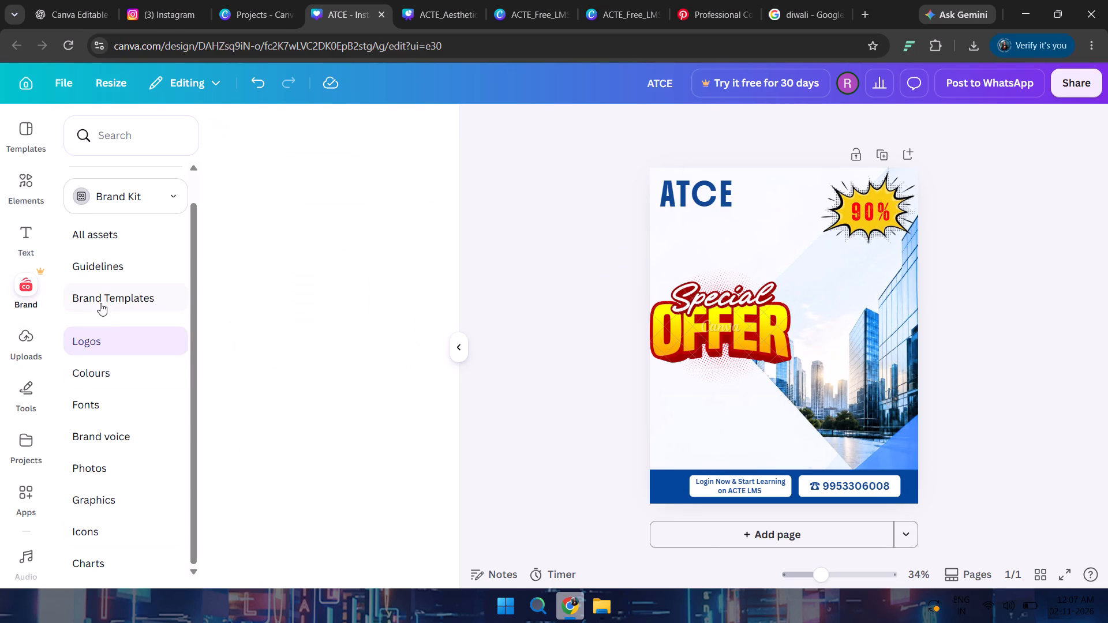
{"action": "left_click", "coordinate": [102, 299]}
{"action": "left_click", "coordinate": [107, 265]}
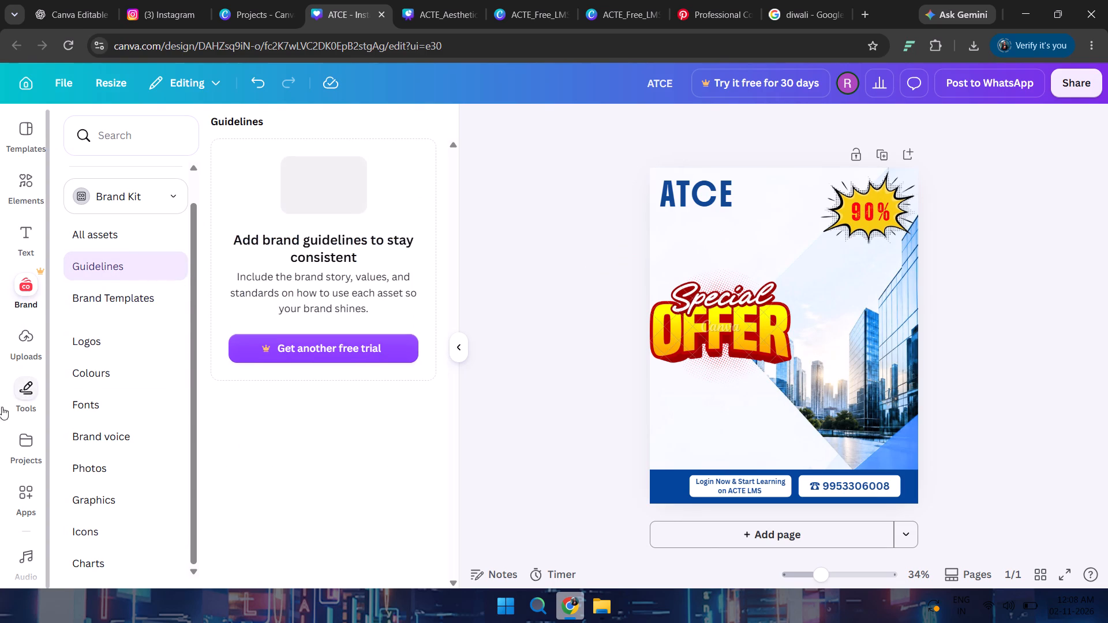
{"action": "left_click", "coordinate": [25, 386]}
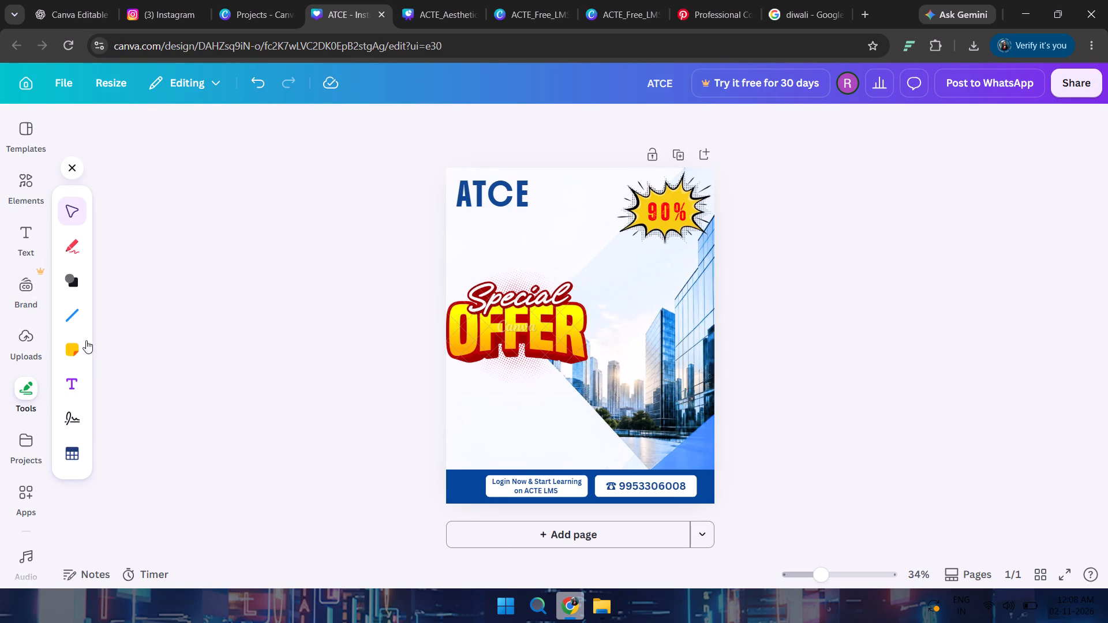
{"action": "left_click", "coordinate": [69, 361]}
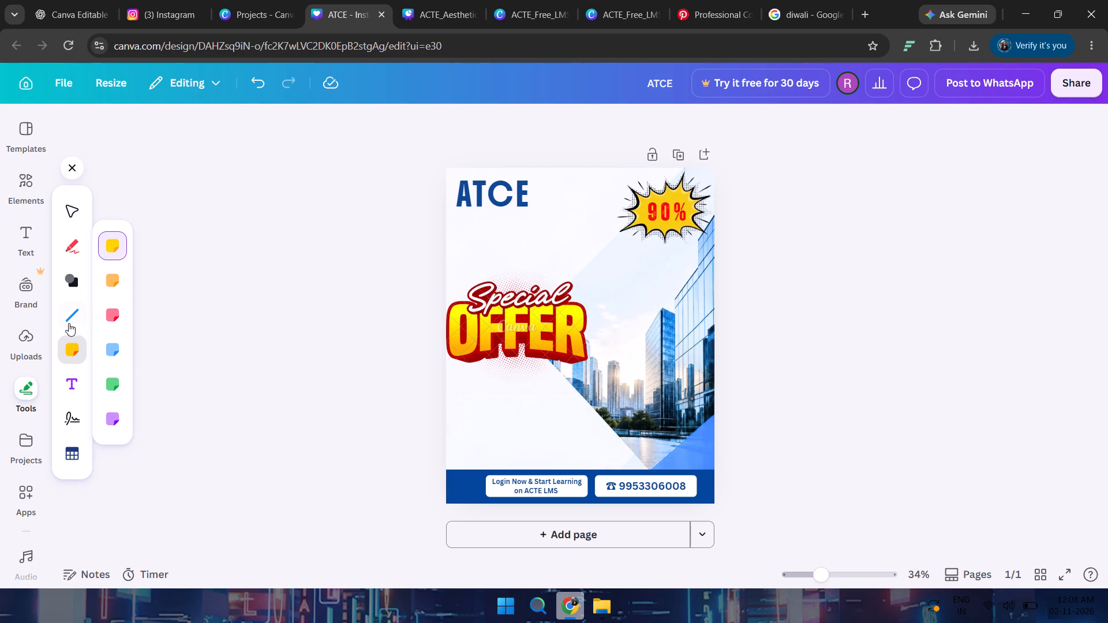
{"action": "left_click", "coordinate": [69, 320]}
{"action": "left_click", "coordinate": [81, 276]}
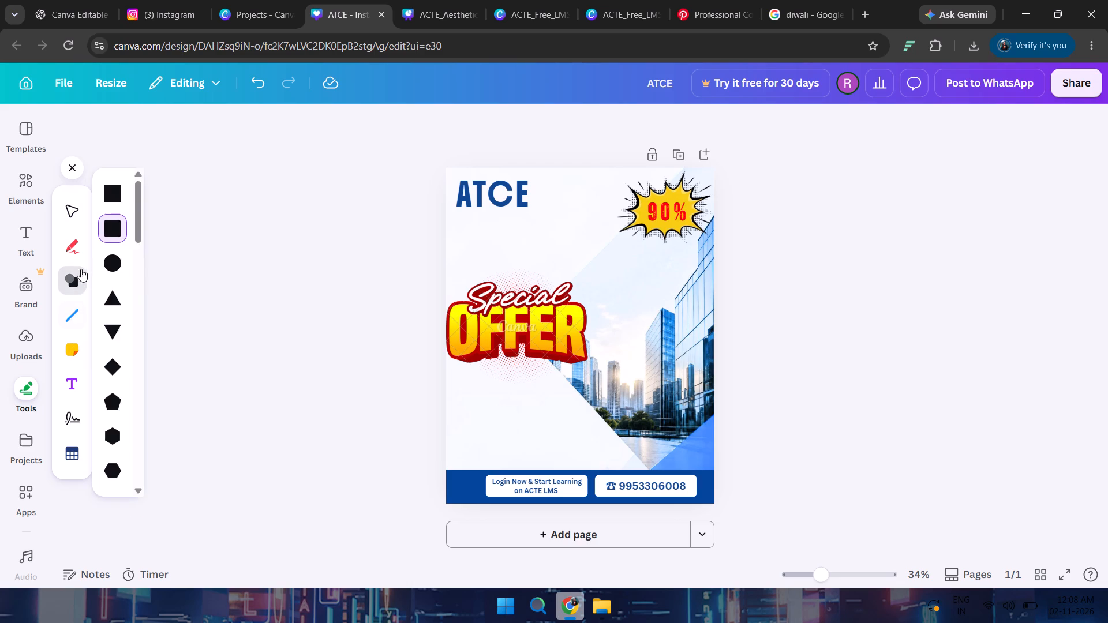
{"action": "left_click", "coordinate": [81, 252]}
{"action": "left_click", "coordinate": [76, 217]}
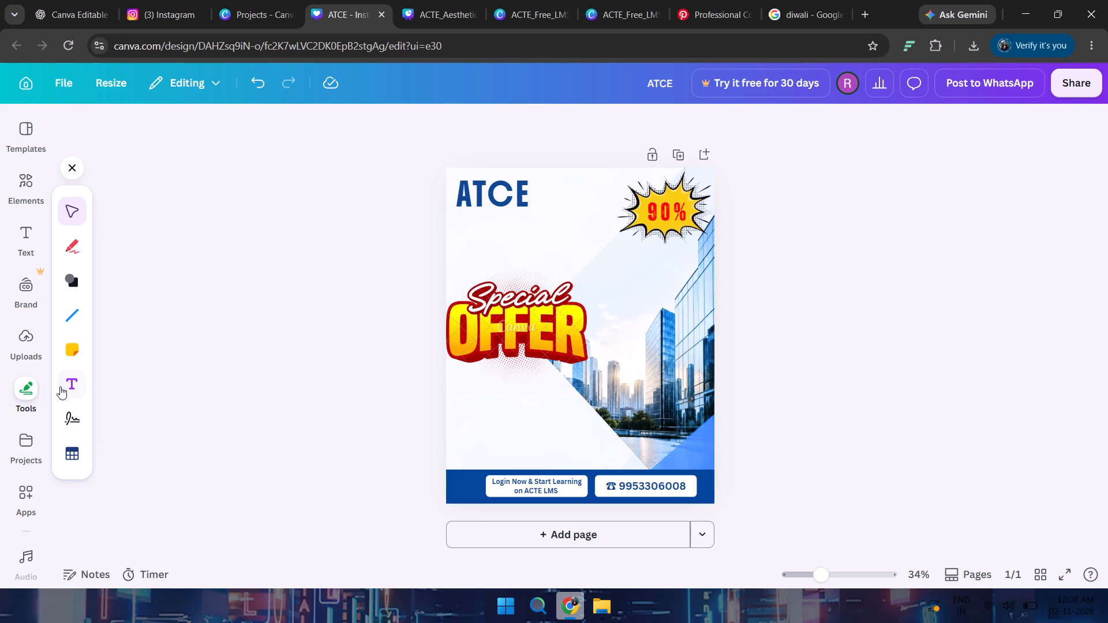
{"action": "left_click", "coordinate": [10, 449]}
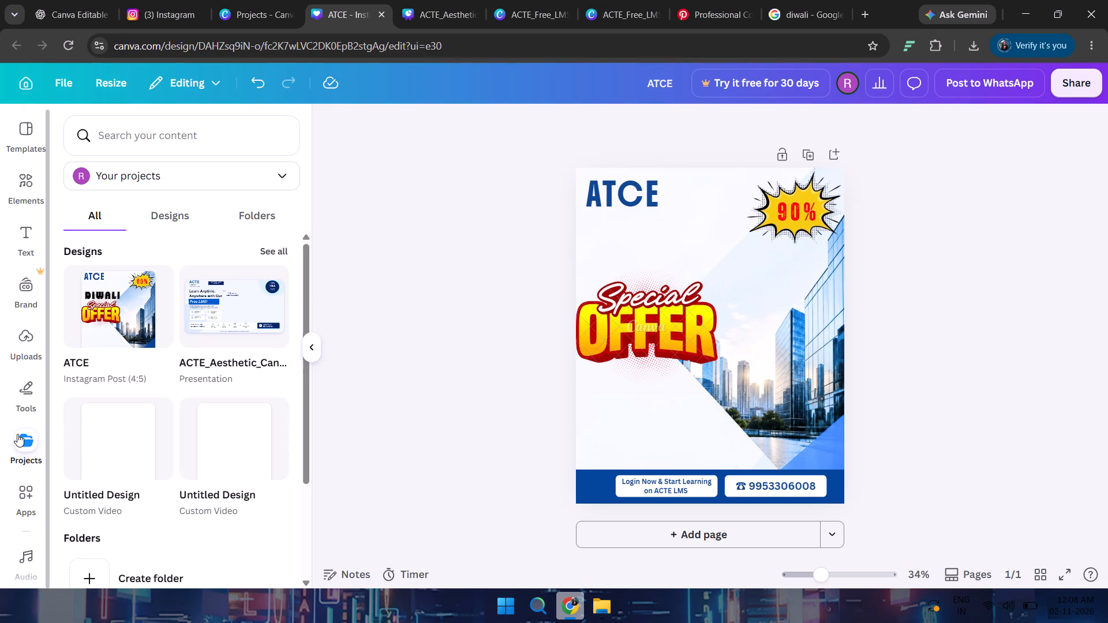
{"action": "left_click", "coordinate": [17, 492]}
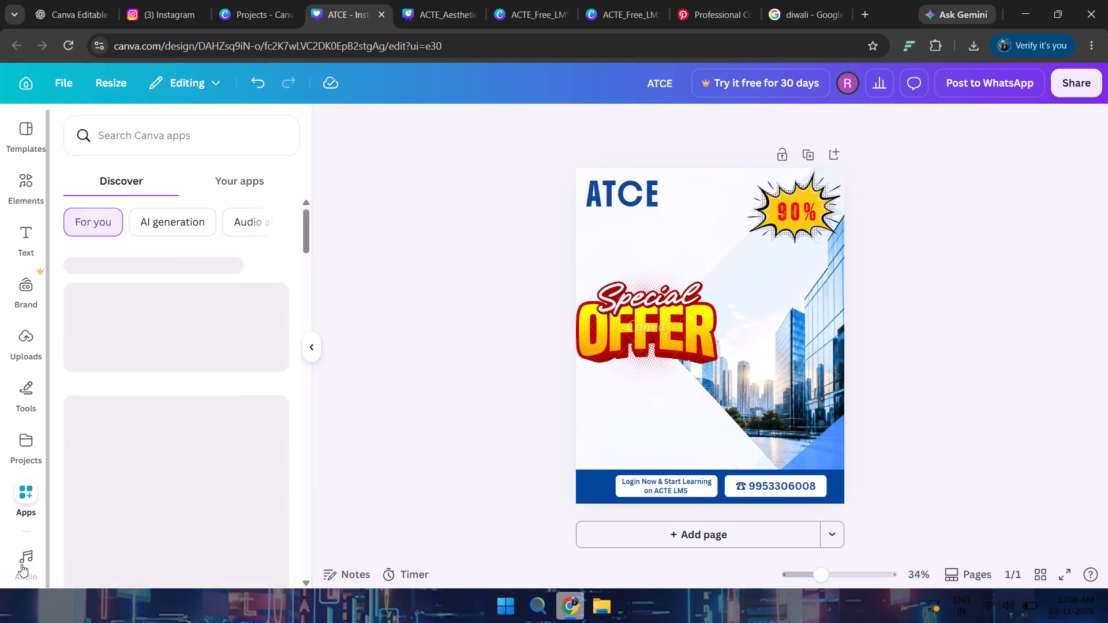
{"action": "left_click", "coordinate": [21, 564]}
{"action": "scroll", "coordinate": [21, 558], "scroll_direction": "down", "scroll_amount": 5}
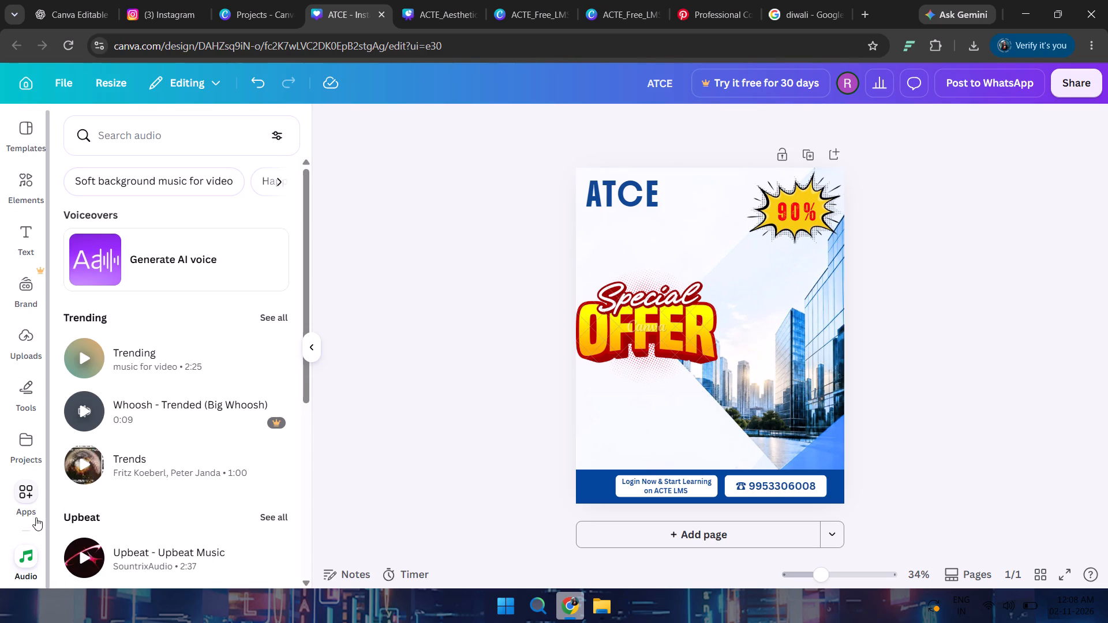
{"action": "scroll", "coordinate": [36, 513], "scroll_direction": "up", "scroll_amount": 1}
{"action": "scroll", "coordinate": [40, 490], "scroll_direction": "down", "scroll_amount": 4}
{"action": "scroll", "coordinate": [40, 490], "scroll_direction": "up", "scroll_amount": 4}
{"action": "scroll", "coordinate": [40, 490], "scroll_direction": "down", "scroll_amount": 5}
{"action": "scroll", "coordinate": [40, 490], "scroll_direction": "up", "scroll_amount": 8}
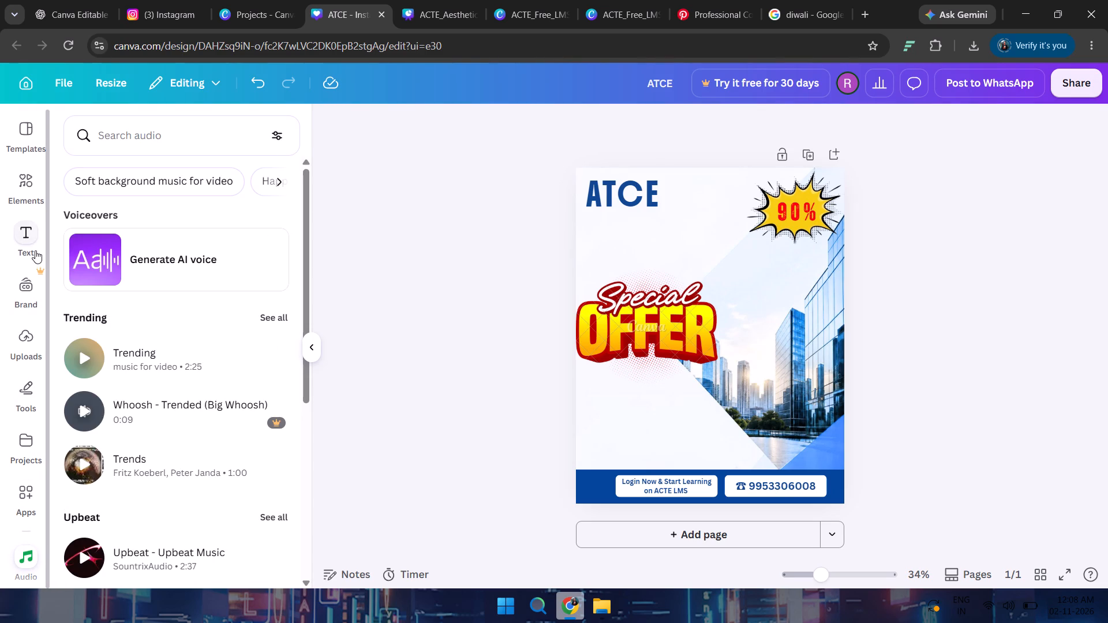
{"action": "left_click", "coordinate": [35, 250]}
Browse the "DIWALI OFFER" element results, from videos and 3D items to photos and graphics, for artwork suiting the poster.
{"action": "left_click", "coordinate": [27, 198]}
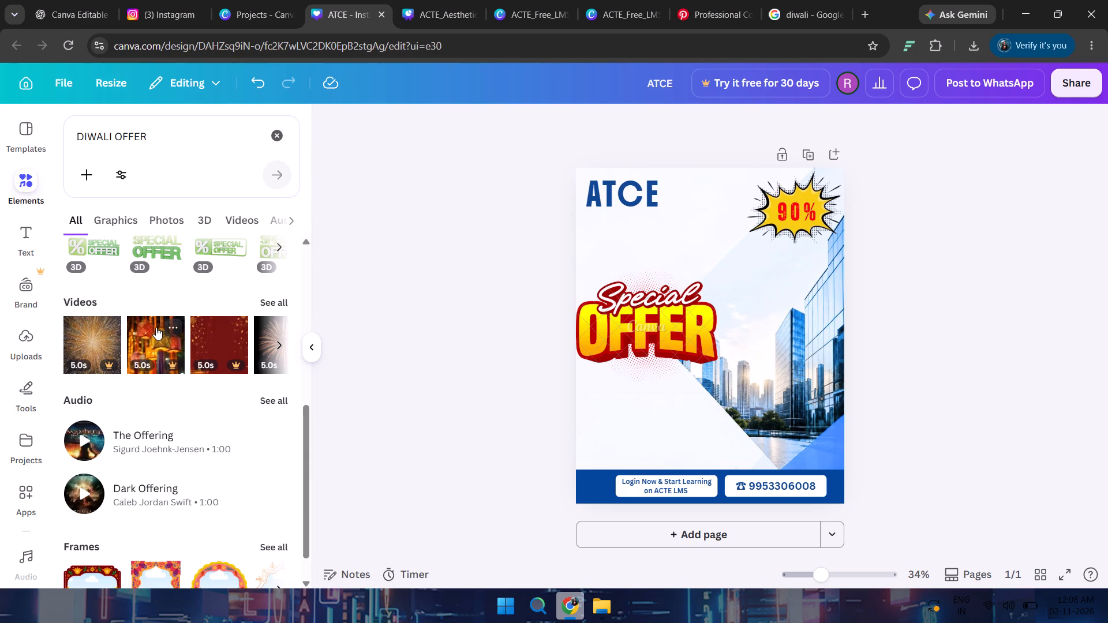
{"action": "scroll", "coordinate": [164, 314], "scroll_direction": "up", "scroll_amount": 3}
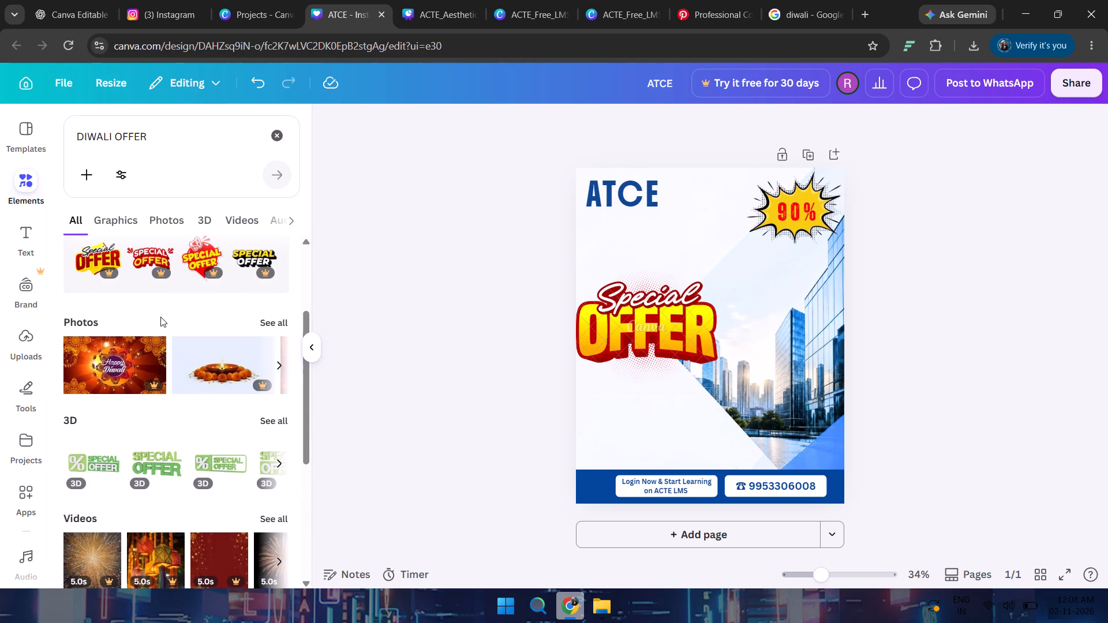
{"action": "scroll", "coordinate": [160, 317], "scroll_direction": "up", "scroll_amount": 2}
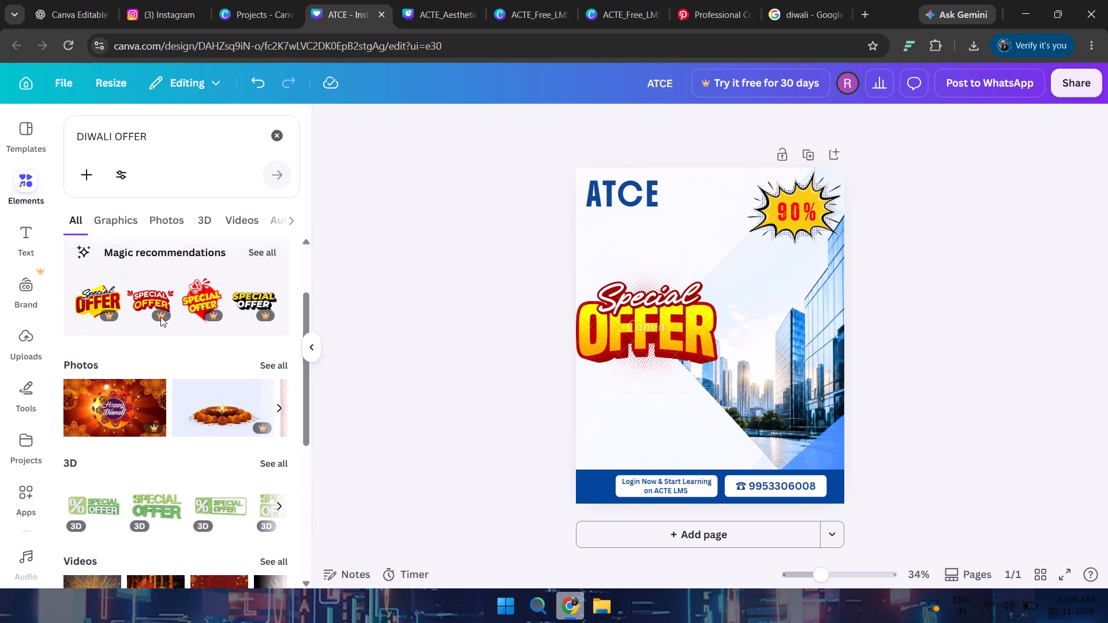
{"action": "scroll", "coordinate": [160, 317], "scroll_direction": "up", "scroll_amount": 6}
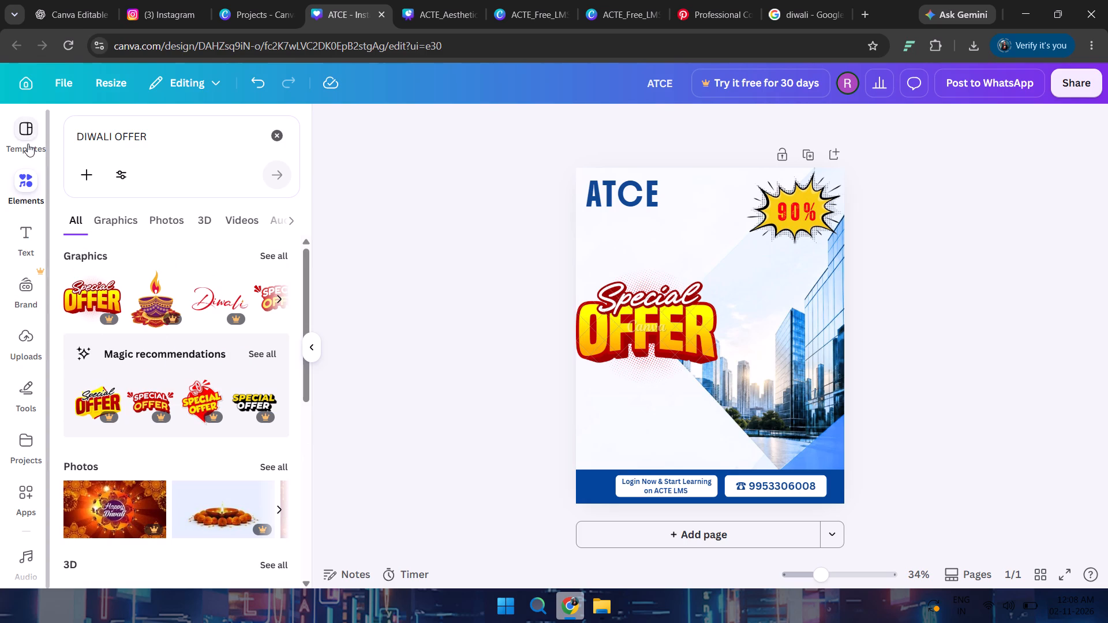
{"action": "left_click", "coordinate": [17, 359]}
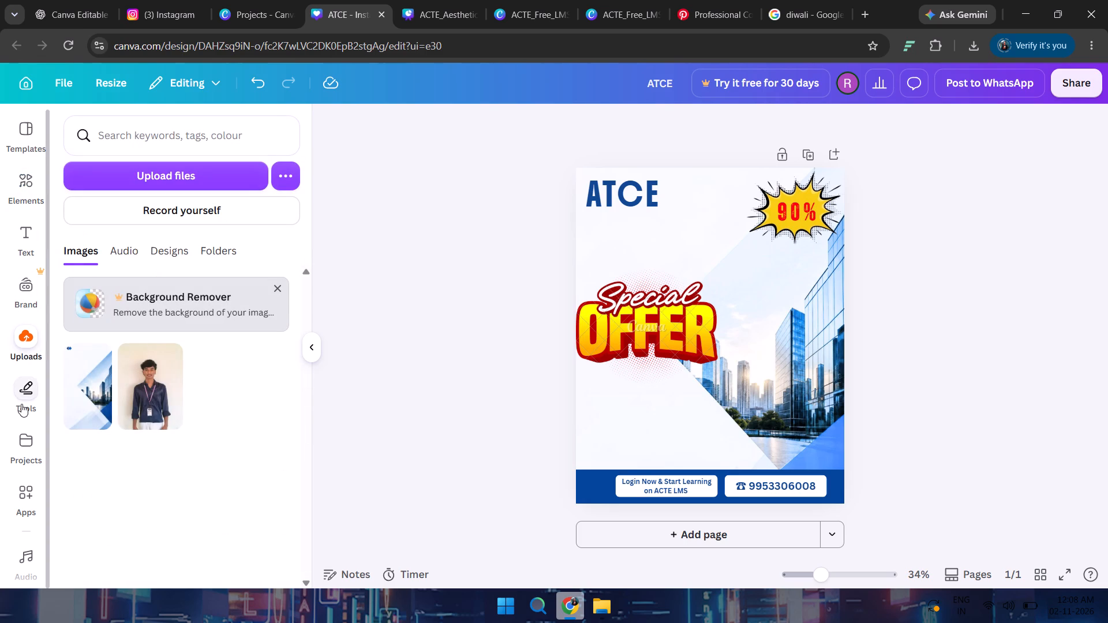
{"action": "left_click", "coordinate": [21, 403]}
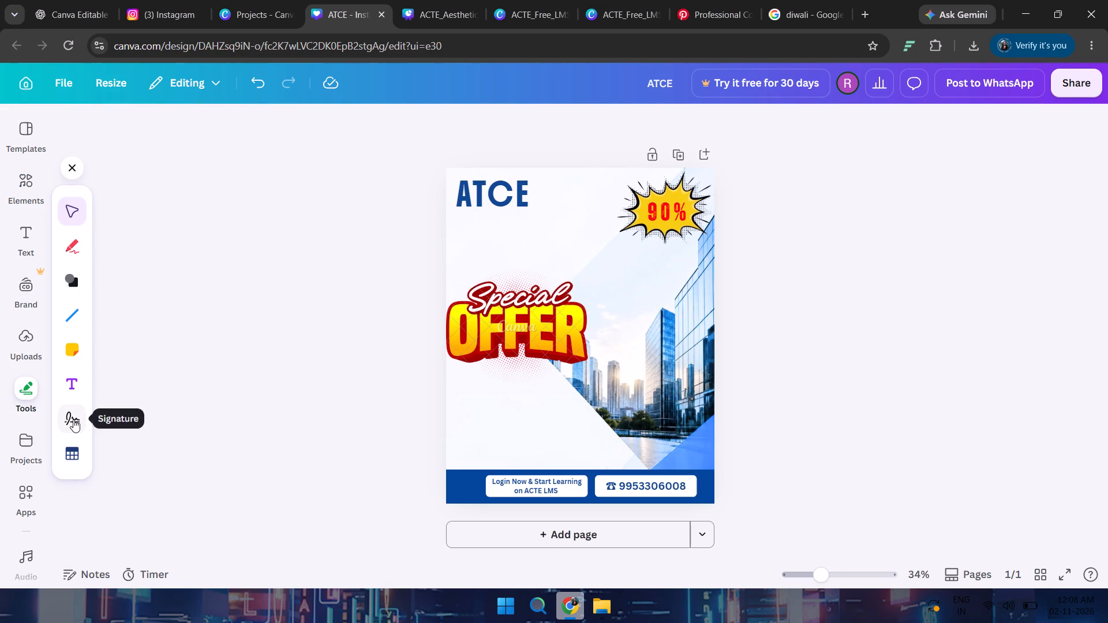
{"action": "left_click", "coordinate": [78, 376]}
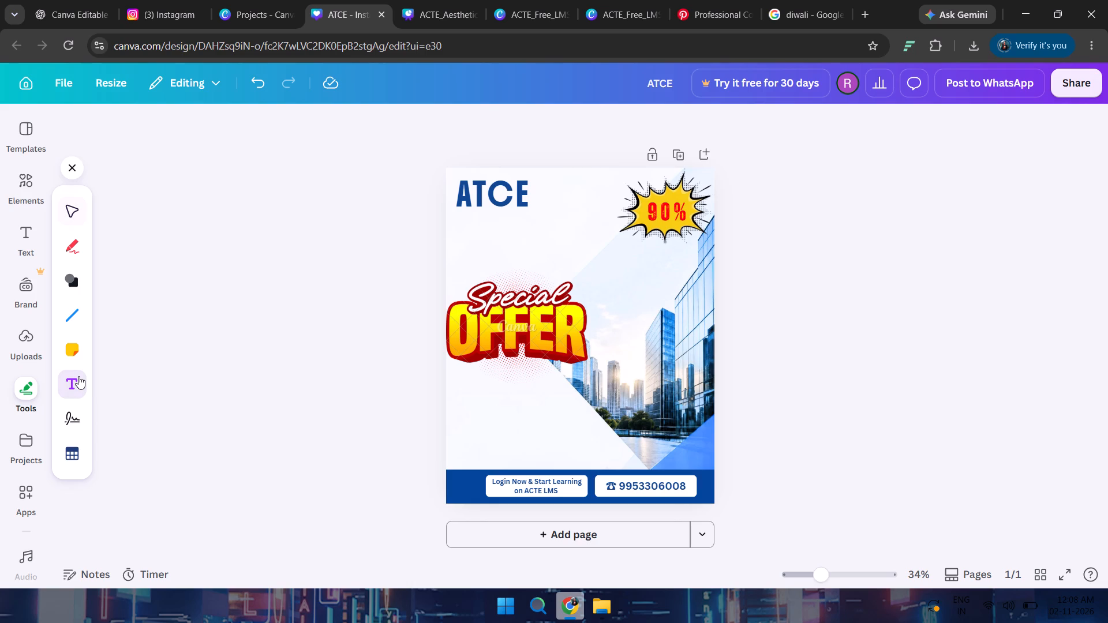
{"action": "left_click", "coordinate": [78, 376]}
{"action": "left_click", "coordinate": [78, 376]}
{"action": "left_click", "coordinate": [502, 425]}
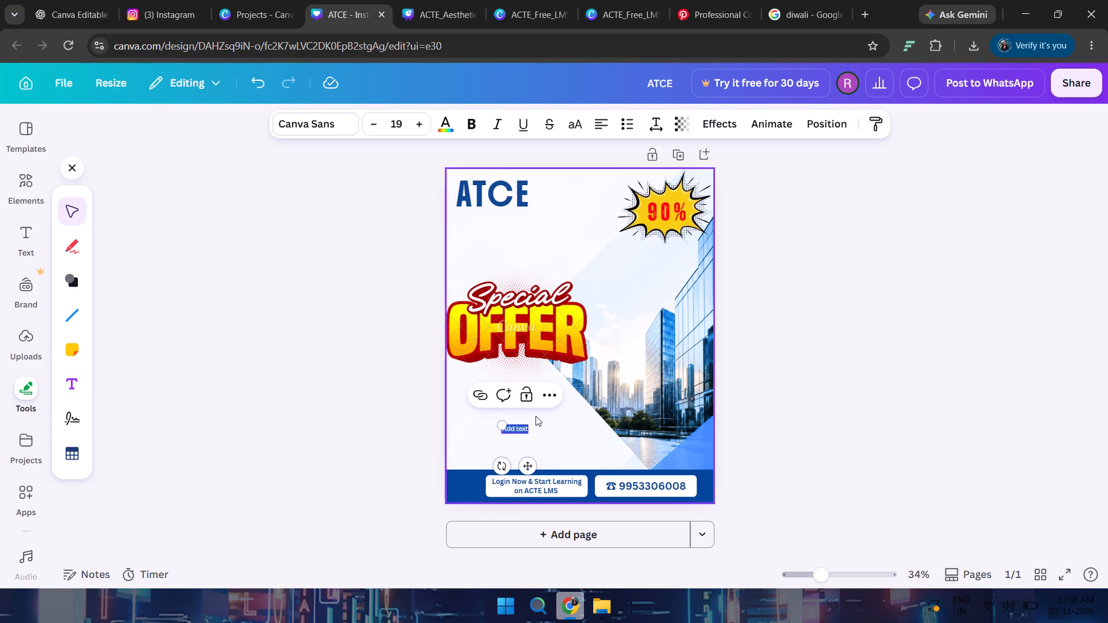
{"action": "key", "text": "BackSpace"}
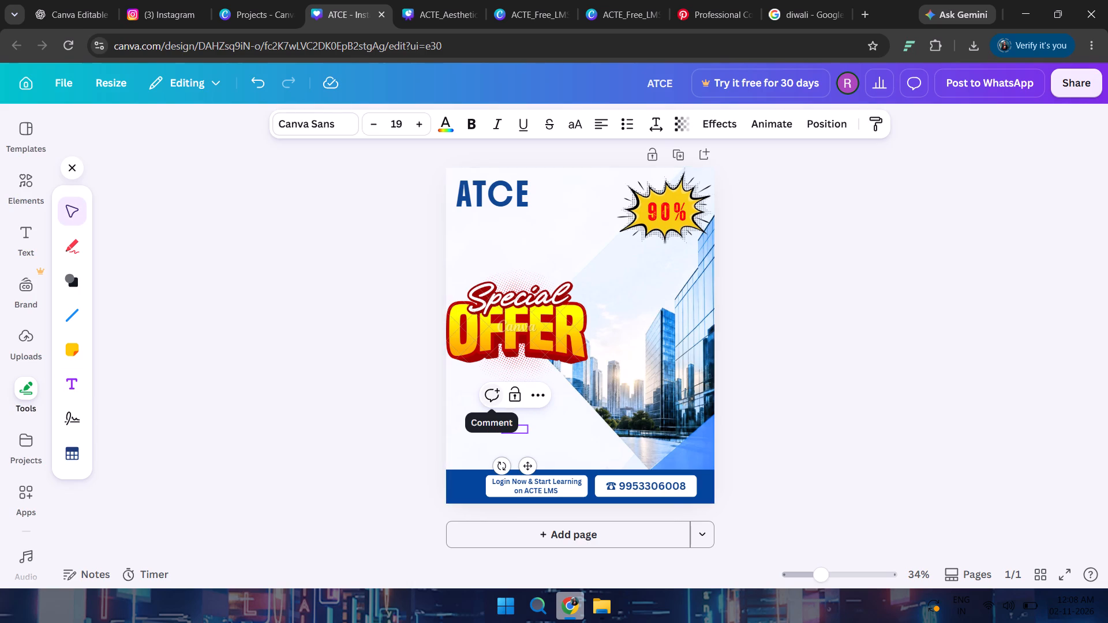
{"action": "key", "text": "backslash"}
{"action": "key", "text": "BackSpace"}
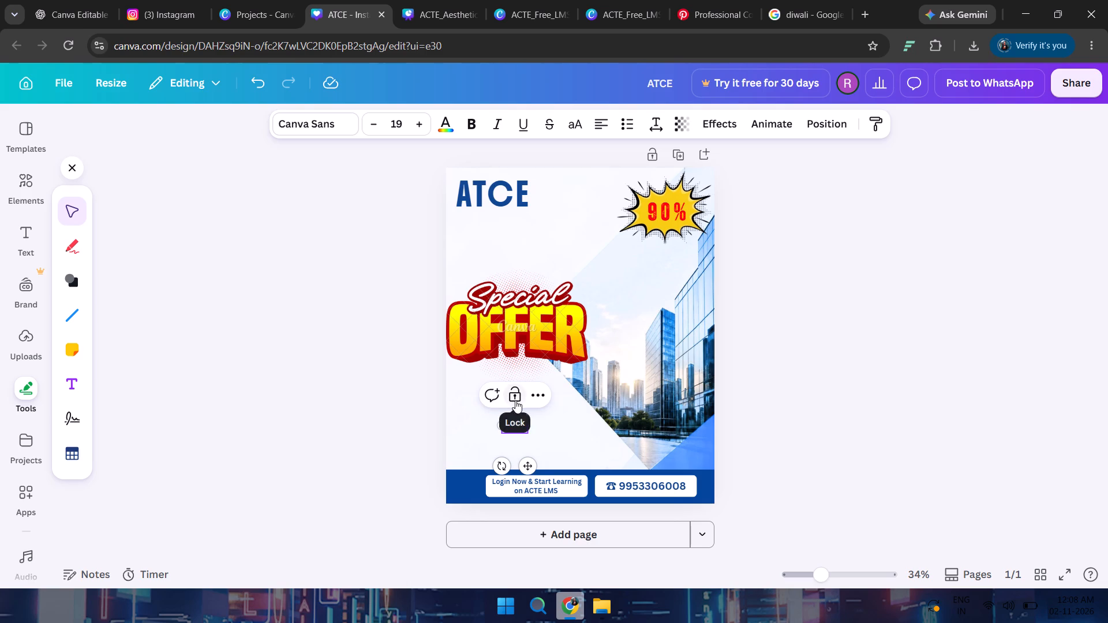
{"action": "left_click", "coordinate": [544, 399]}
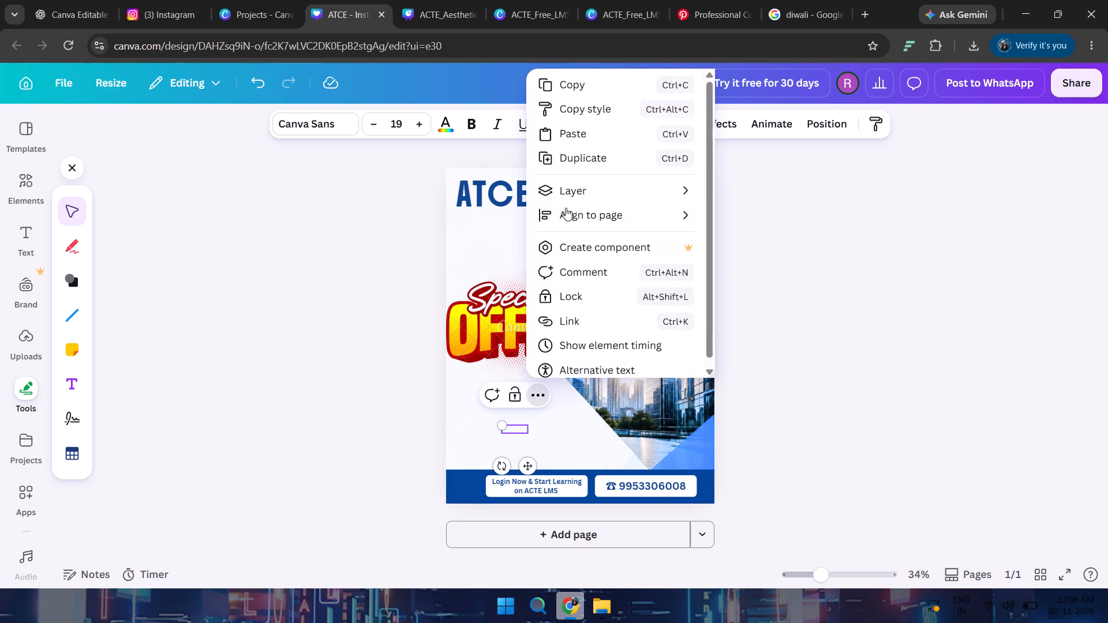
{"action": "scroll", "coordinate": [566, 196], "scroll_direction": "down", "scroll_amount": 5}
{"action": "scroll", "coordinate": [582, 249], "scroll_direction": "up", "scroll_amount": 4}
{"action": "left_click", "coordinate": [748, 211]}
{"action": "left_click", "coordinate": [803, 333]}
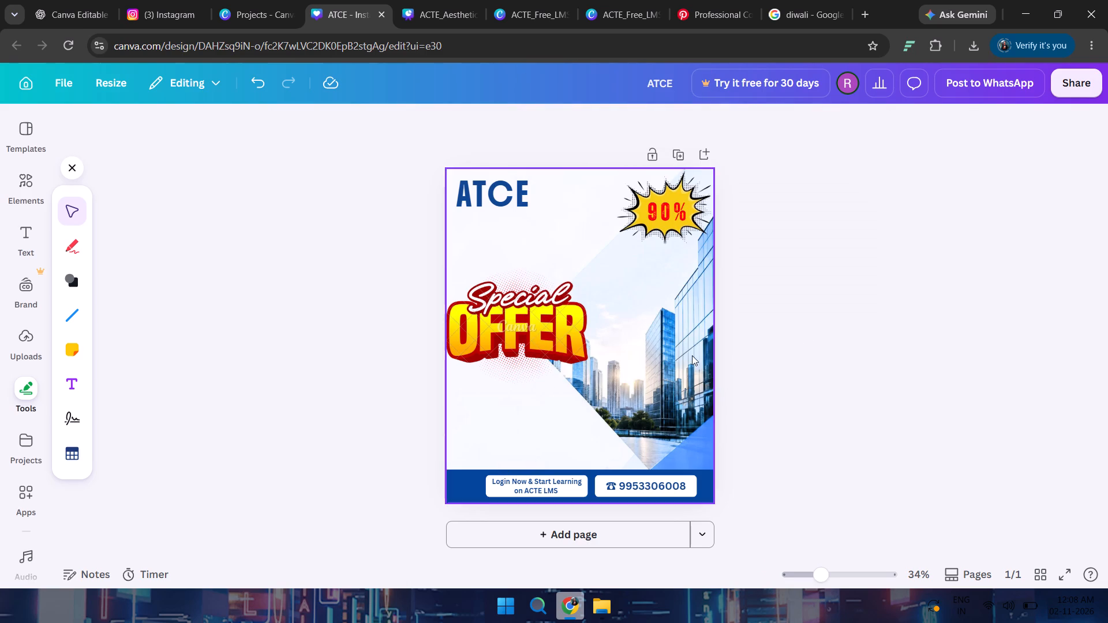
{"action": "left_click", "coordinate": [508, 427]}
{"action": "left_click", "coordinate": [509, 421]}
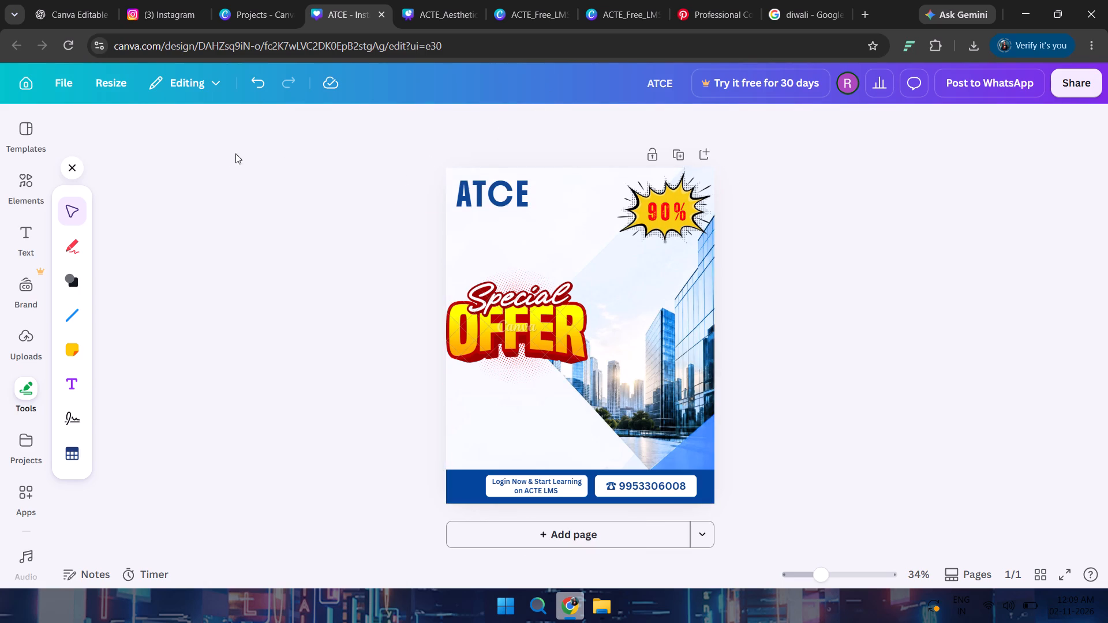
Add a new text box to the banner reading "DIWALI".
{"action": "left_click", "coordinate": [24, 224]}
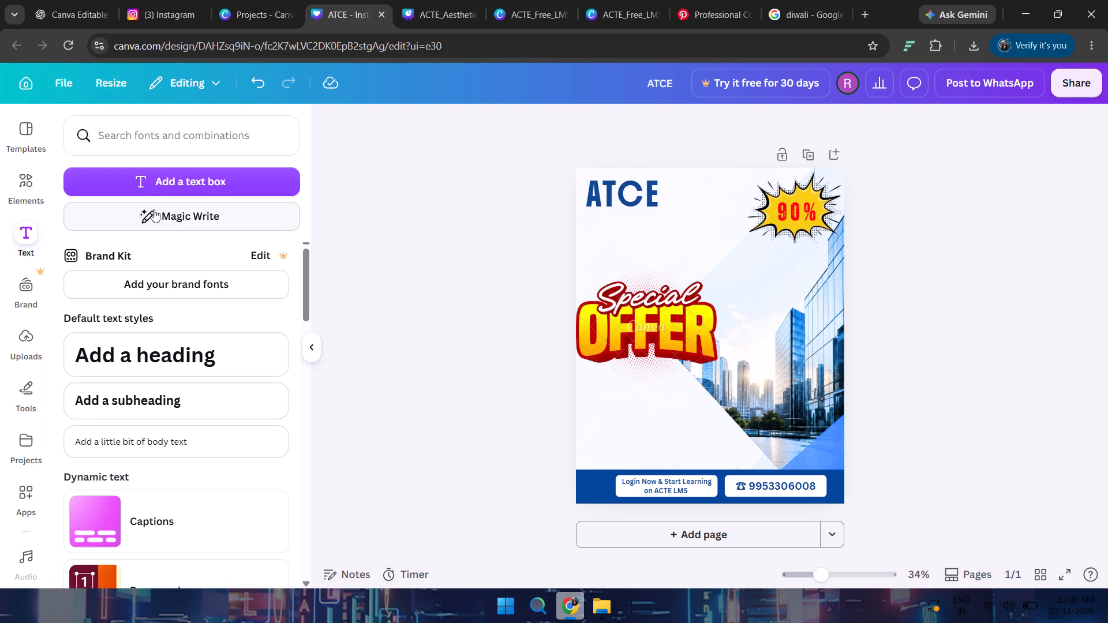
{"action": "left_click", "coordinate": [165, 190]}
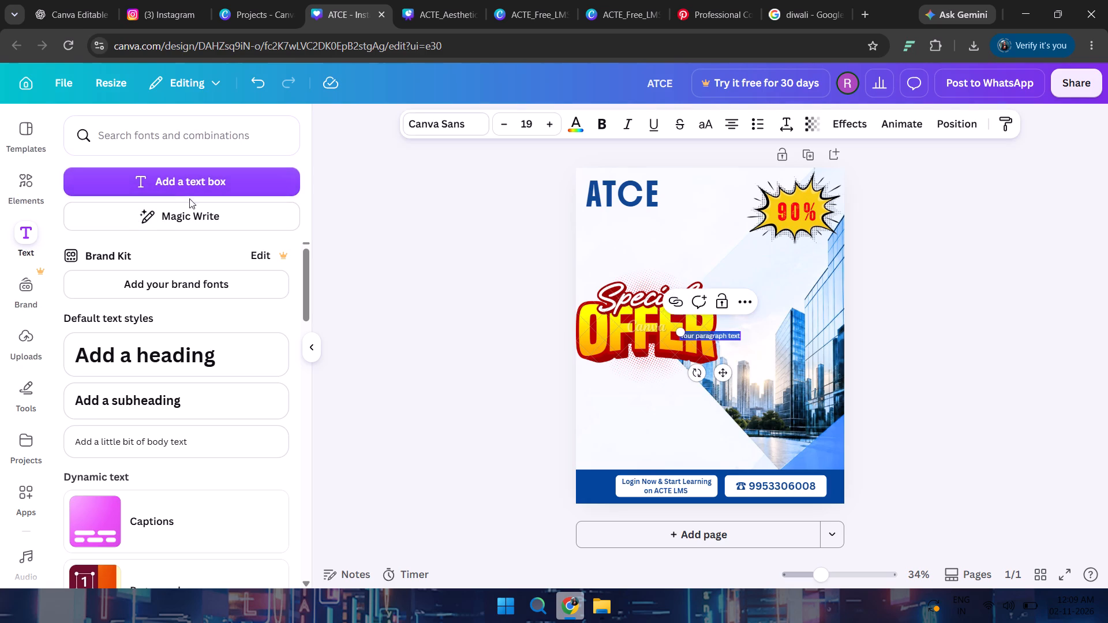
{"action": "key", "text": "BackSpace"}
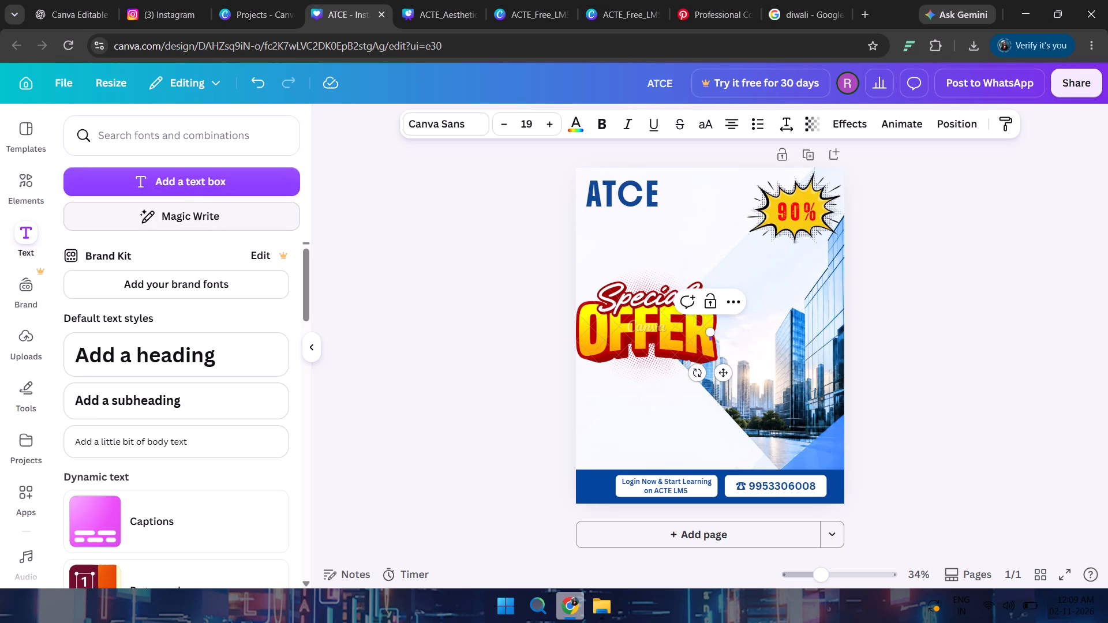
{"action": "type", "text": "DIWALI"}
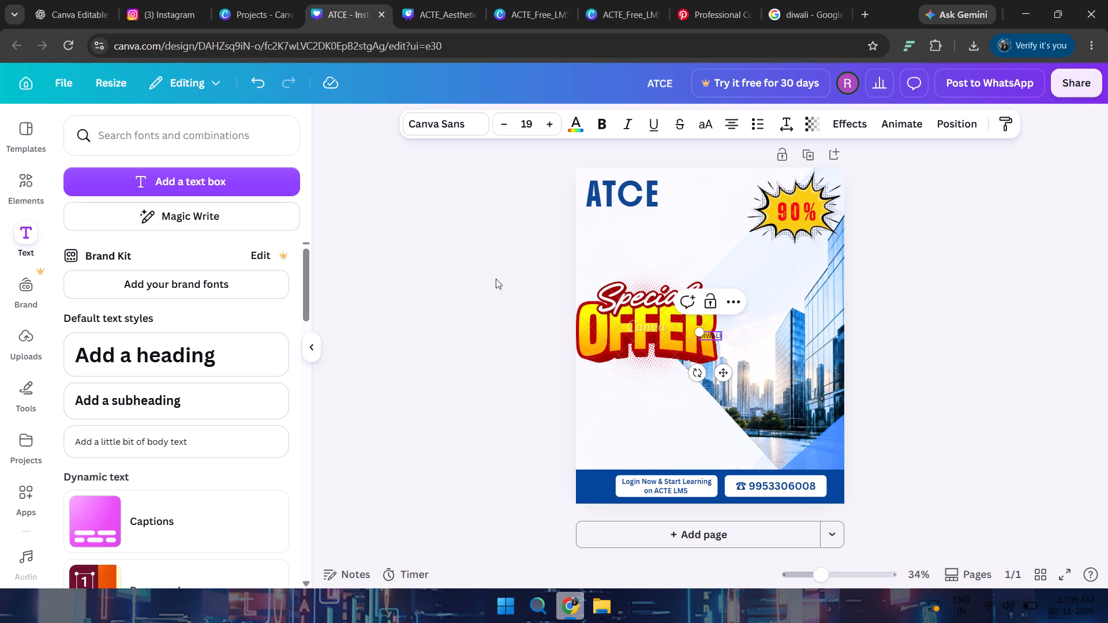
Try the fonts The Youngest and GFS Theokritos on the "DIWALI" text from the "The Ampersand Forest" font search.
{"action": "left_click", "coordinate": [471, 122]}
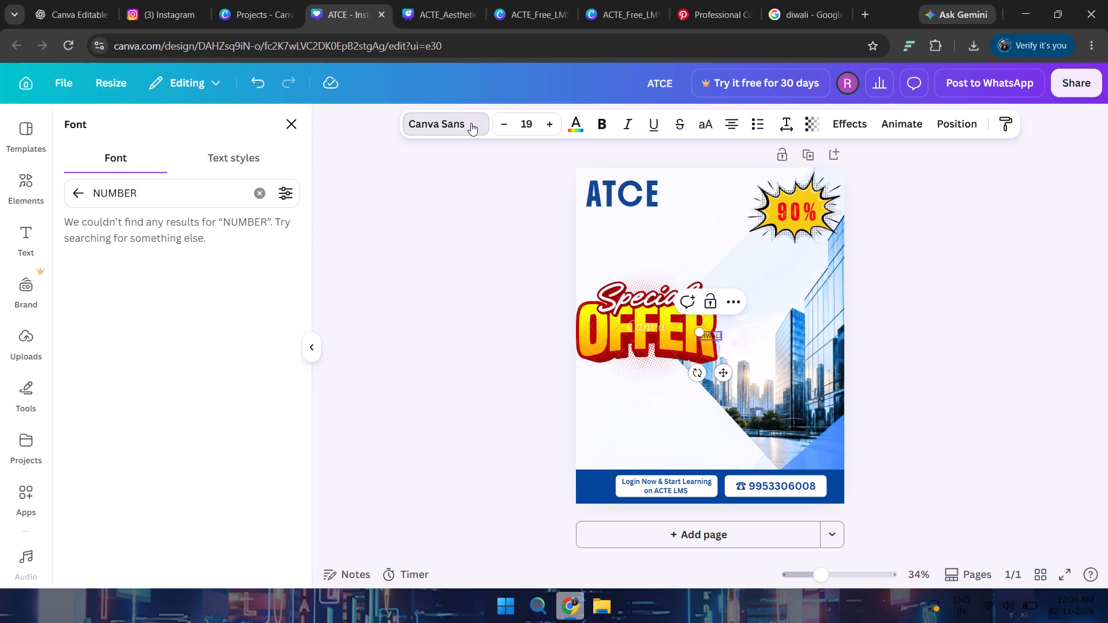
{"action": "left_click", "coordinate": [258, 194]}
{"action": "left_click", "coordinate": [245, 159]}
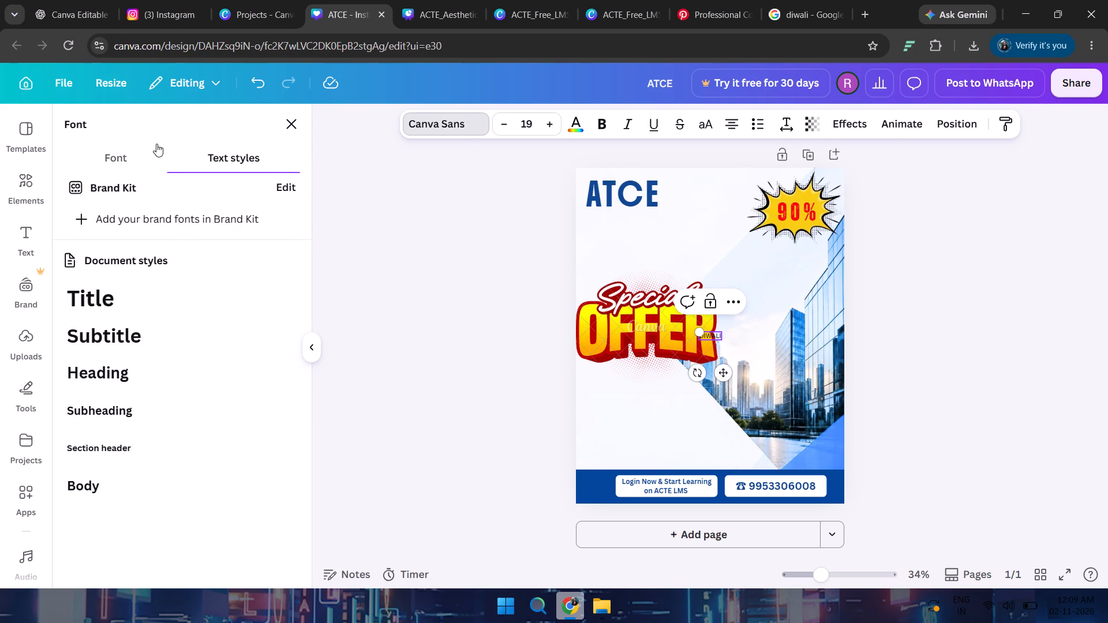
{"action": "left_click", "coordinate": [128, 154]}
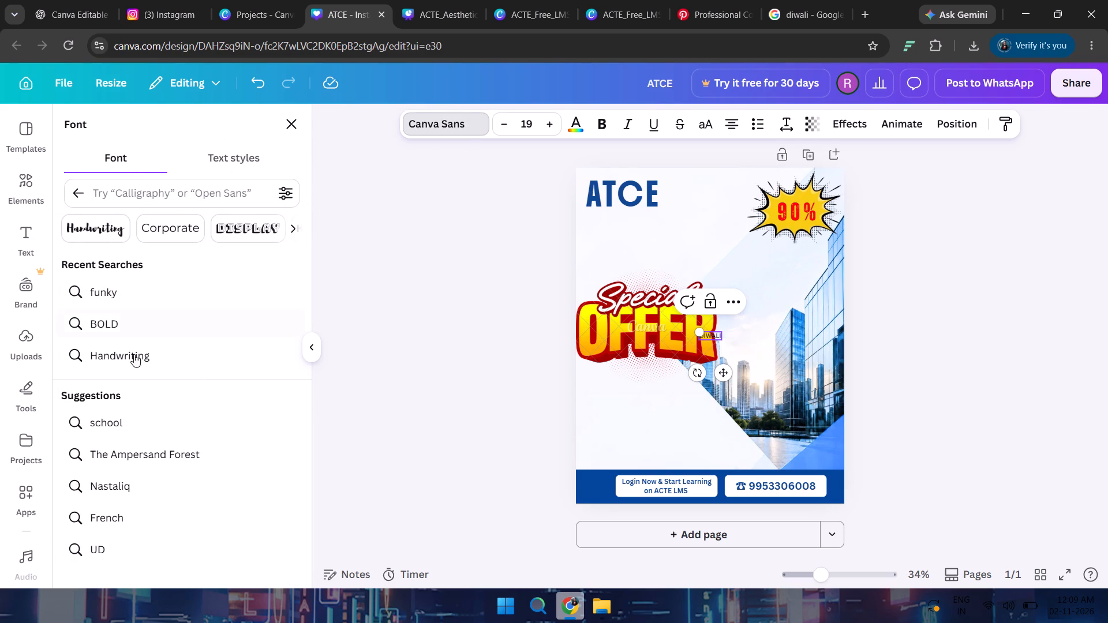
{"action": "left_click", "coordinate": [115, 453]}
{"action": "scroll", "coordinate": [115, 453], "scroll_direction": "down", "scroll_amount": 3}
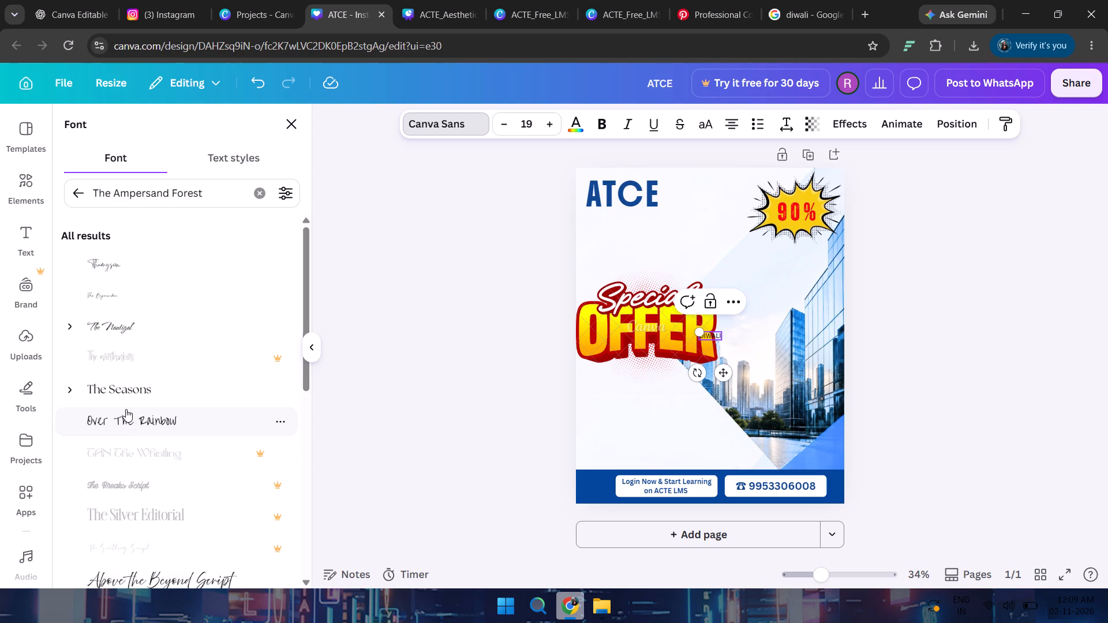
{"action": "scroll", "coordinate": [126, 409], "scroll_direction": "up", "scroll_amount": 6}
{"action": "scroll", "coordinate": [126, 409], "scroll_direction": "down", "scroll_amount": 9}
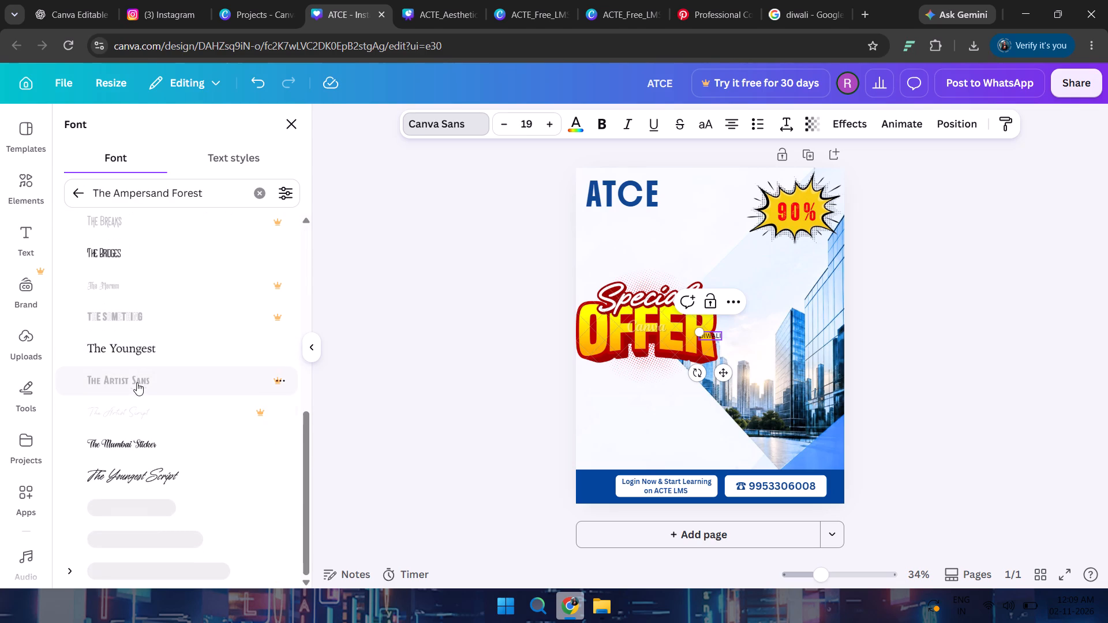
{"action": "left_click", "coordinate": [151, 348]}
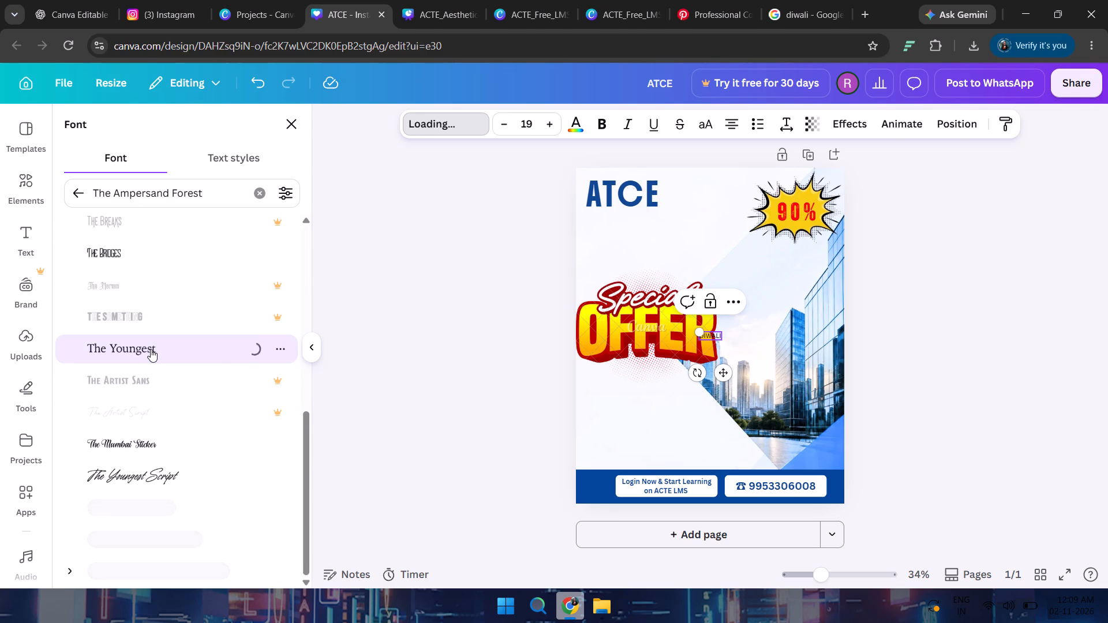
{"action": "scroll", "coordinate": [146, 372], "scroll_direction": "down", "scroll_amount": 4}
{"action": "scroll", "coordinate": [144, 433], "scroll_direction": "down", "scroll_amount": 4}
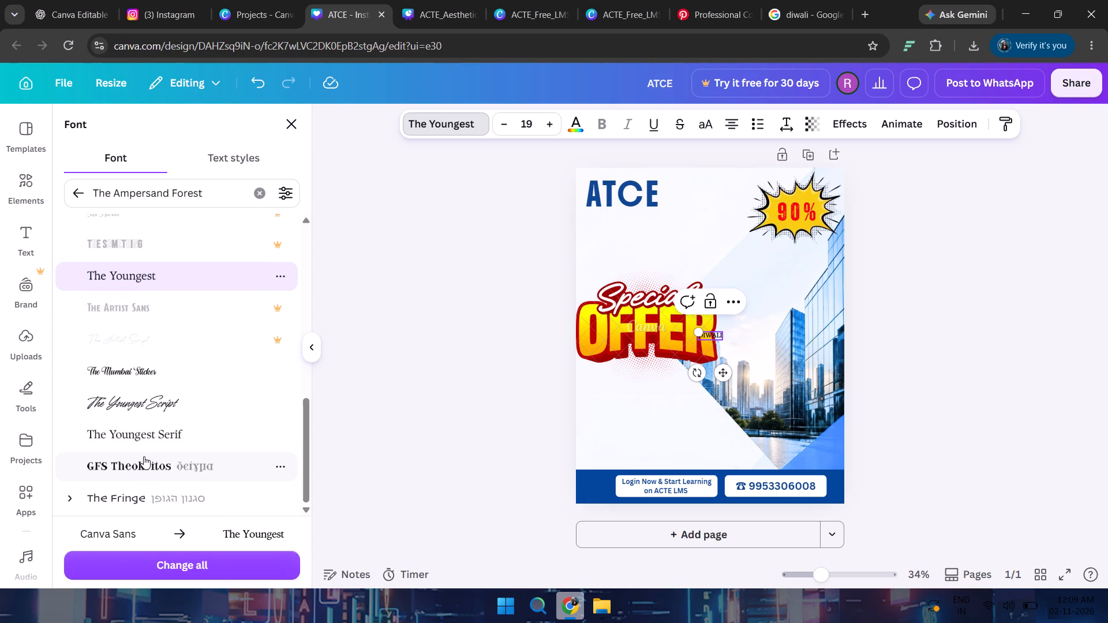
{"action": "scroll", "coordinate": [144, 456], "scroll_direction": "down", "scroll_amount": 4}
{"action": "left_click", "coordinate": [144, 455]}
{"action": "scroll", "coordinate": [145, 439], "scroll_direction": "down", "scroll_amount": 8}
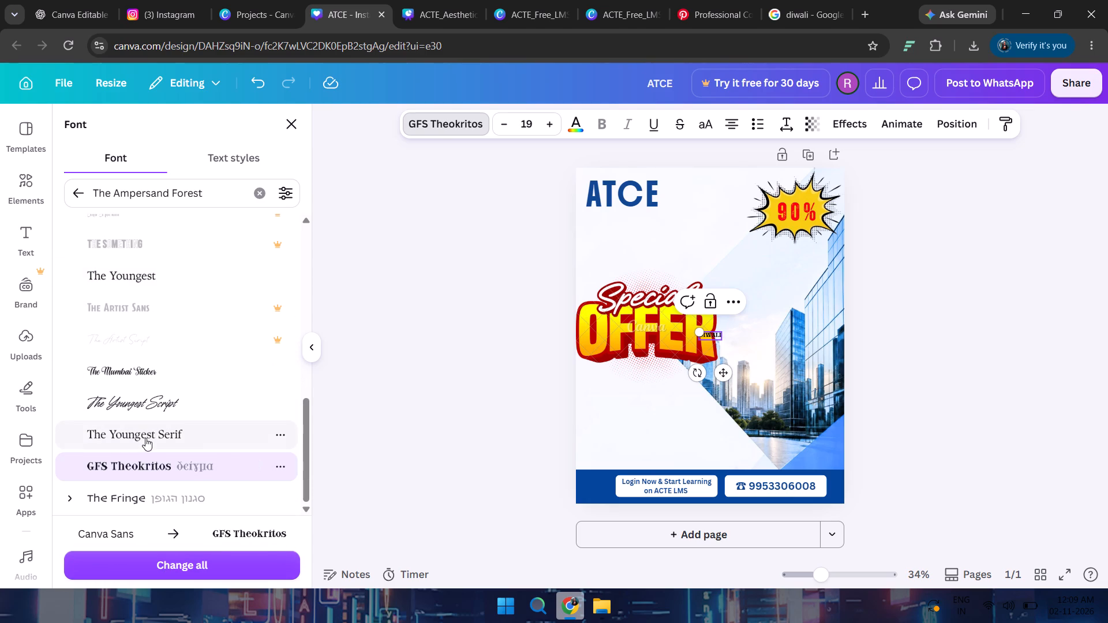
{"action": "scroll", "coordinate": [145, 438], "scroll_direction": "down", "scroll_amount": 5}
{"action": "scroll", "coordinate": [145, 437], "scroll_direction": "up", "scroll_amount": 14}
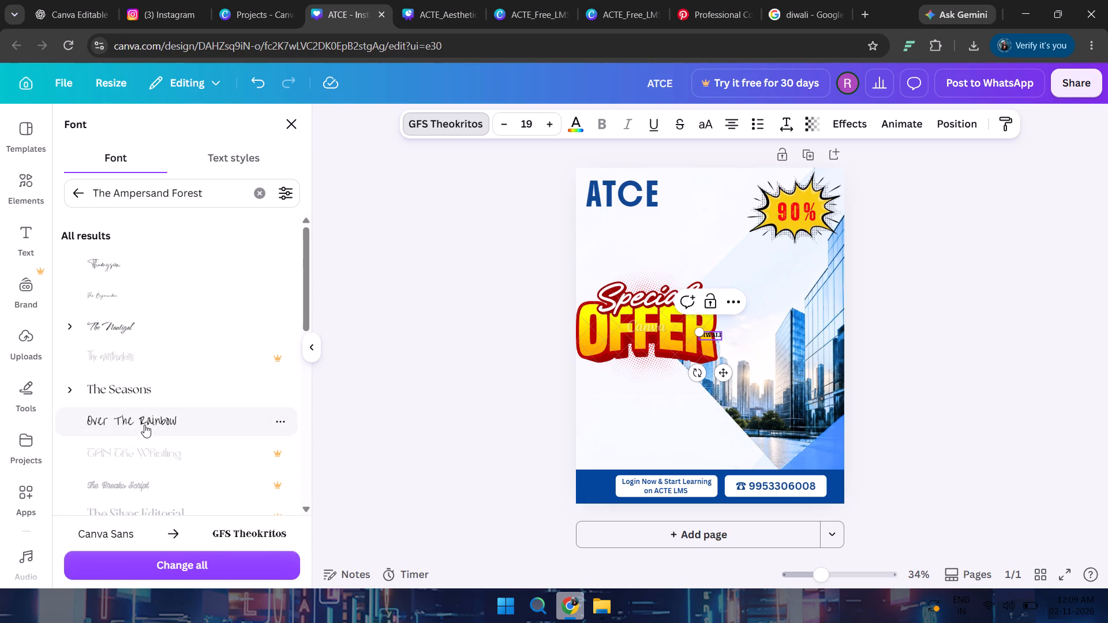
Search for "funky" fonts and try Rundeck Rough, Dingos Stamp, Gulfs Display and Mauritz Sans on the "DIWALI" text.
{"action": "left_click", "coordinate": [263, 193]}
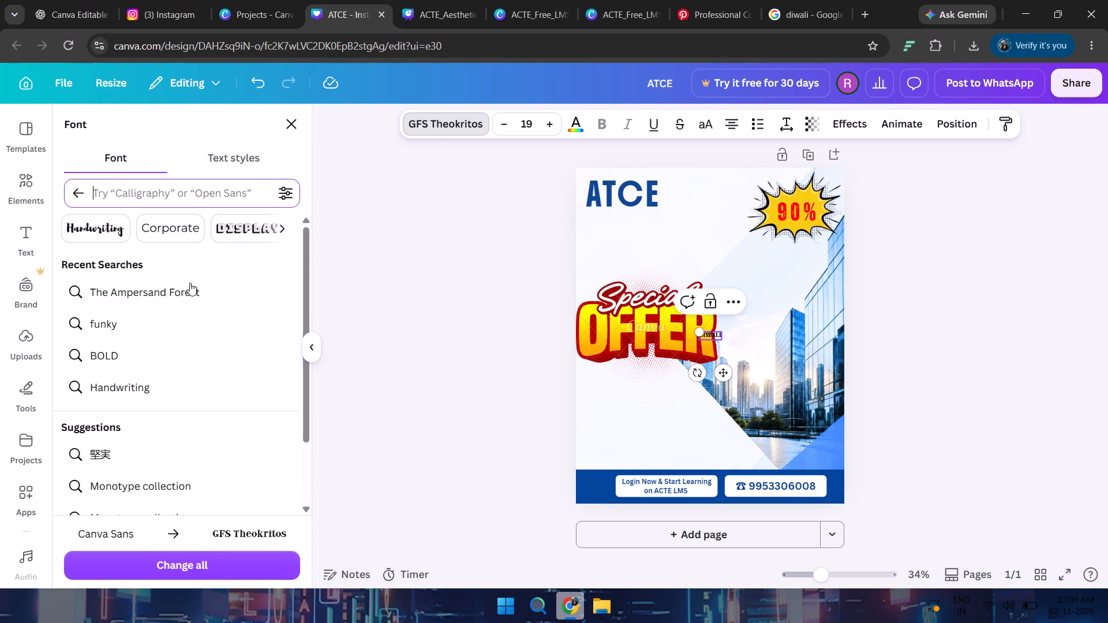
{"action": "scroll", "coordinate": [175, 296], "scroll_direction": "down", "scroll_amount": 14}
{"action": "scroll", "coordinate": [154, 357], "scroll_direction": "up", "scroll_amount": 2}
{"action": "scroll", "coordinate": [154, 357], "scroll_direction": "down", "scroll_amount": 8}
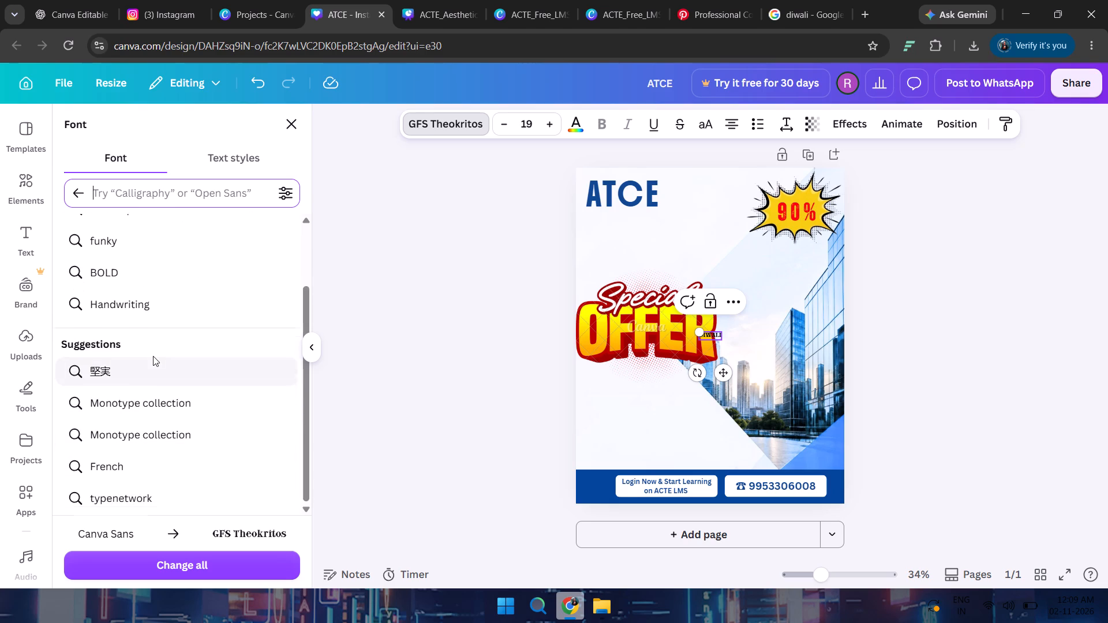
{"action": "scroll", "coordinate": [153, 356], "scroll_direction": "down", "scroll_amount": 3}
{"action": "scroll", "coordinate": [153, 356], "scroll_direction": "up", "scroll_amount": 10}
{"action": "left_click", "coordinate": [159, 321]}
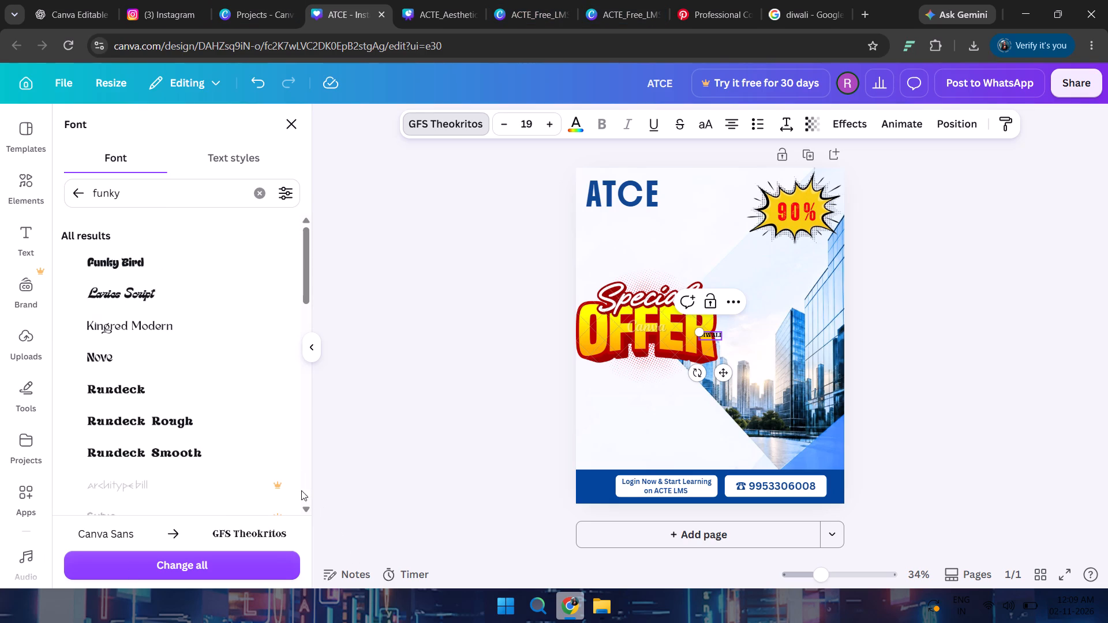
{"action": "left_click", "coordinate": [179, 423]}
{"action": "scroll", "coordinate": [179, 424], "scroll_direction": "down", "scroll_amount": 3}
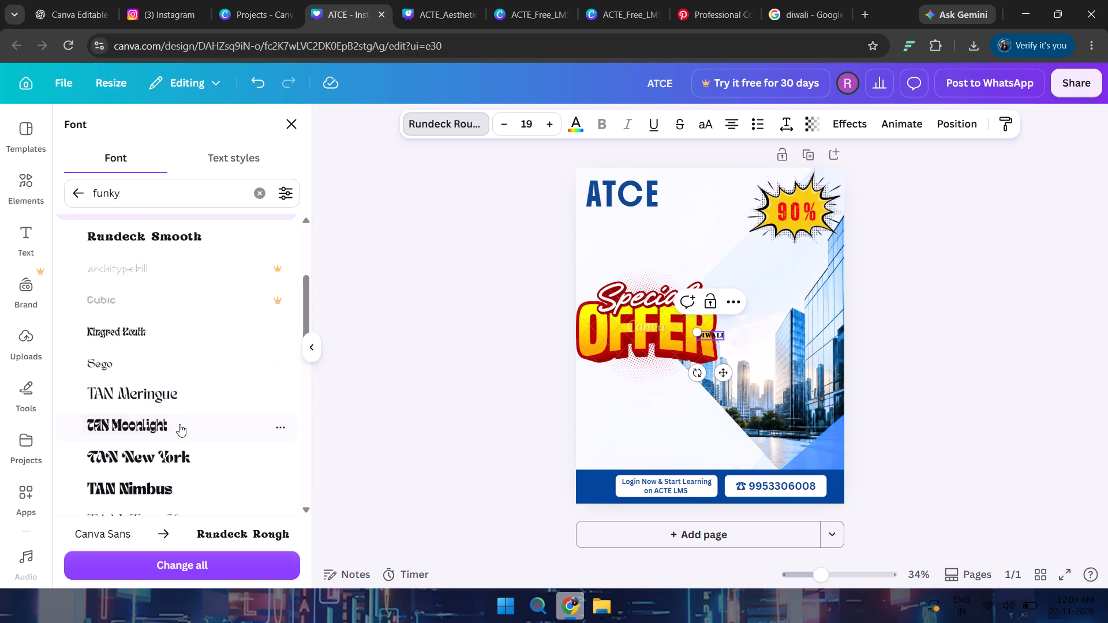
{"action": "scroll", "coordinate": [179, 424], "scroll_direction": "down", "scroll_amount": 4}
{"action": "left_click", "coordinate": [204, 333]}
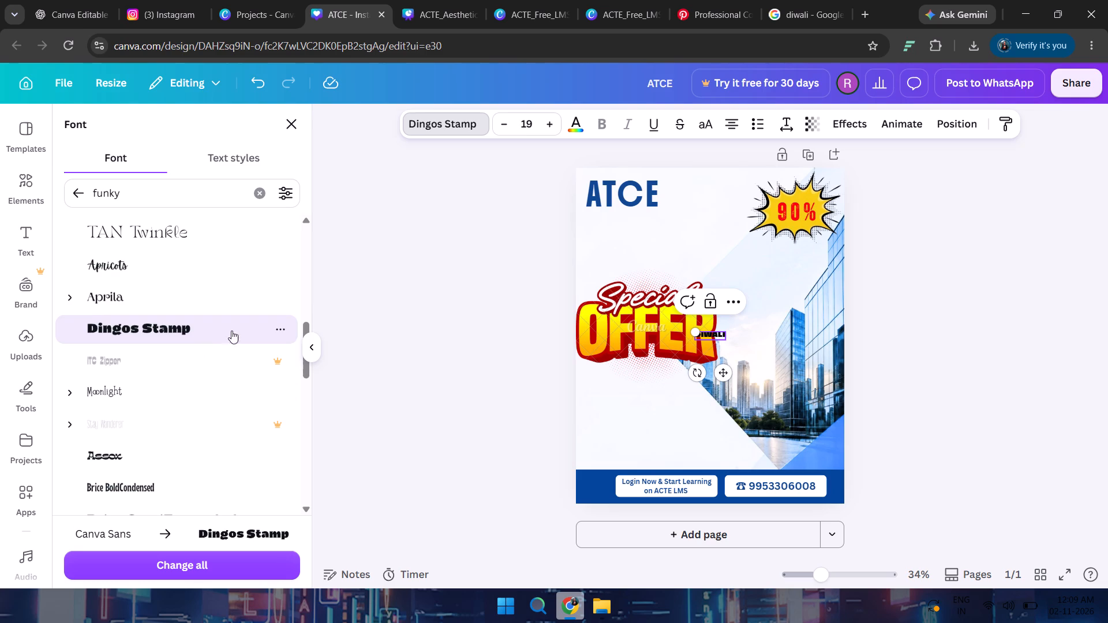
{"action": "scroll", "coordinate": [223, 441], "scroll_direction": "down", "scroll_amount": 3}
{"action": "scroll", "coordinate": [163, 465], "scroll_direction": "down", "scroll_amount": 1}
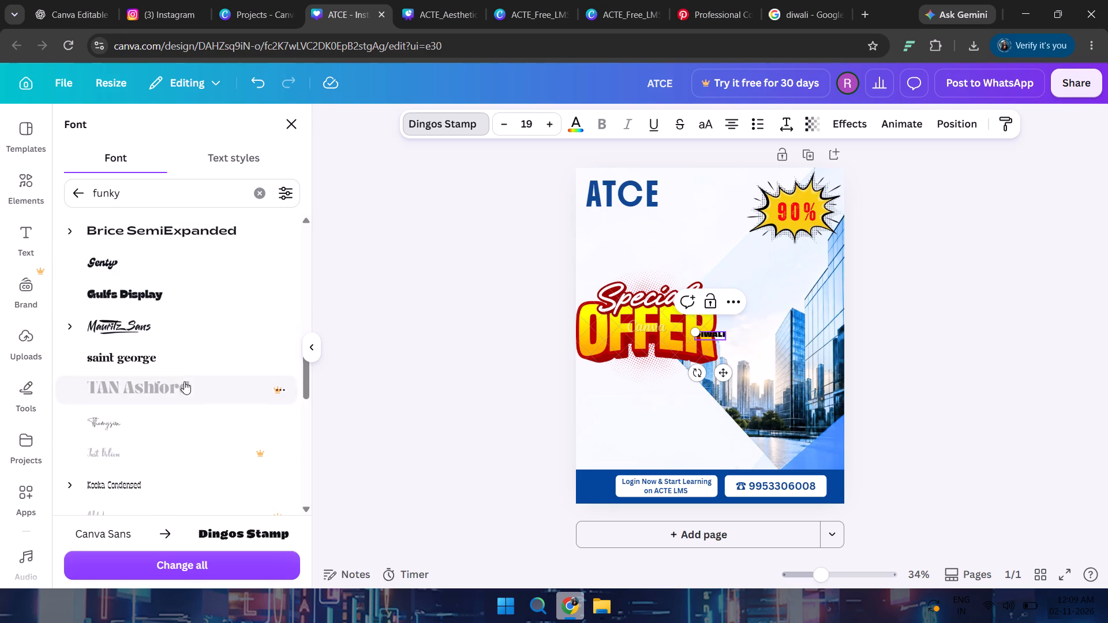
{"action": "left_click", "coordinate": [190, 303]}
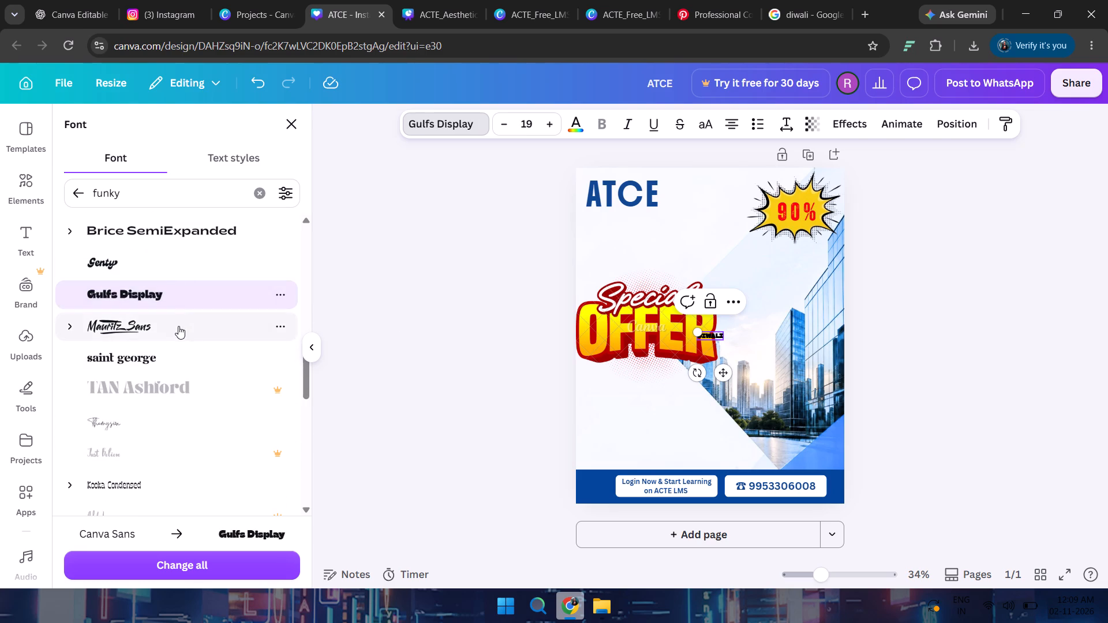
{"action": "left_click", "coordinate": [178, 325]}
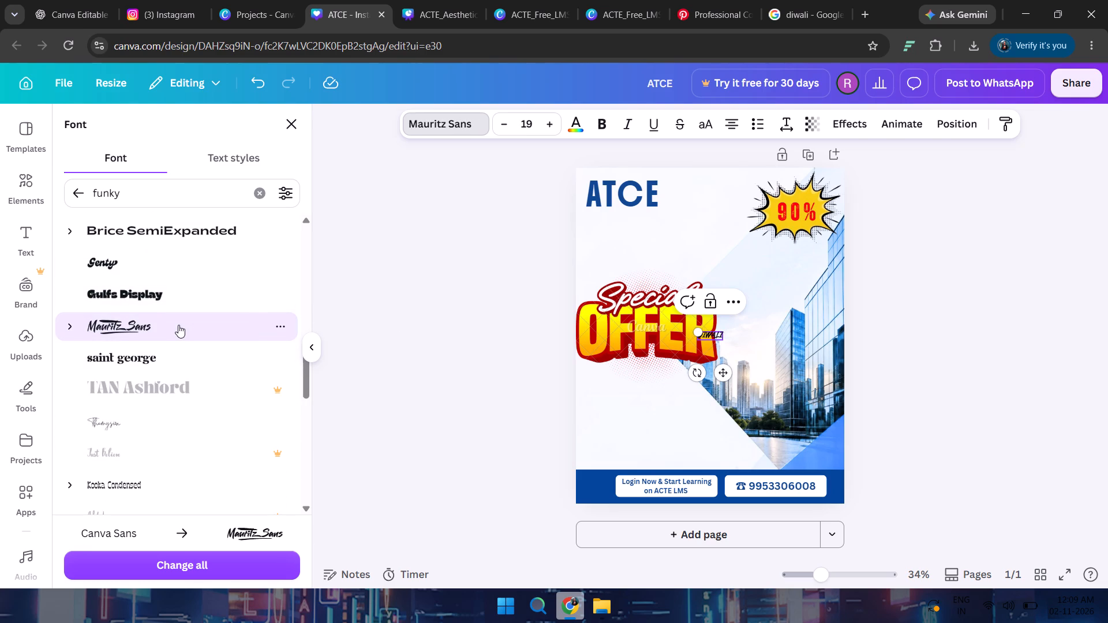
Try Boldonse from the "funky" font results, settling on Tropika as the font of the "DIWALI" text.
{"action": "scroll", "coordinate": [178, 325], "scroll_direction": "down", "scroll_amount": 6}
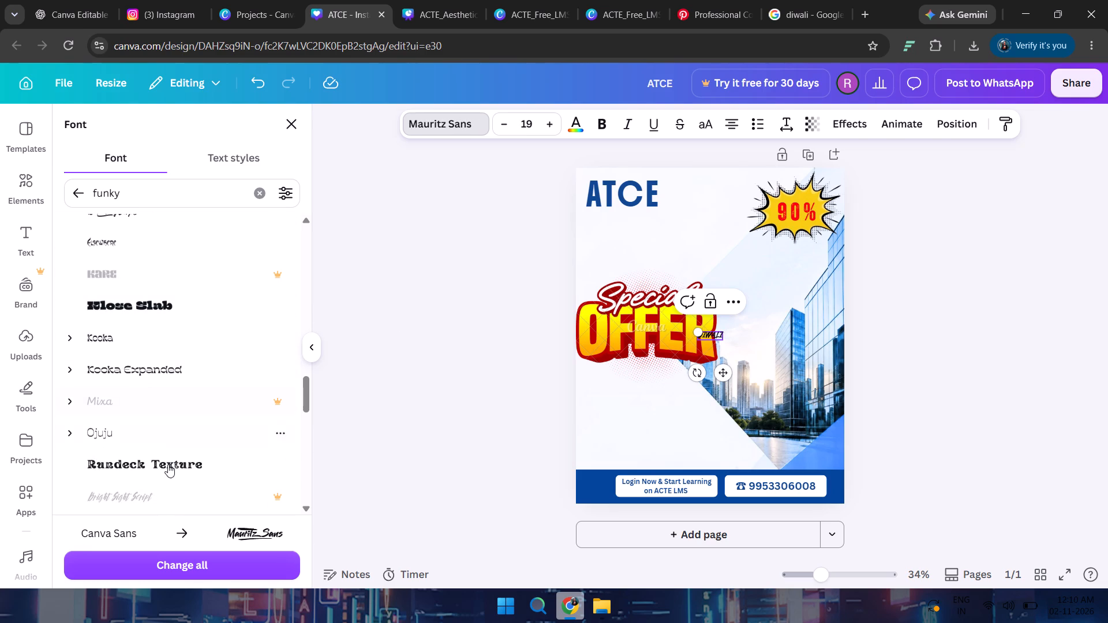
{"action": "scroll", "coordinate": [169, 455], "scroll_direction": "down", "scroll_amount": 7}
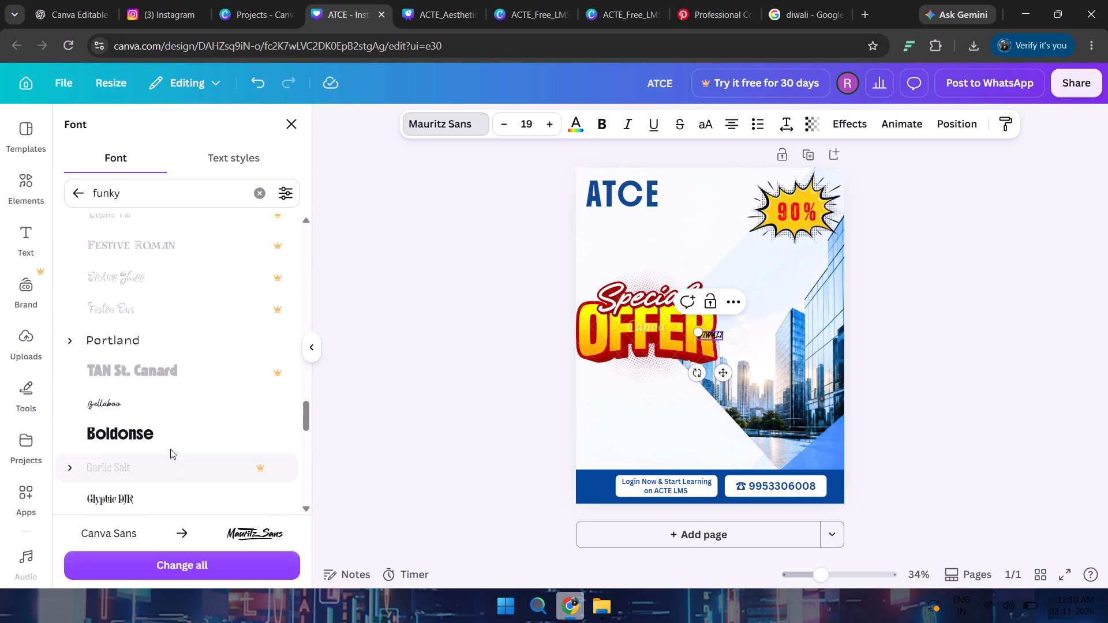
{"action": "left_click", "coordinate": [173, 437]}
{"action": "scroll", "coordinate": [173, 437], "scroll_direction": "down", "scroll_amount": 6}
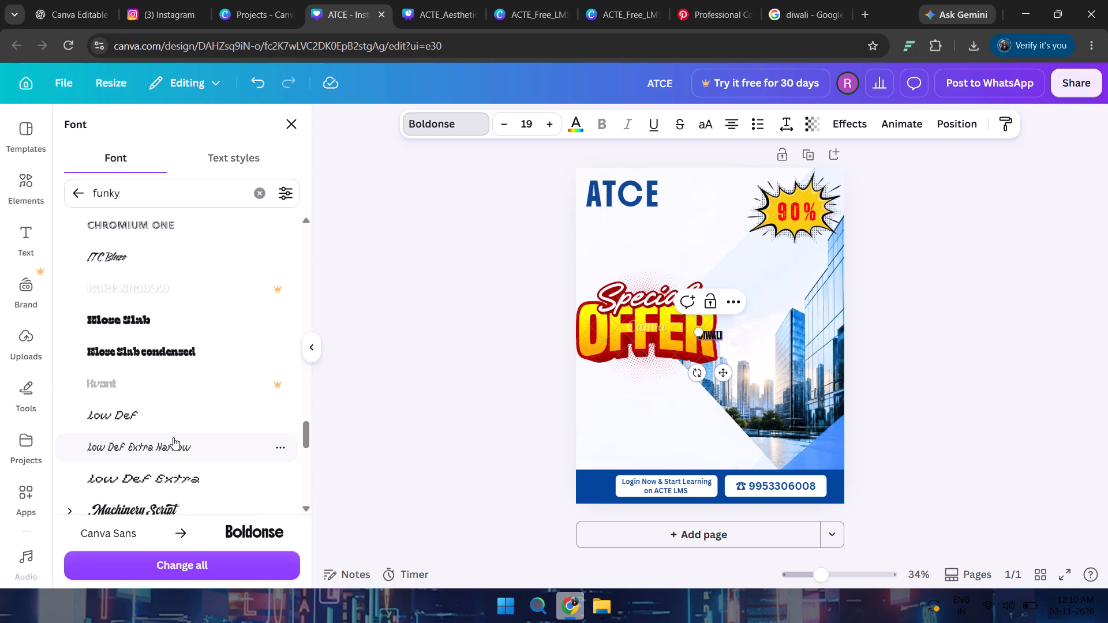
{"action": "scroll", "coordinate": [205, 365], "scroll_direction": "down", "scroll_amount": 5}
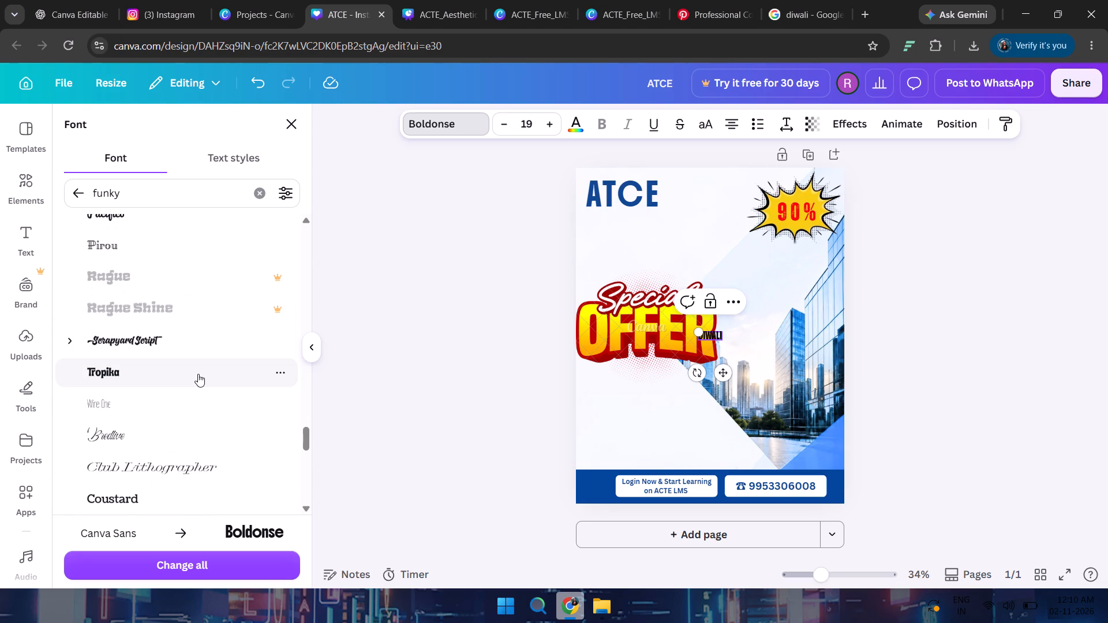
{"action": "left_click", "coordinate": [198, 374]}
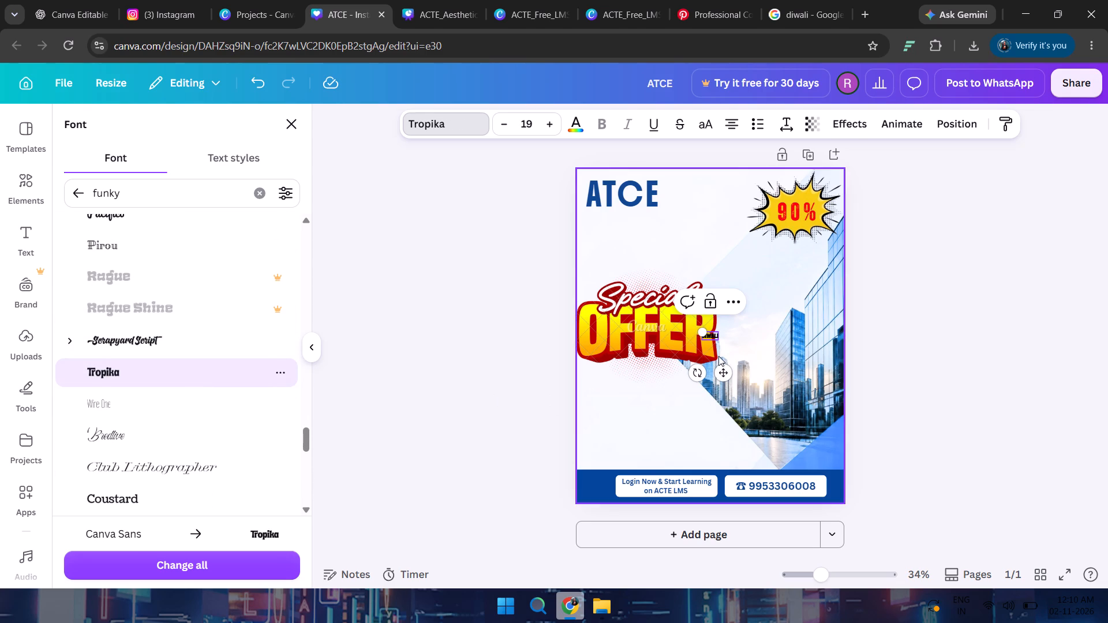
Enlarge the "DIWALI" text to size 136 and place it directly above the "Special OFFER" lettering.
{"action": "left_click_drag", "start_coordinate": [702, 331], "coordinate": [613, 299]}
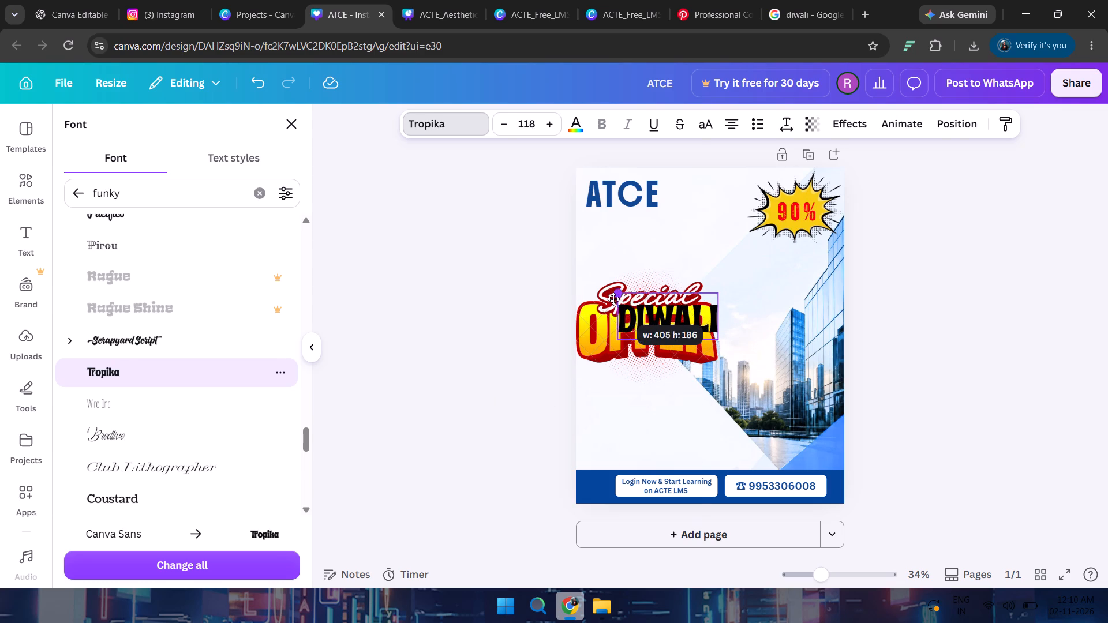
{"action": "left_click_drag", "start_coordinate": [613, 299], "coordinate": [601, 299]}
{"action": "left_click_drag", "start_coordinate": [662, 322], "coordinate": [656, 292]}
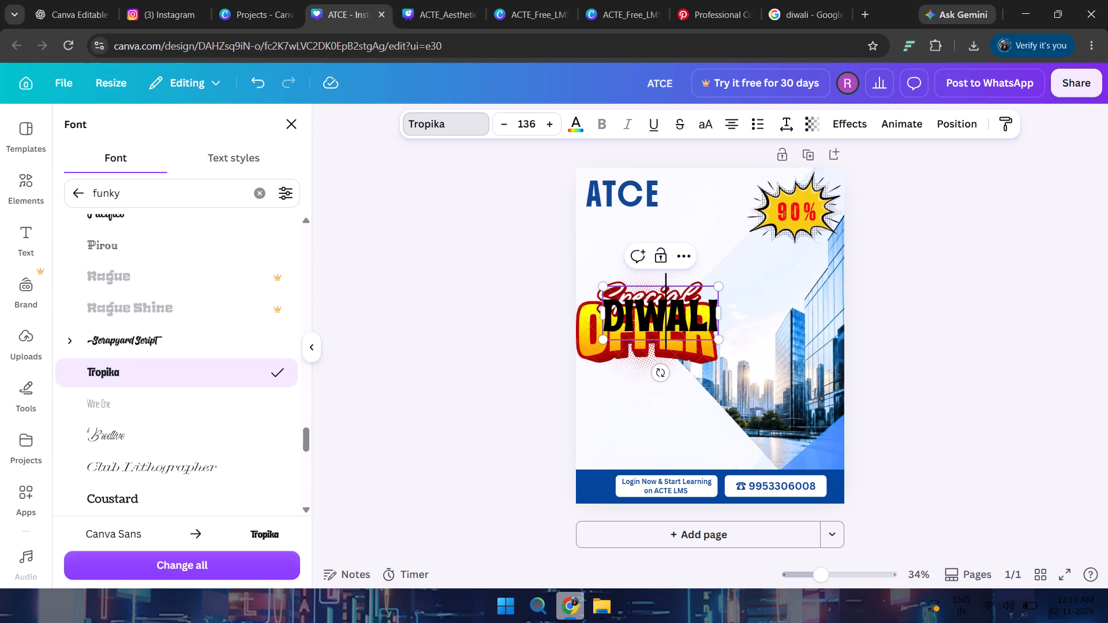
{"action": "left_click_drag", "start_coordinate": [656, 292], "coordinate": [656, 285]}
{"action": "left_click", "coordinate": [745, 315]}
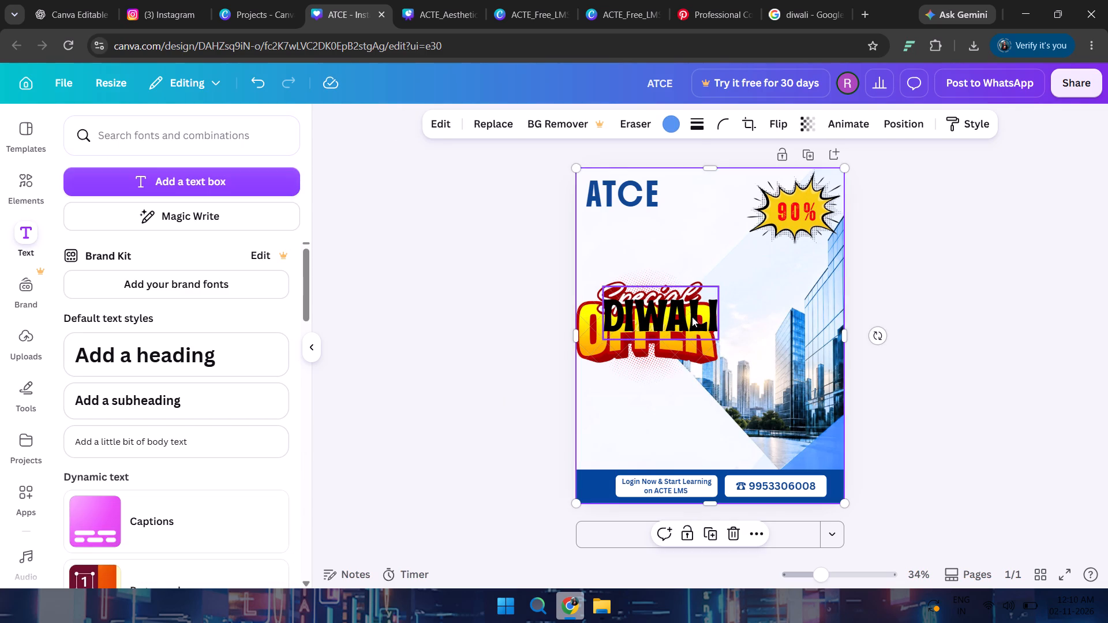
{"action": "left_click", "coordinate": [687, 315]}
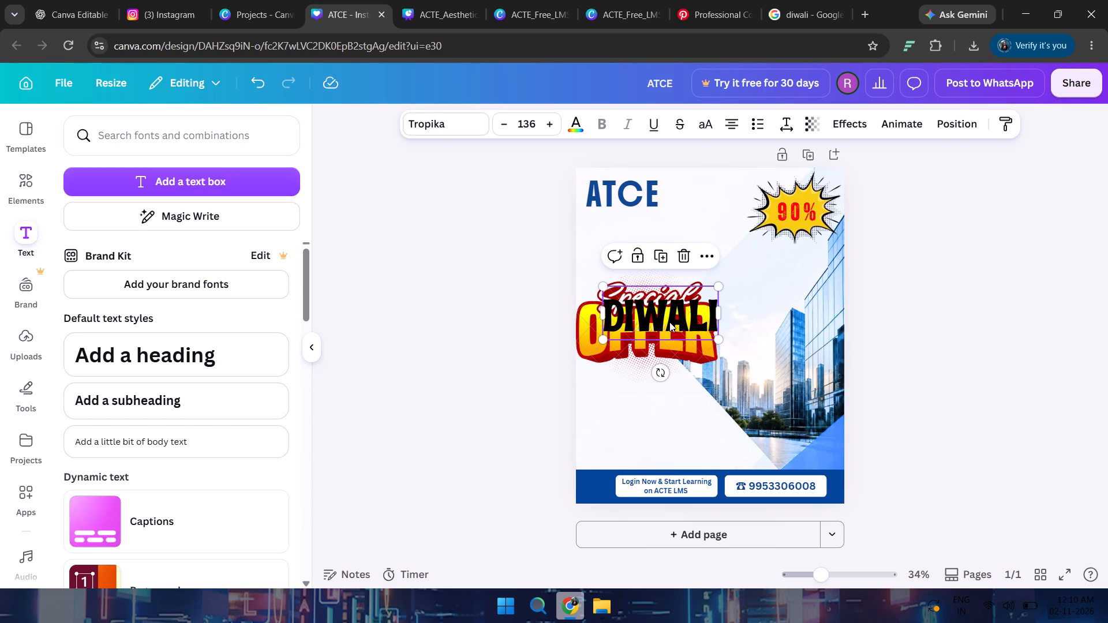
{"action": "left_click_drag", "start_coordinate": [669, 322], "coordinate": [665, 264]}
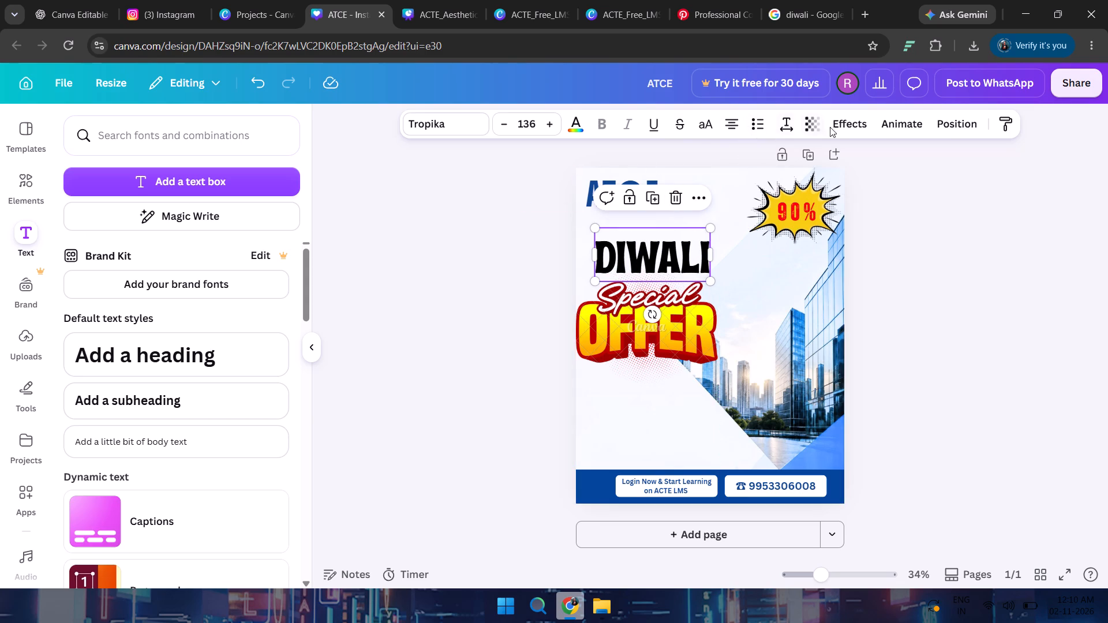
{"action": "left_click", "coordinate": [1005, 129]}
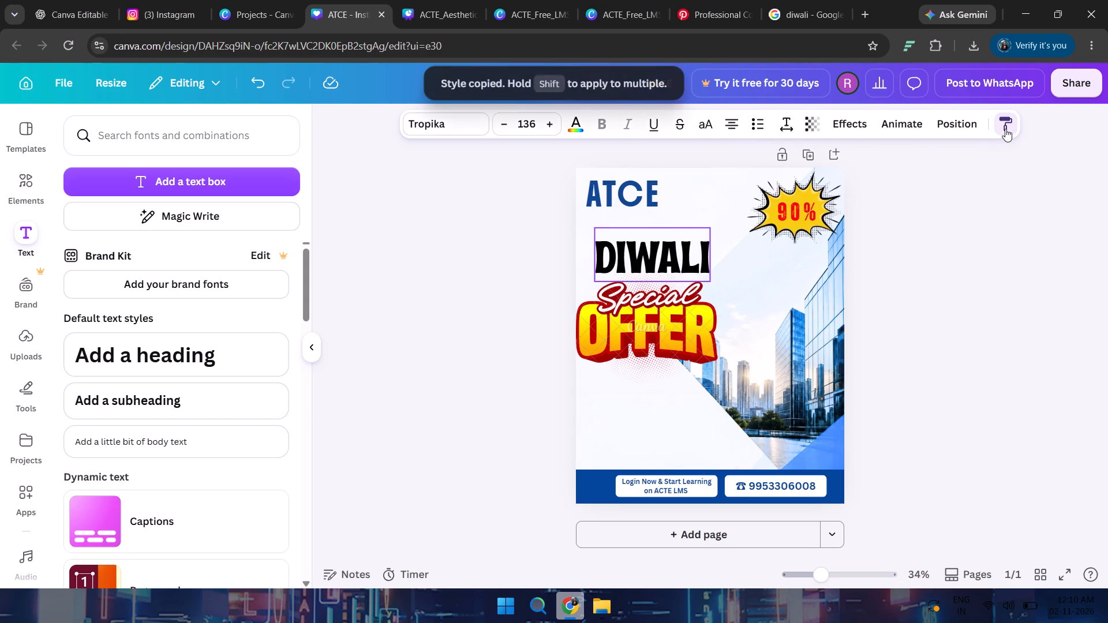
{"action": "left_click", "coordinate": [1005, 129]}
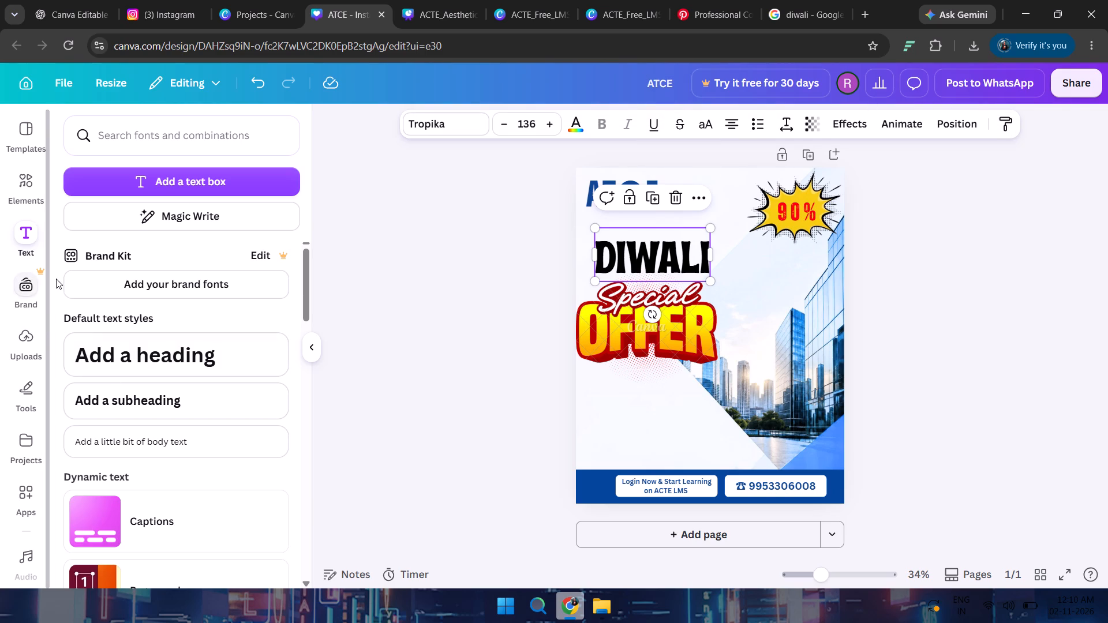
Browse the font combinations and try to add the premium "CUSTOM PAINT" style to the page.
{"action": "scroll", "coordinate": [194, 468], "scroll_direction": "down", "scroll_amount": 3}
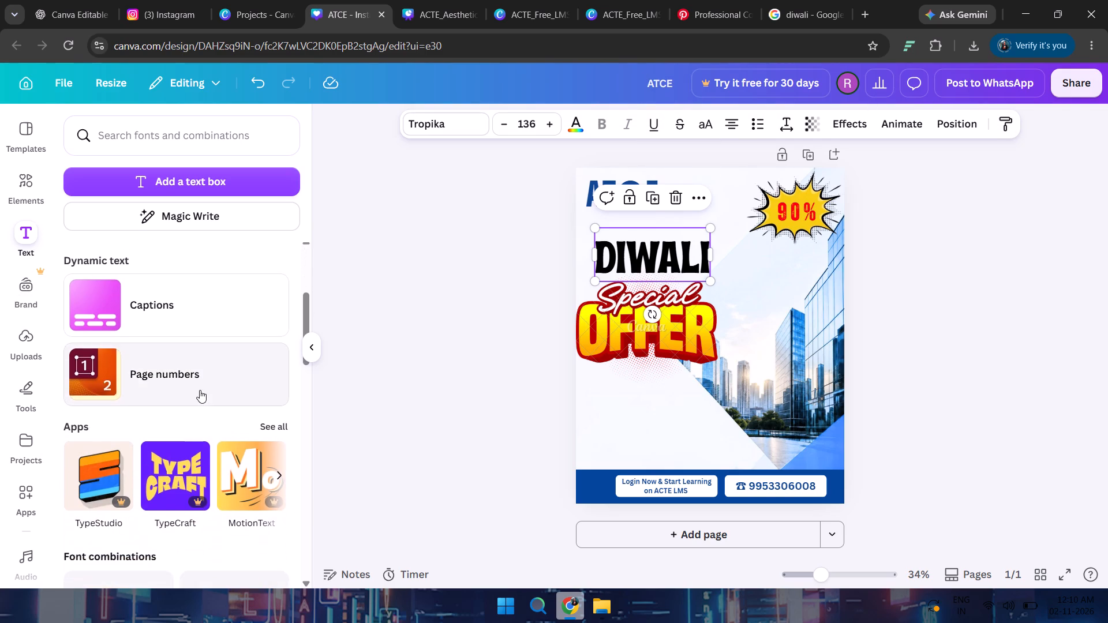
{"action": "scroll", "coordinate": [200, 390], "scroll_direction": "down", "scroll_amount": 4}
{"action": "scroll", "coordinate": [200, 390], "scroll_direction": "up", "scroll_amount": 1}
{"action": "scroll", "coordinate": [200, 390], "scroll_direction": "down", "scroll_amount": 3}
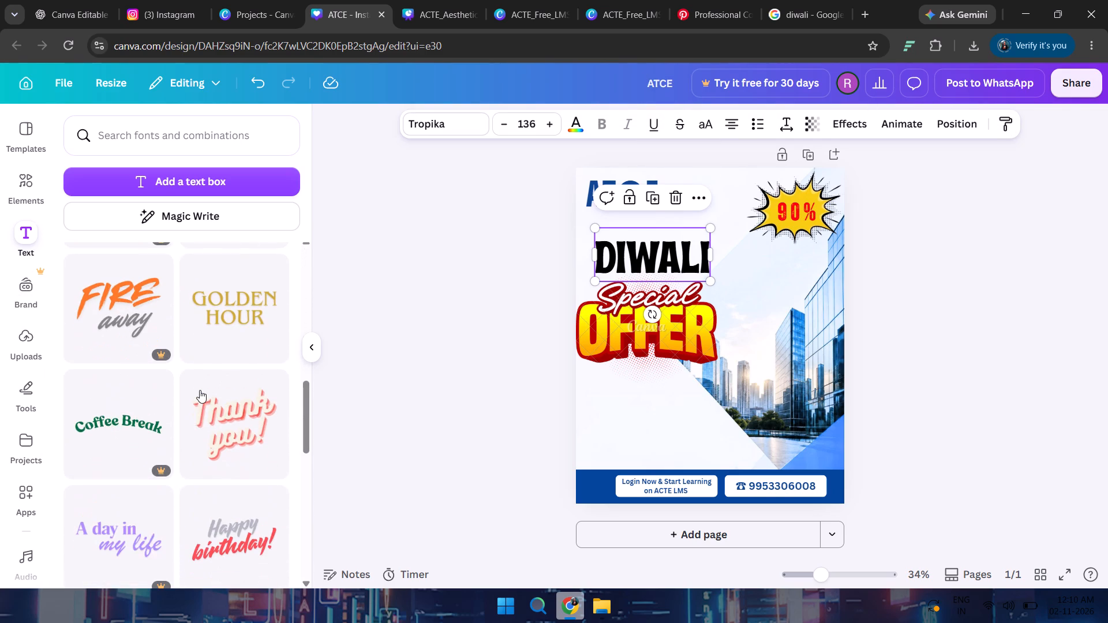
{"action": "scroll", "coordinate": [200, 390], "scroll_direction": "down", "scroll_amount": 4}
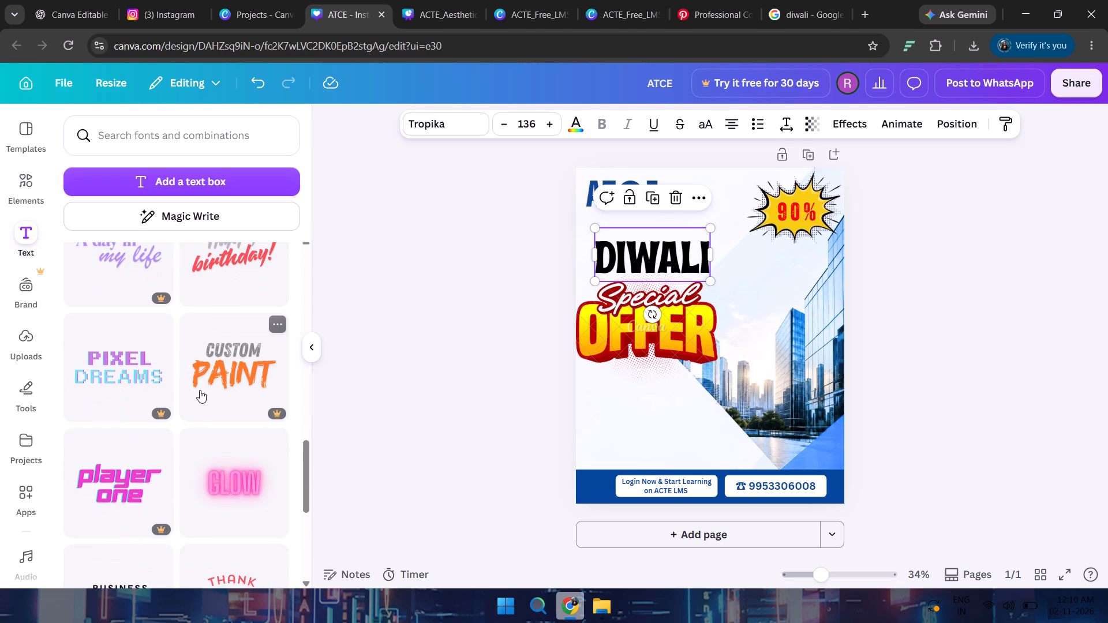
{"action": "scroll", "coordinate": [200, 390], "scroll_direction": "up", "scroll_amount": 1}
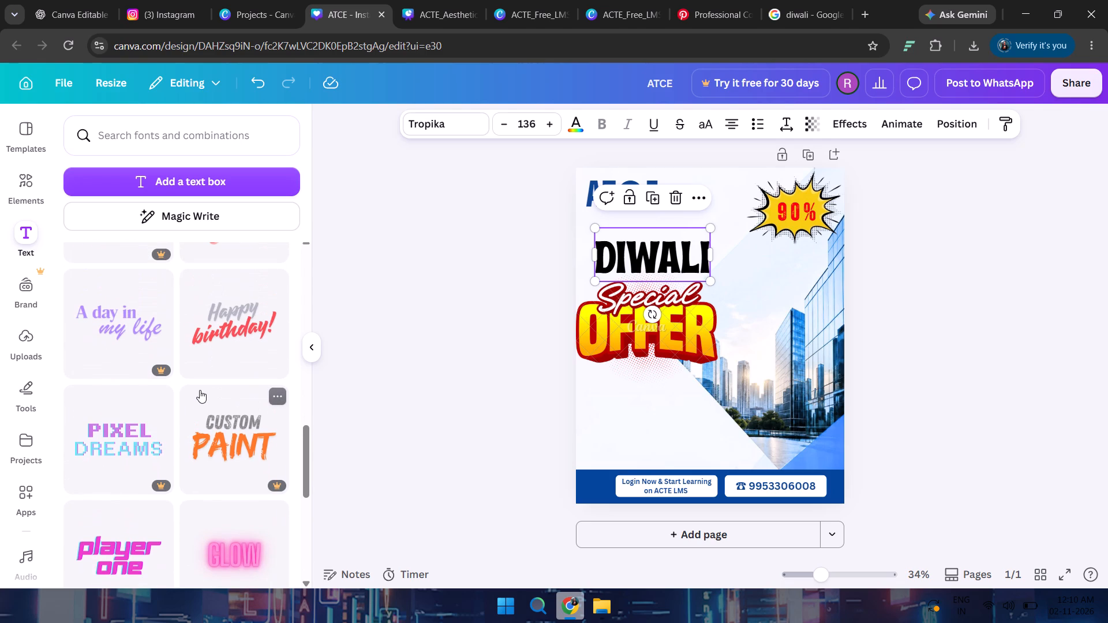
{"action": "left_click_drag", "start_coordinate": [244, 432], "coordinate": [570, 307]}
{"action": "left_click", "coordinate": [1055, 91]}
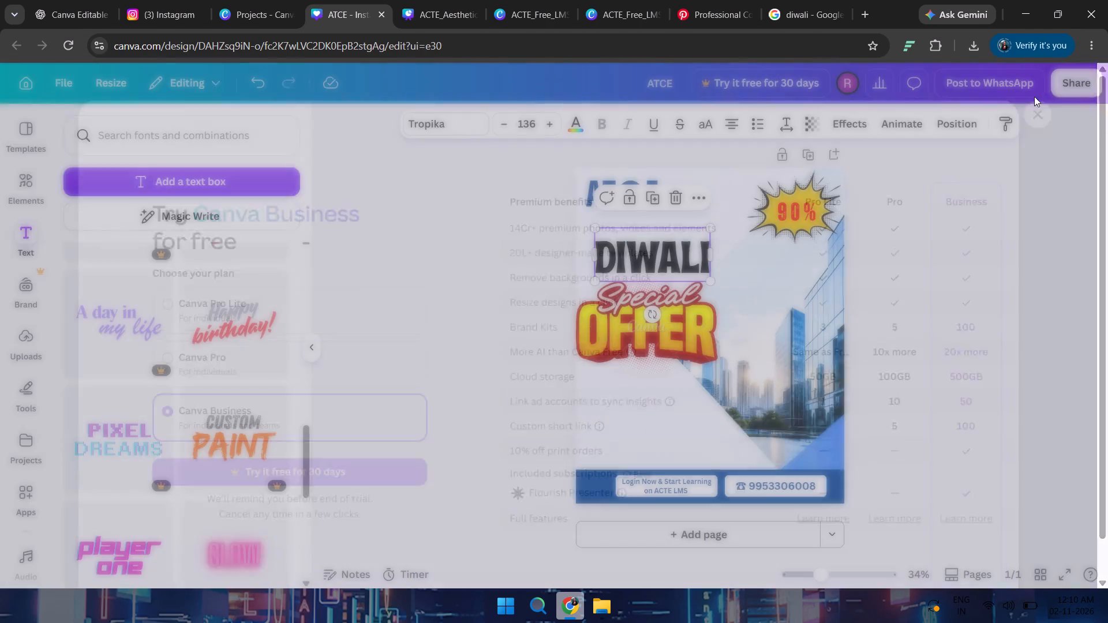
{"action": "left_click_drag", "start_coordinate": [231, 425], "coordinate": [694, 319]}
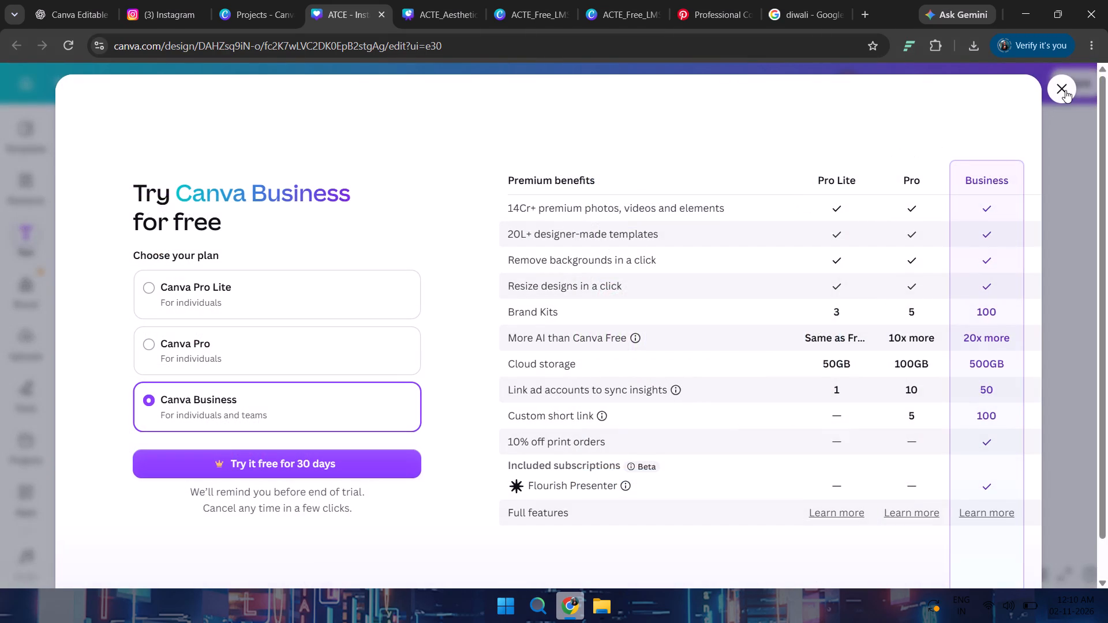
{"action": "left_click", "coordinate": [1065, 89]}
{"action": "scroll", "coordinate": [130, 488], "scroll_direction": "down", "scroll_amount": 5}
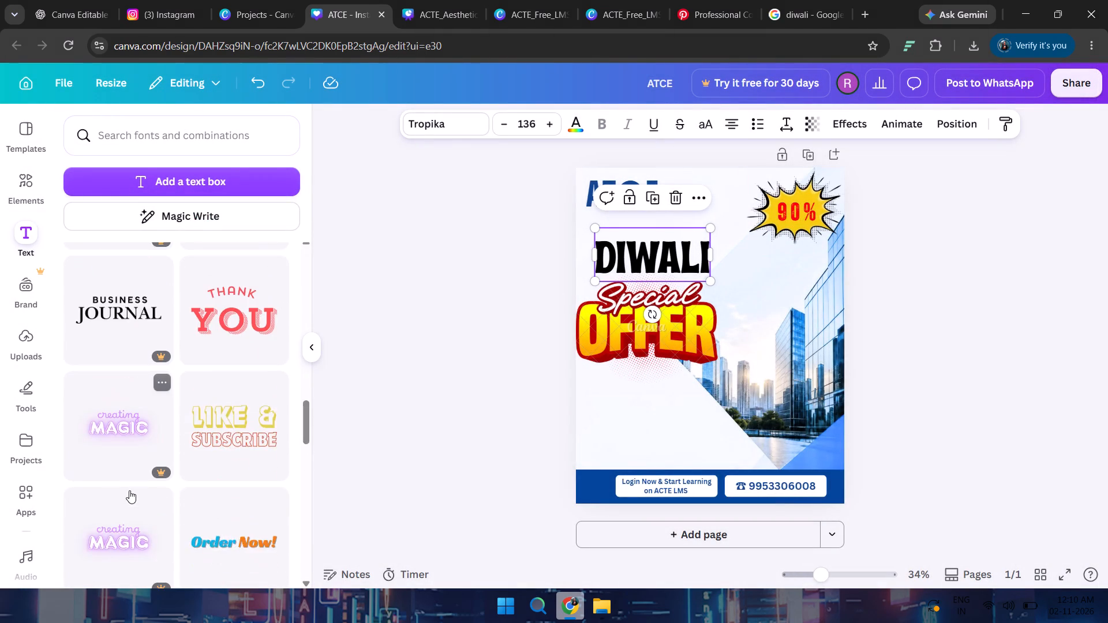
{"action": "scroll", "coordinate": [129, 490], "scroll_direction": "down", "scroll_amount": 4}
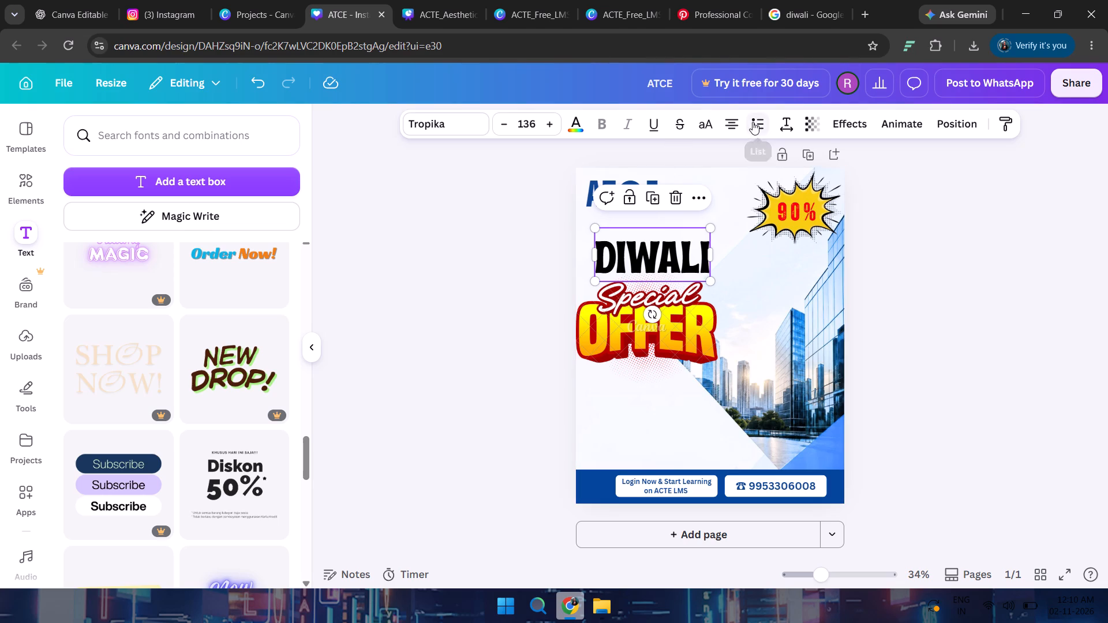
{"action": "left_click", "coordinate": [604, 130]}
Colour the "DIWALI" text with the dark gold Monochromatic gradient, after trying the pale yellow one.
{"action": "left_click", "coordinate": [576, 127]}
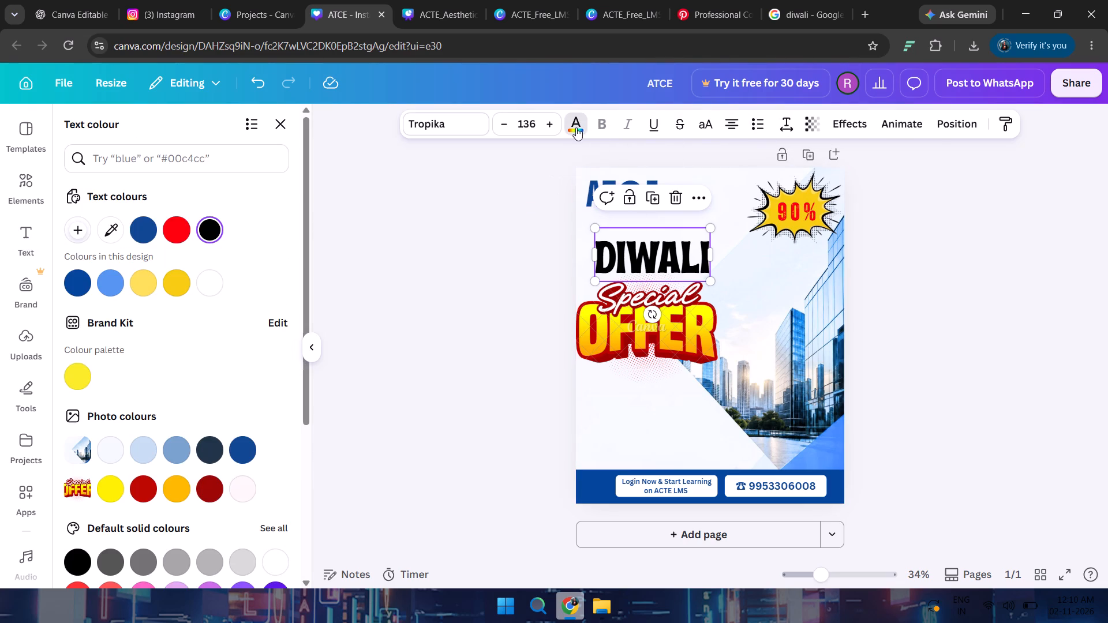
{"action": "scroll", "coordinate": [136, 379], "scroll_direction": "down", "scroll_amount": 10}
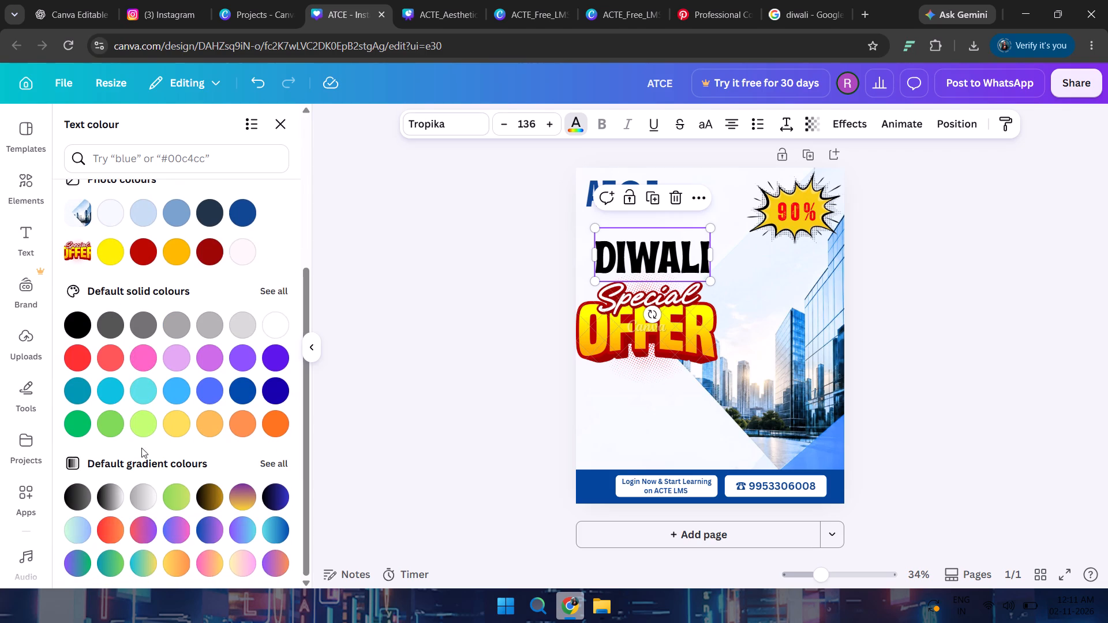
{"action": "double_click", "coordinate": [68, 463]}
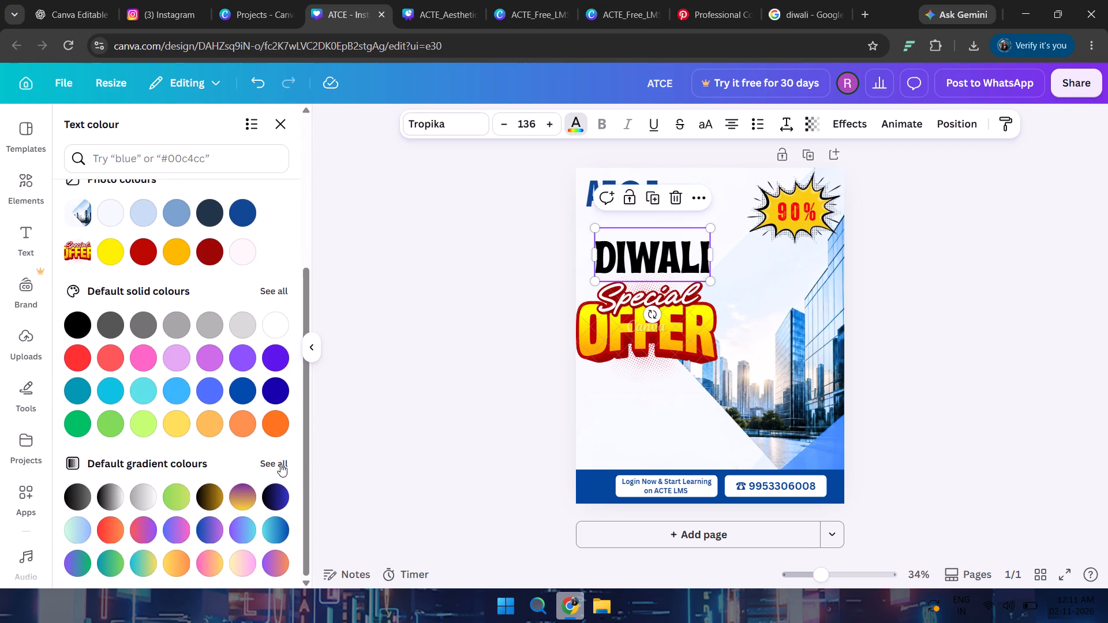
{"action": "left_click", "coordinate": [279, 464]}
{"action": "left_click", "coordinate": [145, 378]}
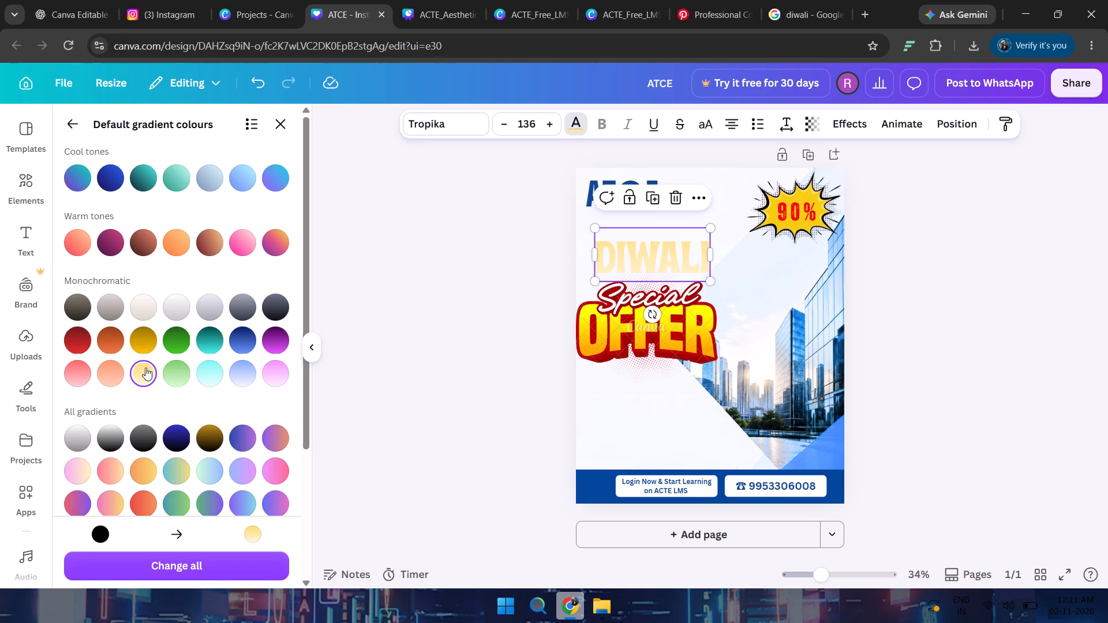
{"action": "left_click", "coordinate": [145, 343]}
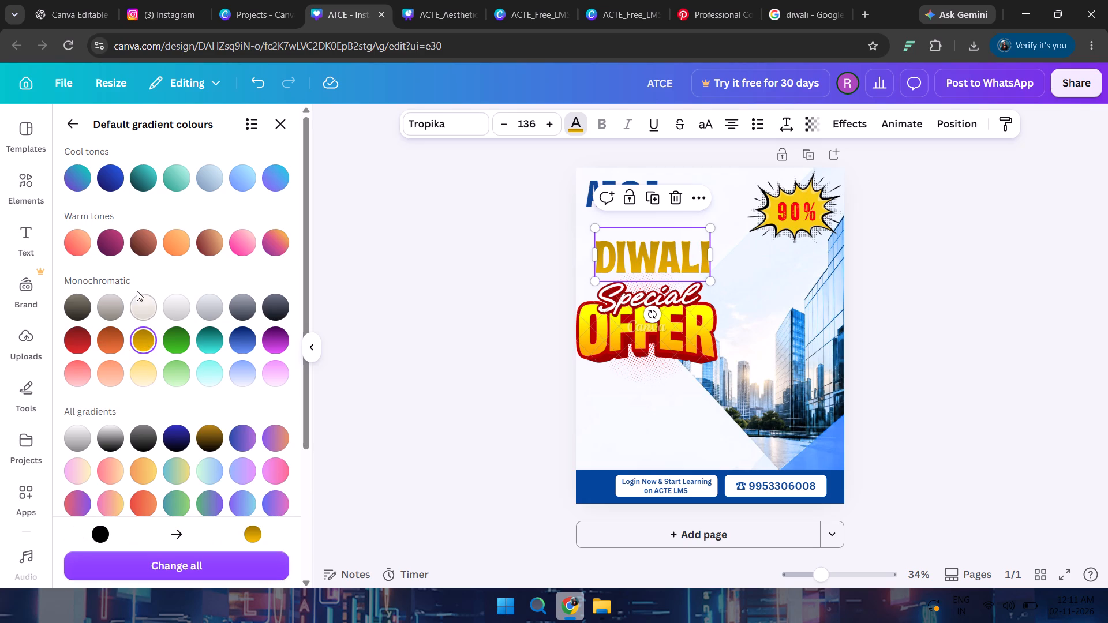
Replace all black on the page with the gold gradient used for "DIWALI".
{"action": "scroll", "coordinate": [108, 294], "scroll_direction": "down", "scroll_amount": 12}
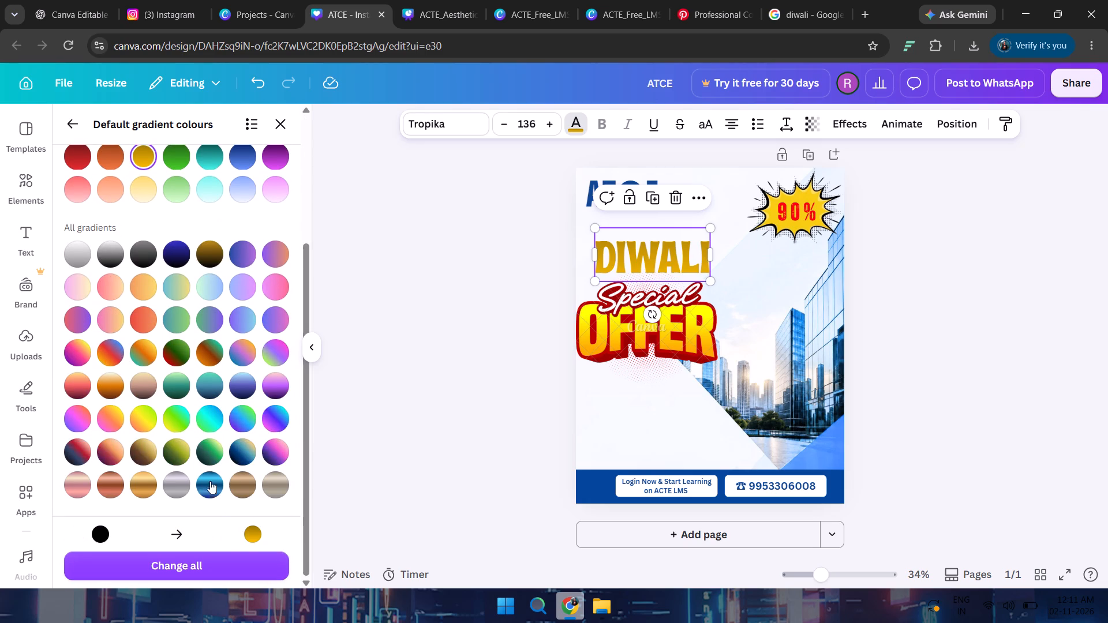
{"action": "left_click", "coordinate": [248, 534]}
{"action": "left_click", "coordinate": [187, 534]}
{"action": "left_click", "coordinate": [198, 571]}
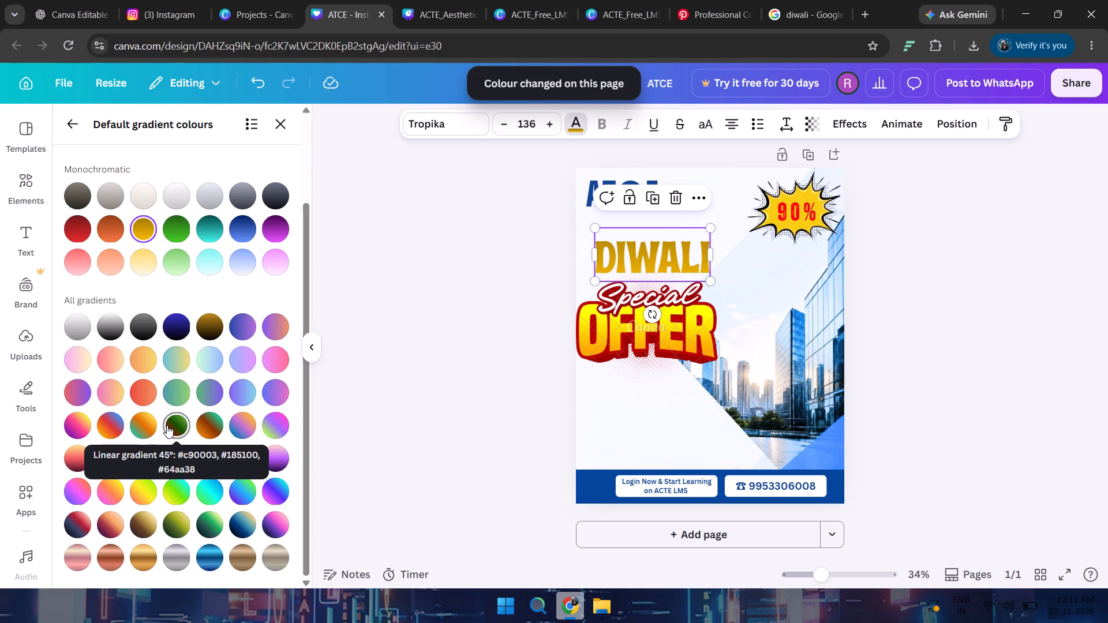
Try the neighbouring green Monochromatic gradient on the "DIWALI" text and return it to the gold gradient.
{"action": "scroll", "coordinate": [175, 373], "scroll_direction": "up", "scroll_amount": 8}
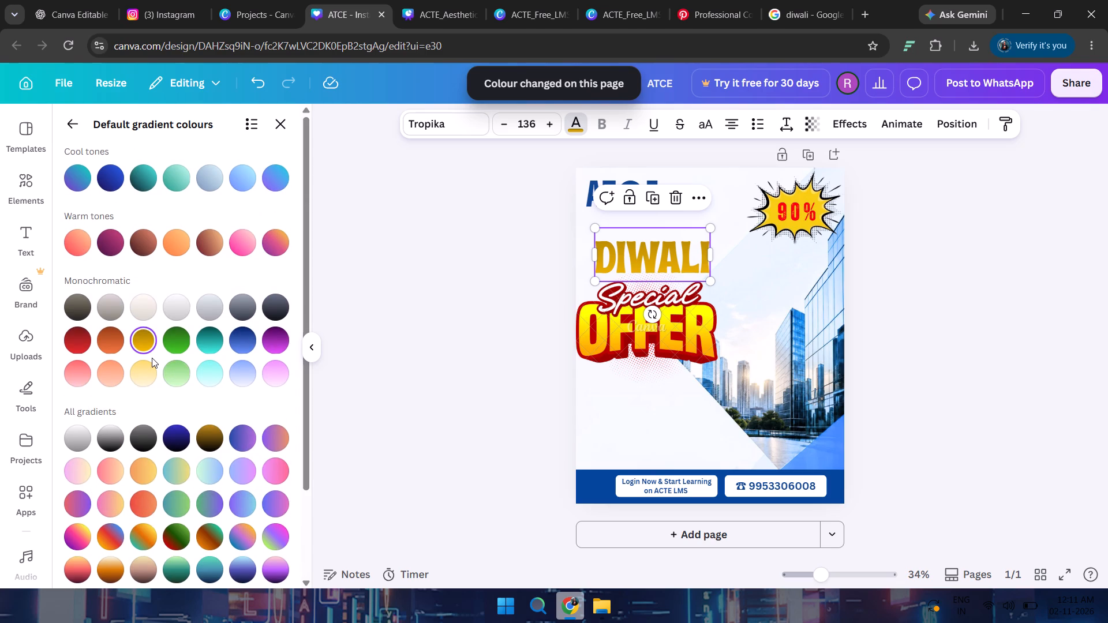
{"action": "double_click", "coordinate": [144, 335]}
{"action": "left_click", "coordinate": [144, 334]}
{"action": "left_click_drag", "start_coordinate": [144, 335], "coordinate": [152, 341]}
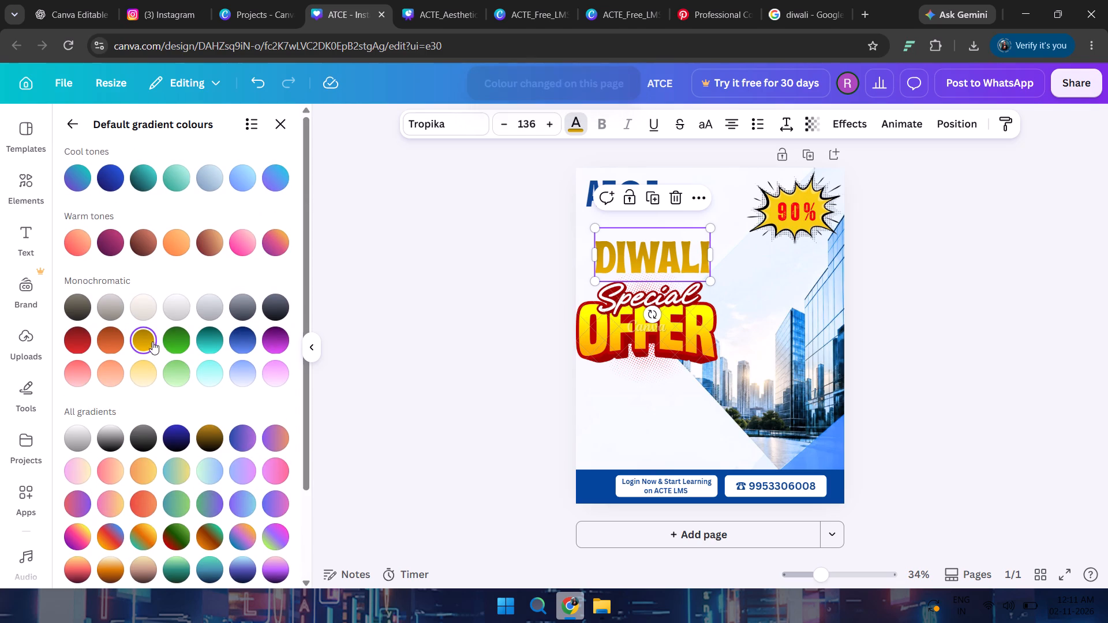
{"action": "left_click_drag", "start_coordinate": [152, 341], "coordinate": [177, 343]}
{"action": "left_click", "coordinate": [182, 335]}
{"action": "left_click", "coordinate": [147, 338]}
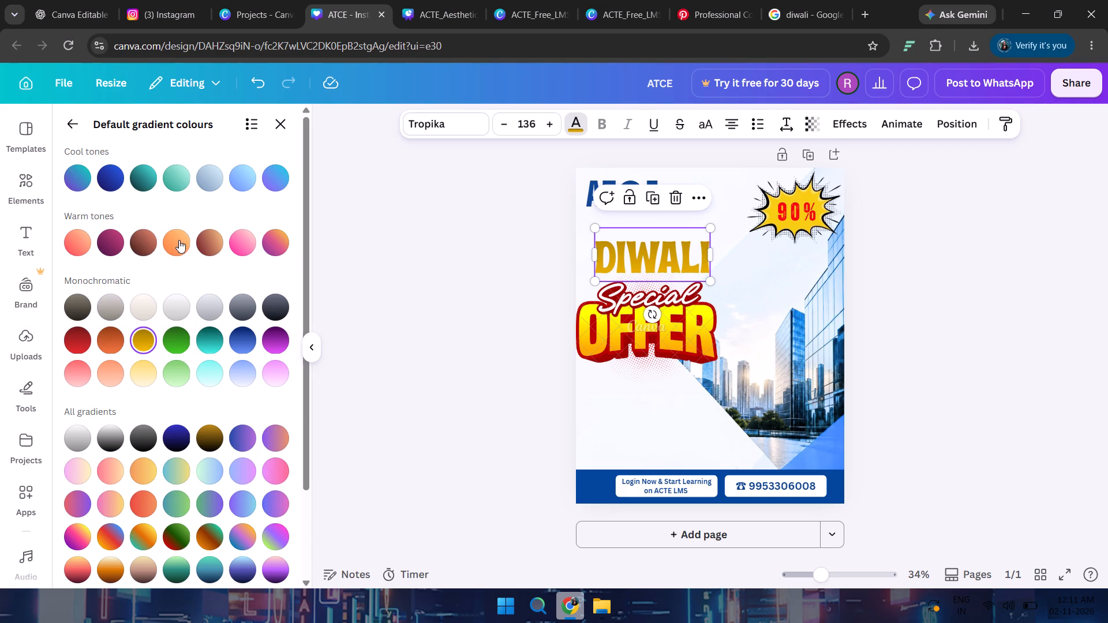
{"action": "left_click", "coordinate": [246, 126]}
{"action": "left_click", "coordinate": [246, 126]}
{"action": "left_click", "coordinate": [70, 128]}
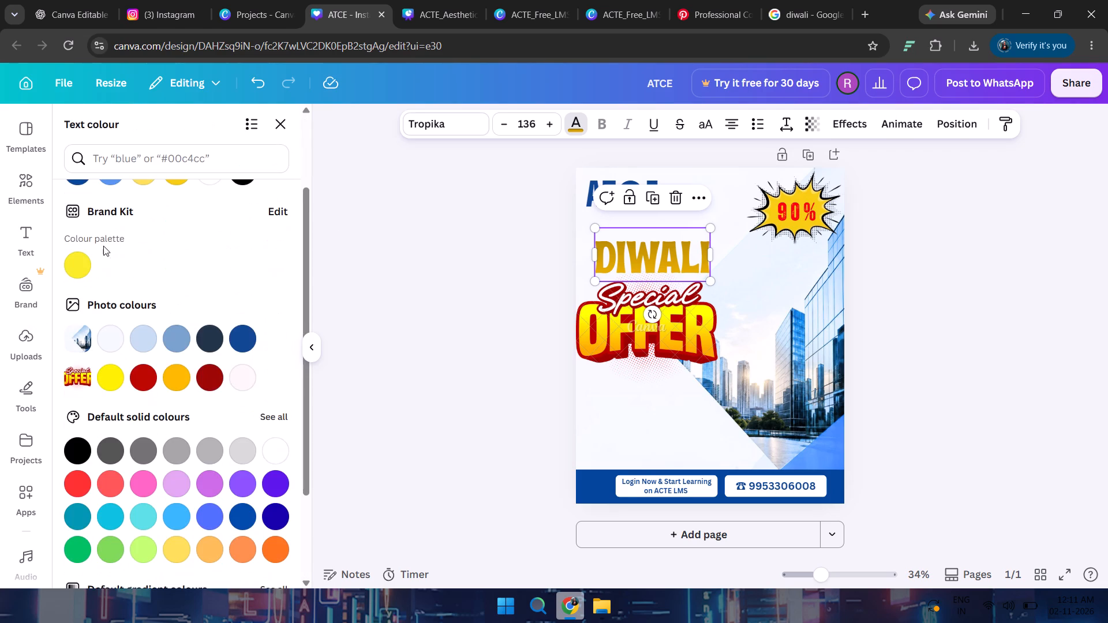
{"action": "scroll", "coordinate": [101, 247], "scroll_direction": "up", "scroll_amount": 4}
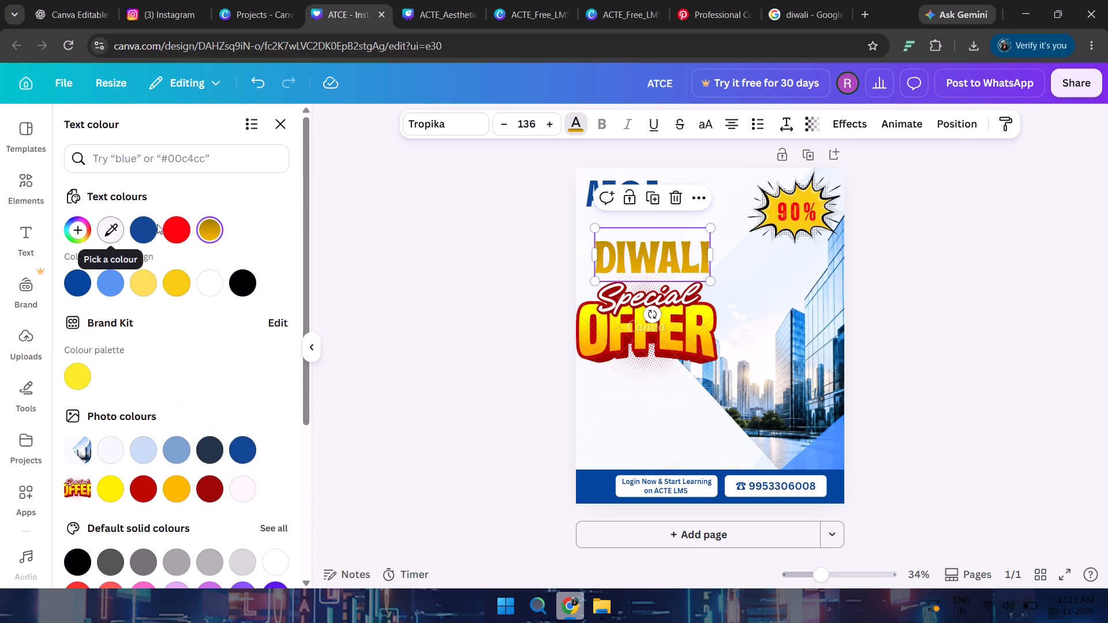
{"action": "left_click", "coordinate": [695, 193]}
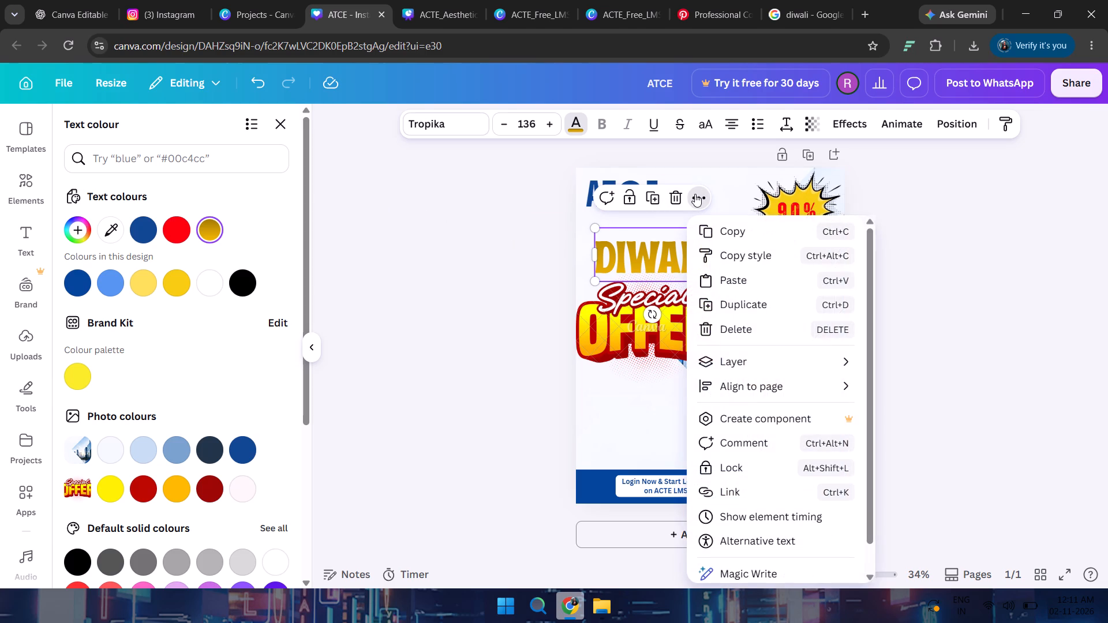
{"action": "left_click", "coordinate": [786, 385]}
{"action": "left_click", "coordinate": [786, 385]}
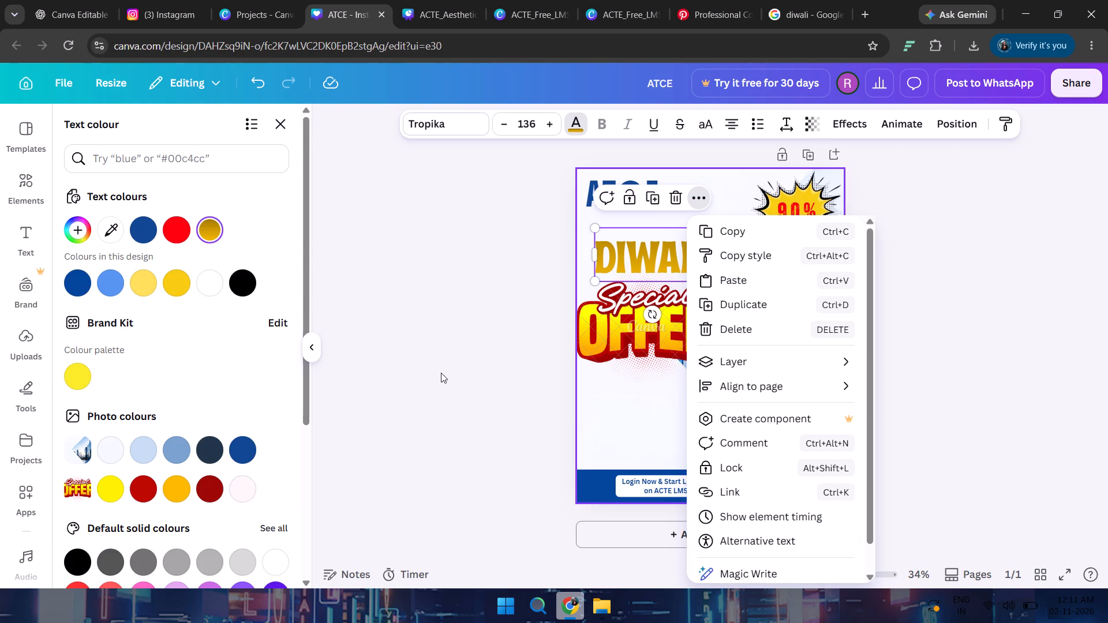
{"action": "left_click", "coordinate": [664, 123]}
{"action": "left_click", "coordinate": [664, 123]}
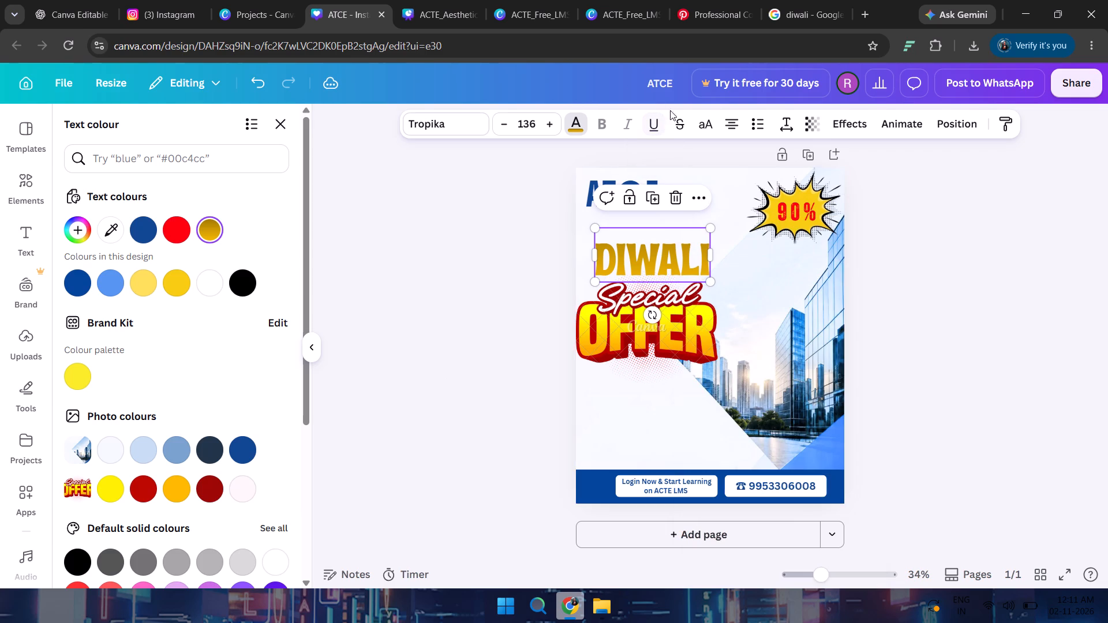
Set the letter spacing of the "DIWALI" text to 78 and anchor its text box to the middle.
{"action": "left_click", "coordinate": [778, 122]}
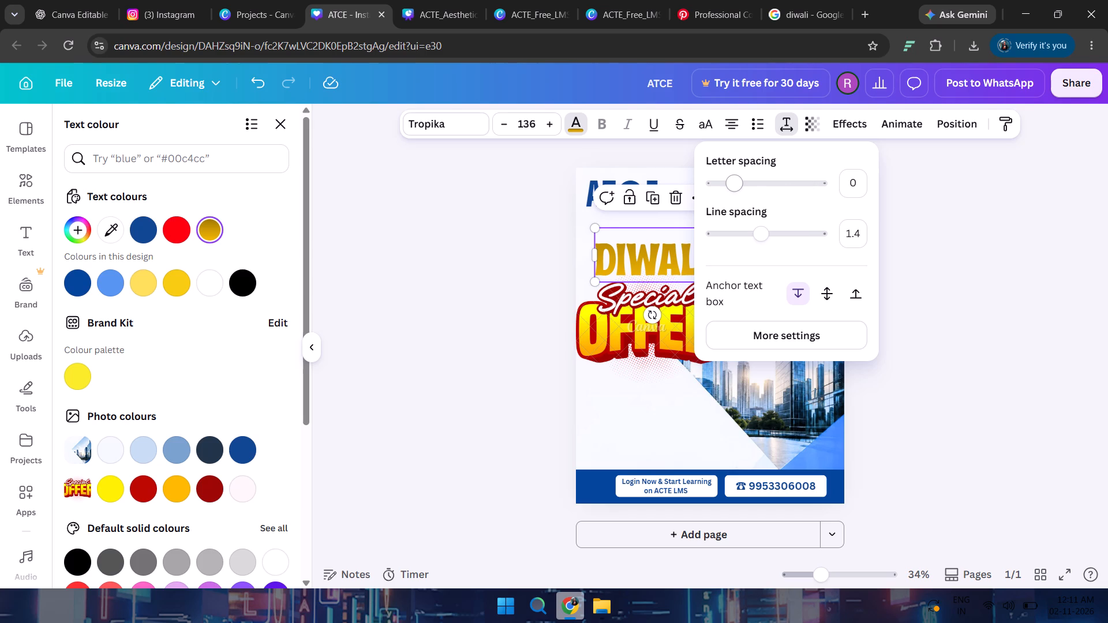
{"action": "left_click_drag", "start_coordinate": [739, 189], "coordinate": [742, 194]}
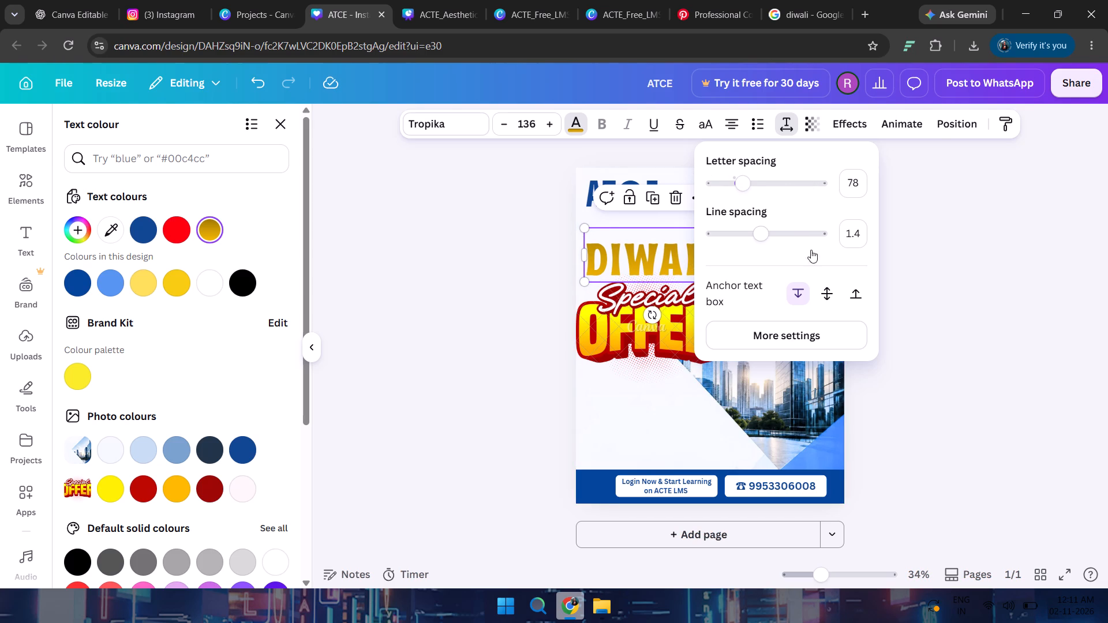
{"action": "left_click", "coordinate": [835, 296]}
{"action": "triple_click", "coordinate": [835, 296]}
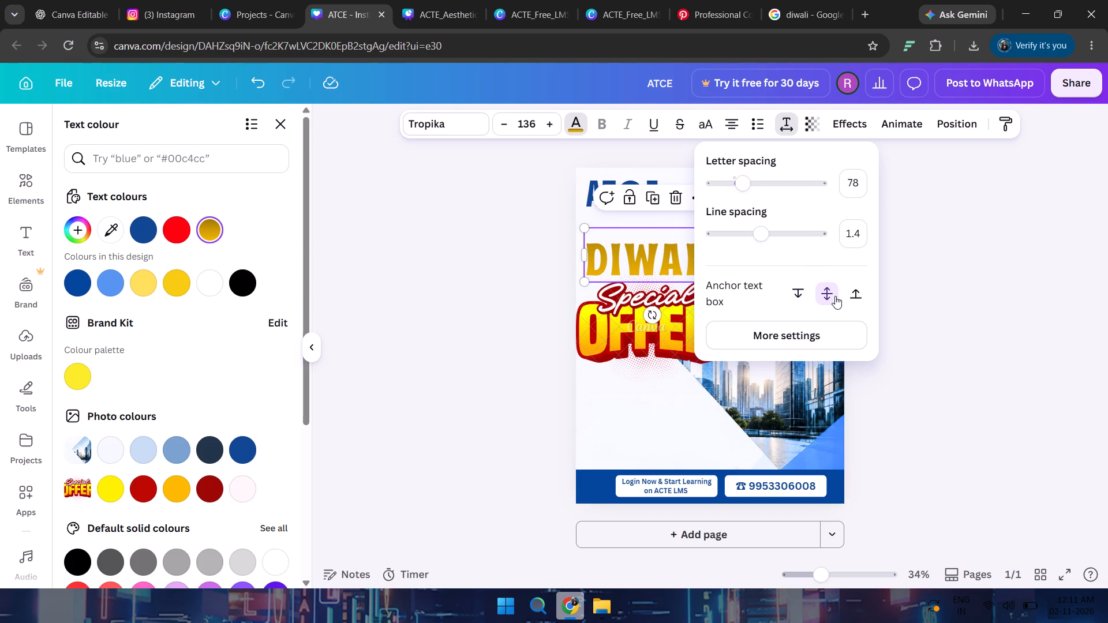
{"action": "triple_click", "coordinate": [835, 296]}
{"action": "triple_click", "coordinate": [835, 296]}
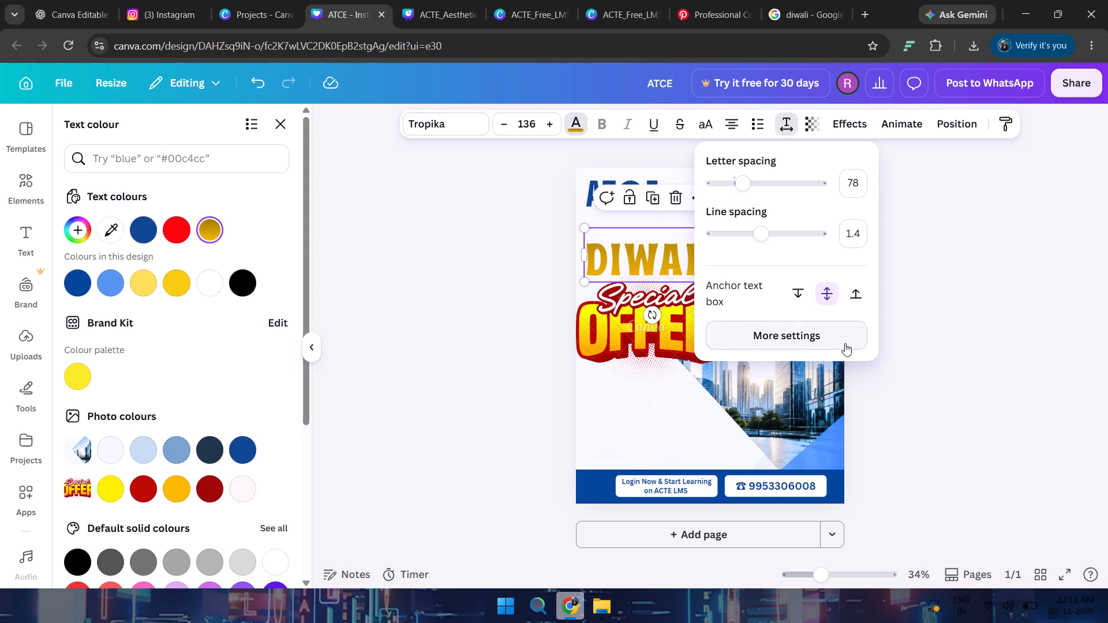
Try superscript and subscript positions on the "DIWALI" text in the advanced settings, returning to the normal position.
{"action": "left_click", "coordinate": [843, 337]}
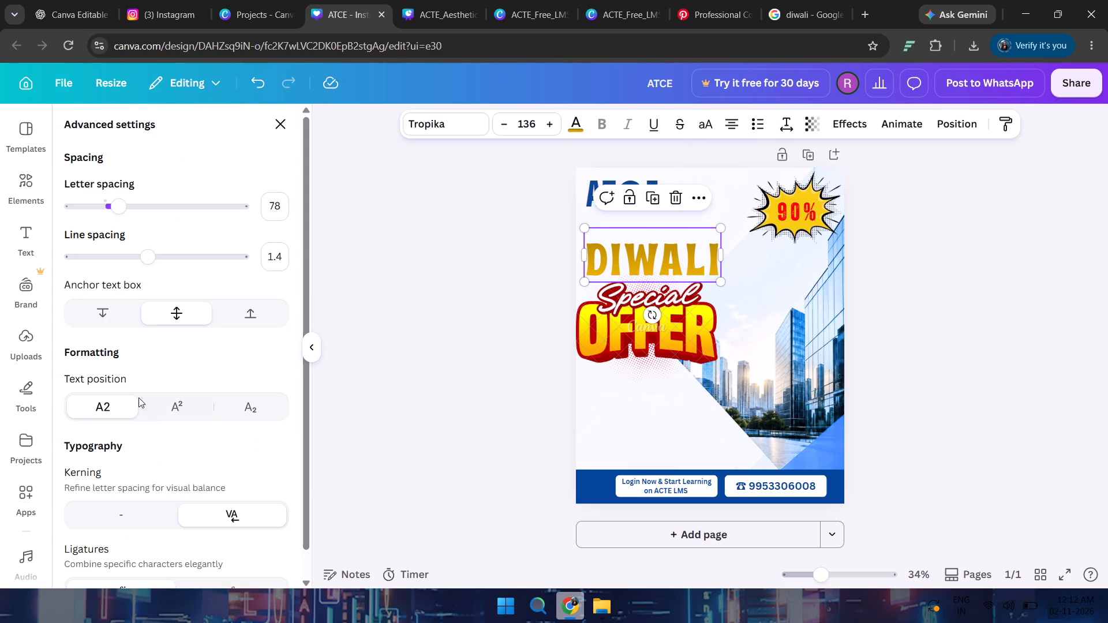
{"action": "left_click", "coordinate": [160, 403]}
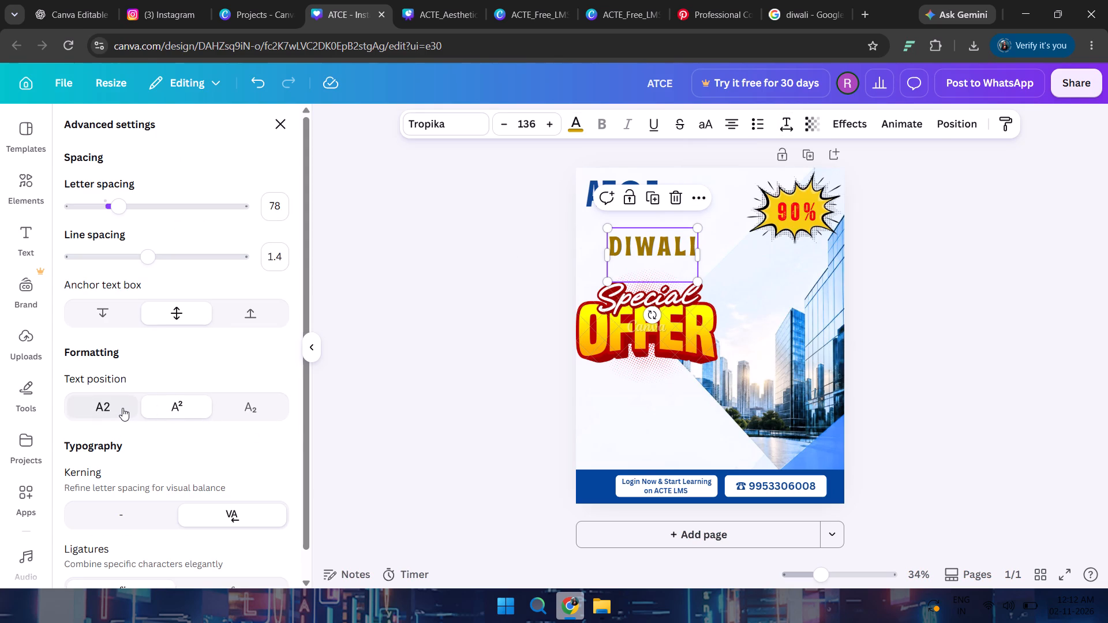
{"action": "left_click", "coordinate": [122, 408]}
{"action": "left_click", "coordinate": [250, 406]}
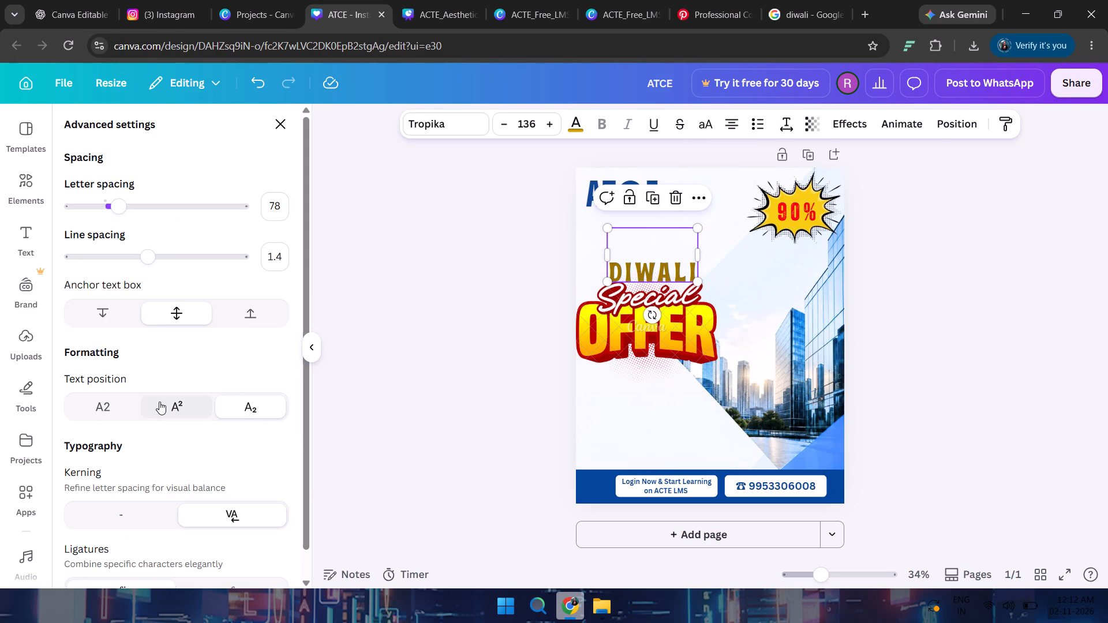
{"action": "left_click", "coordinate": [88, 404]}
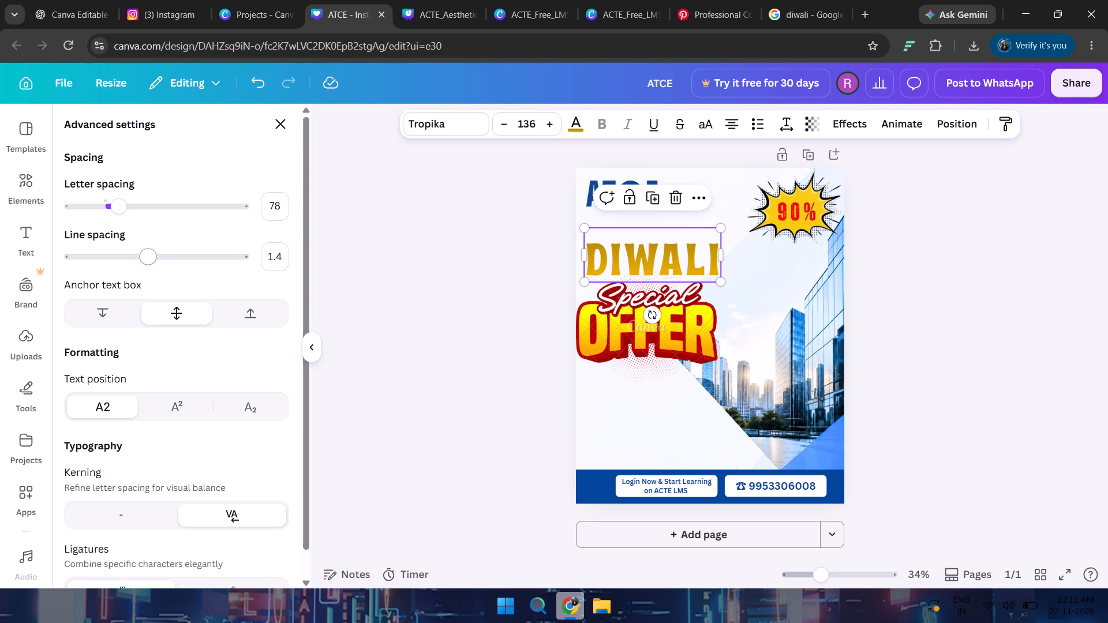
Set the line spacing of the "DIWALI" text to 2.02.
{"action": "left_click_drag", "start_coordinate": [147, 258], "coordinate": [201, 269]}
{"action": "scroll", "coordinate": [215, 362], "scroll_direction": "down", "scroll_amount": 1}
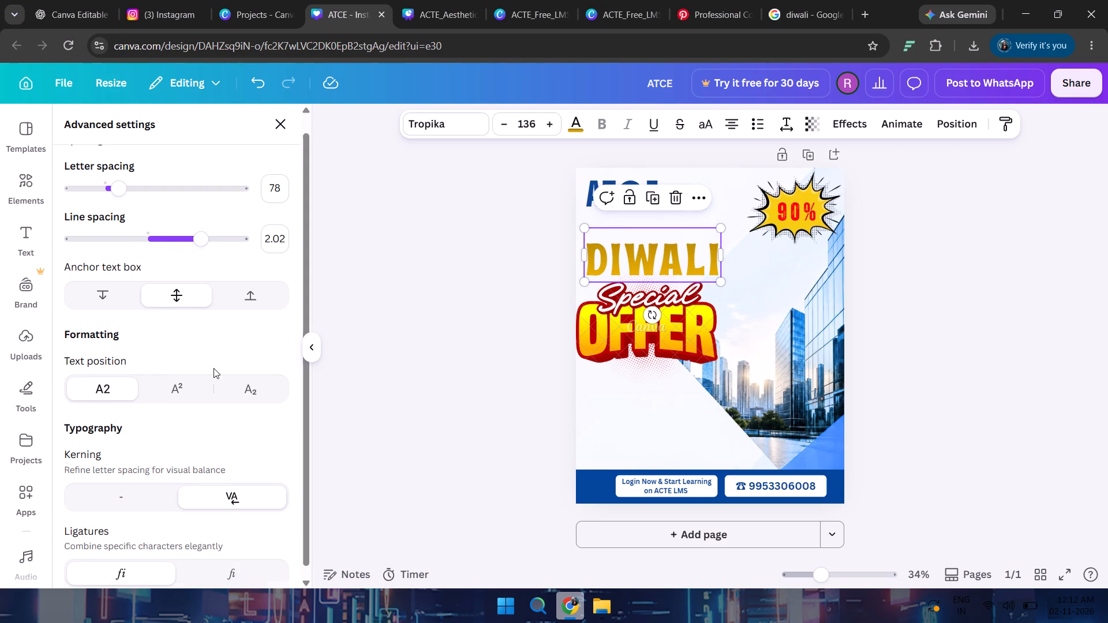
Turn on ligatures and turn off kerning for the "DIWALI" text, trying each typography option both ways.
{"action": "scroll", "coordinate": [214, 368], "scroll_direction": "down", "scroll_amount": 4}
{"action": "left_click", "coordinate": [242, 562]}
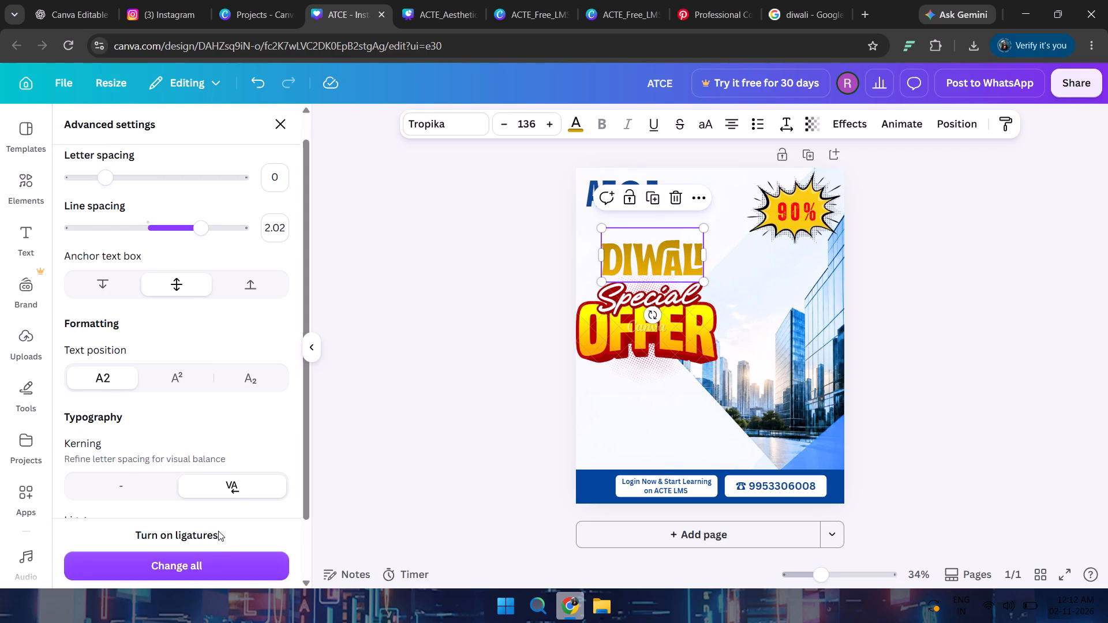
{"action": "left_click", "coordinate": [157, 486]}
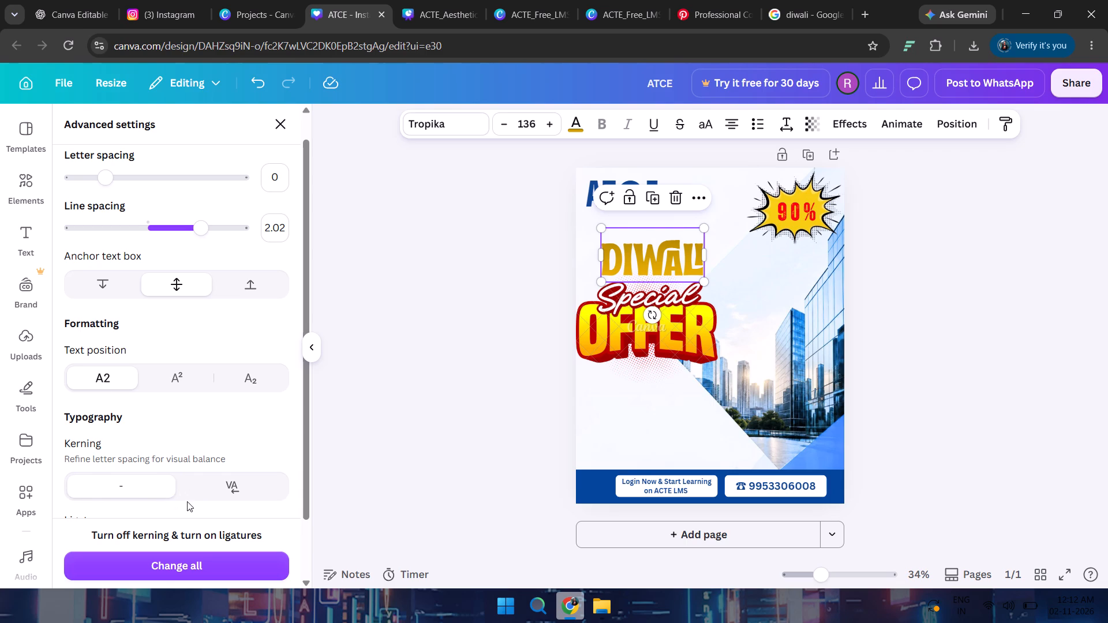
{"action": "left_click", "coordinate": [206, 489]}
{"action": "scroll", "coordinate": [206, 489], "scroll_direction": "down", "scroll_amount": 3}
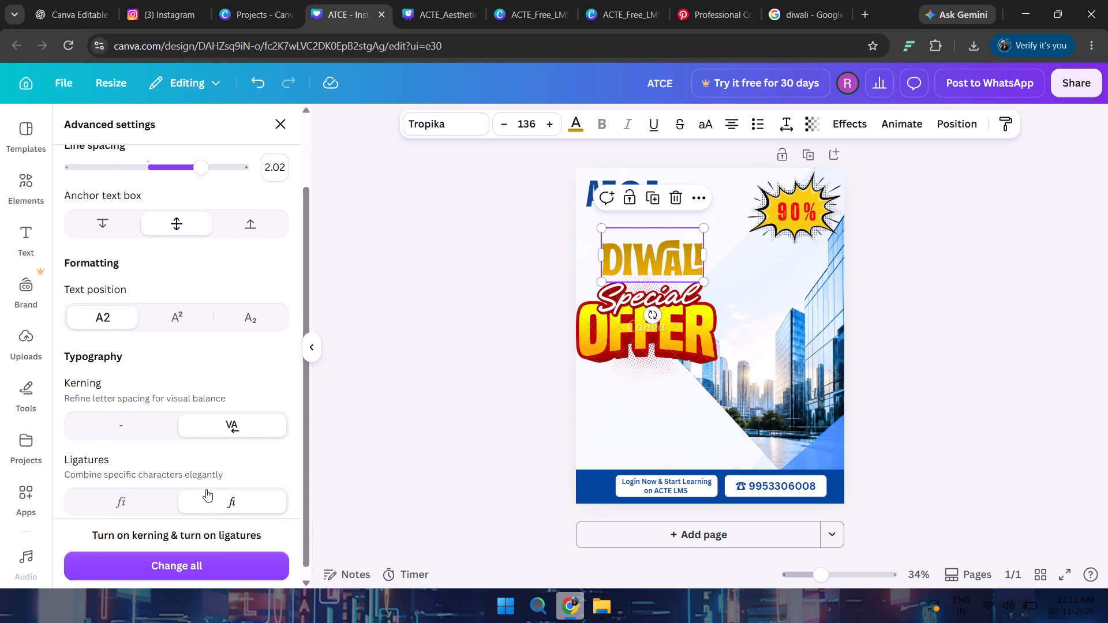
{"action": "left_click", "coordinate": [149, 489]}
{"action": "left_click", "coordinate": [206, 493]}
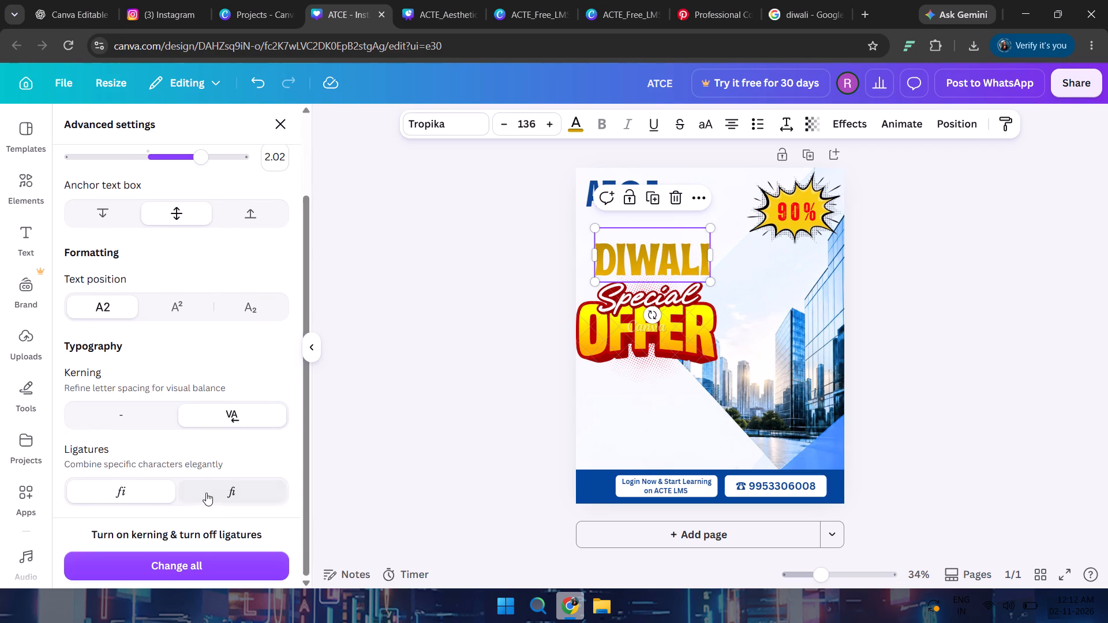
{"action": "left_click", "coordinate": [145, 422]}
Try anchoring the "DIWALI" text box to the bottom, settling on the top anchor.
{"action": "scroll", "coordinate": [218, 325], "scroll_direction": "up", "scroll_amount": 2}
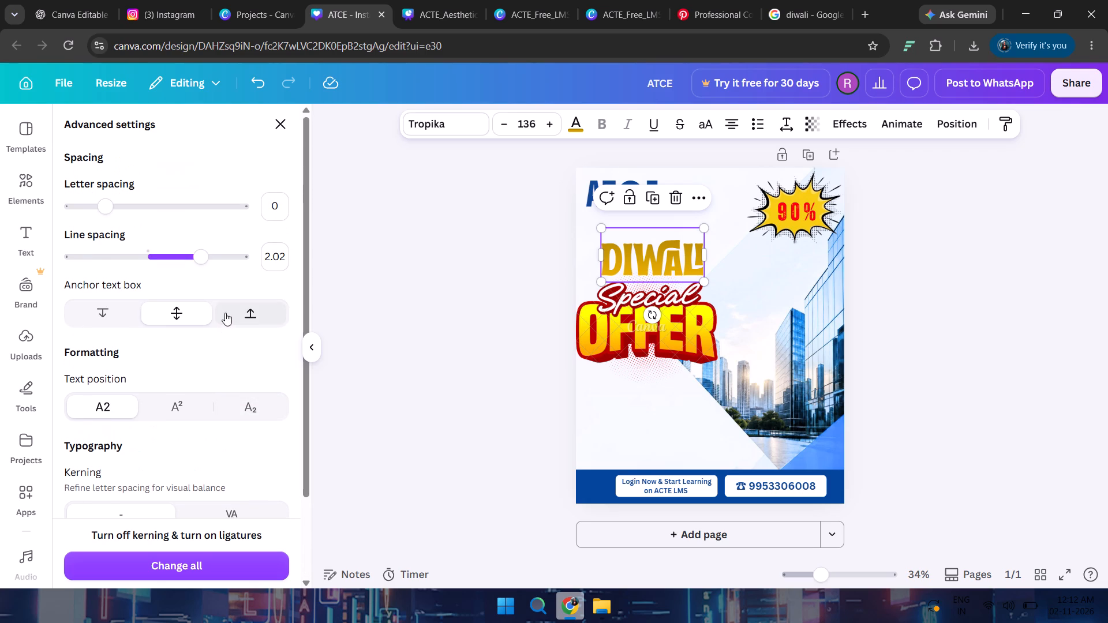
{"action": "left_click", "coordinate": [225, 312]}
{"action": "left_click", "coordinate": [102, 313]}
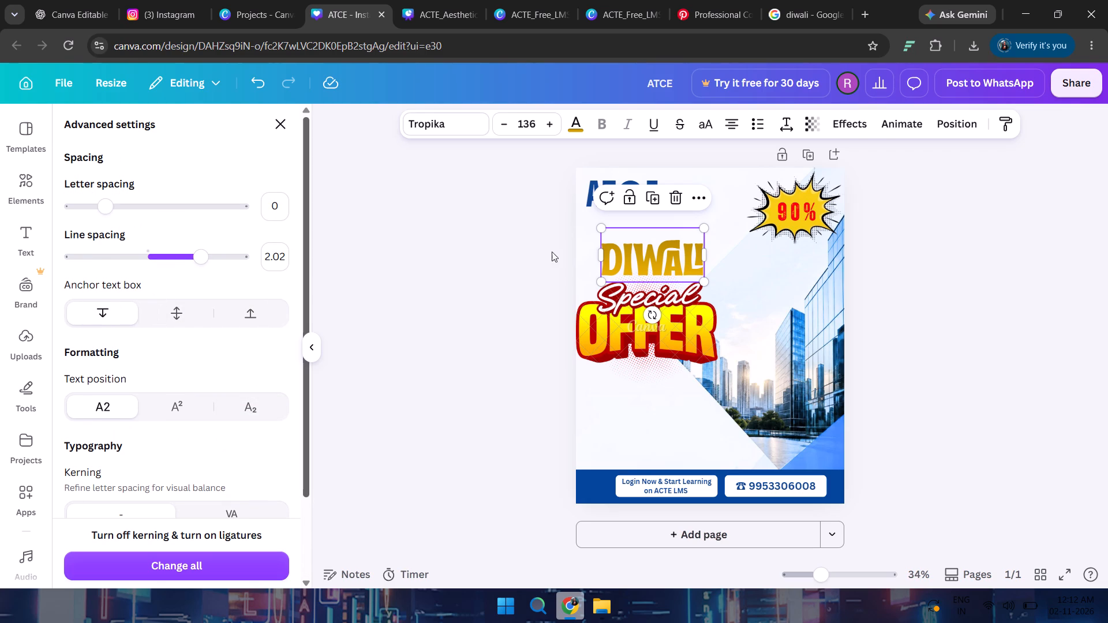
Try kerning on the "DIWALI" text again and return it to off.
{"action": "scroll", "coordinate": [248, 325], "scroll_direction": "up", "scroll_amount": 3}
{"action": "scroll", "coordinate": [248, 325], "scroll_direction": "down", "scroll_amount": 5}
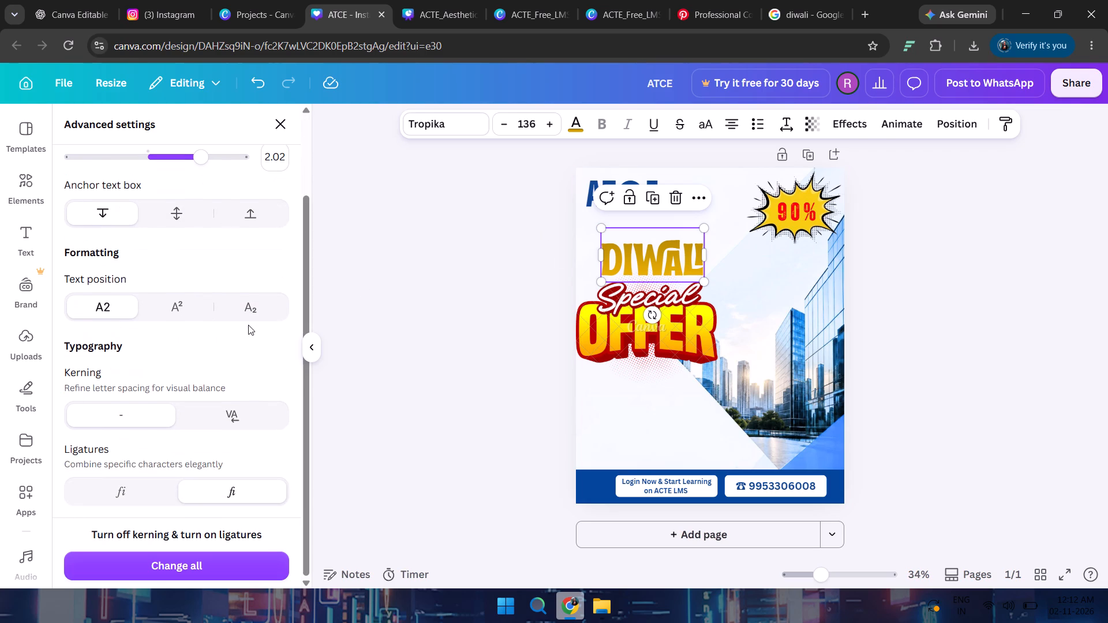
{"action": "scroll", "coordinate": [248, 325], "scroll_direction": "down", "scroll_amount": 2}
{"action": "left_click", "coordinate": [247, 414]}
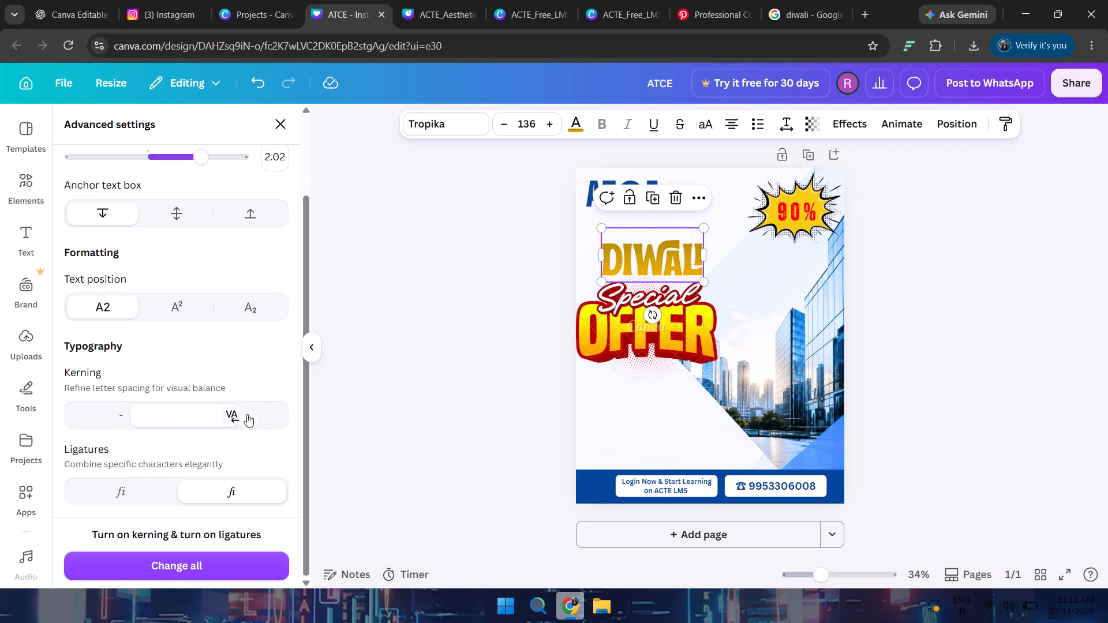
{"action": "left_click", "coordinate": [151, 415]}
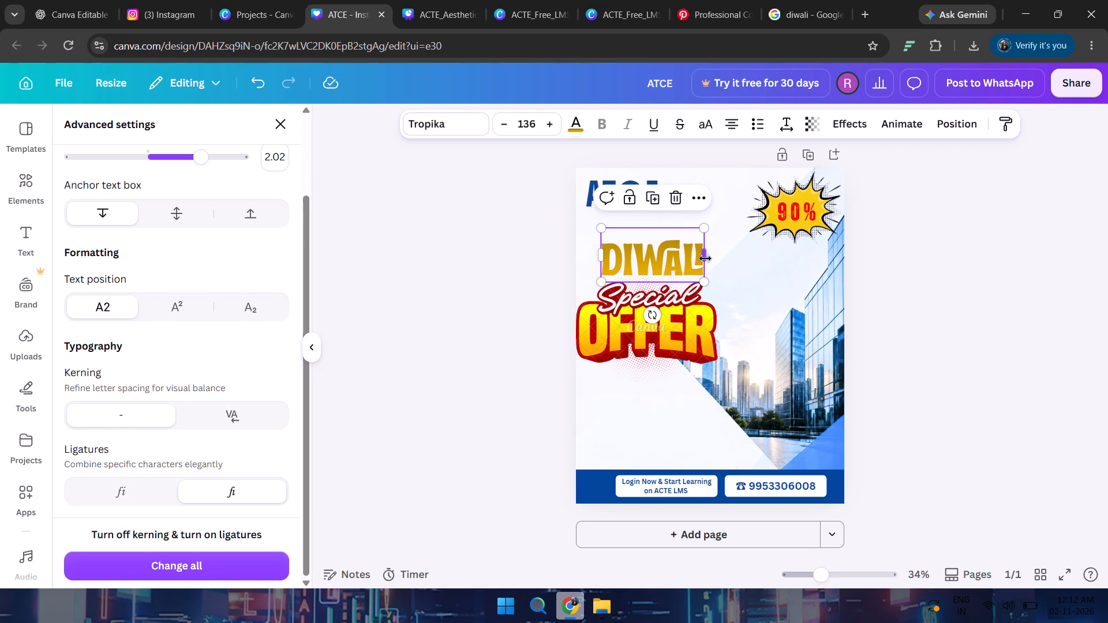
Widen the "DIWALI" text box and align it to the page's left edge just above the "Special OFFER" graphic.
{"action": "left_click_drag", "start_coordinate": [705, 258], "coordinate": [739, 262]}
{"action": "left_click_drag", "start_coordinate": [673, 259], "coordinate": [651, 254]}
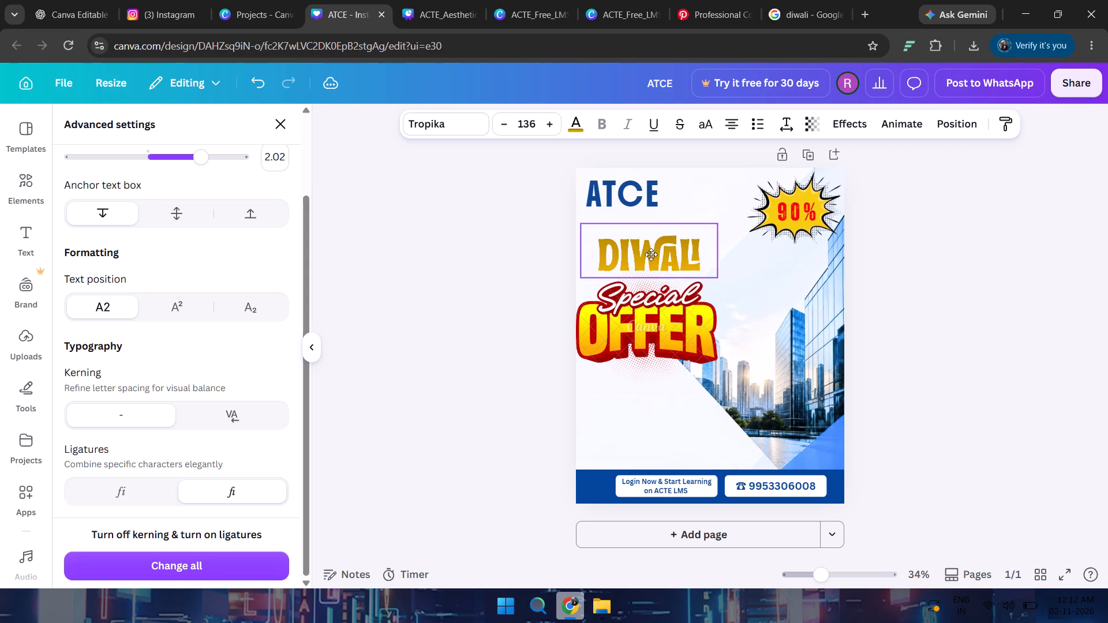
{"action": "left_click_drag", "start_coordinate": [651, 254], "coordinate": [648, 257]}
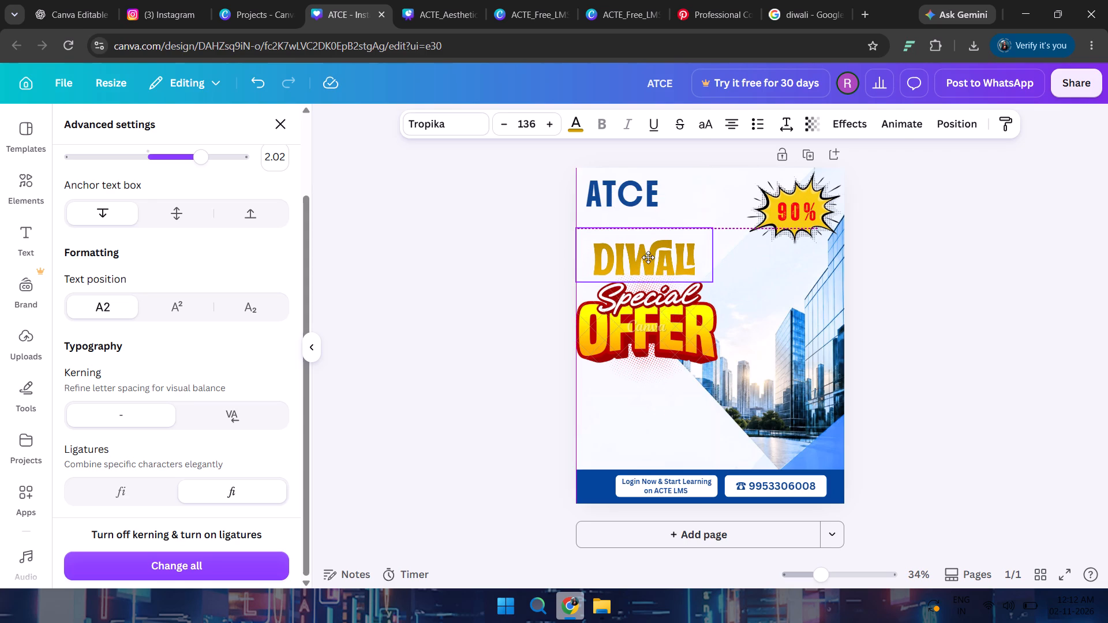
{"action": "left_click_drag", "start_coordinate": [648, 257], "coordinate": [649, 258]}
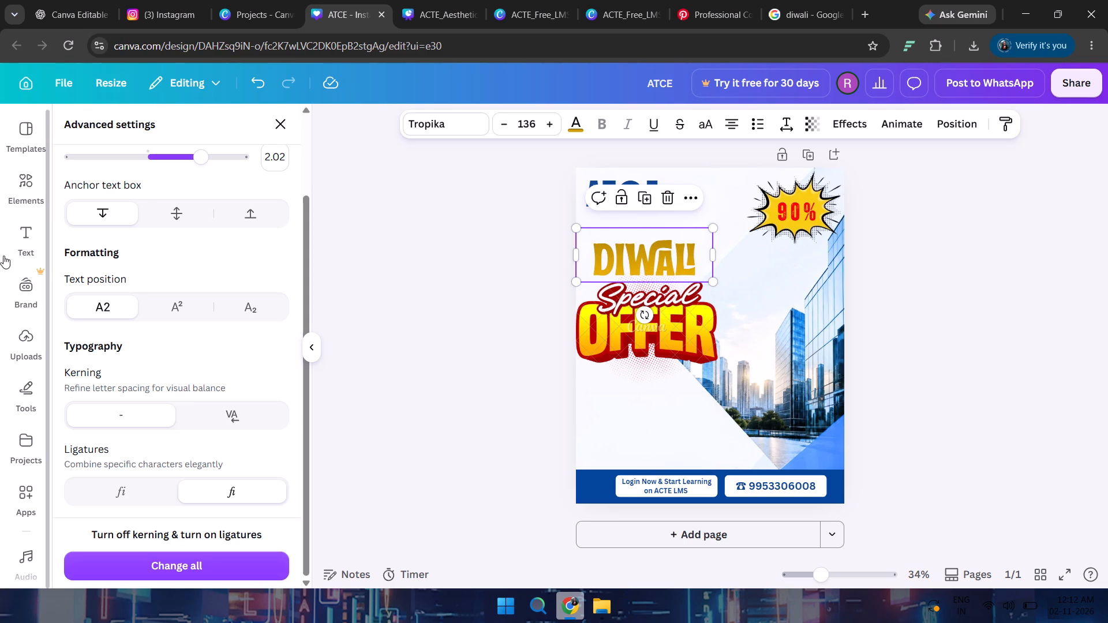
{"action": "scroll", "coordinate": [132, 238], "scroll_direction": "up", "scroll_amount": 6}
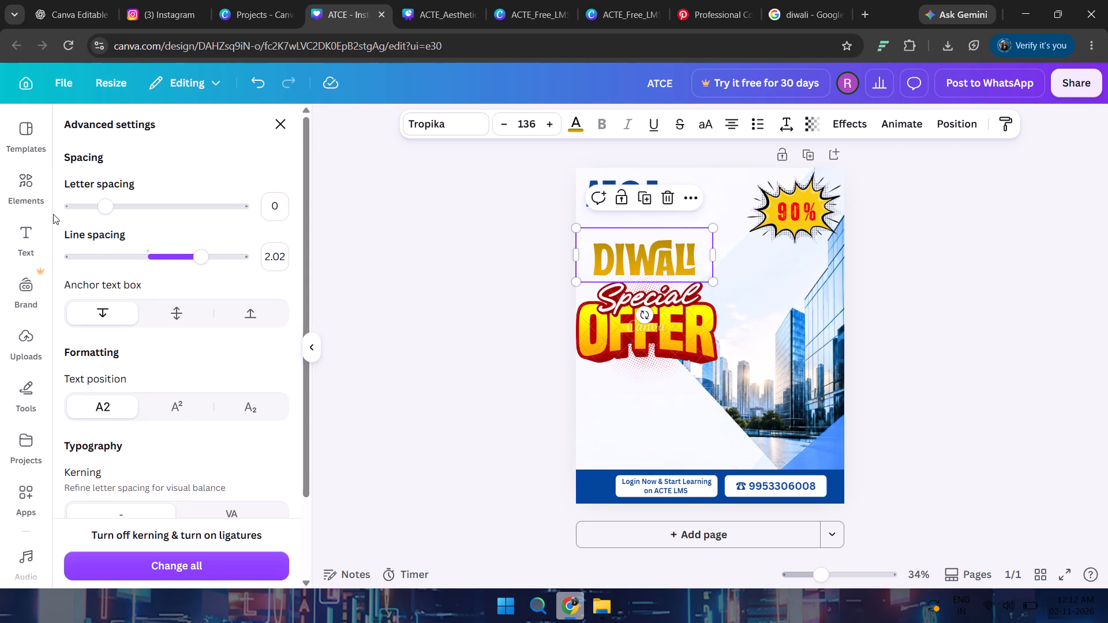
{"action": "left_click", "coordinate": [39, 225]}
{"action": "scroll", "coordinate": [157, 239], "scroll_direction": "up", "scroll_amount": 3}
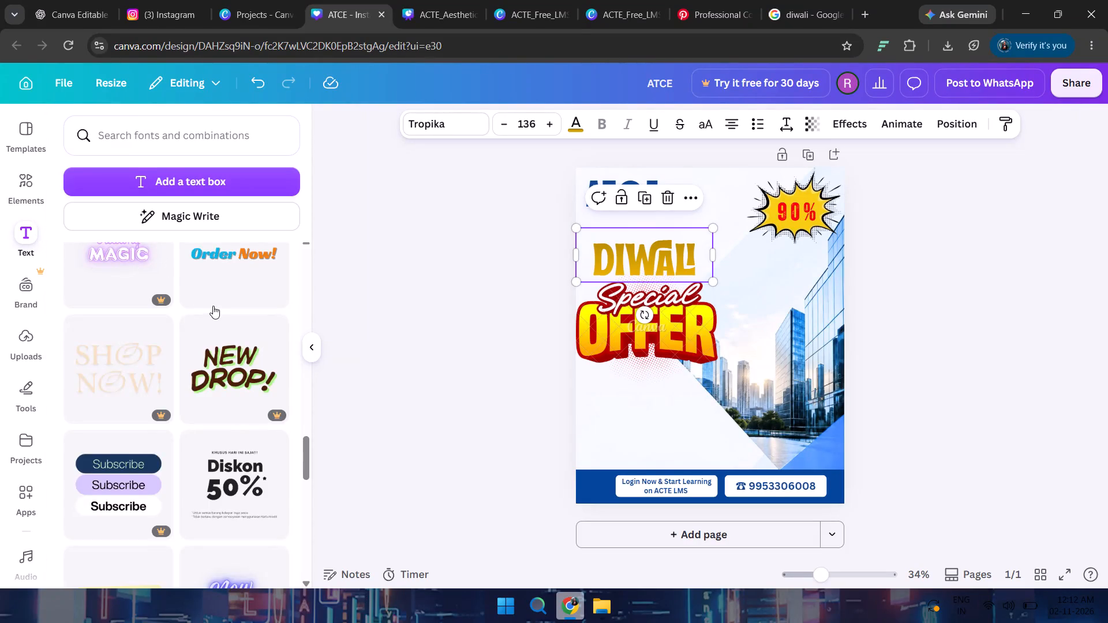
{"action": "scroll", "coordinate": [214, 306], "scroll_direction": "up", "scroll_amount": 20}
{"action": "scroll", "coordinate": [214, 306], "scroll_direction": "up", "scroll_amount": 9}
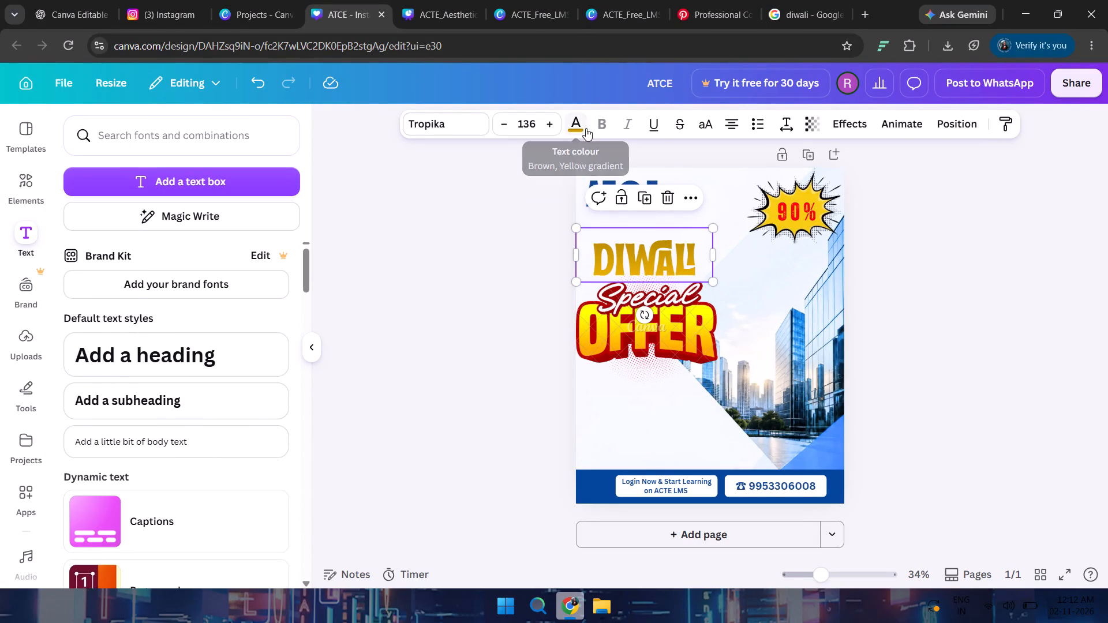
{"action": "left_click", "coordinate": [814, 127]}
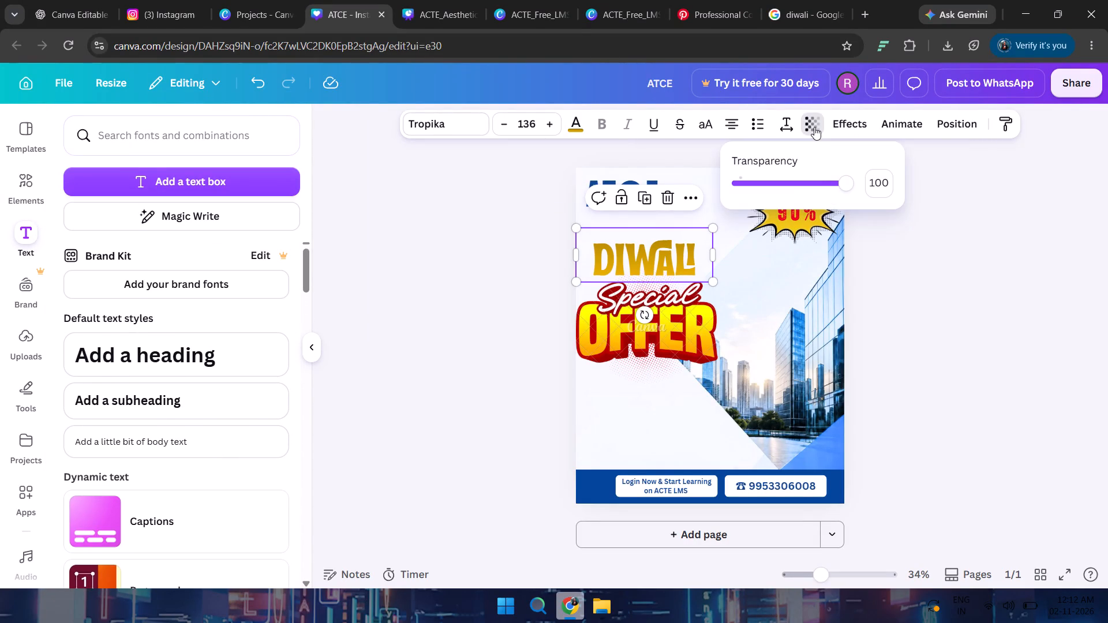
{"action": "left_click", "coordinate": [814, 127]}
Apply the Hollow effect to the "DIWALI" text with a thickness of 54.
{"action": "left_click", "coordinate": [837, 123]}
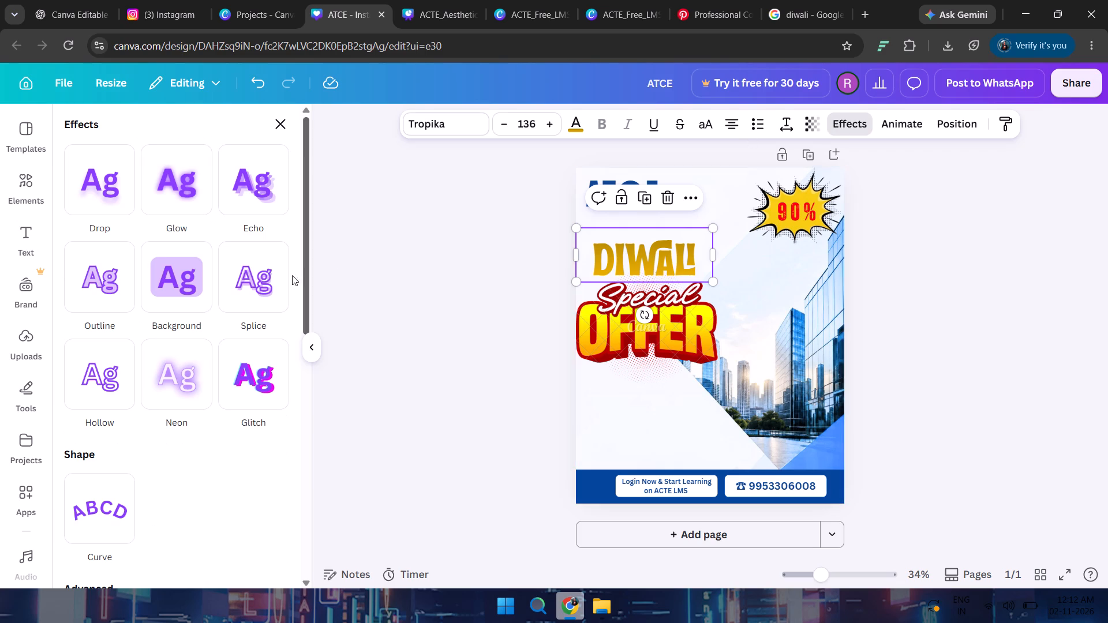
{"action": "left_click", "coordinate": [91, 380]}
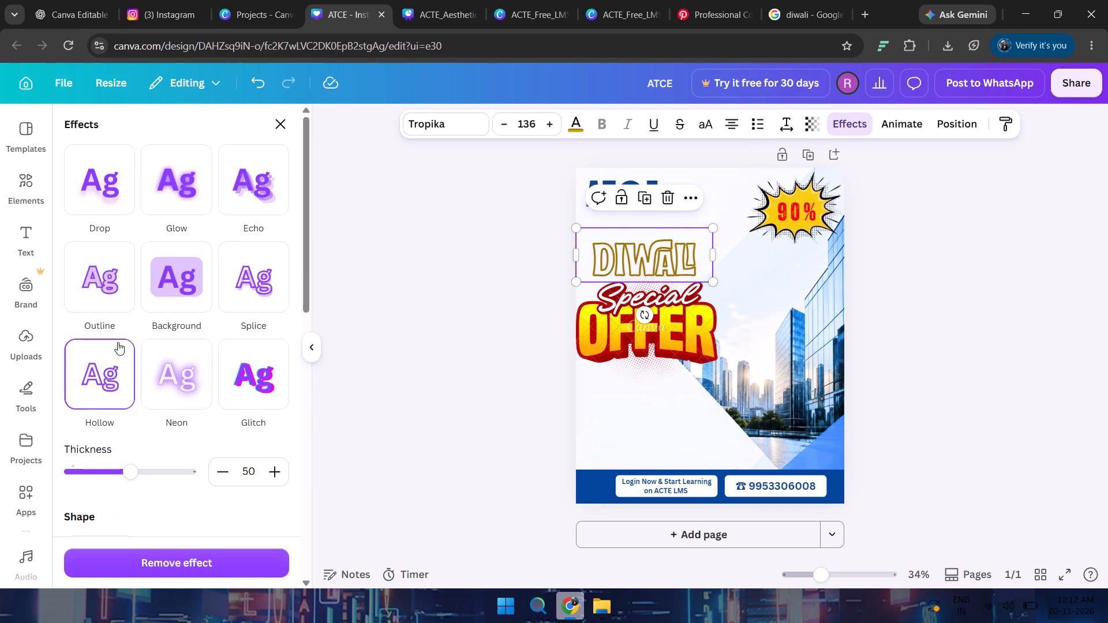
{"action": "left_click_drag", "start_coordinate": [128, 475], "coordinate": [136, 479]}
Curve the "DIWALI" text with a curve value of 49 and nudge it slightly up above the "Special OFFER" graphic.
{"action": "scroll", "coordinate": [136, 478], "scroll_direction": "down", "scroll_amount": 2}
{"action": "left_click", "coordinate": [118, 446]}
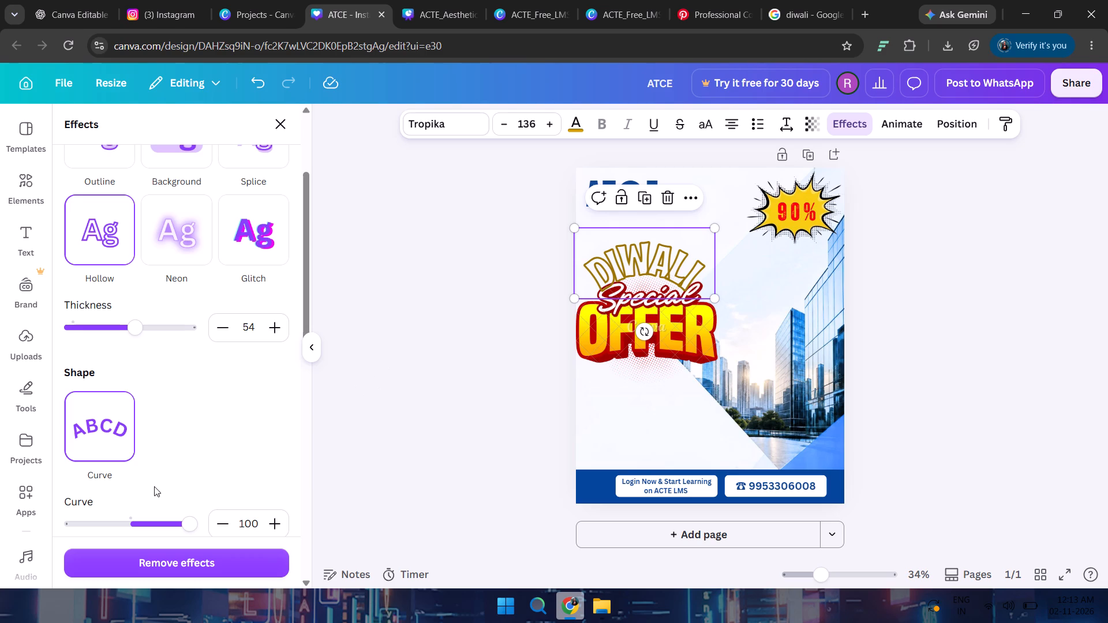
{"action": "left_click_drag", "start_coordinate": [184, 526], "coordinate": [172, 524]}
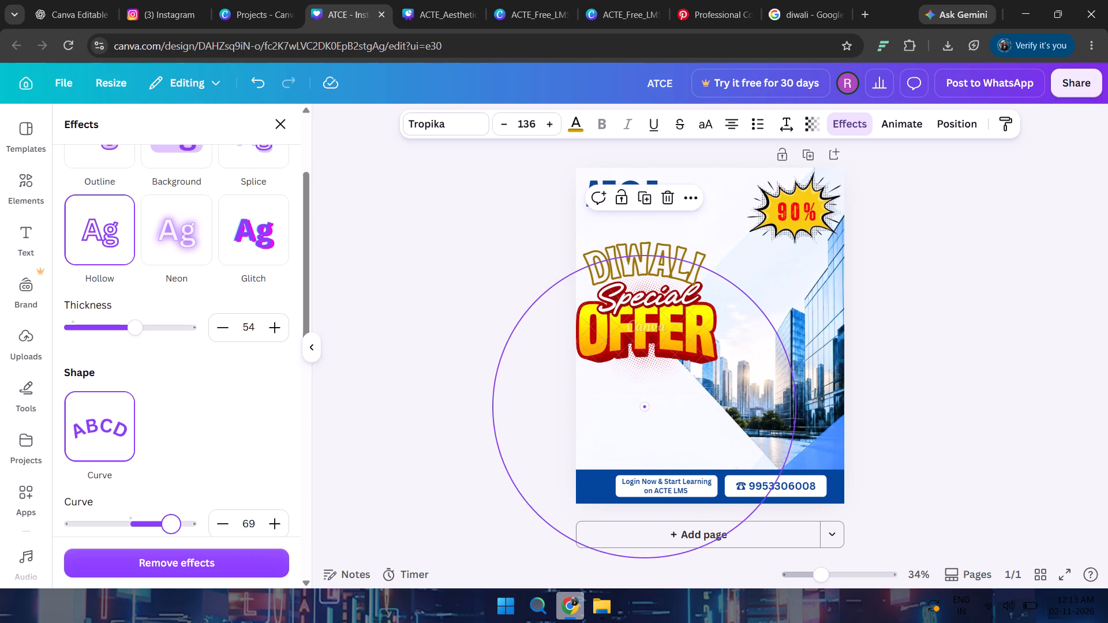
{"action": "left_click_drag", "start_coordinate": [172, 524], "coordinate": [160, 517]}
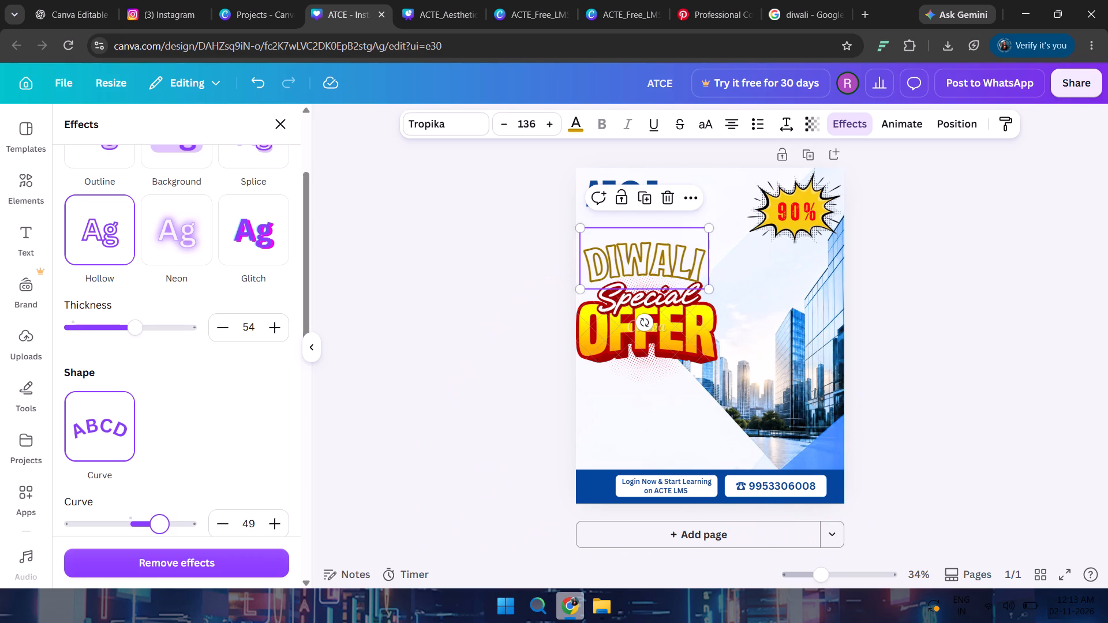
{"action": "left_click_drag", "start_coordinate": [642, 257], "coordinate": [645, 252]}
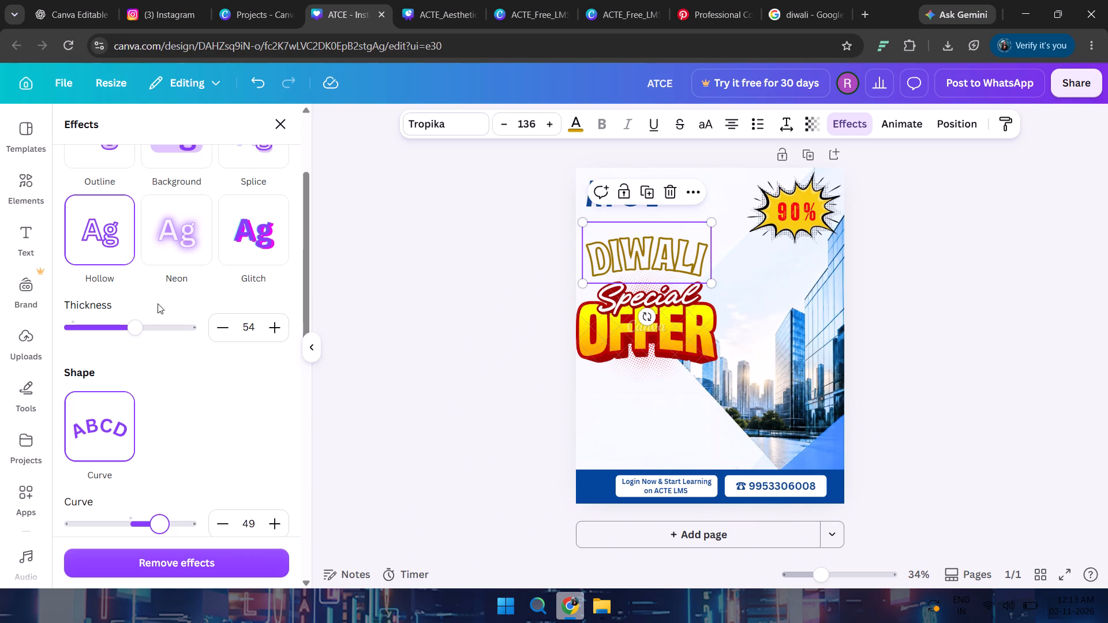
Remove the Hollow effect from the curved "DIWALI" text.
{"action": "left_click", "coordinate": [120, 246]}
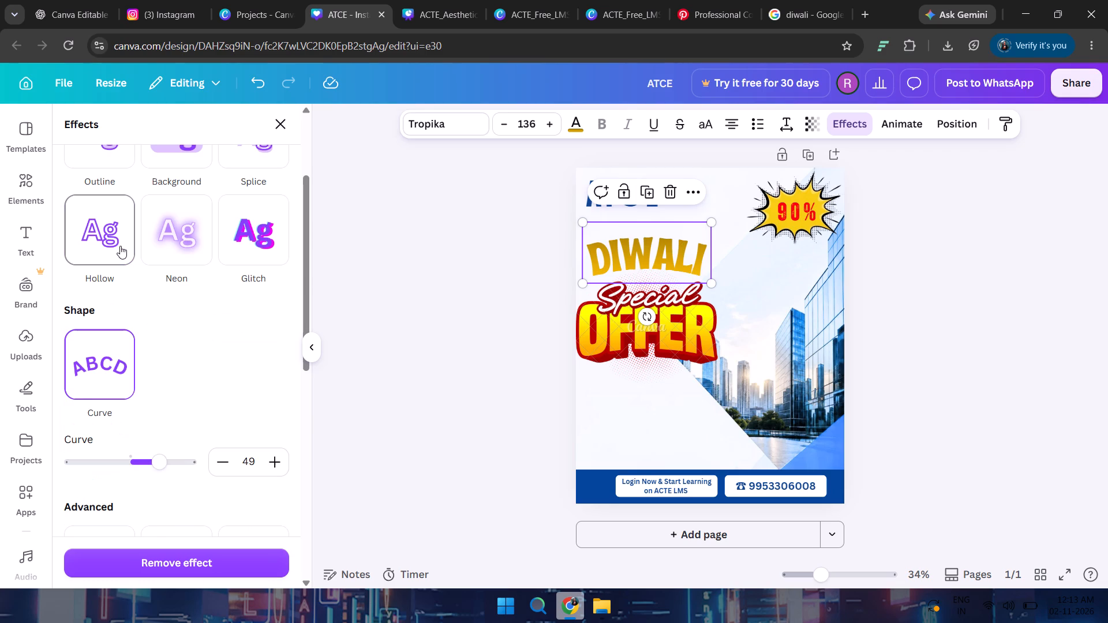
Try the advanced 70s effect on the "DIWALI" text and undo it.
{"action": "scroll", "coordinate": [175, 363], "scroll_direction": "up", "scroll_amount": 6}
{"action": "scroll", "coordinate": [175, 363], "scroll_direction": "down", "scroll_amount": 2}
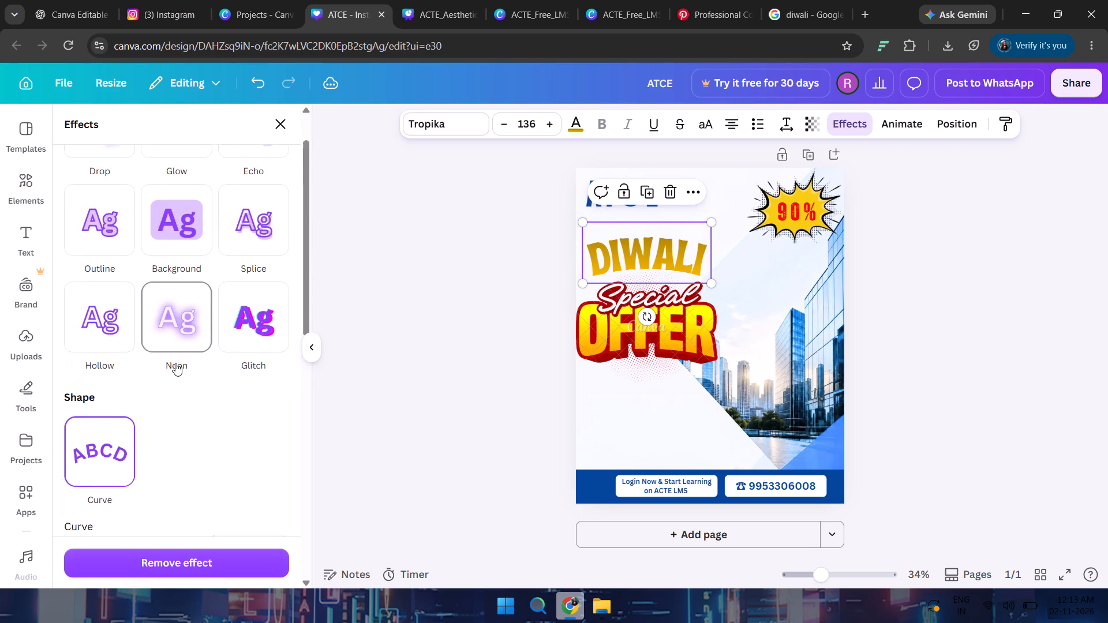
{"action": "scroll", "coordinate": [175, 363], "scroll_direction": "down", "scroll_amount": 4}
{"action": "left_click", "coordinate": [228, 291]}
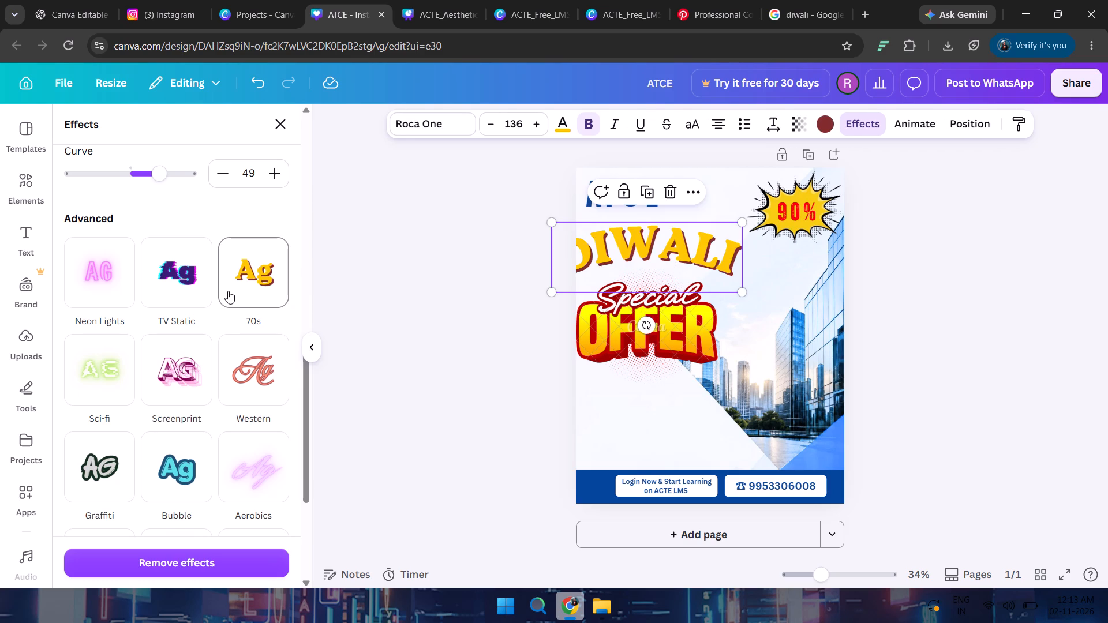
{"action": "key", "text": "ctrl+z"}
Apply the Hollow effect to the curved "DIWALI" text with a thickness of 96.
{"action": "scroll", "coordinate": [228, 291], "scroll_direction": "down", "scroll_amount": 4}
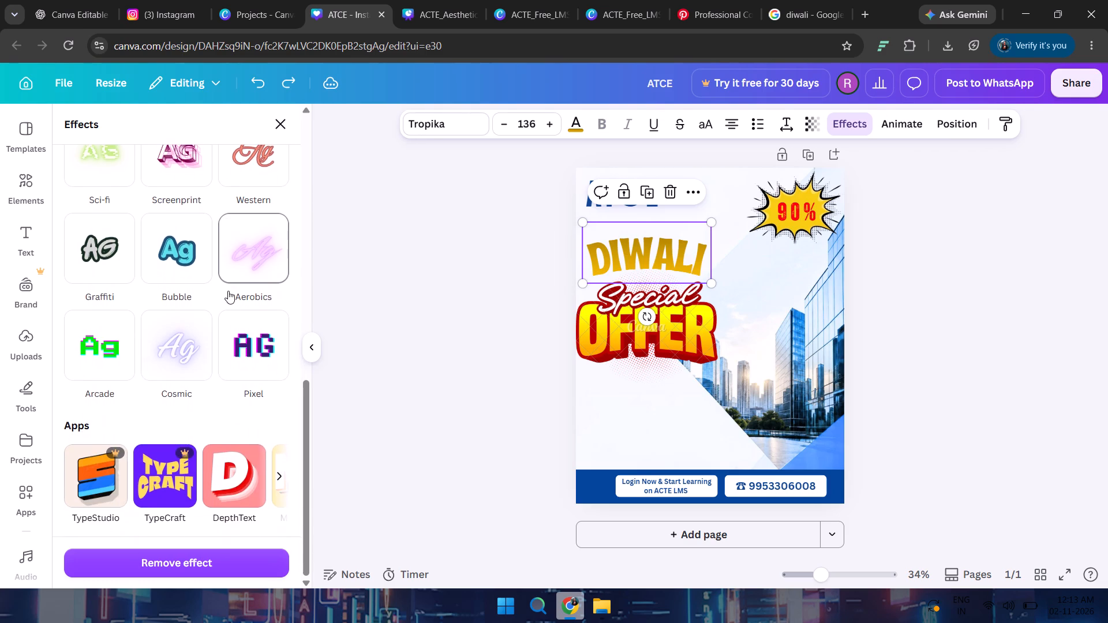
{"action": "scroll", "coordinate": [229, 246], "scroll_direction": "down", "scroll_amount": 2}
{"action": "scroll", "coordinate": [167, 322], "scroll_direction": "up", "scroll_amount": 5}
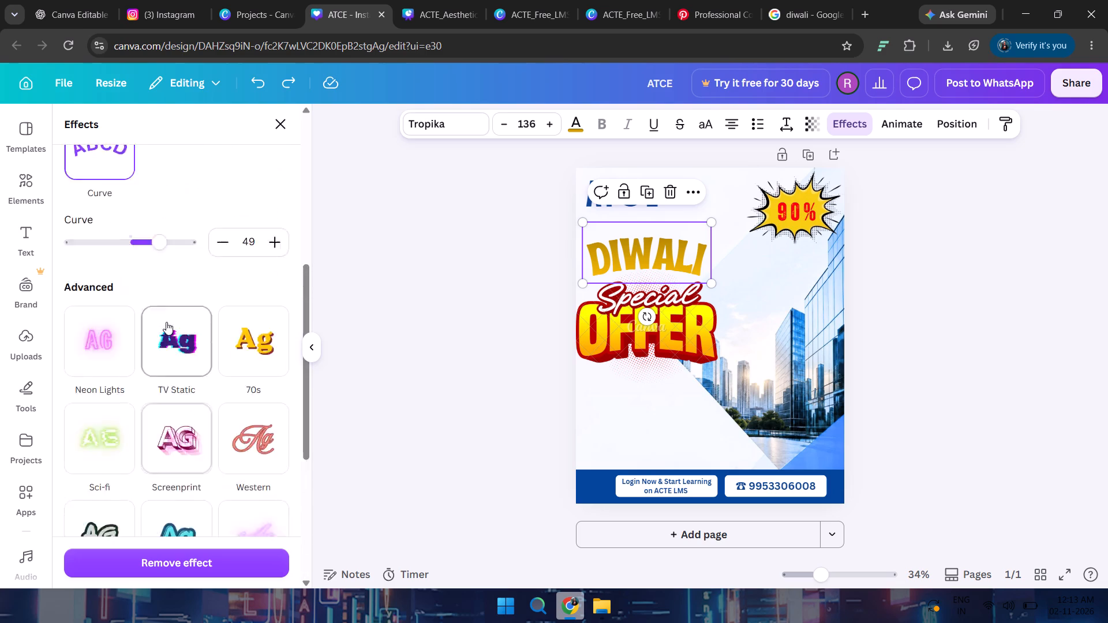
{"action": "scroll", "coordinate": [166, 322], "scroll_direction": "up", "scroll_amount": 9}
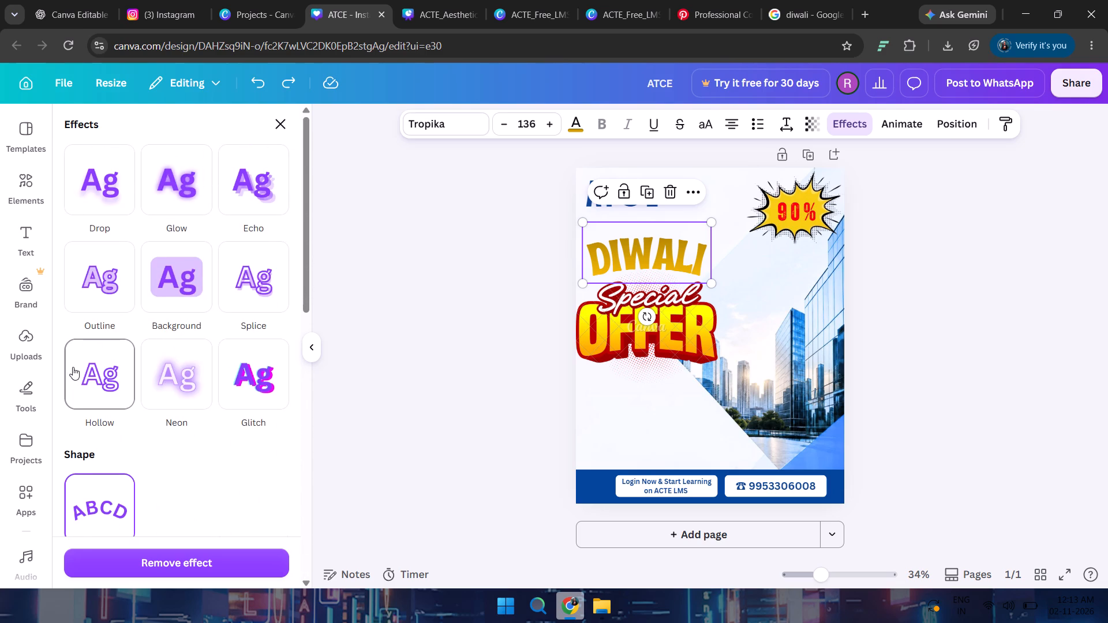
{"action": "left_click", "coordinate": [73, 367]}
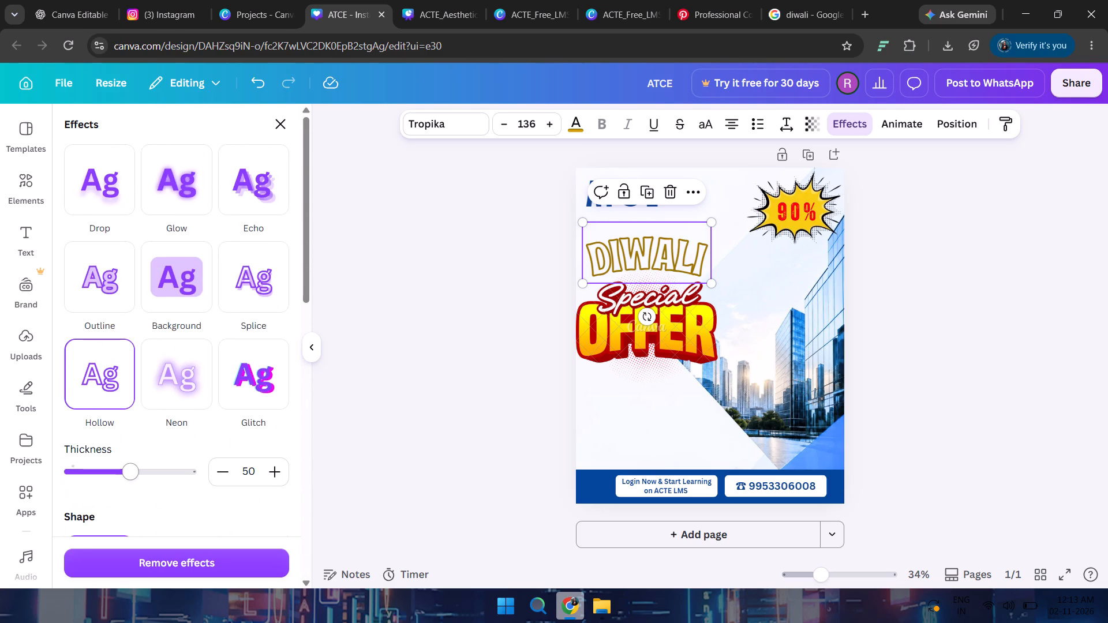
{"action": "left_click_drag", "start_coordinate": [132, 479], "coordinate": [152, 487]}
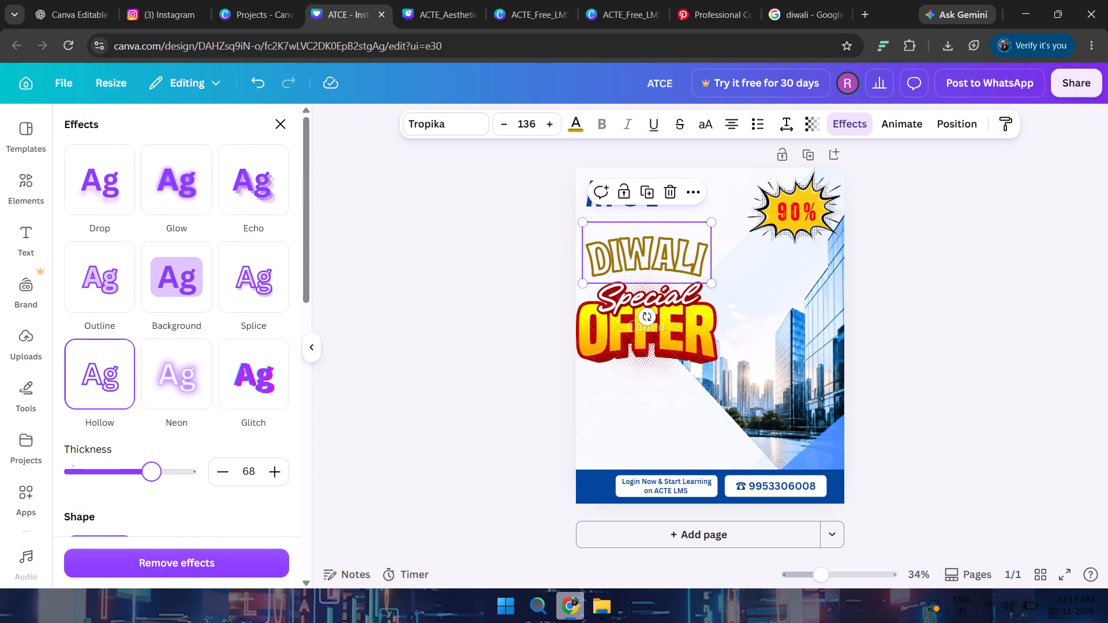
{"action": "left_click_drag", "start_coordinate": [152, 487], "coordinate": [186, 504]}
Change the "DIWALI" text colour to the light yellow already used in the design.
{"action": "scroll", "coordinate": [174, 463], "scroll_direction": "down", "scroll_amount": 2}
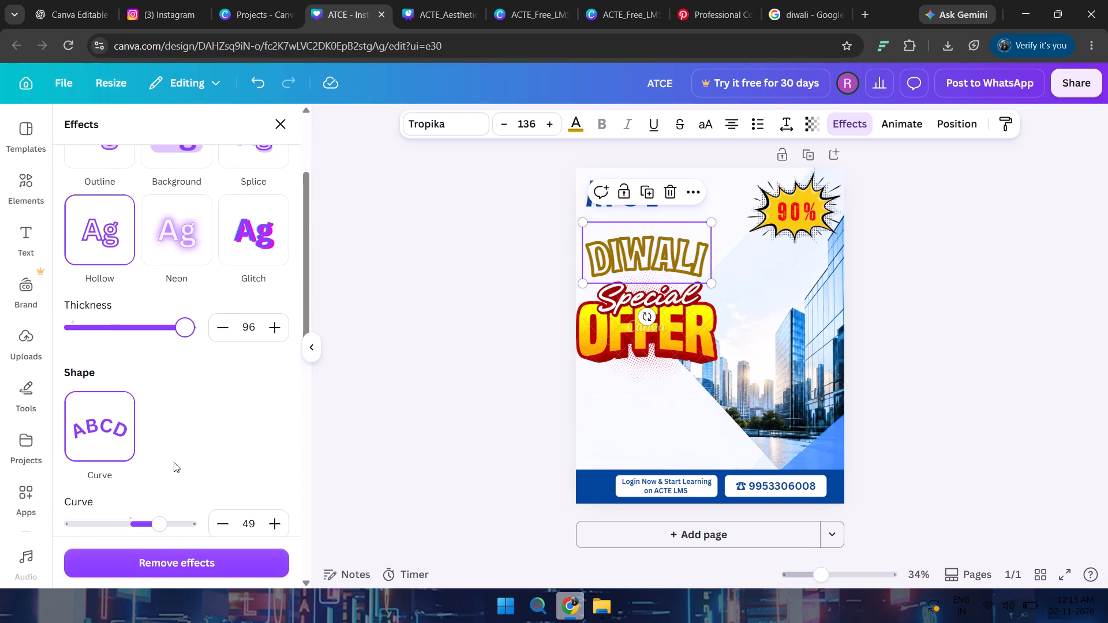
{"action": "scroll", "coordinate": [173, 461], "scroll_direction": "down", "scroll_amount": 1}
{"action": "scroll", "coordinate": [173, 461], "scroll_direction": "up", "scroll_amount": 5}
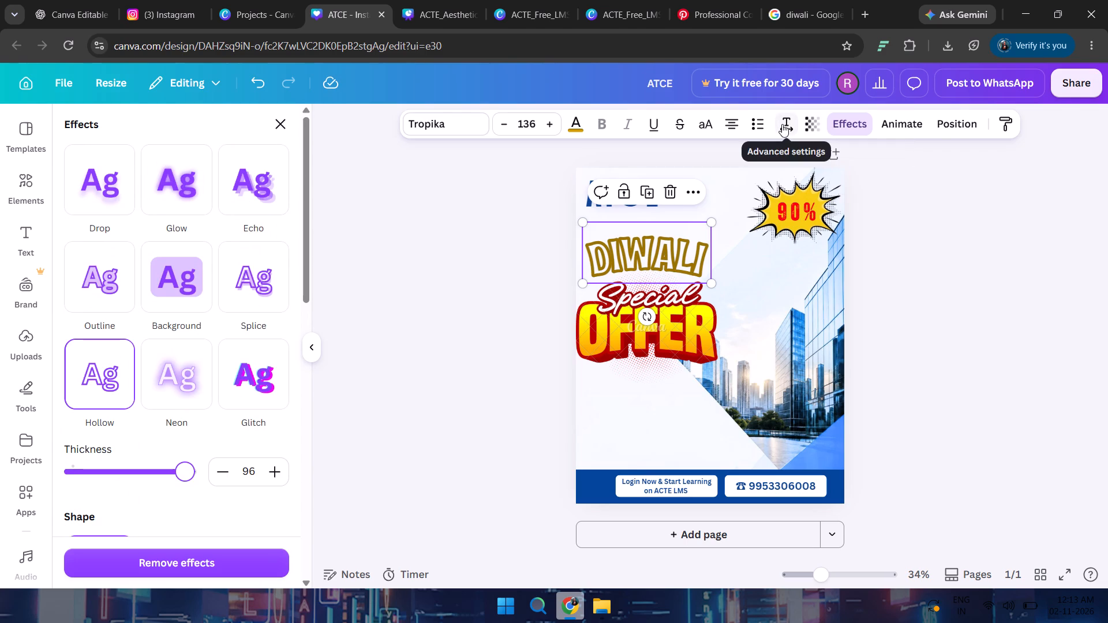
{"action": "left_click", "coordinate": [579, 130]}
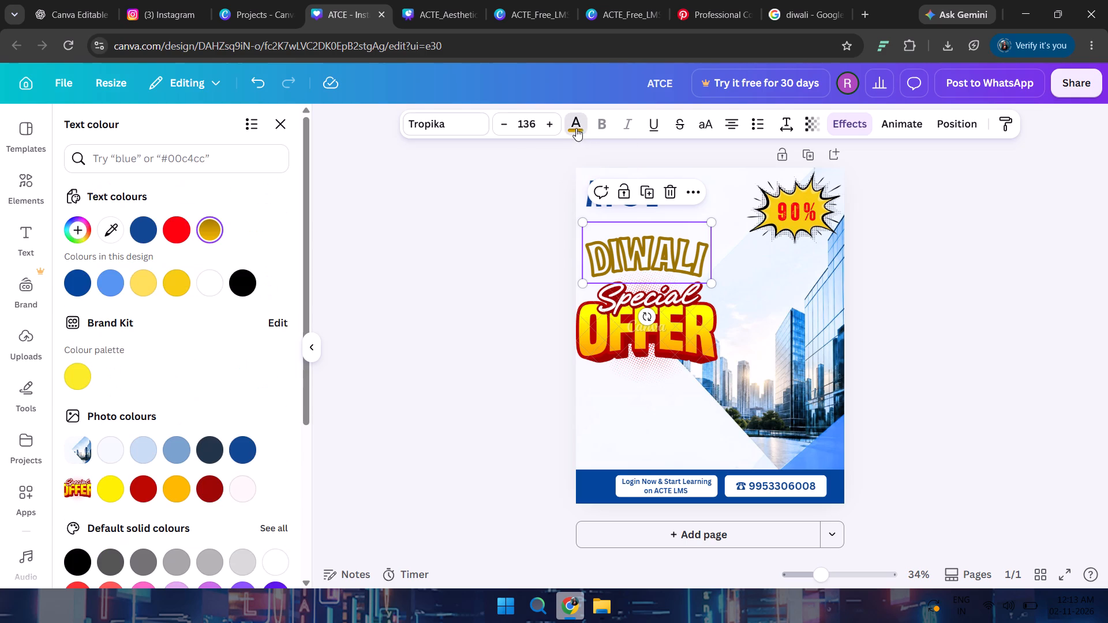
{"action": "left_click", "coordinate": [140, 278]}
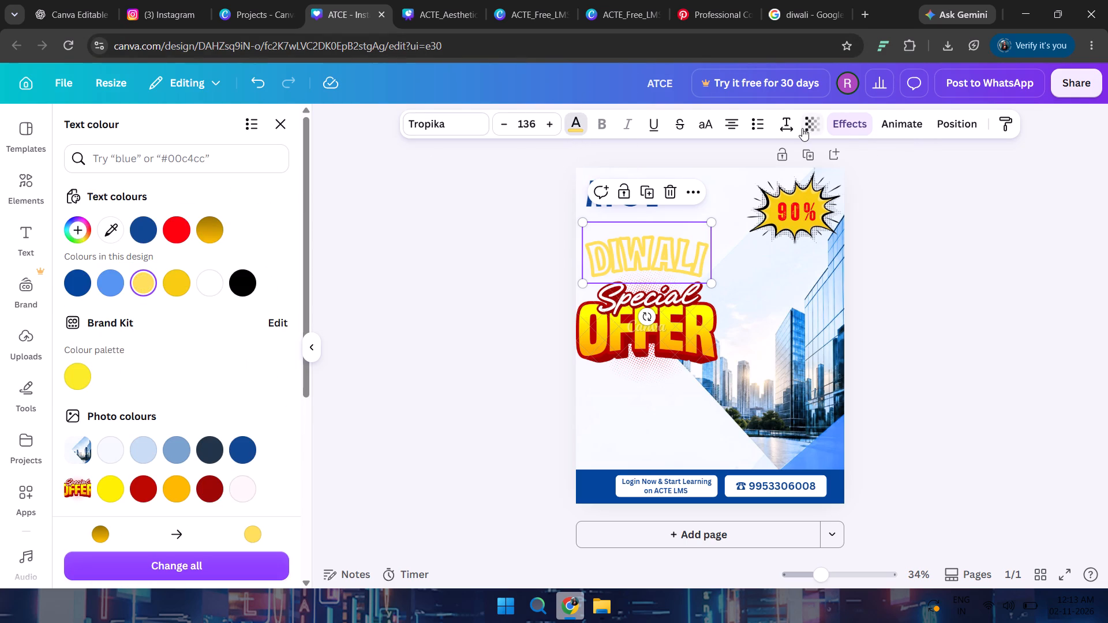
Cycle the list formatting of the curved "DIWALI" text through its styles, ending on the bulleted list.
{"action": "left_click", "coordinate": [764, 130]}
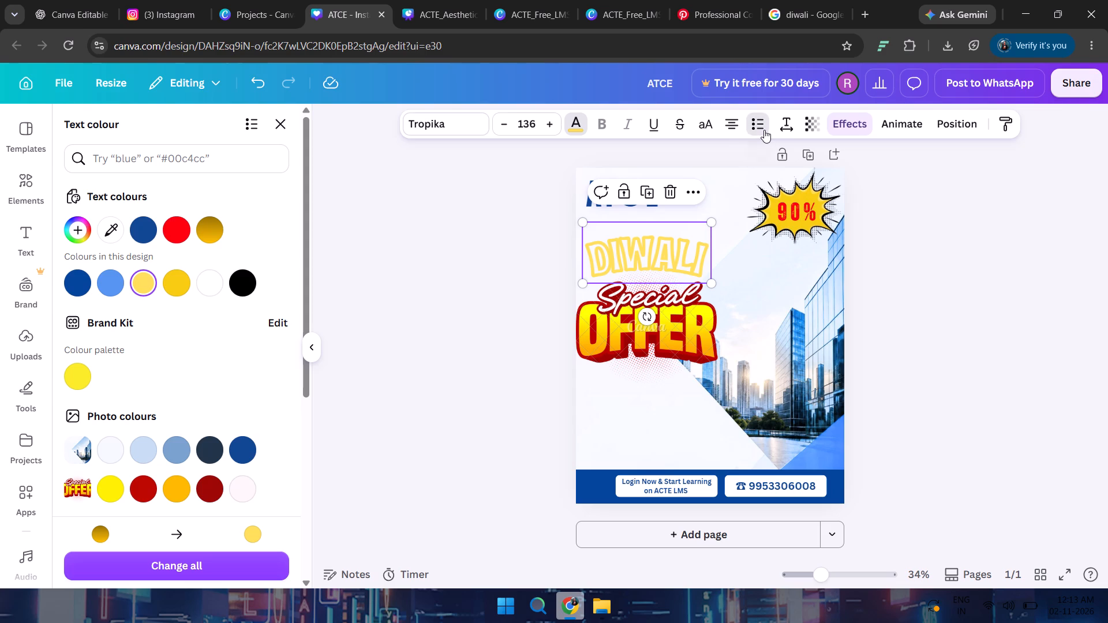
{"action": "left_click", "coordinate": [764, 129]}
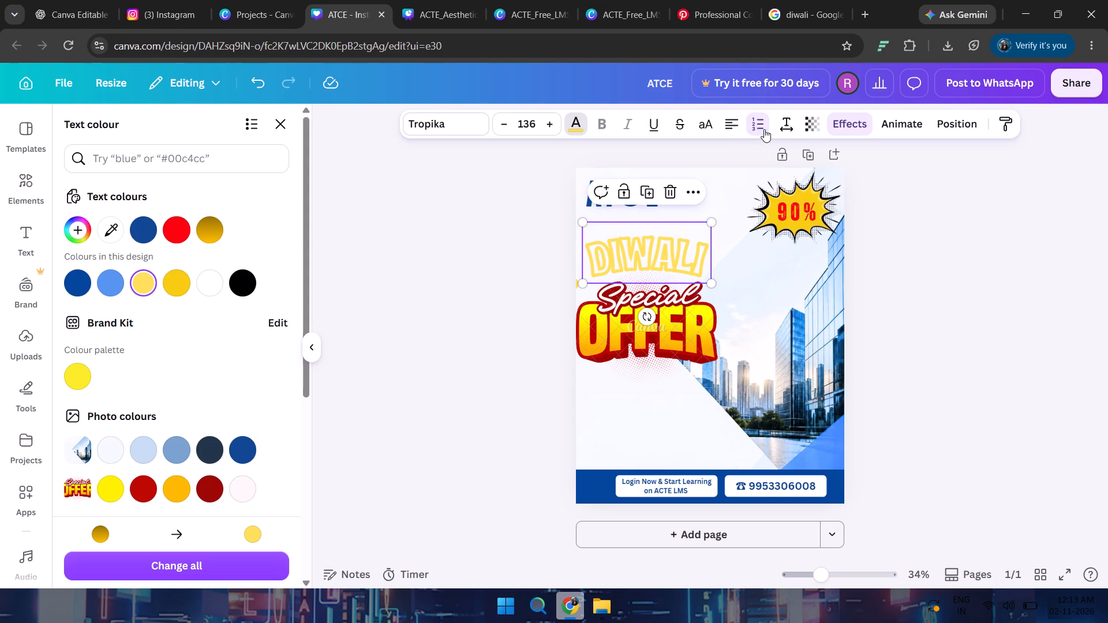
{"action": "double_click", "coordinate": [764, 129]}
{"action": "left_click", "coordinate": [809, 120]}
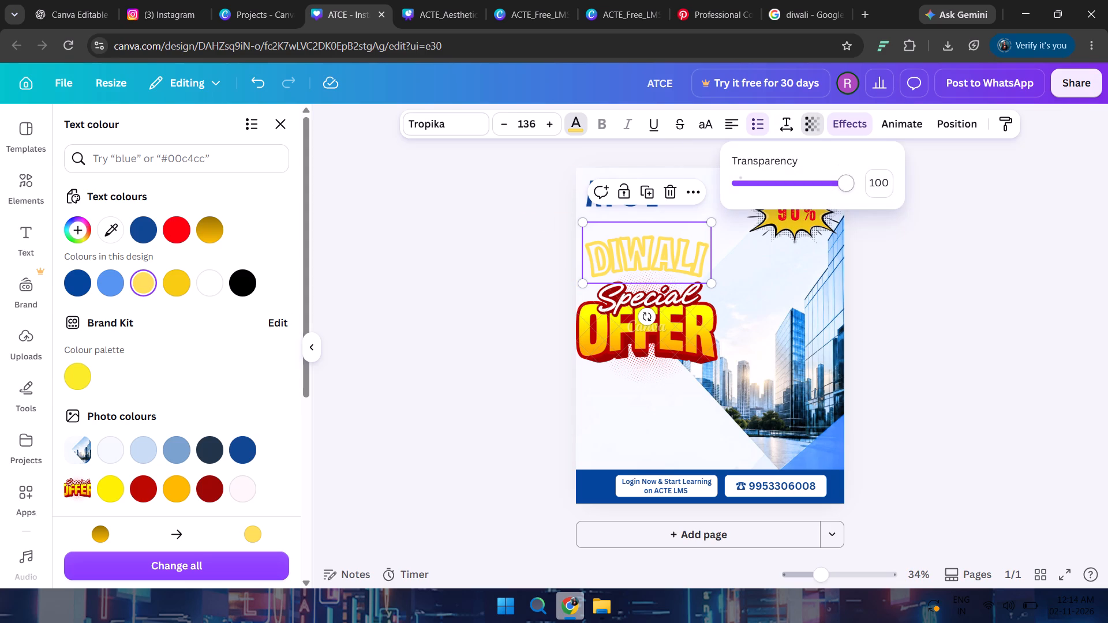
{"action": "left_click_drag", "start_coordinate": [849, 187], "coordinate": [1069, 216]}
Look through the element and page animation options available for the "DIWALI" text.
{"action": "left_click", "coordinate": [914, 126]}
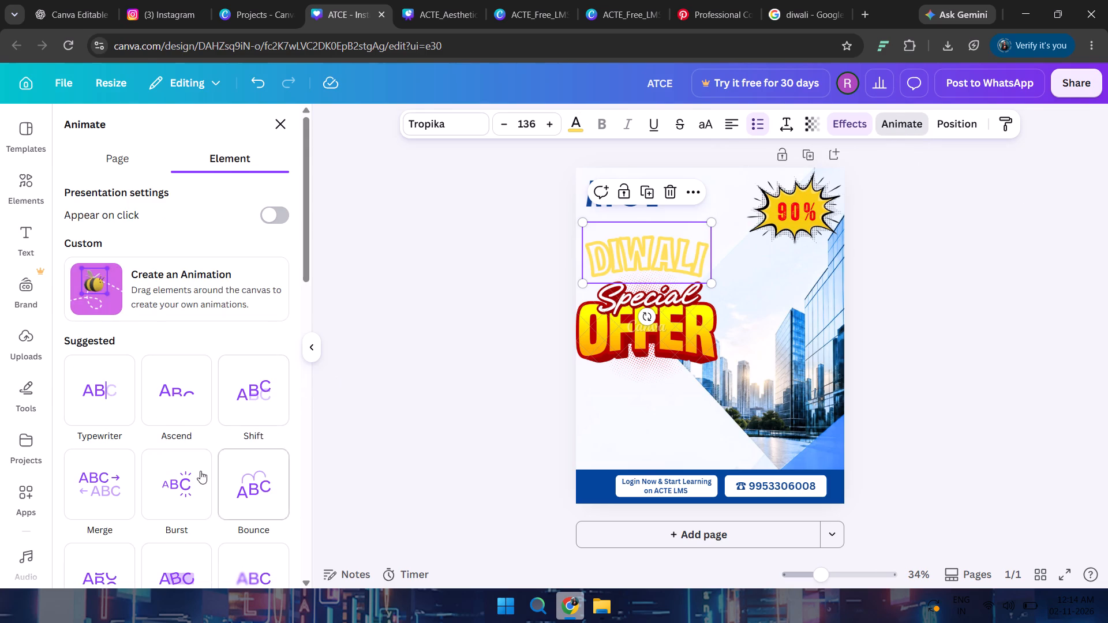
{"action": "scroll", "coordinate": [200, 471], "scroll_direction": "down", "scroll_amount": 2}
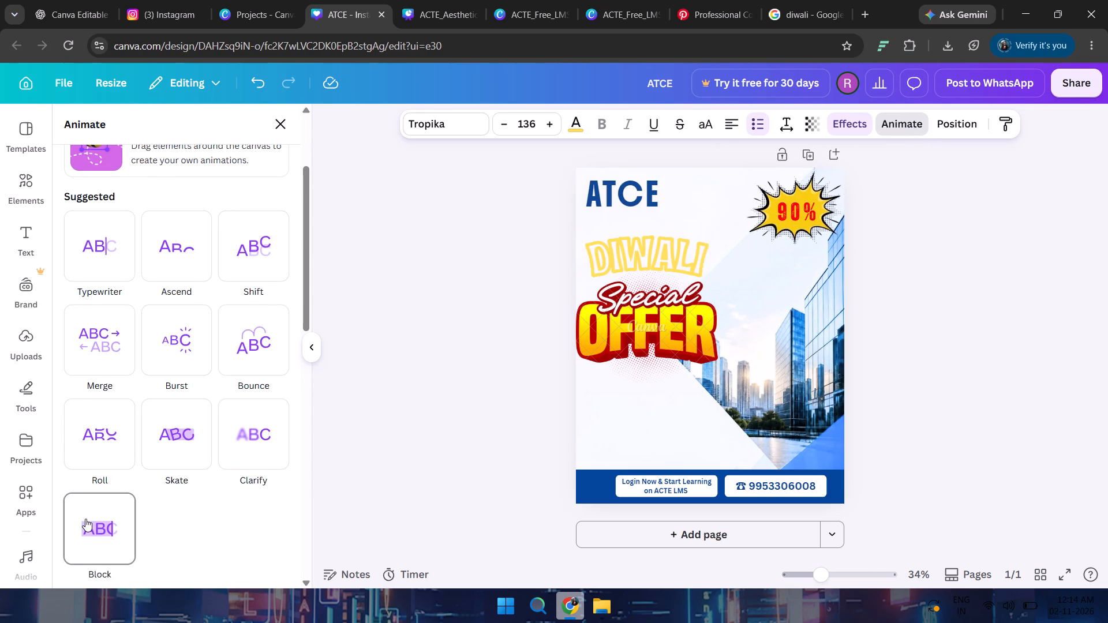
{"action": "scroll", "coordinate": [85, 519], "scroll_direction": "down", "scroll_amount": 2}
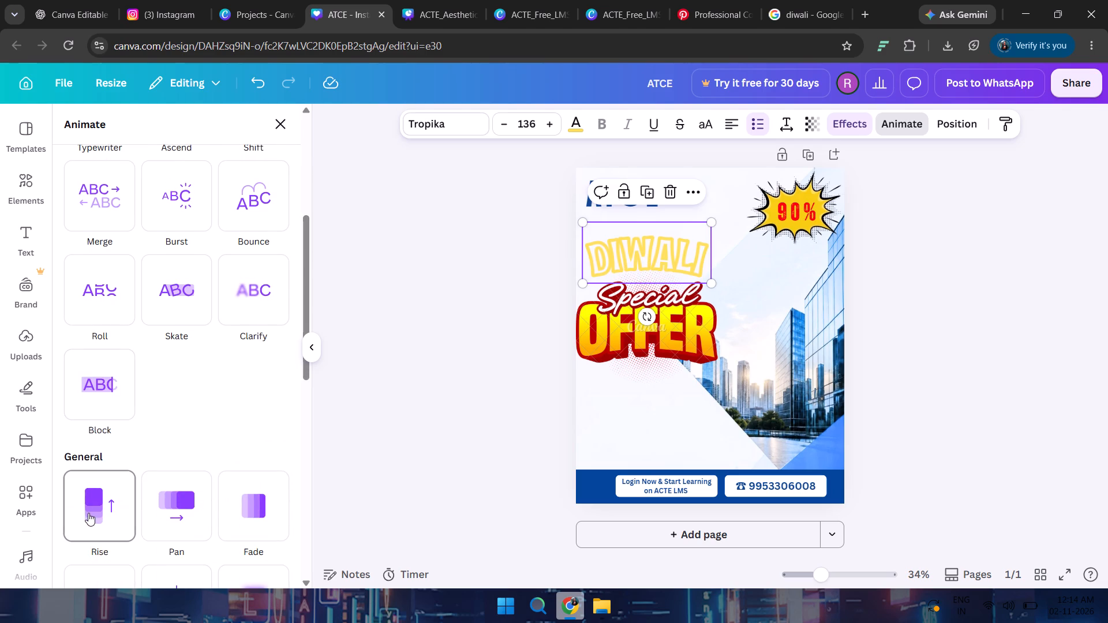
{"action": "scroll", "coordinate": [152, 524], "scroll_direction": "down", "scroll_amount": 2}
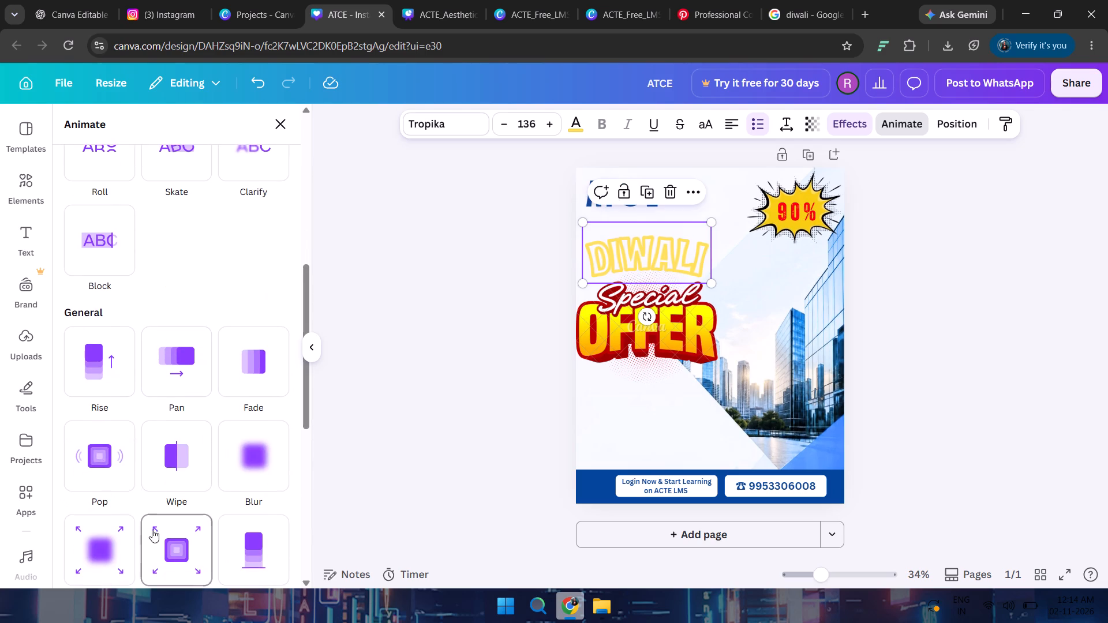
{"action": "scroll", "coordinate": [115, 543], "scroll_direction": "down", "scroll_amount": 3}
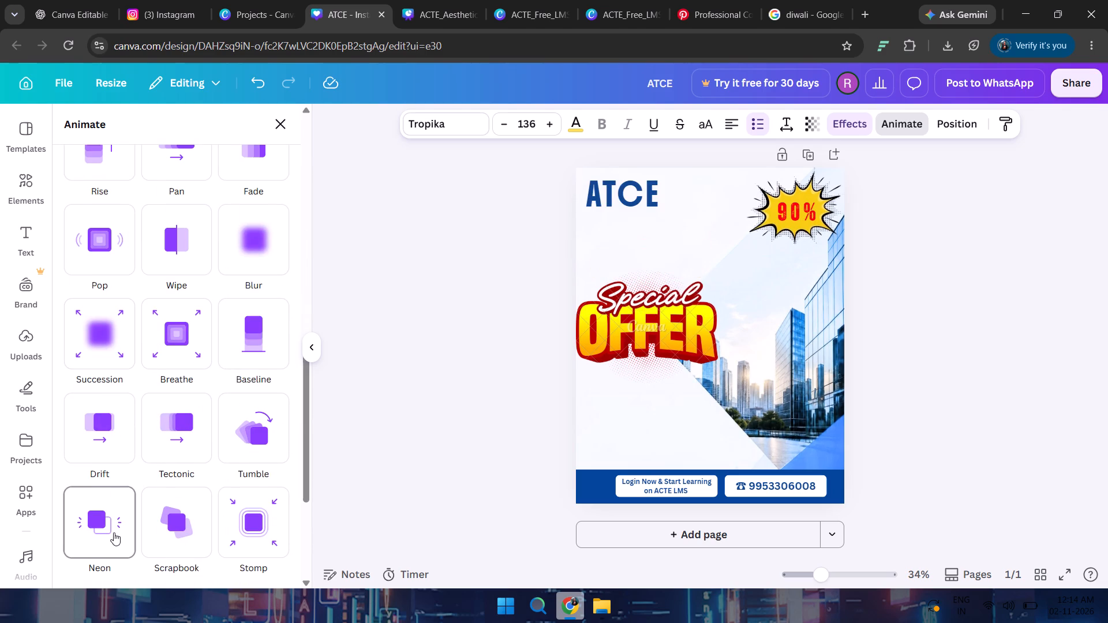
{"action": "scroll", "coordinate": [114, 532], "scroll_direction": "down", "scroll_amount": 5}
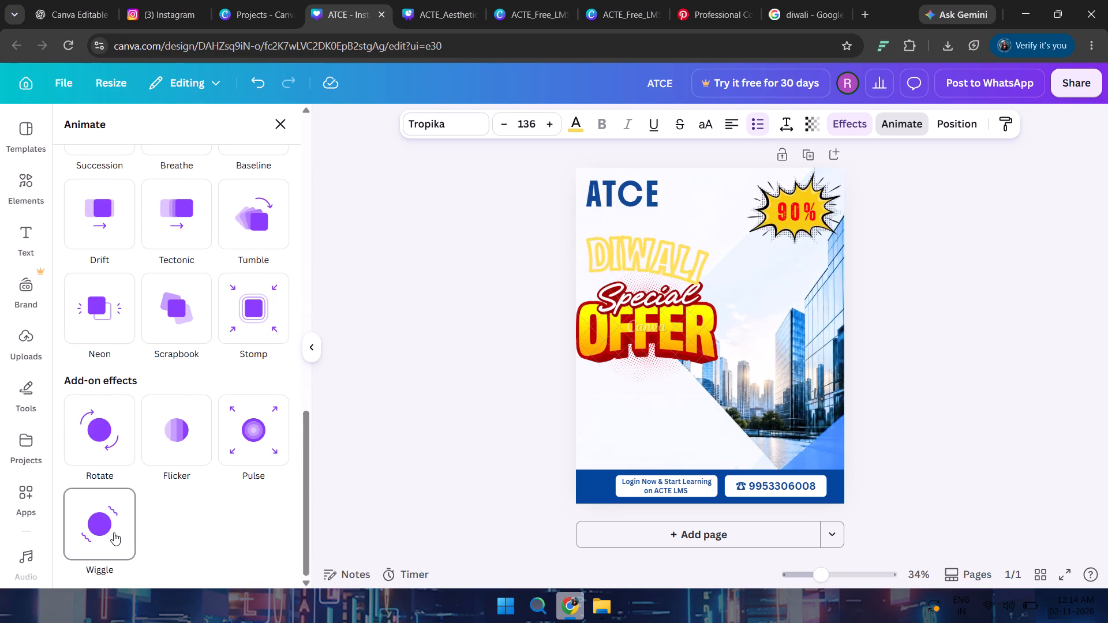
{"action": "scroll", "coordinate": [114, 532], "scroll_direction": "down", "scroll_amount": 2}
{"action": "scroll", "coordinate": [114, 532], "scroll_direction": "up", "scroll_amount": 14}
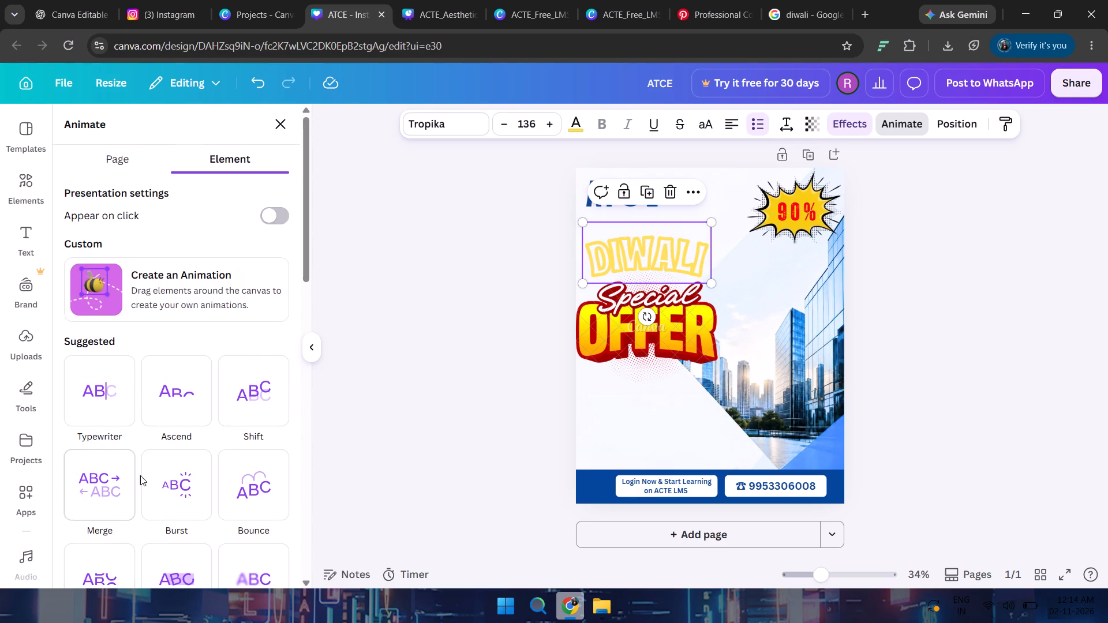
{"action": "left_click", "coordinate": [142, 163]}
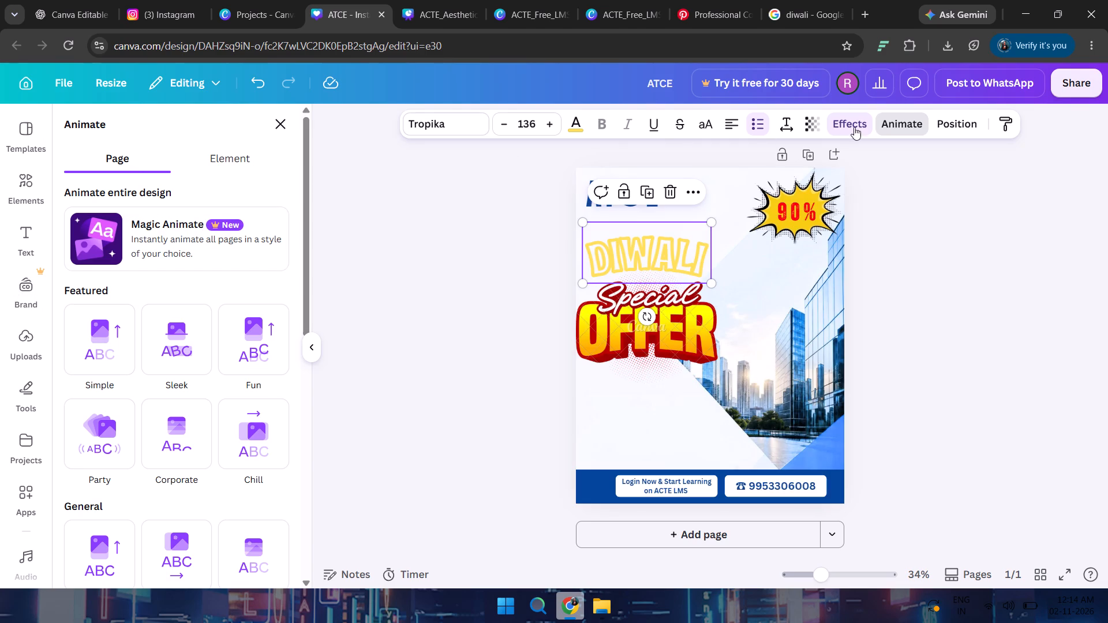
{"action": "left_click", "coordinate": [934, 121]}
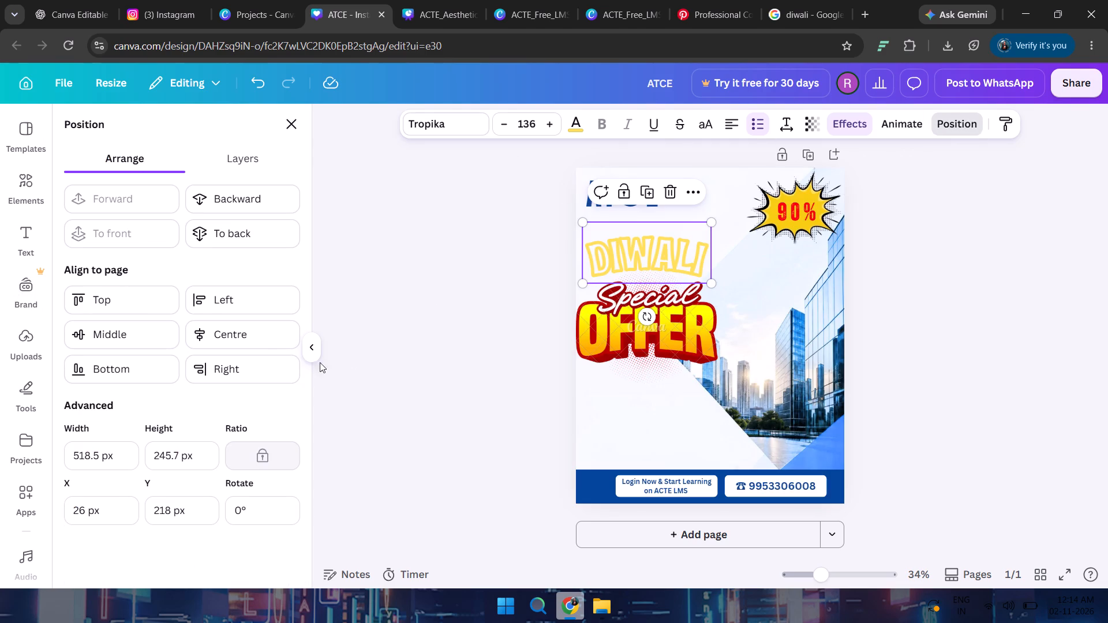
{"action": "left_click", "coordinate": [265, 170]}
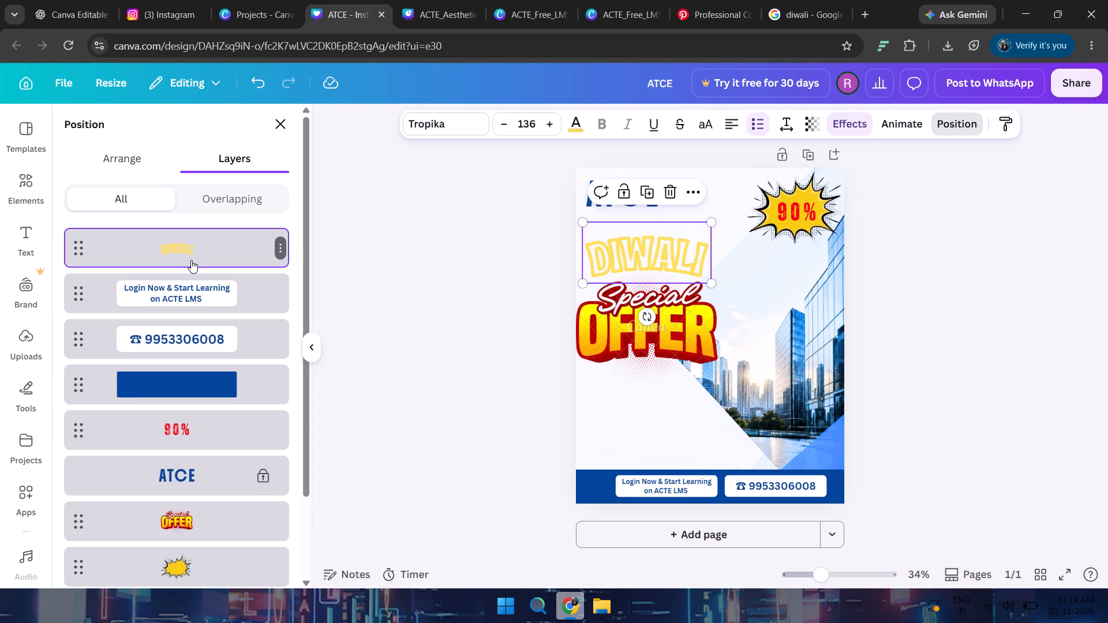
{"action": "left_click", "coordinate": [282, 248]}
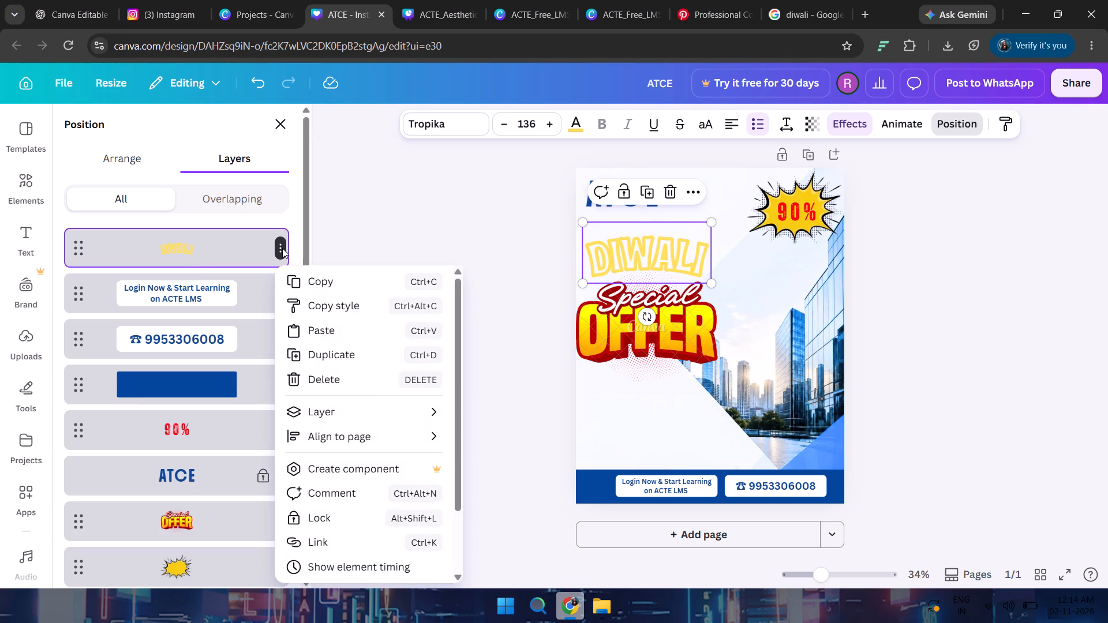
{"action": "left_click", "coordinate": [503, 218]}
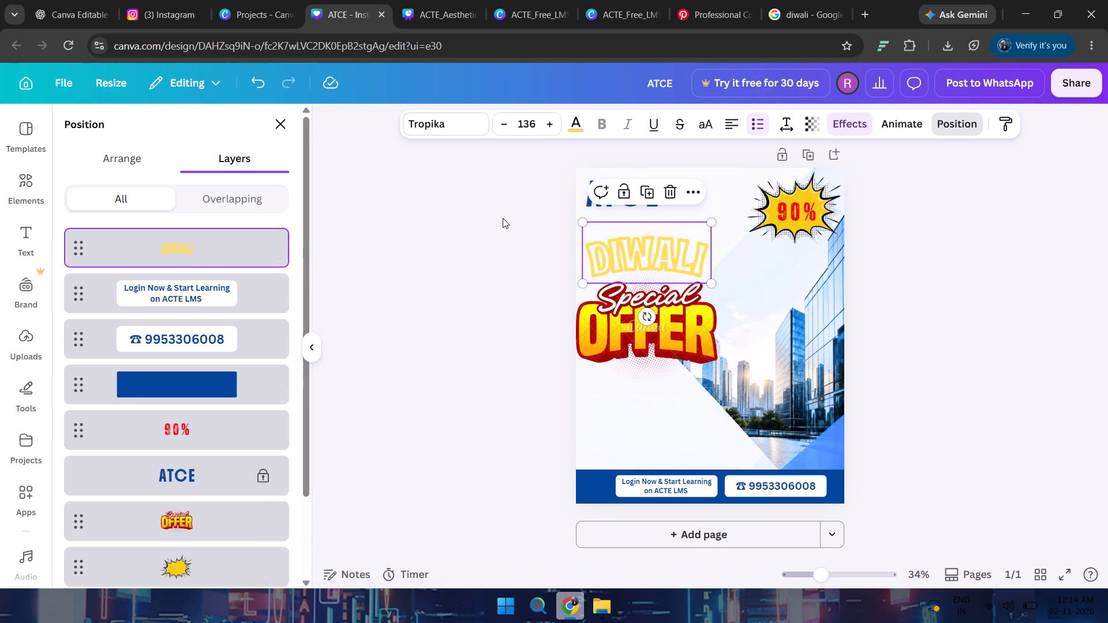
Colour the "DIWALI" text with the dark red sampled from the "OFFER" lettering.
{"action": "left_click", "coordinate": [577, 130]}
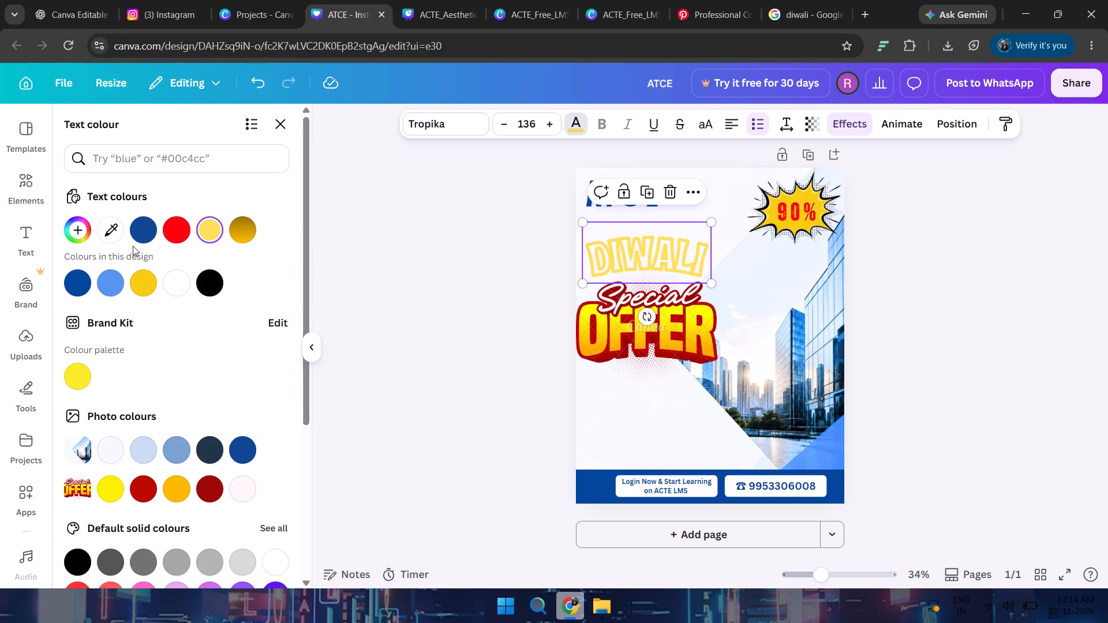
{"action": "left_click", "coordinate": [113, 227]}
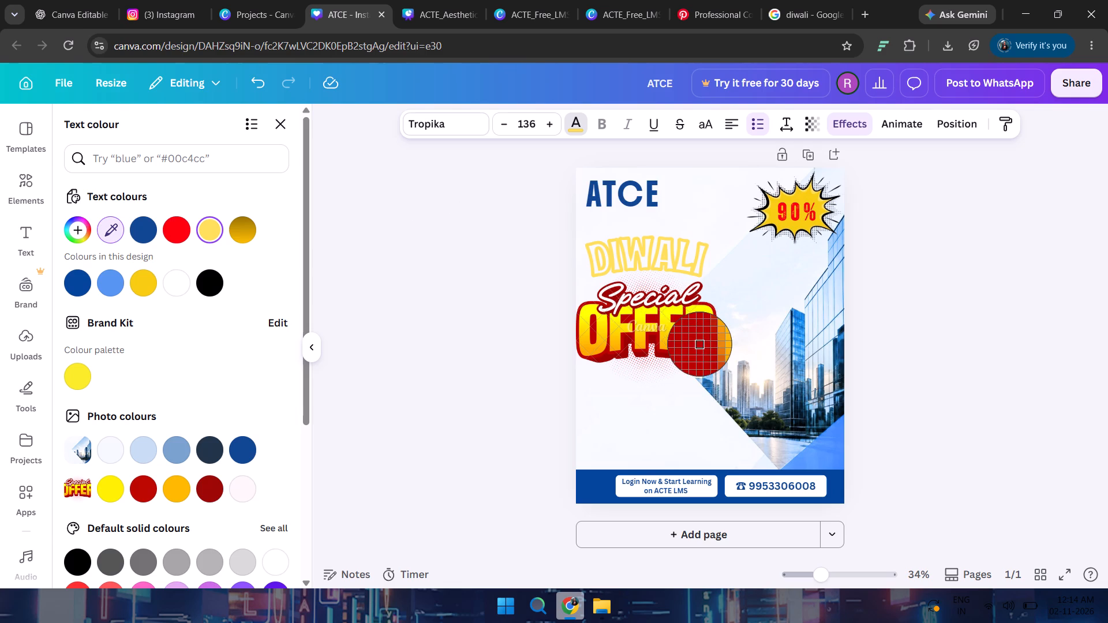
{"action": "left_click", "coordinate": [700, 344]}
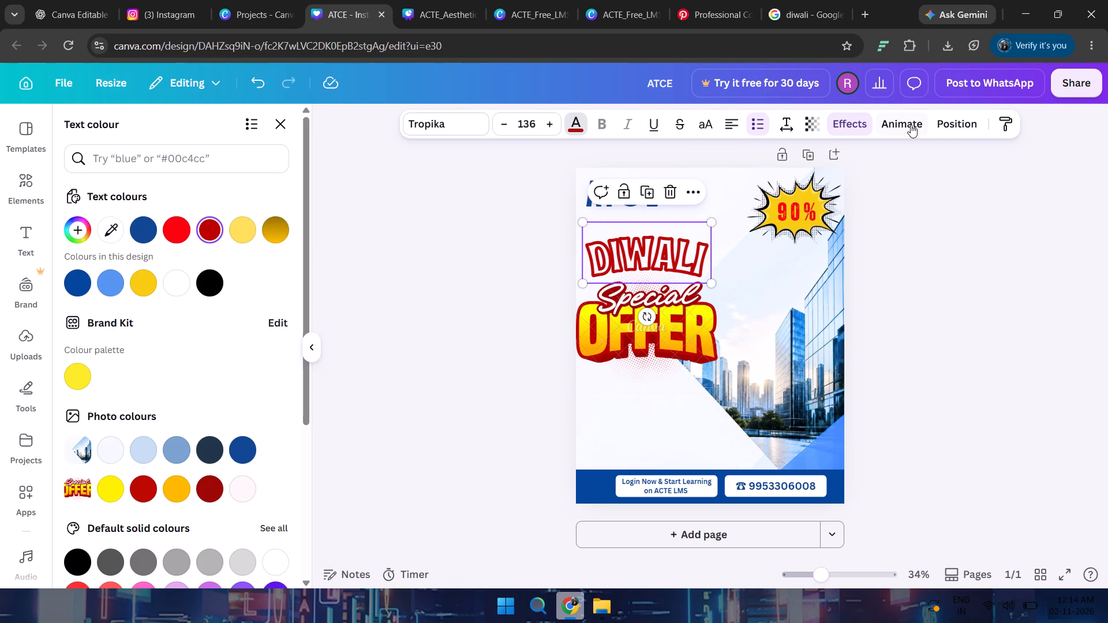
Replace the Hollow effect on the curved "DIWALI" text with the Outline effect at thickness 50.
{"action": "left_click", "coordinate": [844, 126]}
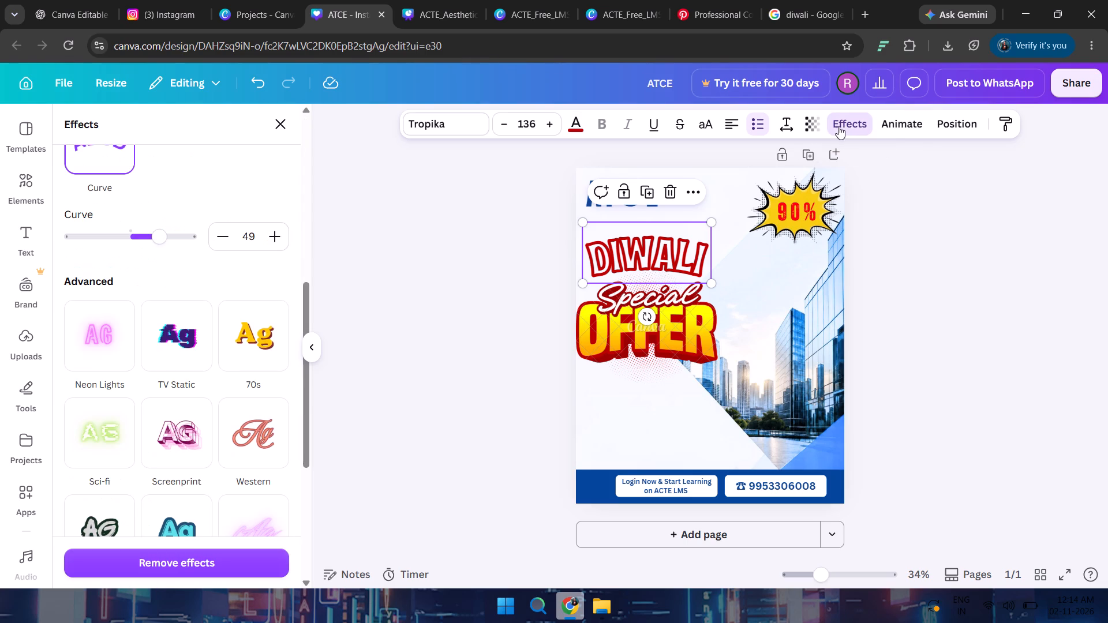
{"action": "scroll", "coordinate": [180, 393], "scroll_direction": "up", "scroll_amount": 8}
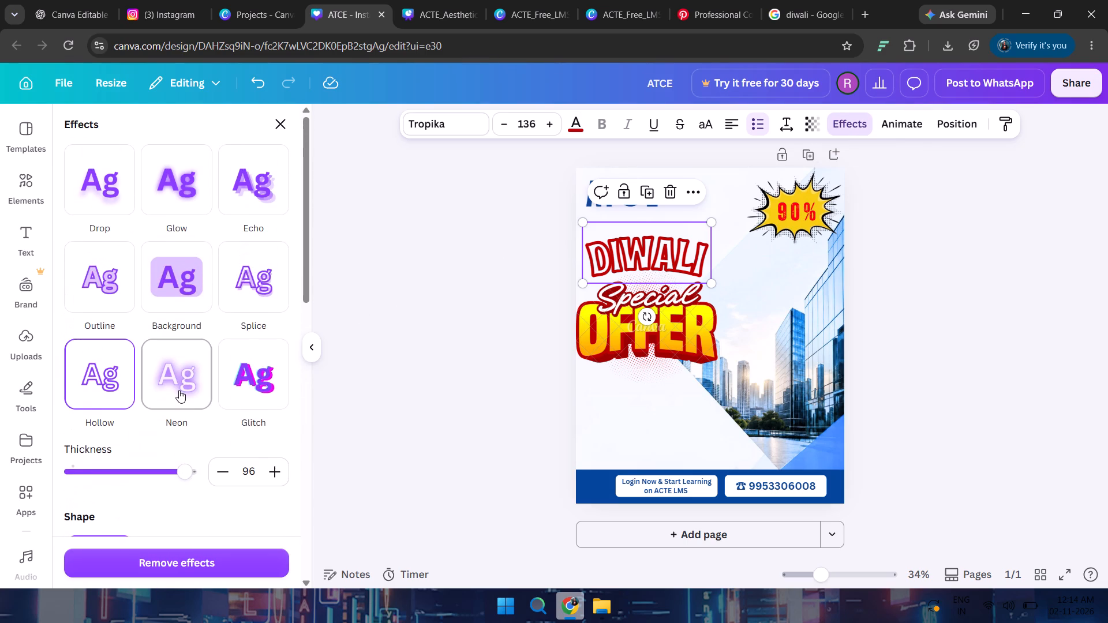
{"action": "scroll", "coordinate": [179, 390], "scroll_direction": "up", "scroll_amount": 6}
{"action": "left_click", "coordinate": [102, 284]}
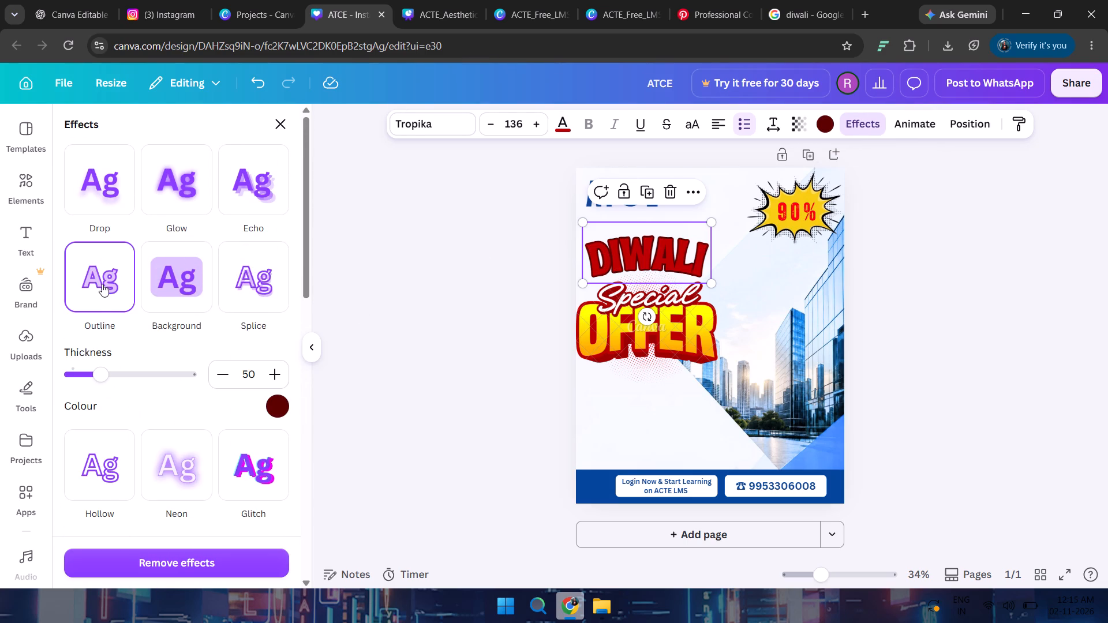
{"action": "left_click", "coordinate": [102, 284]}
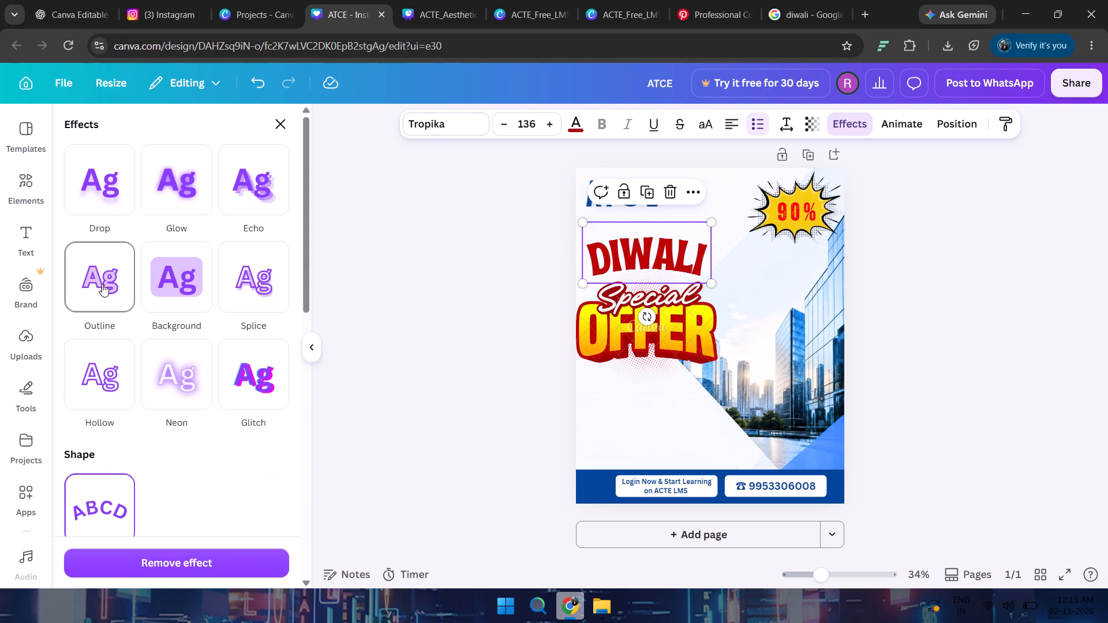
{"action": "left_click", "coordinate": [102, 284]}
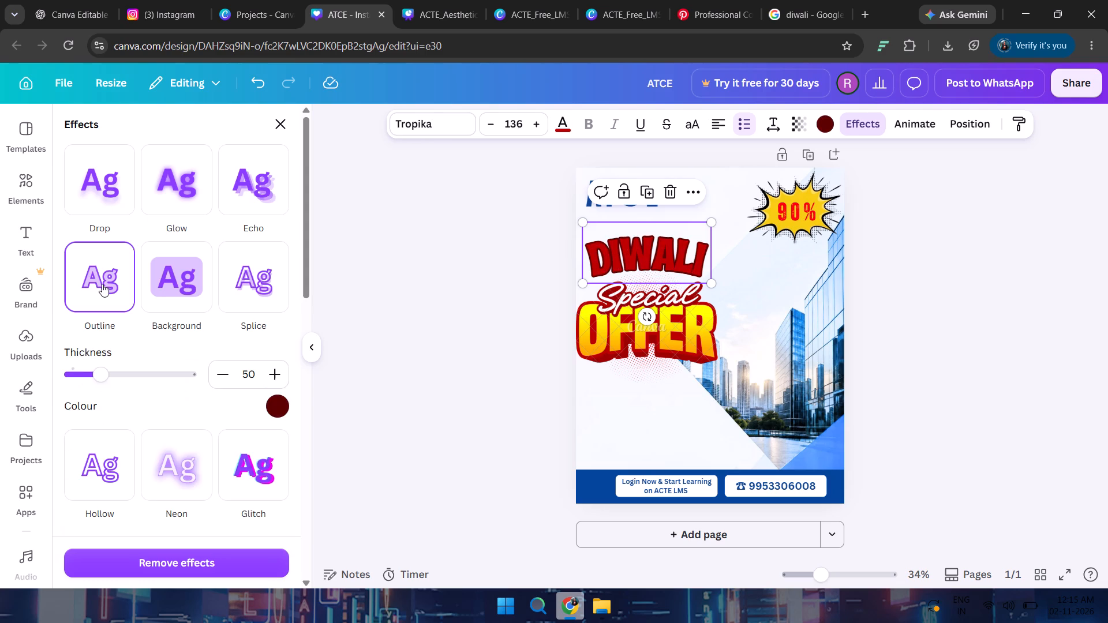
{"action": "left_click", "coordinate": [102, 284]}
{"action": "left_click", "coordinate": [102, 284]}
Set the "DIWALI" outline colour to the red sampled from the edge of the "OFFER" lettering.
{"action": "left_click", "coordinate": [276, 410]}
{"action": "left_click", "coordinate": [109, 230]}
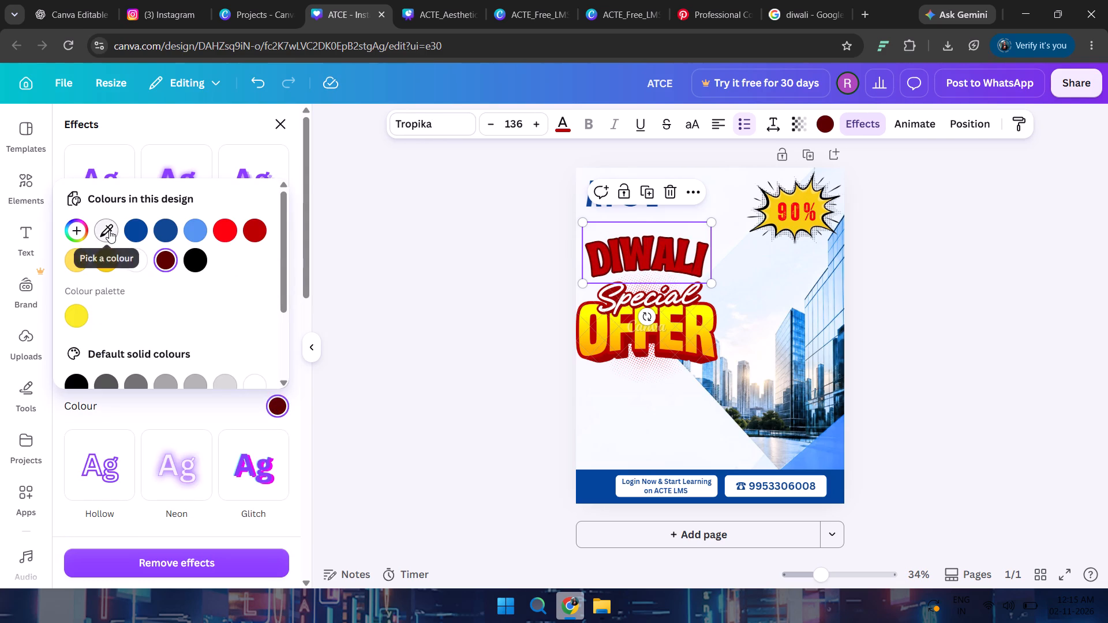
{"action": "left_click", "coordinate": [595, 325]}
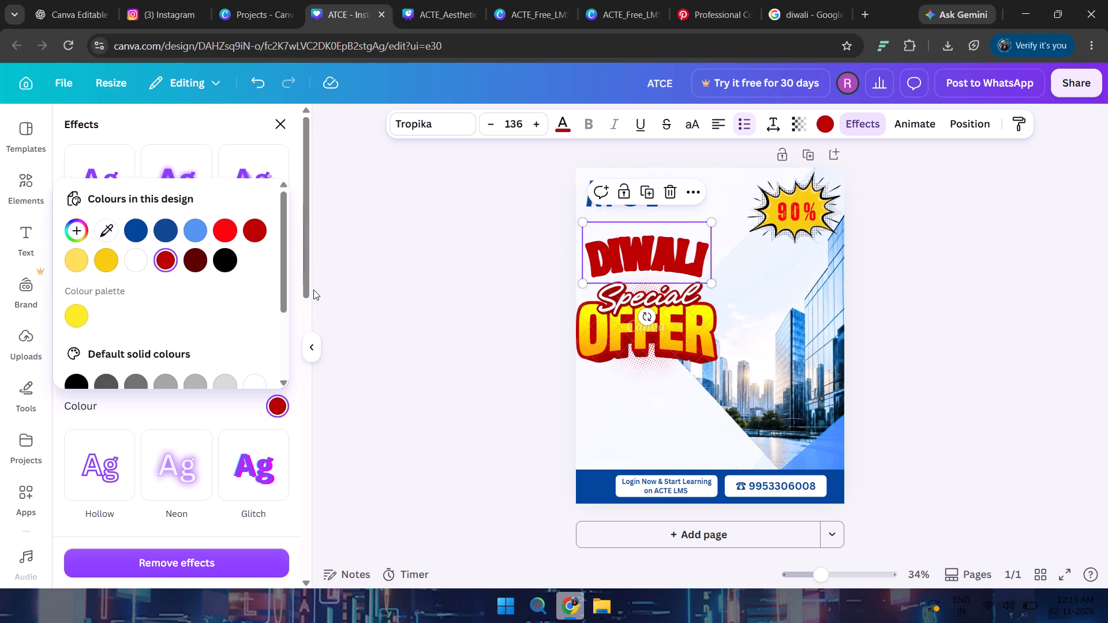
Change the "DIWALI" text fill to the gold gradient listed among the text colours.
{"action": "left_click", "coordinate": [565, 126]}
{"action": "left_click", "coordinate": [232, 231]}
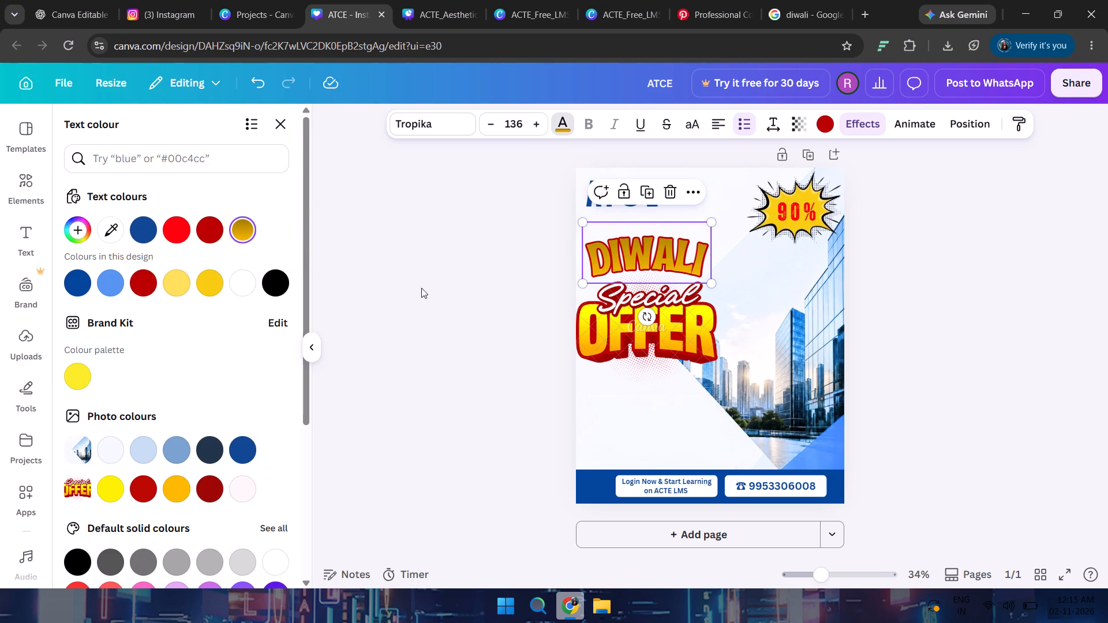
Darken the "DIWALI" outline effect colour to #7A0000.
{"action": "left_click", "coordinate": [823, 127]}
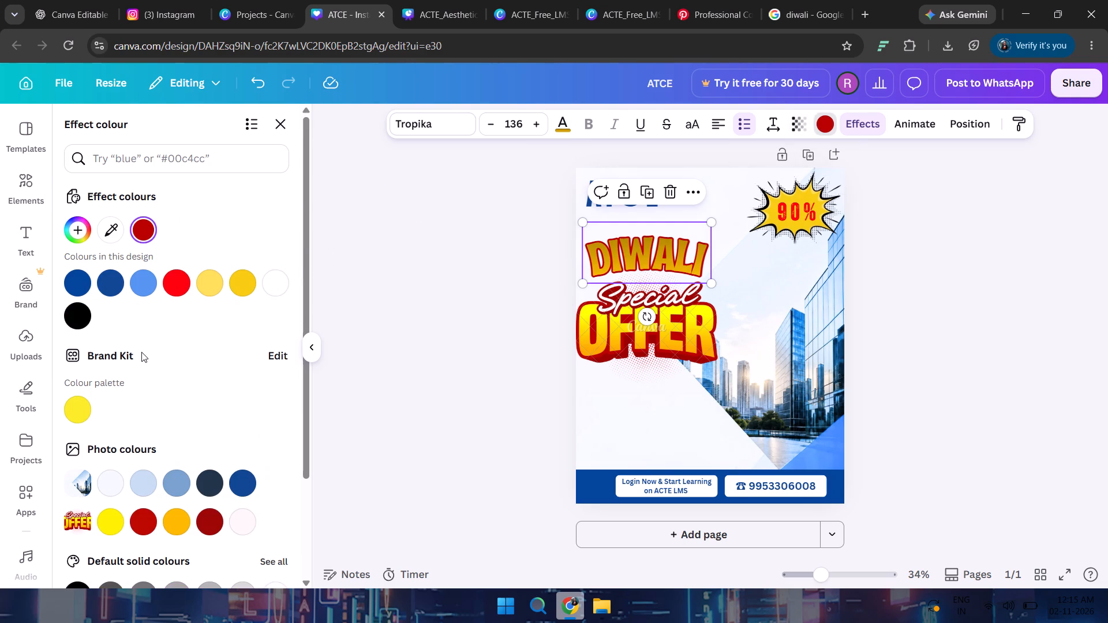
{"action": "scroll", "coordinate": [141, 352], "scroll_direction": "down", "scroll_amount": 4}
{"action": "scroll", "coordinate": [141, 355], "scroll_direction": "up", "scroll_amount": 7}
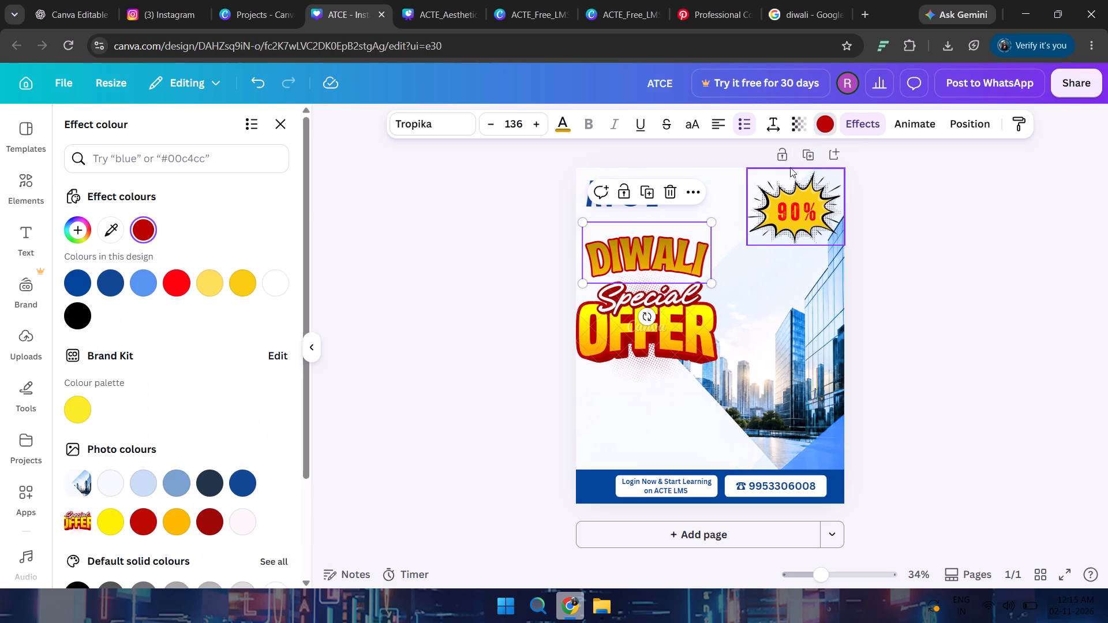
{"action": "left_click", "coordinate": [144, 229]}
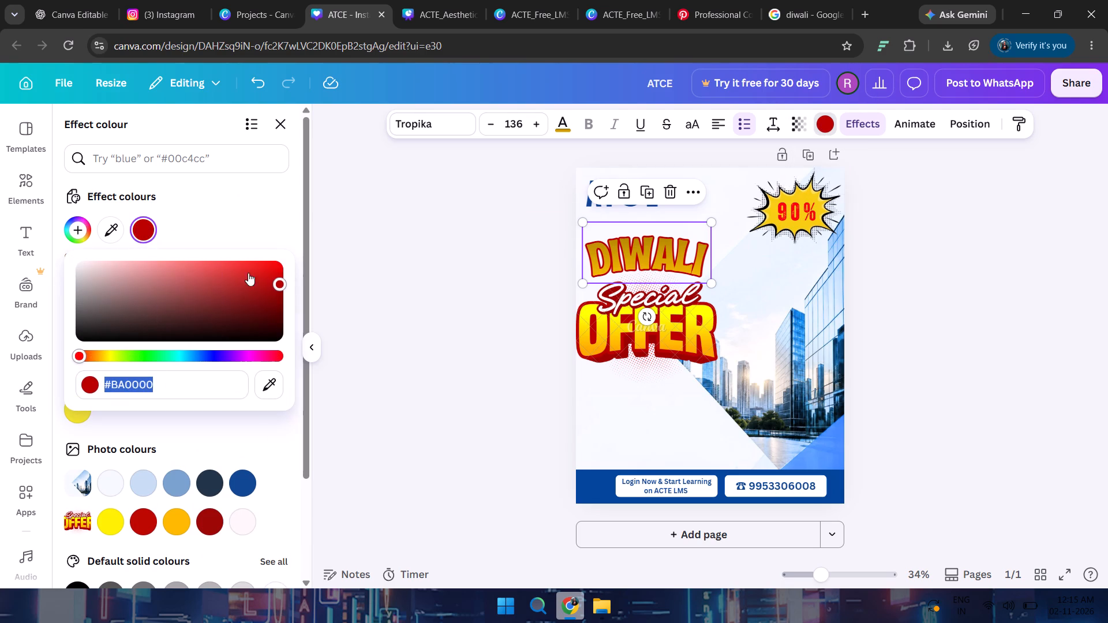
{"action": "left_click_drag", "start_coordinate": [282, 280], "coordinate": [283, 303]}
{"action": "left_click", "coordinate": [288, 223]}
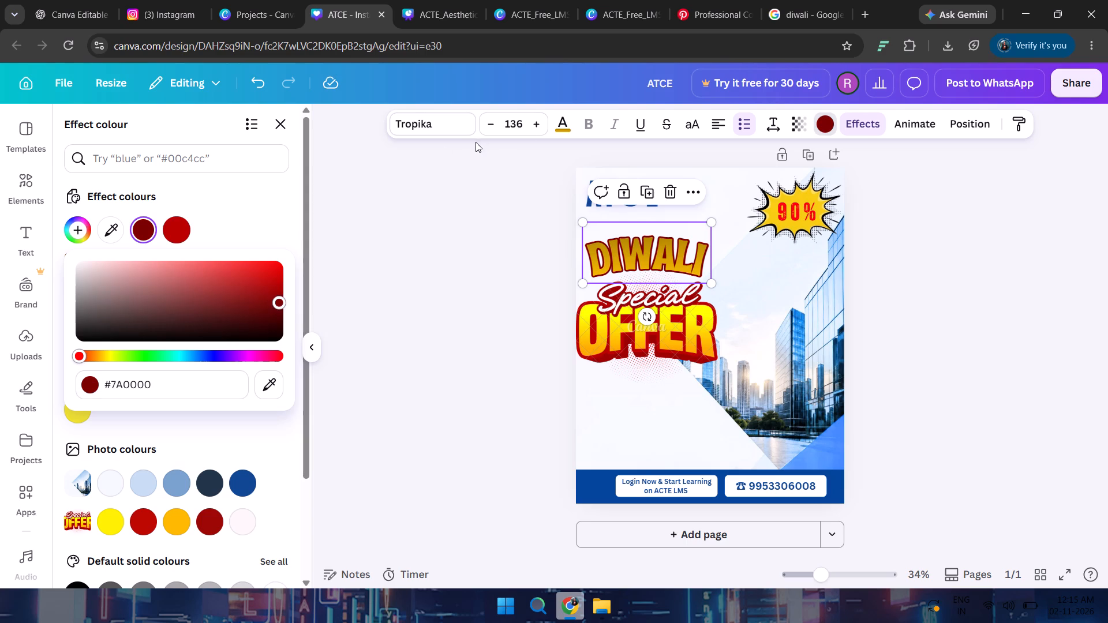
Change the "DIWALI" text fill to the solid golden yellow already used in the design.
{"action": "left_click", "coordinate": [574, 133]}
{"action": "left_click", "coordinate": [566, 132]}
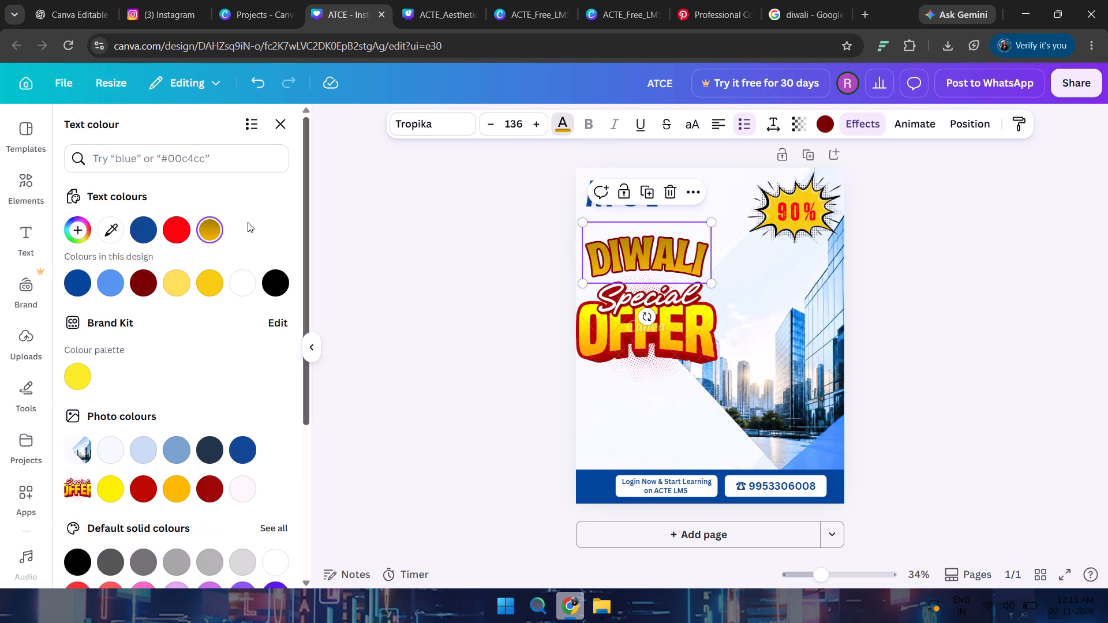
{"action": "left_click", "coordinate": [203, 284]}
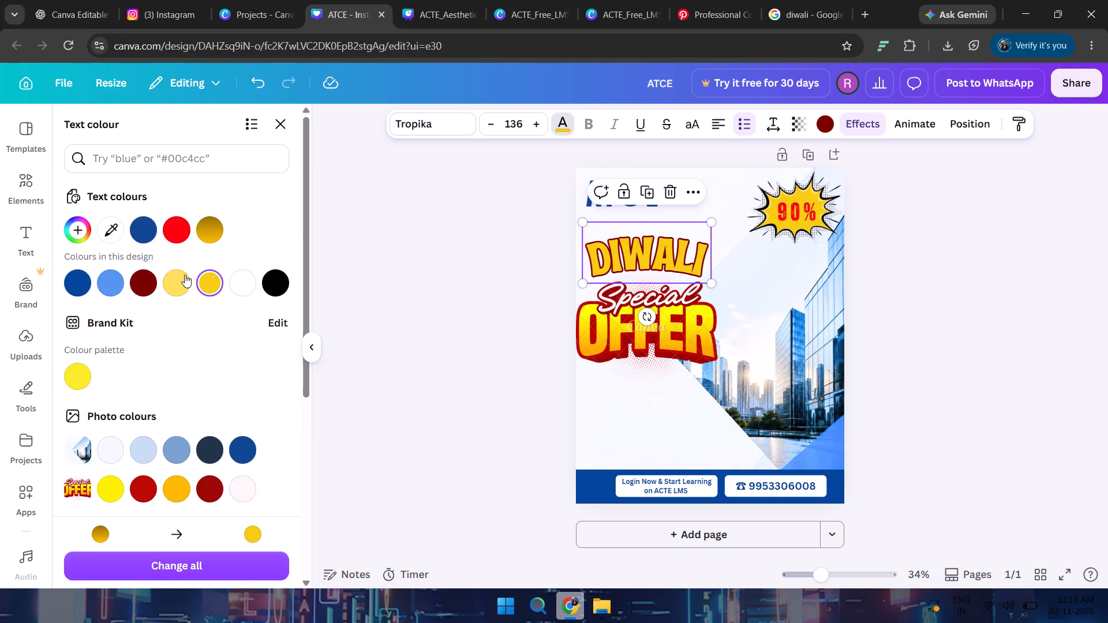
Change the "DIWALI" text fill to the lighter yellow already used in the design.
{"action": "left_click", "coordinate": [181, 276]}
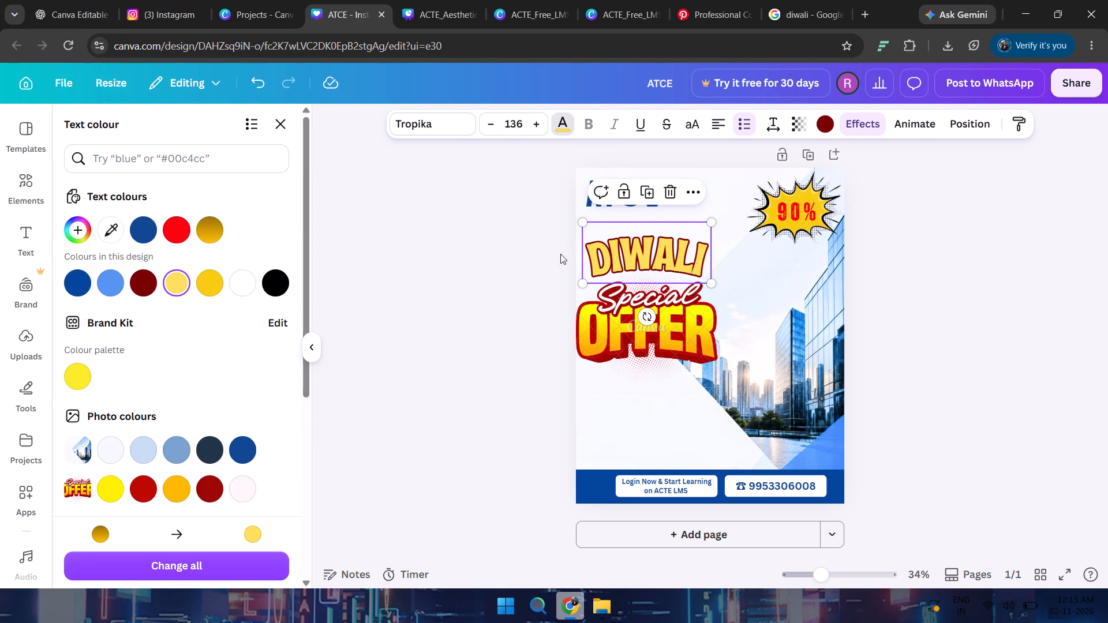
Reposition the "DIWALI" lettering so it sits just above the "Special OFFER" artwork with a small gap.
{"action": "left_click_drag", "start_coordinate": [631, 256], "coordinate": [627, 262]}
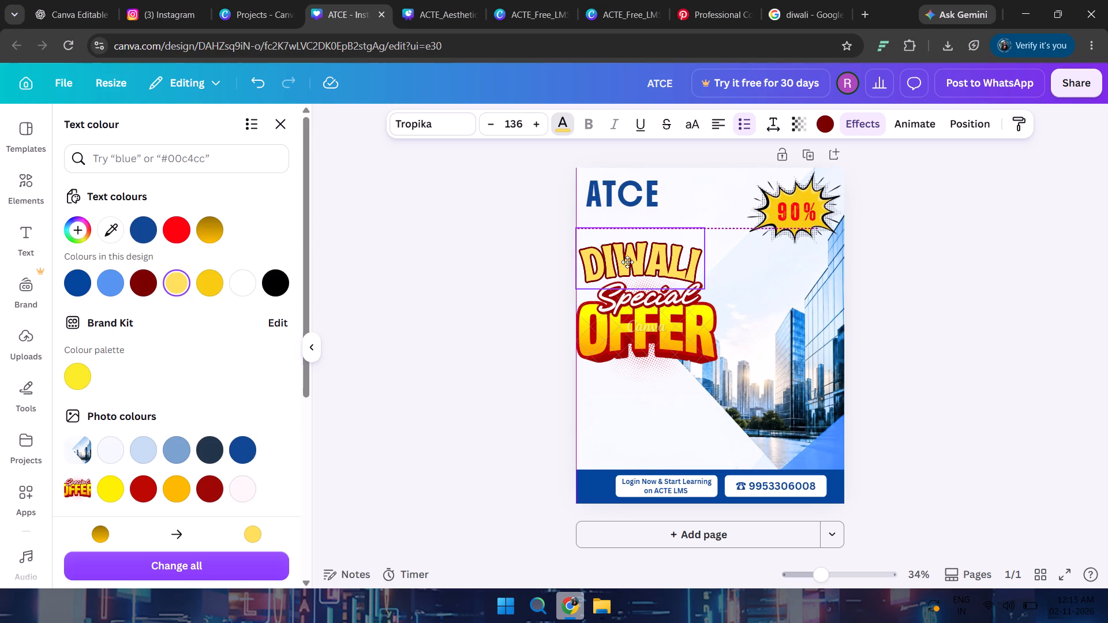
{"action": "left_click_drag", "start_coordinate": [627, 262], "coordinate": [631, 264]}
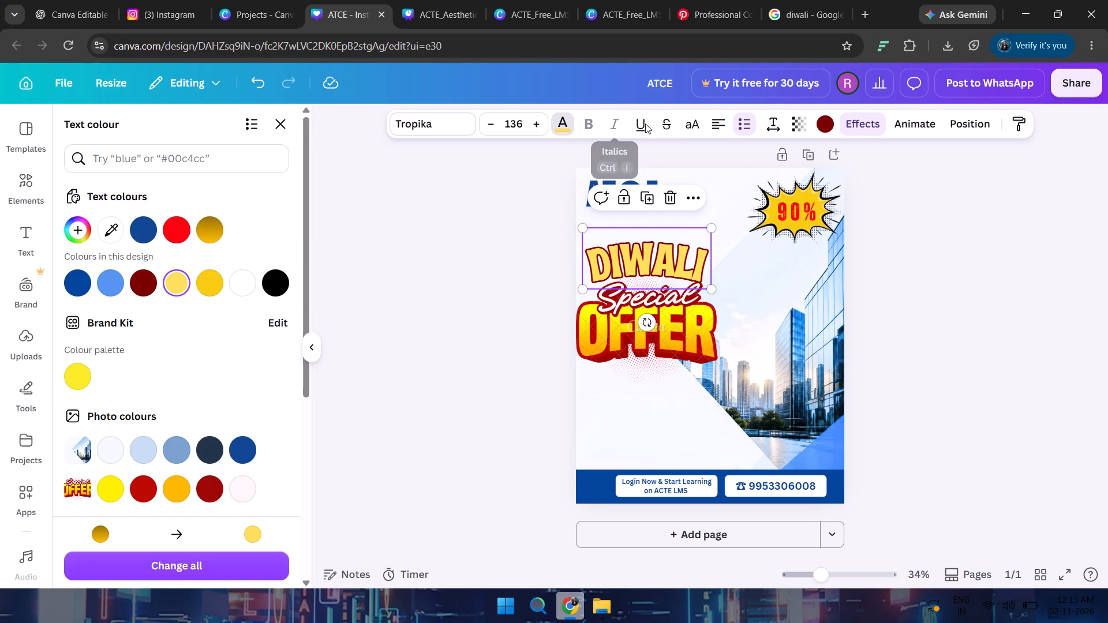
{"action": "left_click", "coordinate": [686, 125]}
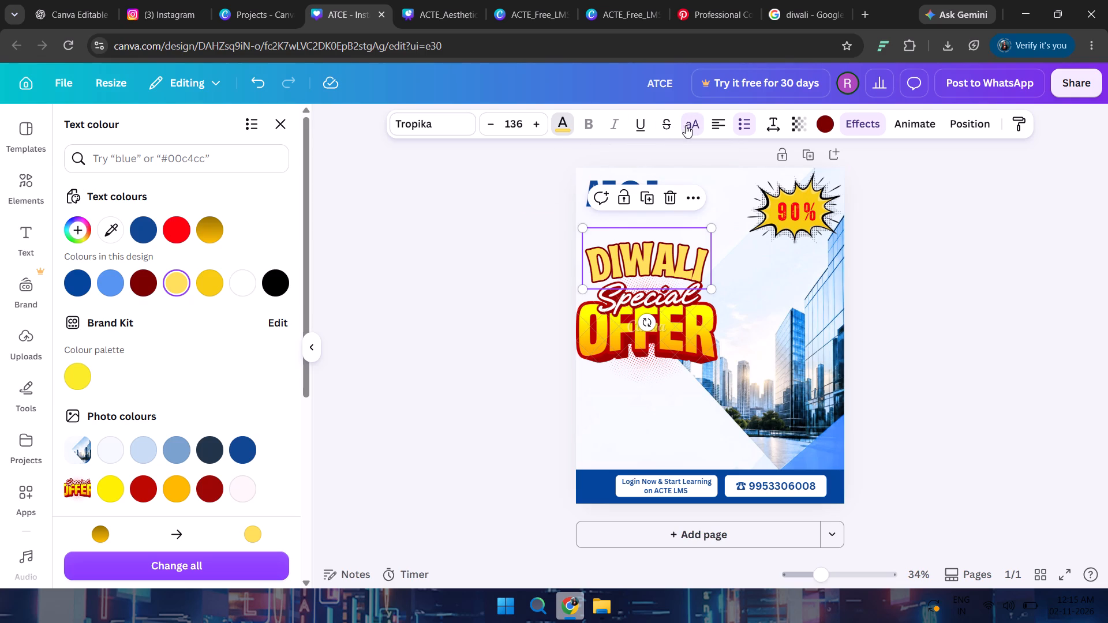
{"action": "left_click", "coordinate": [686, 125]}
{"action": "left_click", "coordinate": [908, 242]}
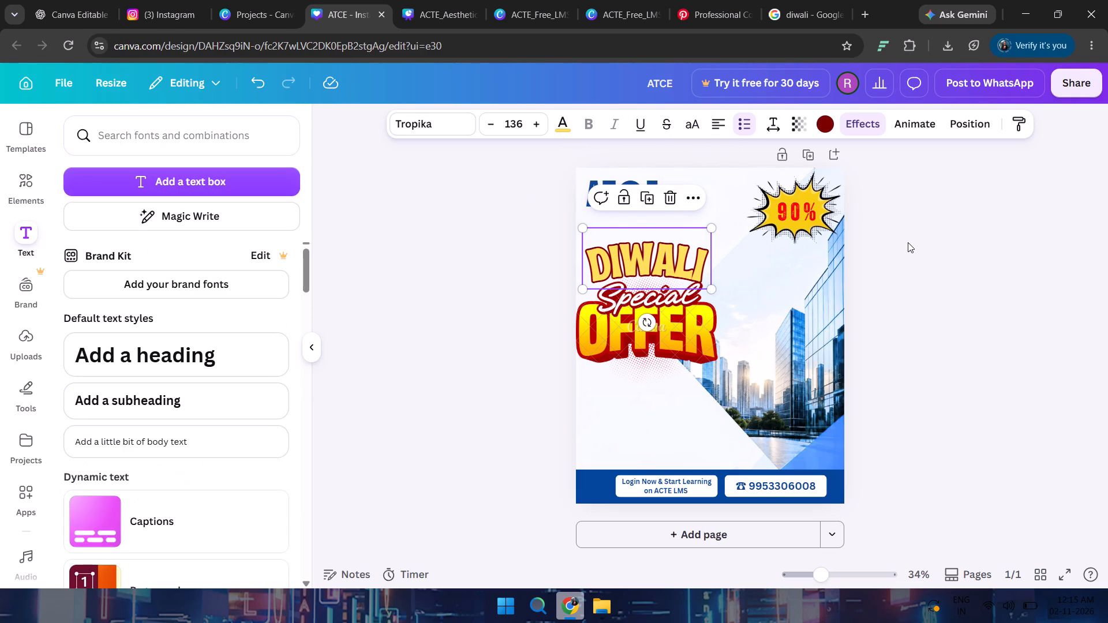
{"action": "left_click_drag", "start_coordinate": [662, 262], "coordinate": [661, 254]}
{"action": "left_click", "coordinate": [944, 322]}
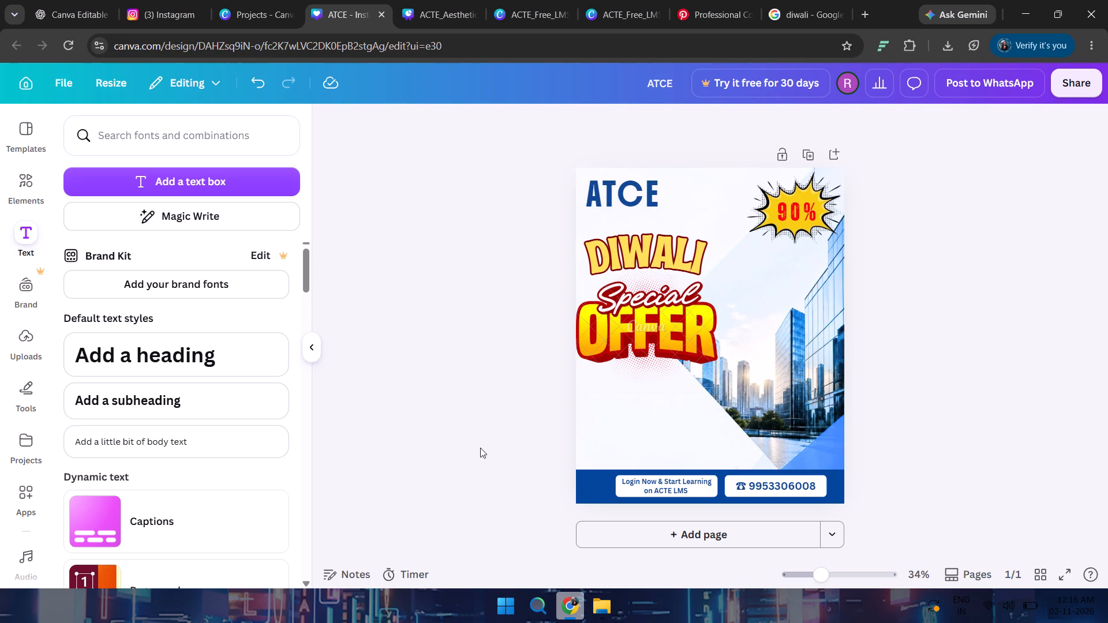
Browse the ready-made font combinations for a lettering style that suits the banner.
{"action": "scroll", "coordinate": [144, 503], "scroll_direction": "down", "scroll_amount": 5}
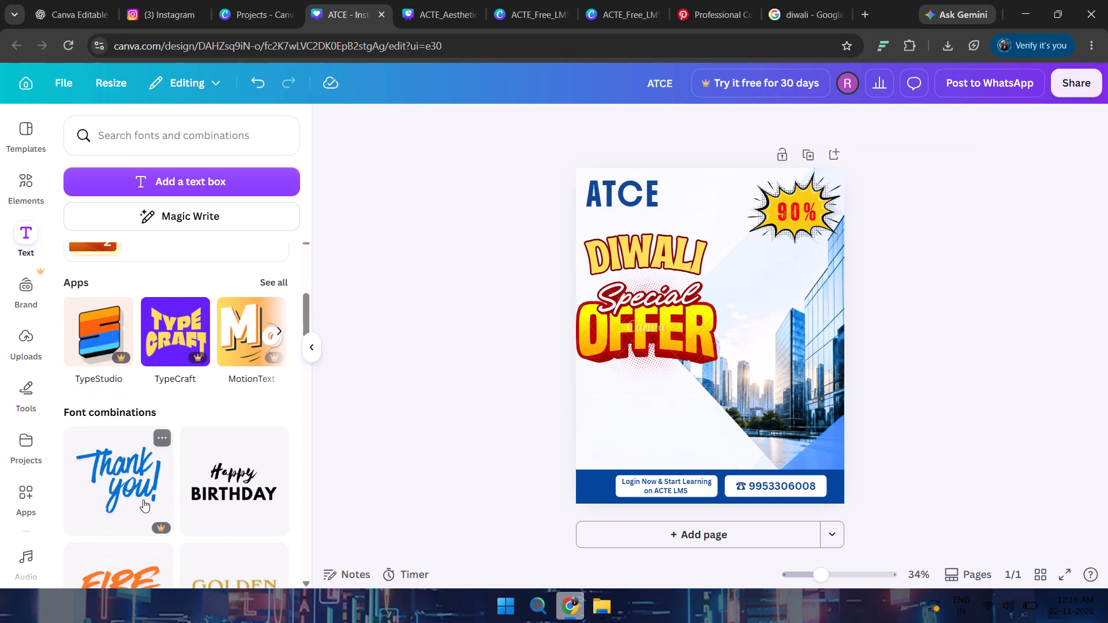
{"action": "scroll", "coordinate": [143, 500], "scroll_direction": "down", "scroll_amount": 2}
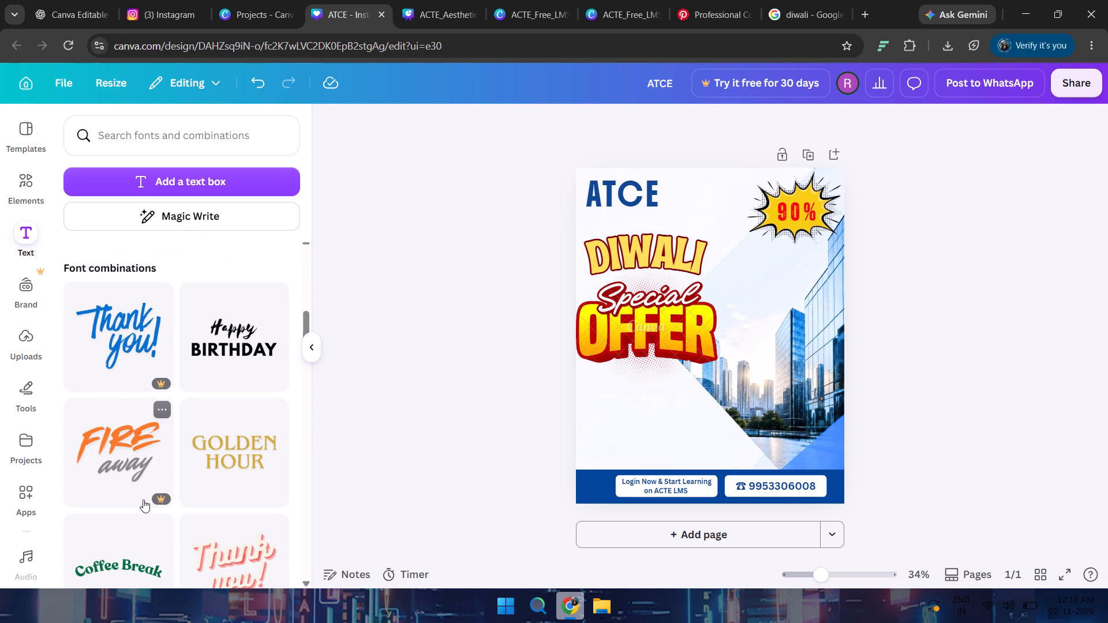
{"action": "scroll", "coordinate": [143, 500], "scroll_direction": "down", "scroll_amount": 2}
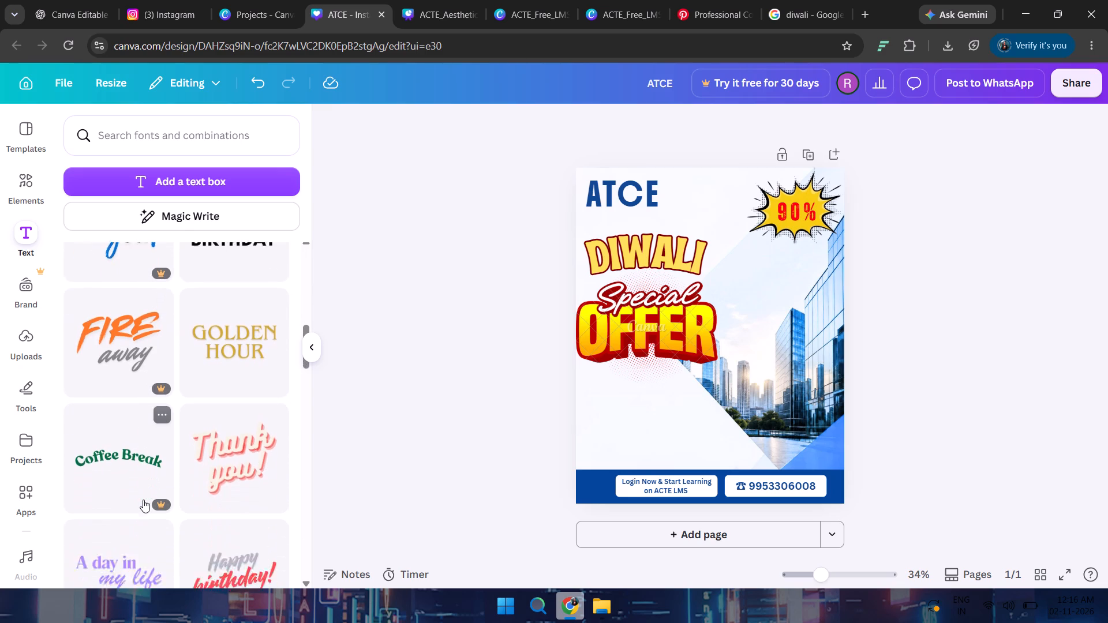
{"action": "scroll", "coordinate": [143, 500], "scroll_direction": "down", "scroll_amount": 3}
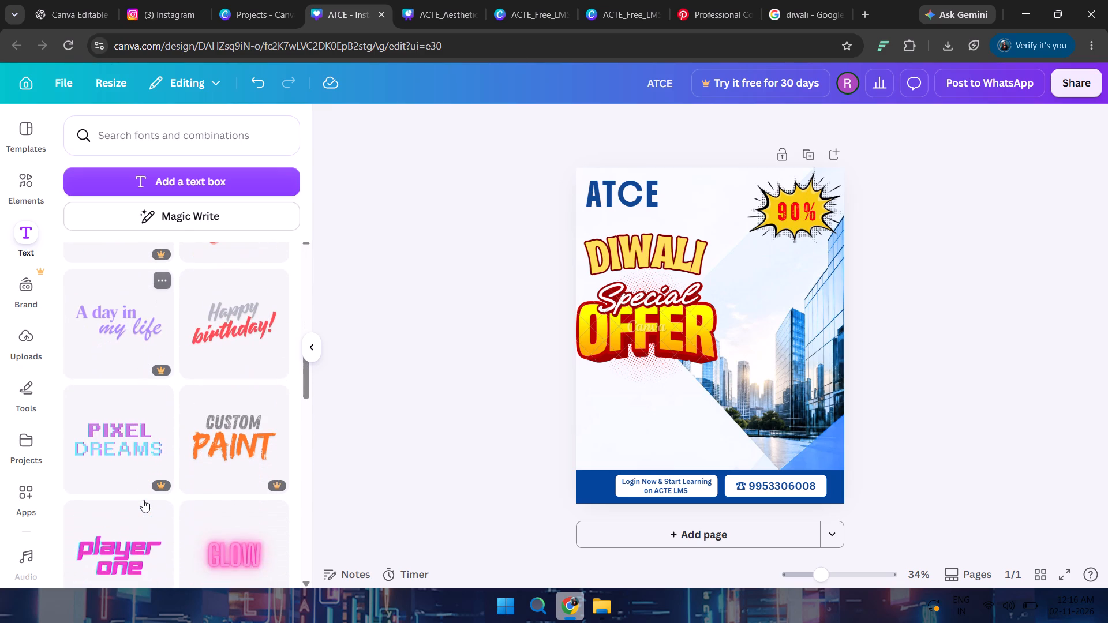
{"action": "scroll", "coordinate": [143, 500], "scroll_direction": "down", "scroll_amount": 5}
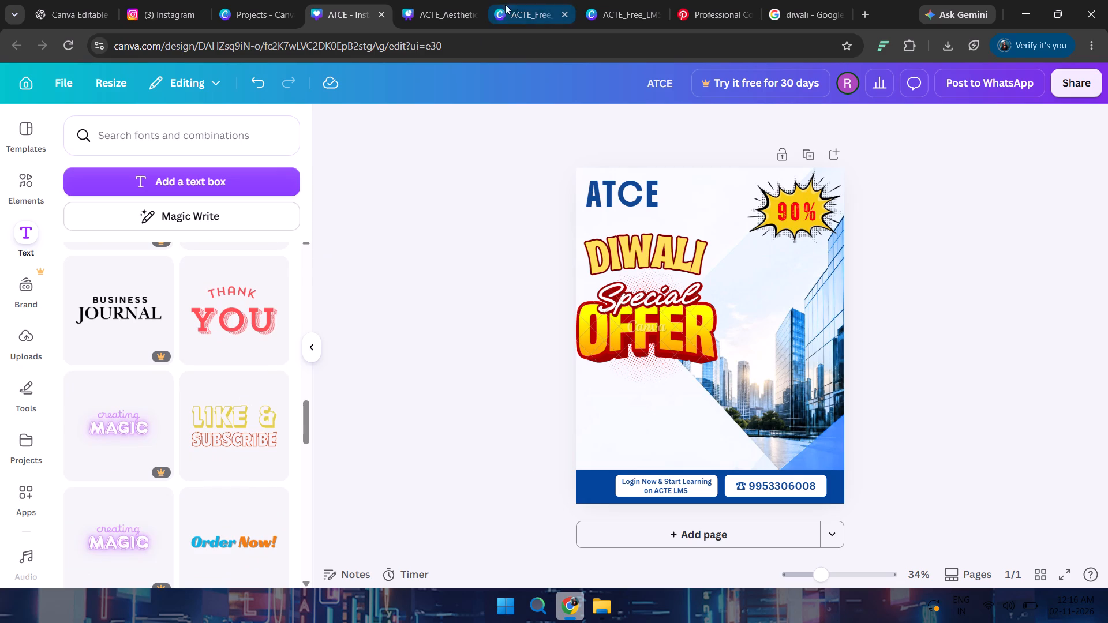
Switch to Pinterest, search for "STUDENTS IMGS" and look through the resulting student pictures.
{"action": "left_click", "coordinate": [533, 12]}
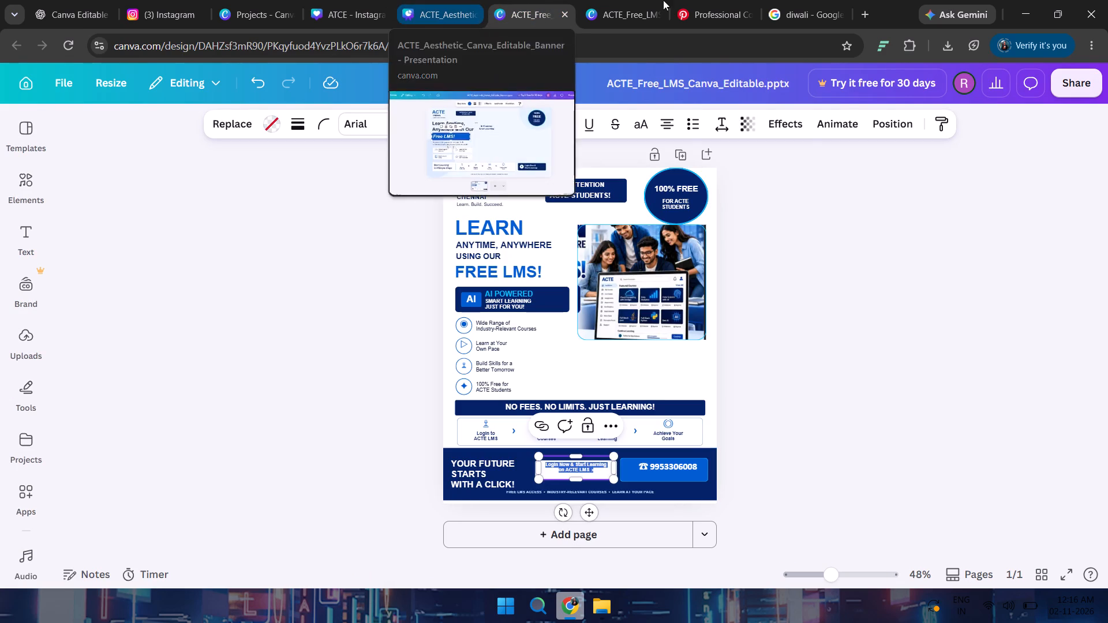
{"action": "left_click", "coordinate": [712, 8]}
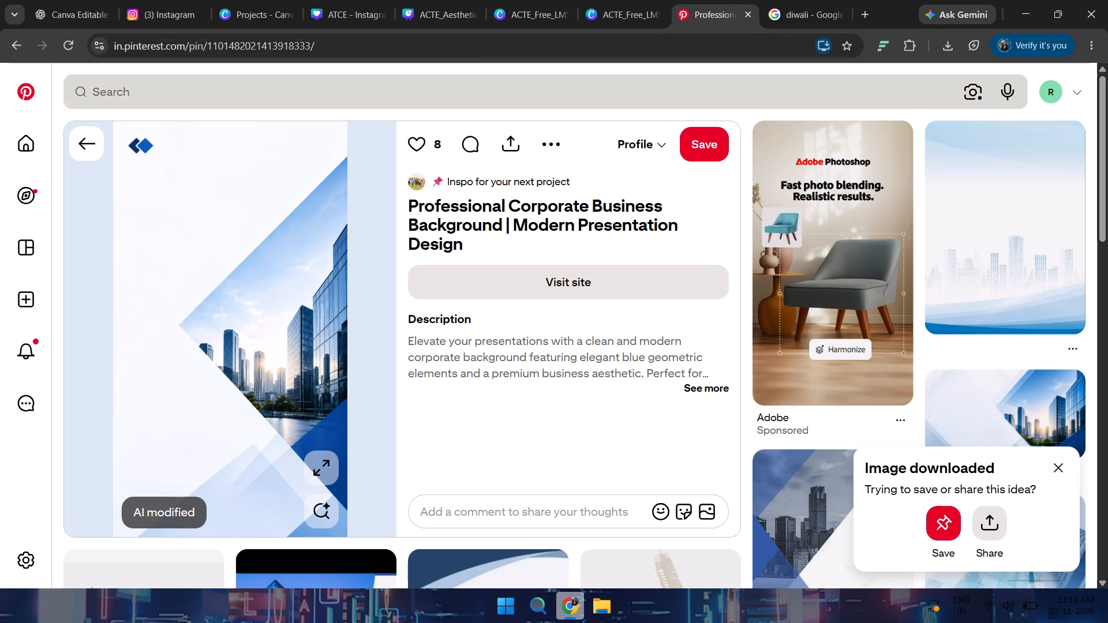
{"action": "left_click", "coordinate": [435, 91]}
{"action": "key", "text": "s"}
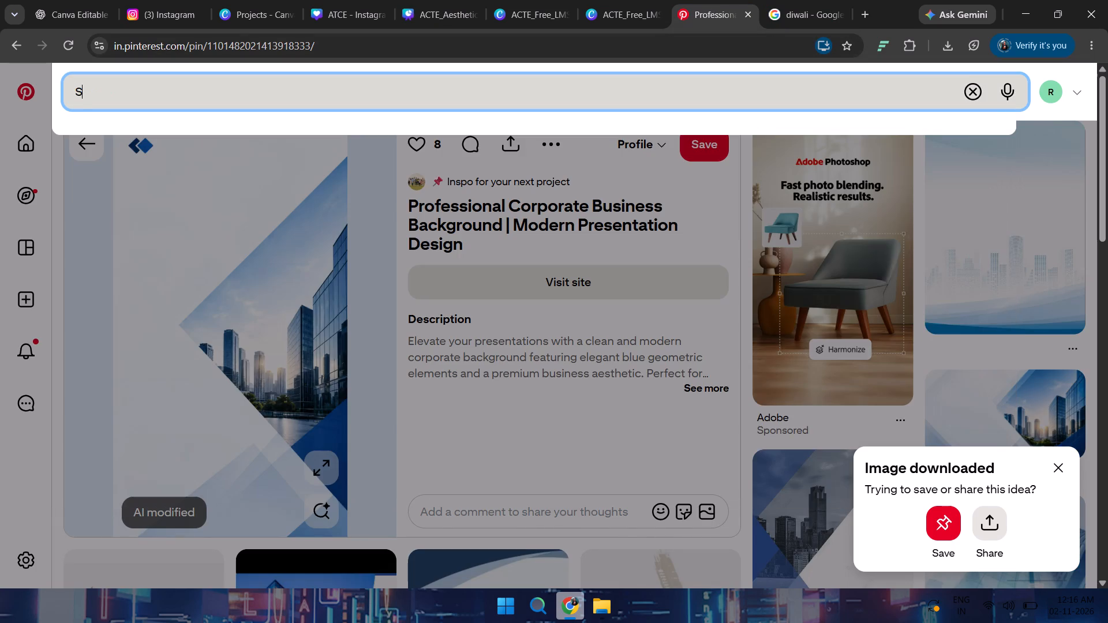
{"action": "type", "text": "TUDEN"}
{"action": "type", "text": "TS IMGS"}
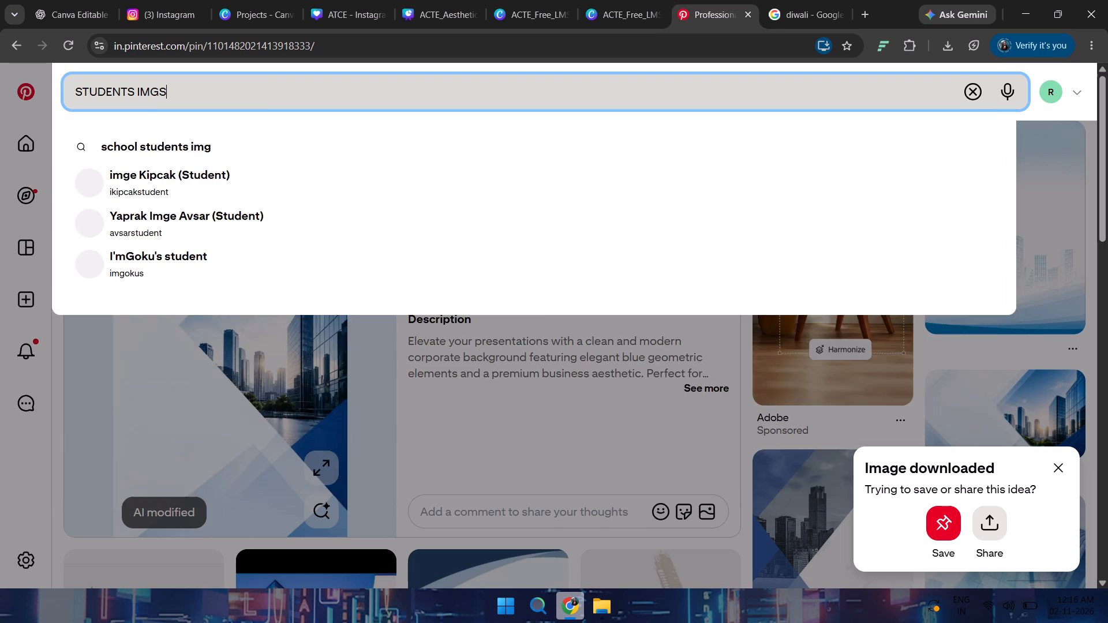
{"action": "key", "text": "Return"}
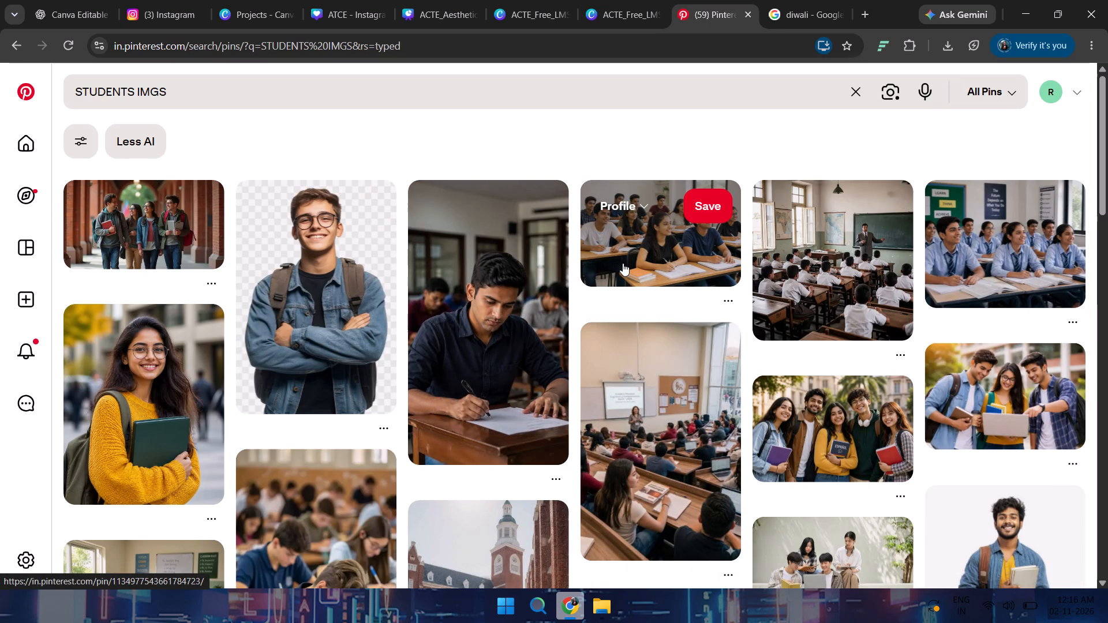
{"action": "scroll", "coordinate": [620, 261], "scroll_direction": "down", "scroll_amount": 1}
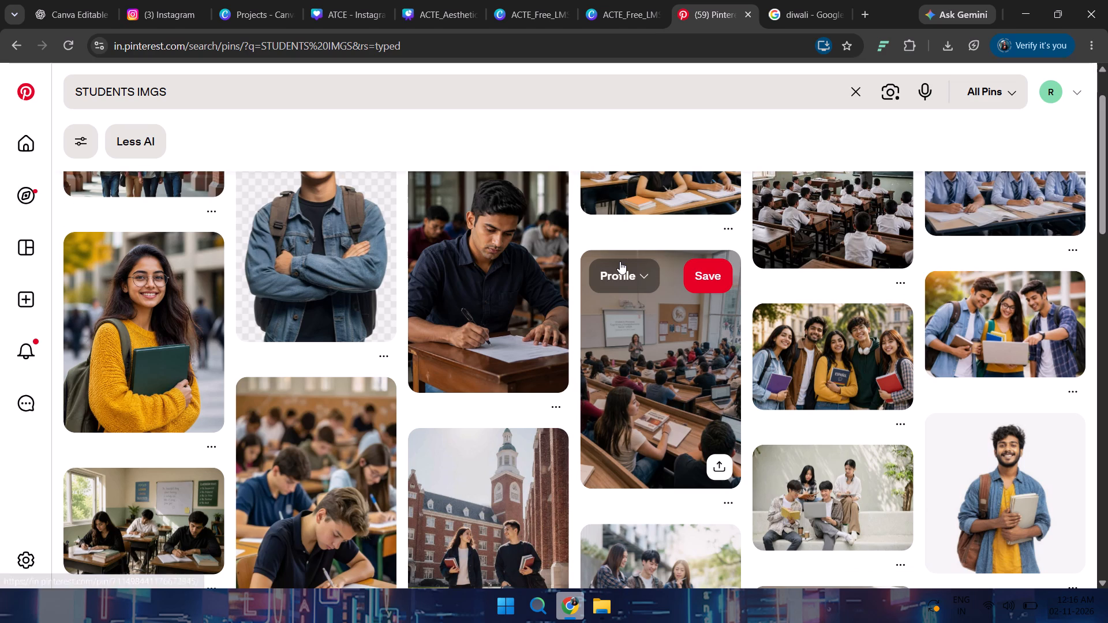
{"action": "scroll", "coordinate": [620, 261], "scroll_direction": "down", "scroll_amount": 3}
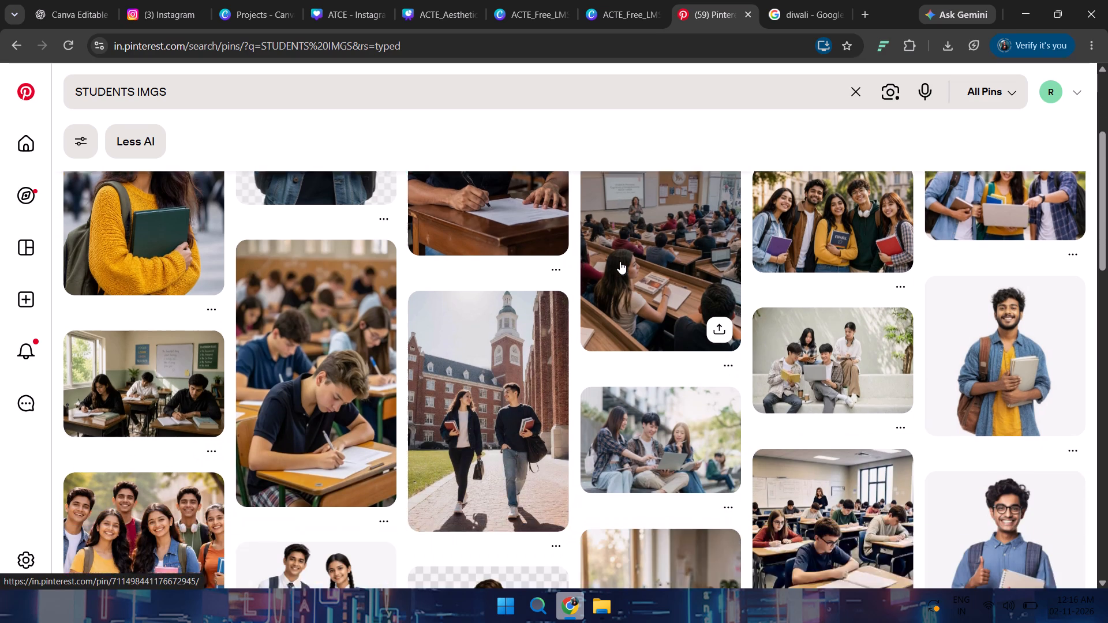
{"action": "scroll", "coordinate": [620, 261], "scroll_direction": "down", "scroll_amount": 2}
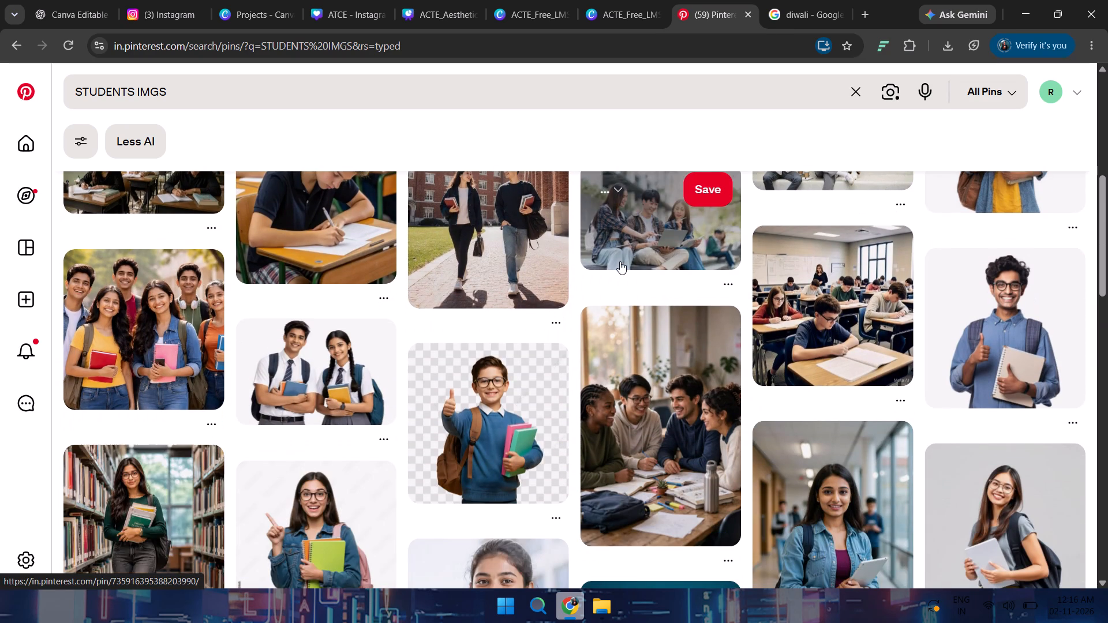
{"action": "scroll", "coordinate": [620, 261], "scroll_direction": "down", "scroll_amount": 2}
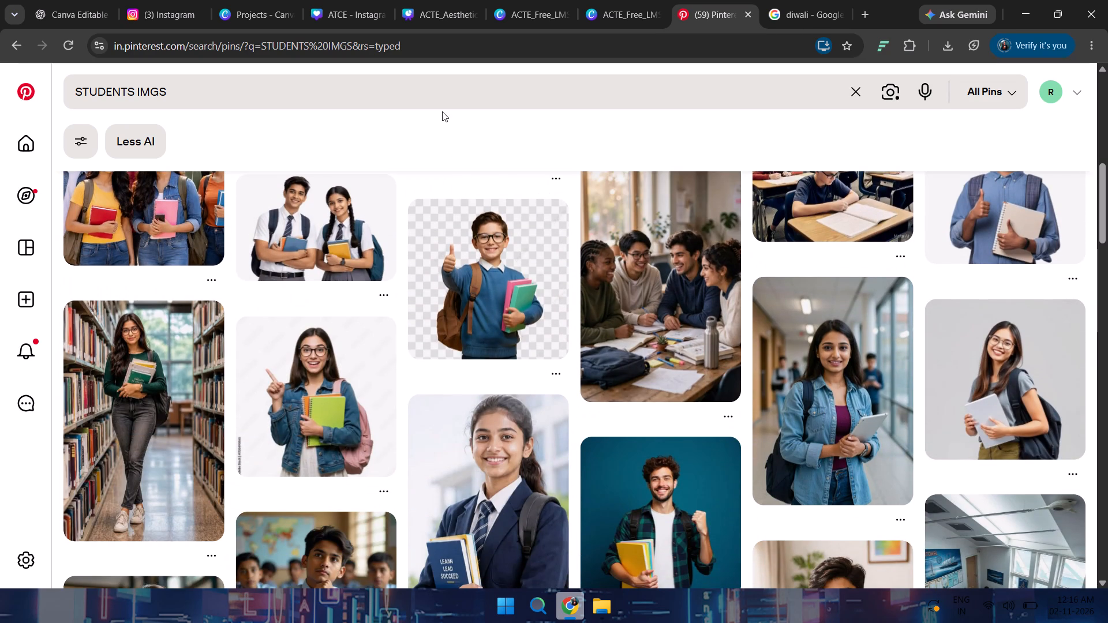
Refine the Pinterest search to "STUDENTS IMGS FOR IT".
{"action": "left_click", "coordinate": [439, 97]}
{"action": "key", "text": "space"}
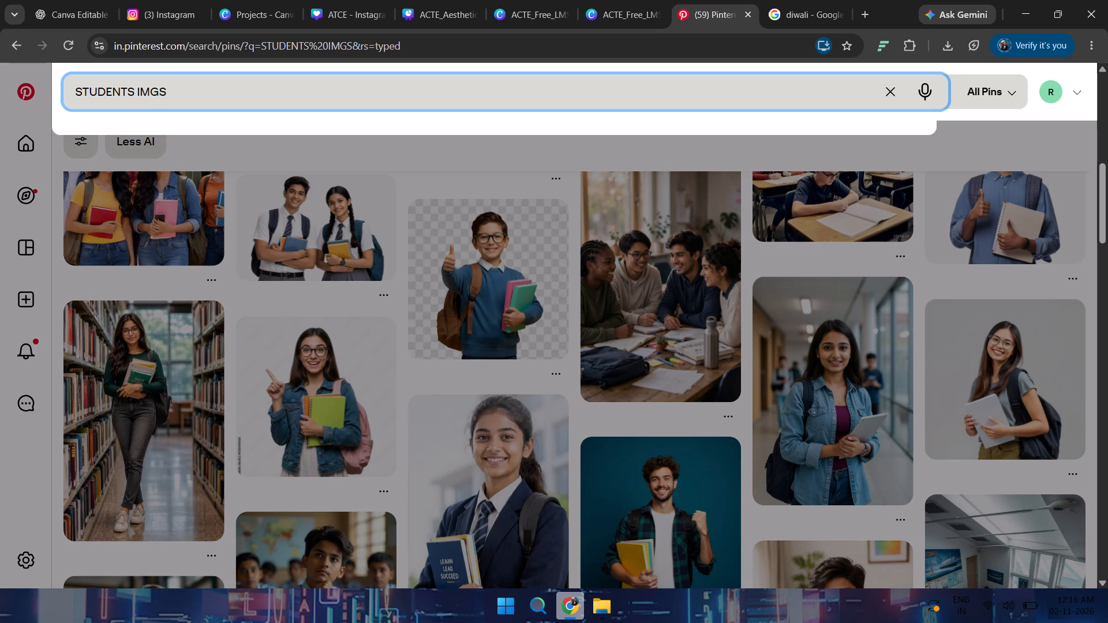
{"action": "key", "text": "o"}
{"action": "key", "text": "BackSpace"}
{"action": "type", "text": "FOR IT"}
{"action": "key", "text": "Return"}
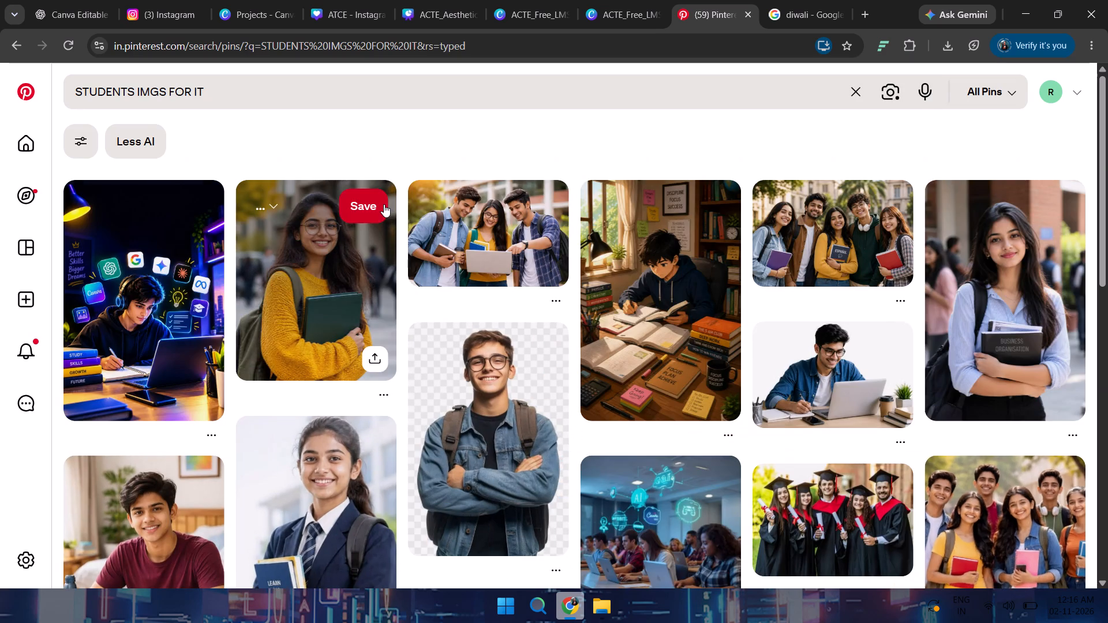
Download the Pinterest photo of three students gathered around a laptop.
{"action": "right_click", "coordinate": [518, 239]}
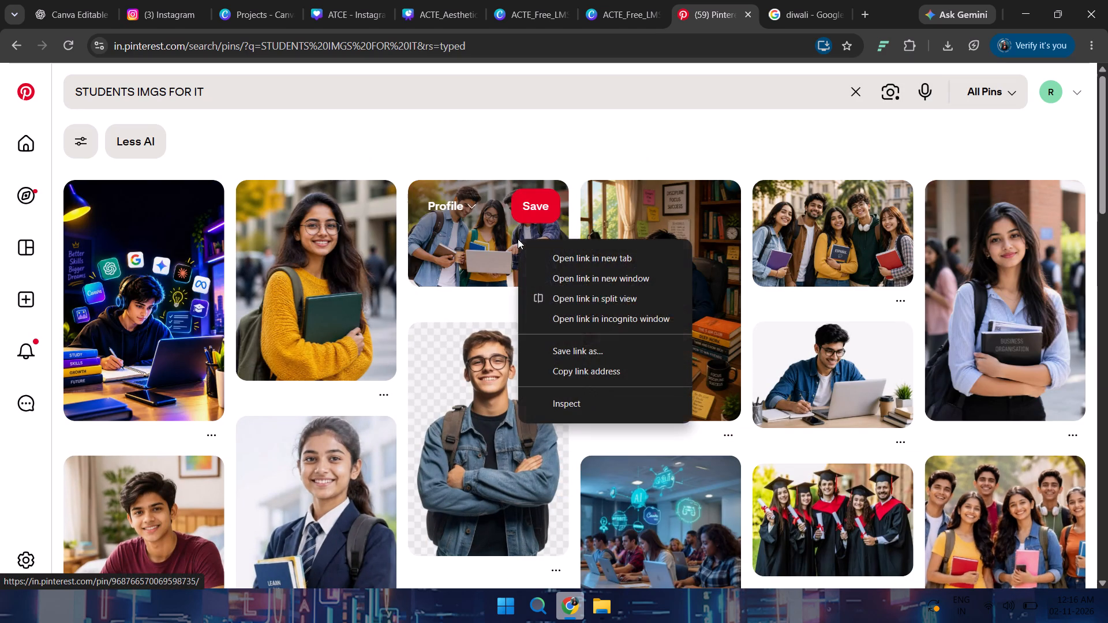
{"action": "left_click", "coordinate": [492, 245]}
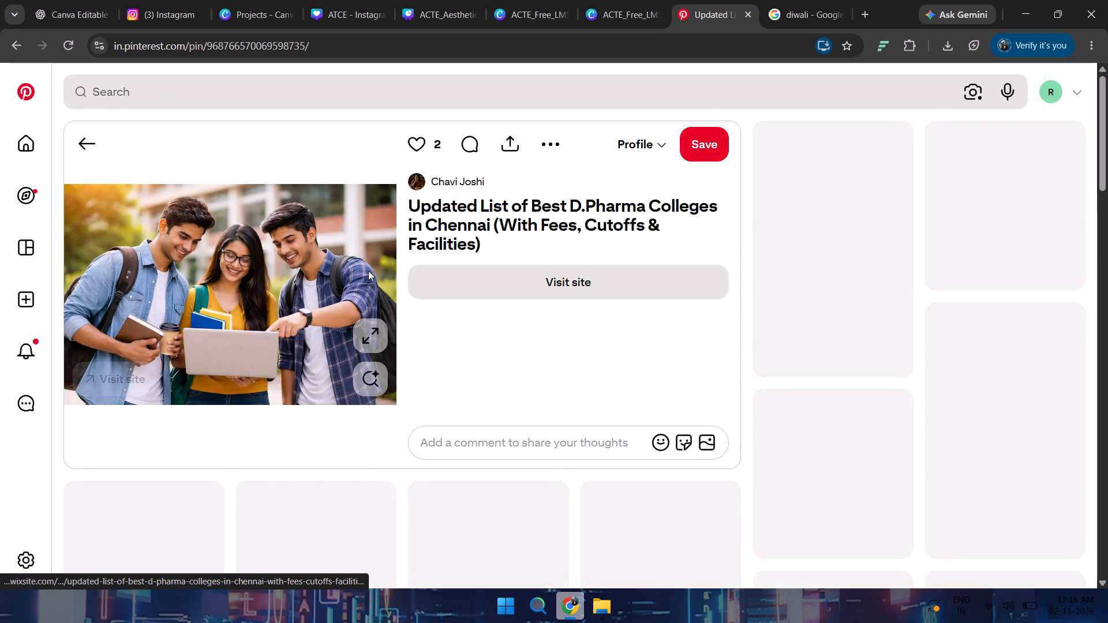
{"action": "left_click", "coordinate": [544, 141]}
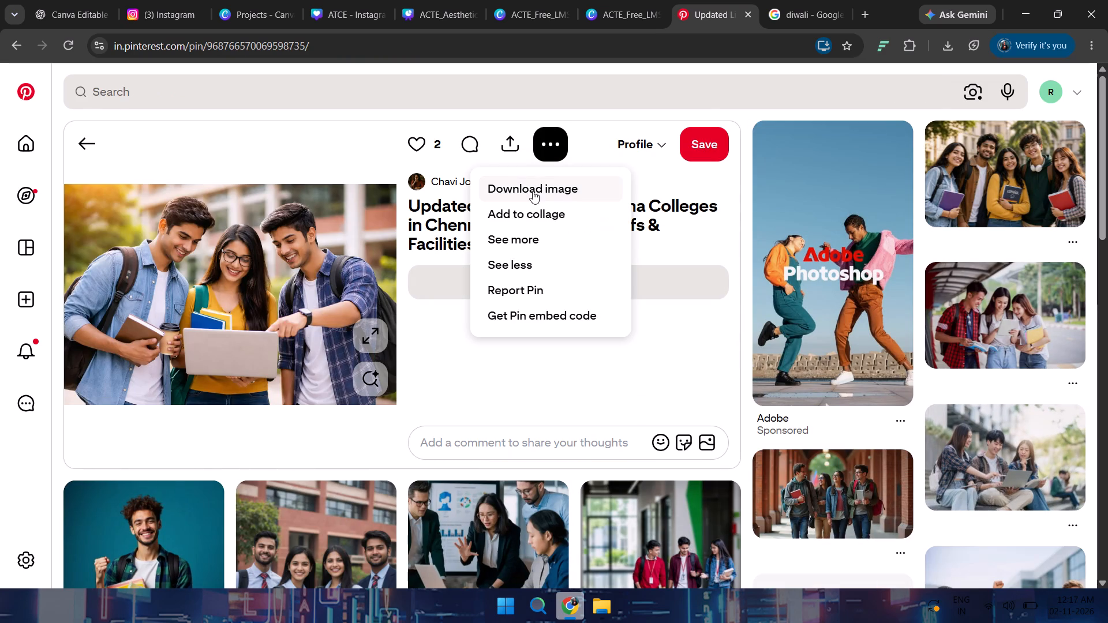
{"action": "left_click", "coordinate": [533, 191]}
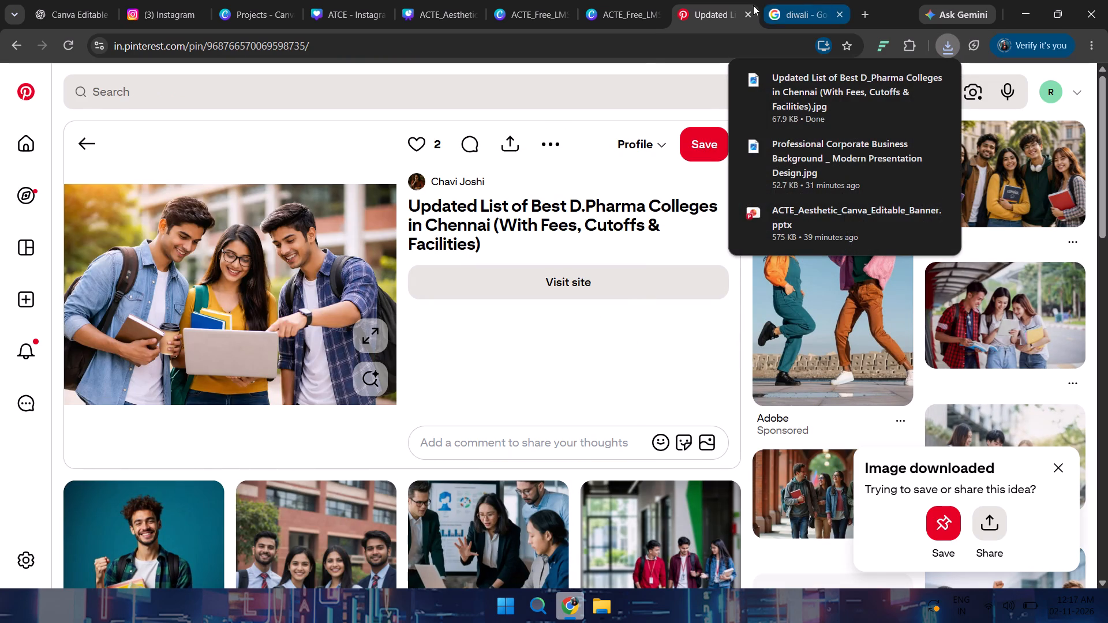
{"action": "left_click", "coordinate": [728, 15]}
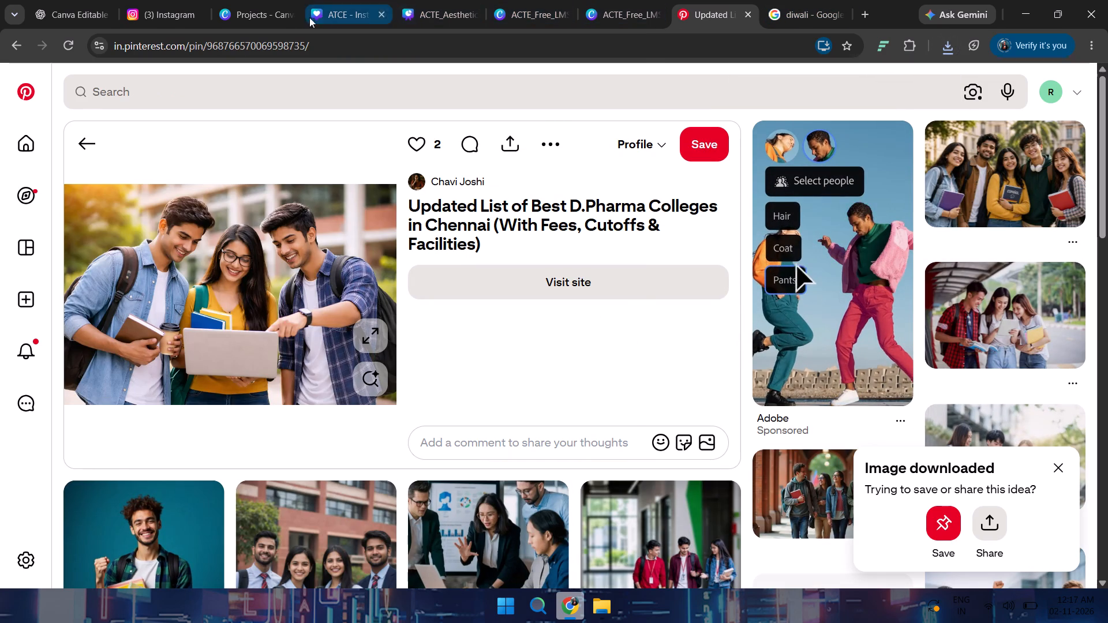
Return to the ATCE design in Canva and upload the downloaded photo of three students from the Downloads folder.
{"action": "left_click", "coordinate": [325, 13]}
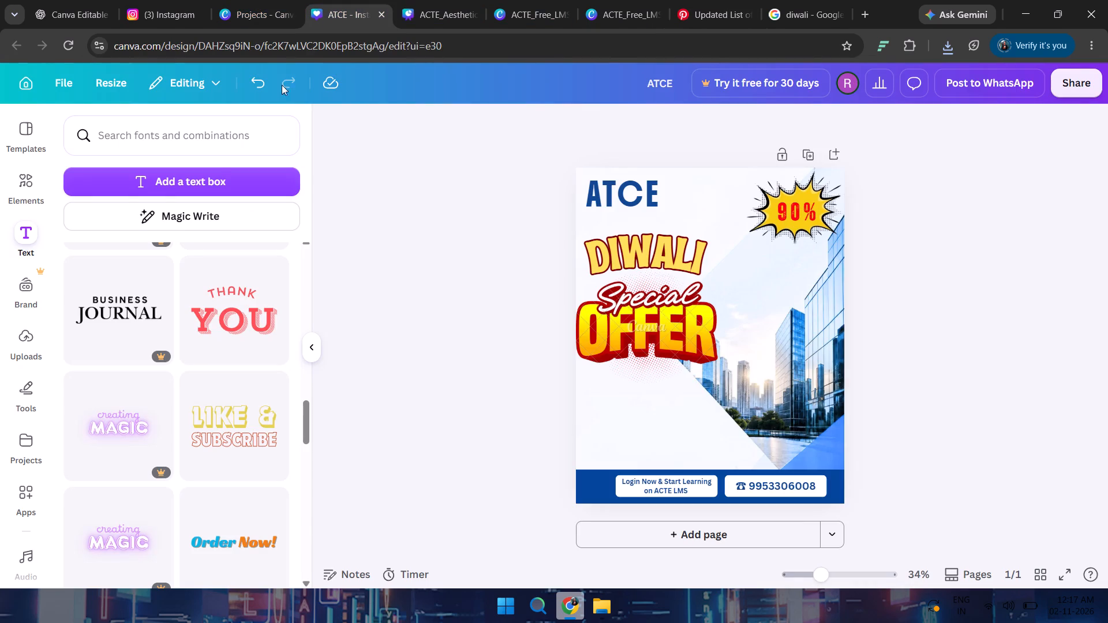
{"action": "left_click", "coordinate": [14, 355]}
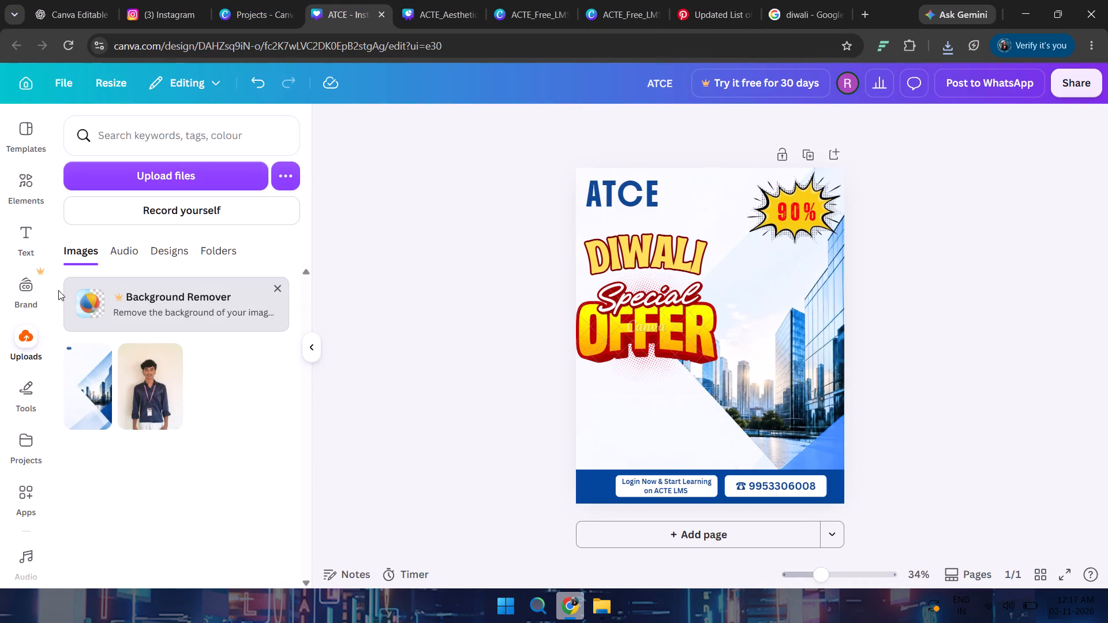
{"action": "left_click", "coordinate": [159, 184]}
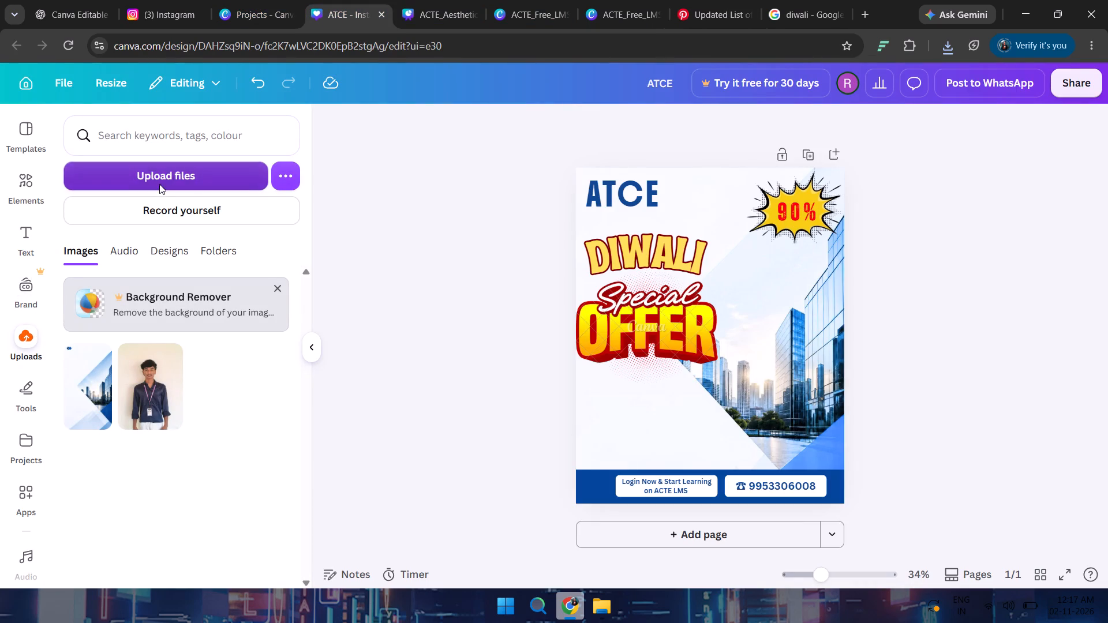
{"action": "left_click", "coordinate": [164, 171]}
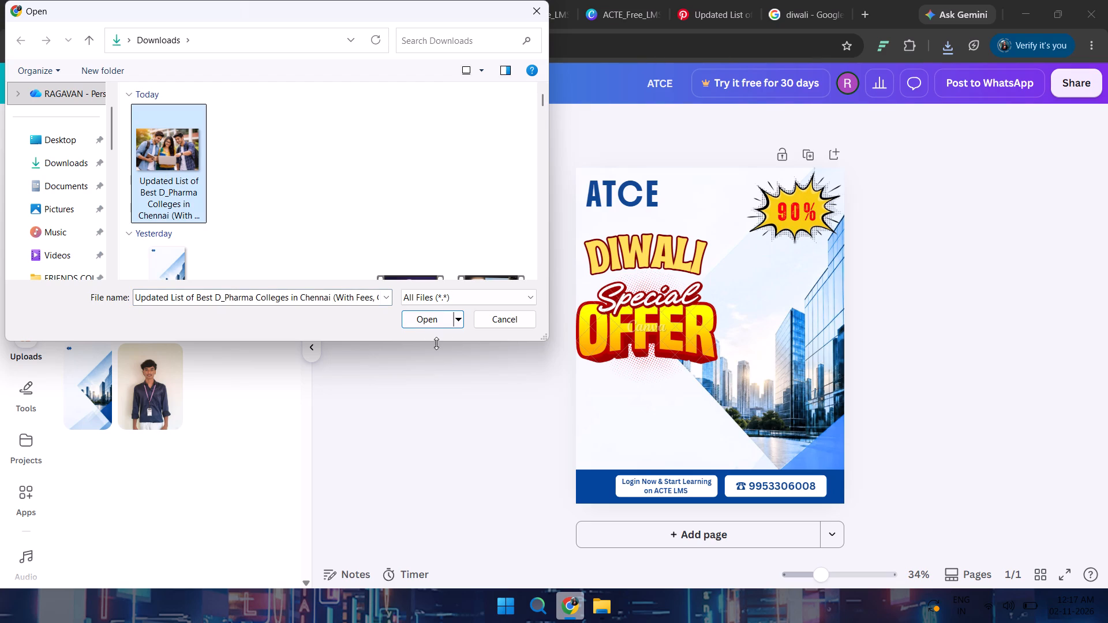
{"action": "left_click", "coordinate": [432, 312]}
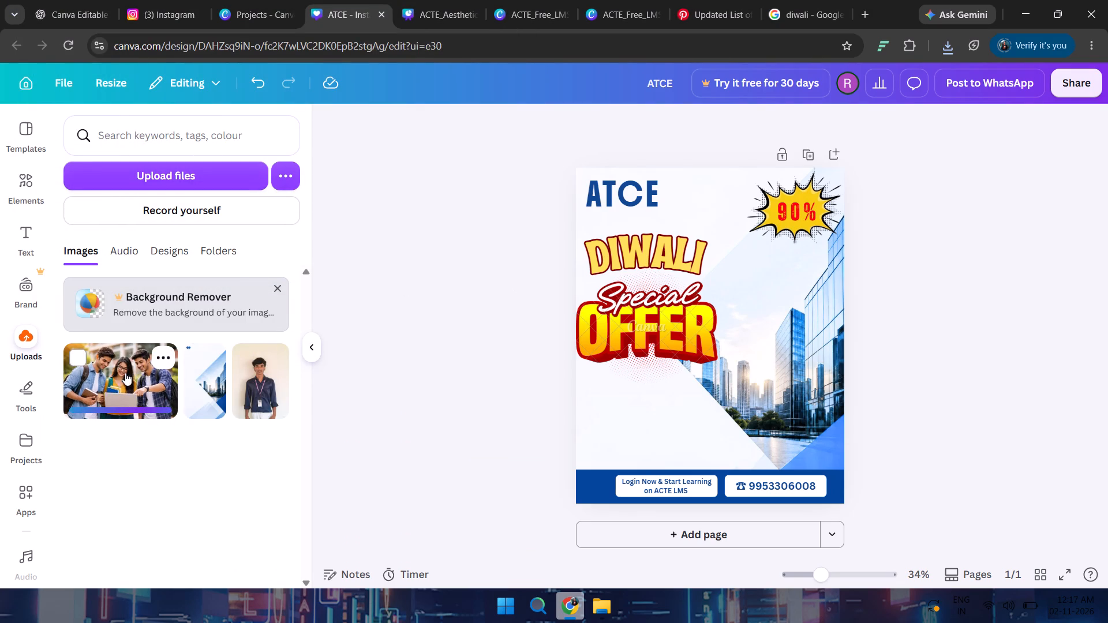
Place the uploaded students photo on the banner over the city skyline, beside the "Special OFFER" artwork.
{"action": "left_click_drag", "start_coordinate": [125, 373], "coordinate": [730, 372]}
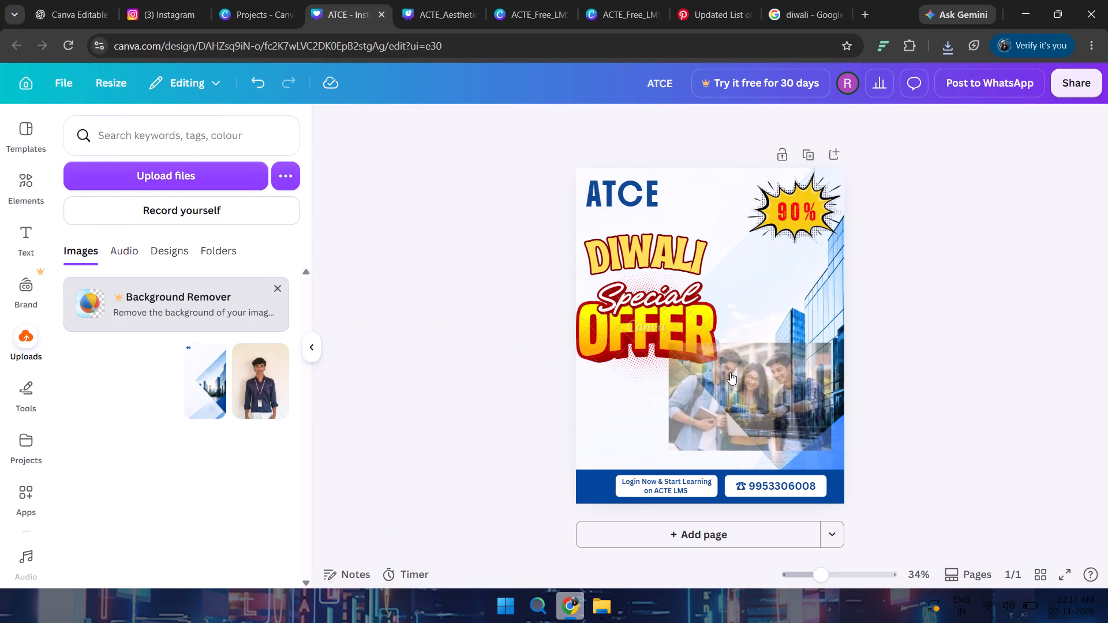
{"action": "left_click_drag", "start_coordinate": [751, 379], "coordinate": [753, 316]}
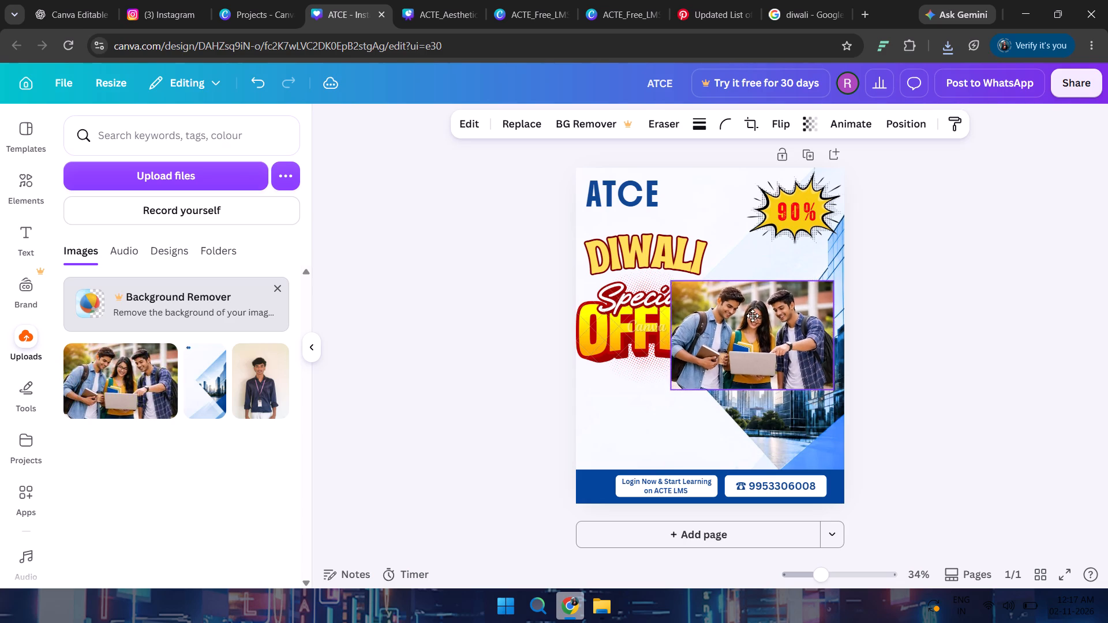
Layer the students photo behind the "Special OFFER" artwork while keeping it in front of the city skyline background.
{"action": "left_click_drag", "start_coordinate": [753, 316], "coordinate": [754, 309]}
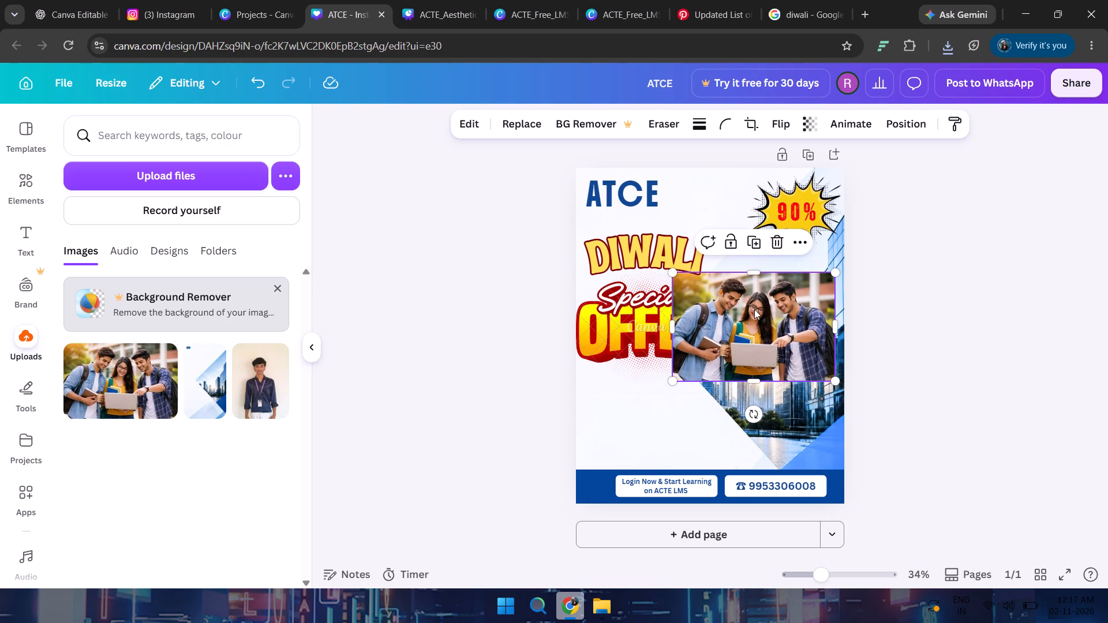
{"action": "right_click", "coordinate": [754, 309]}
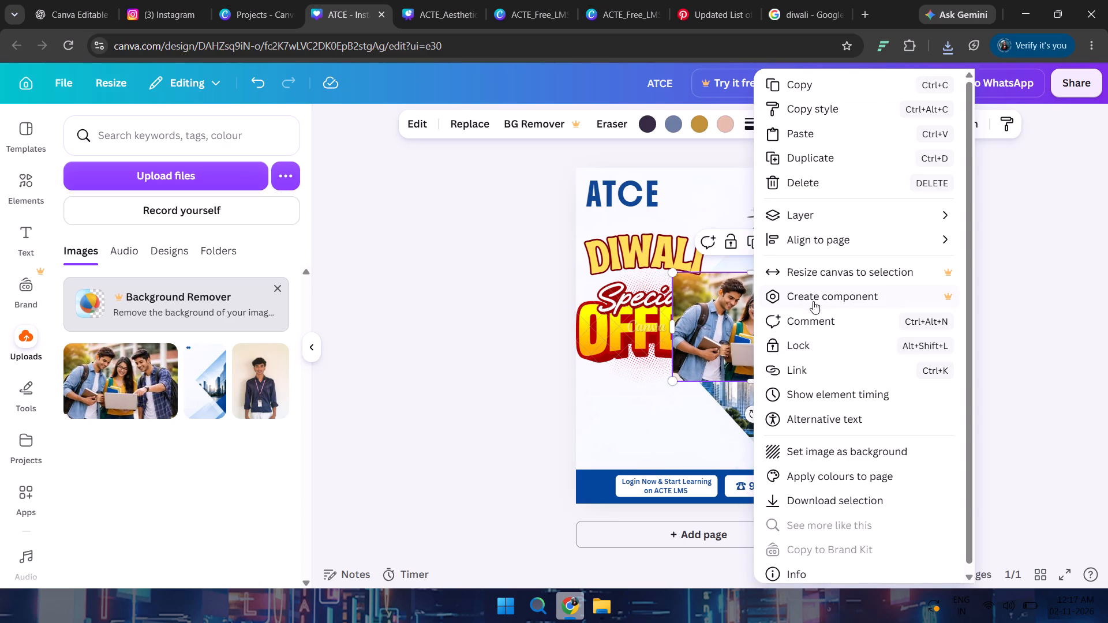
{"action": "left_click", "coordinate": [843, 216]}
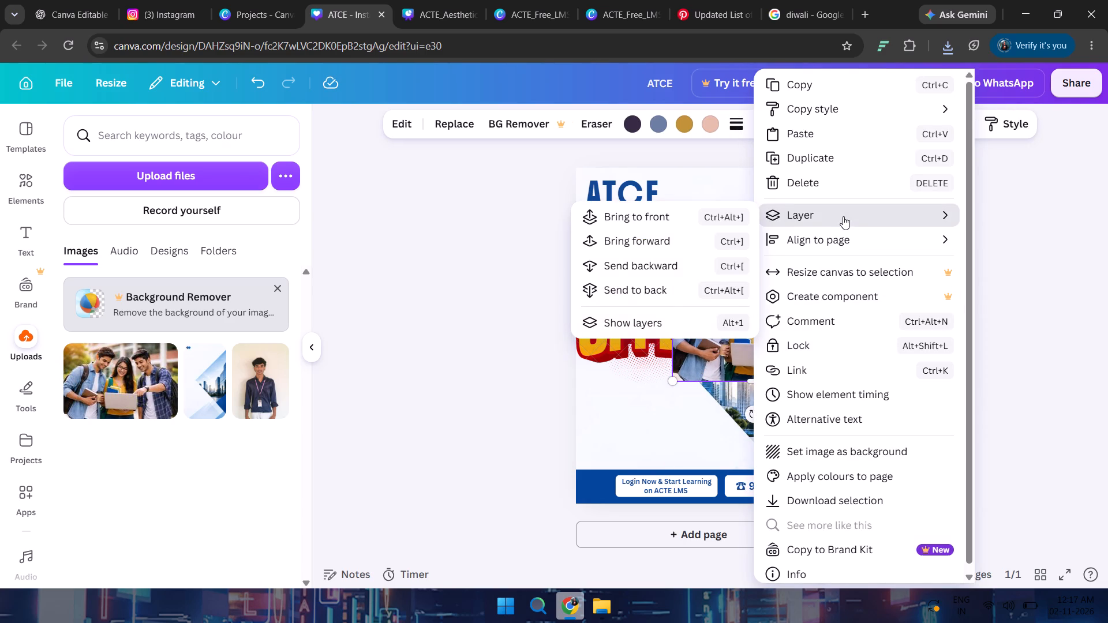
{"action": "left_click", "coordinate": [804, 216]}
{"action": "left_click", "coordinate": [728, 246]}
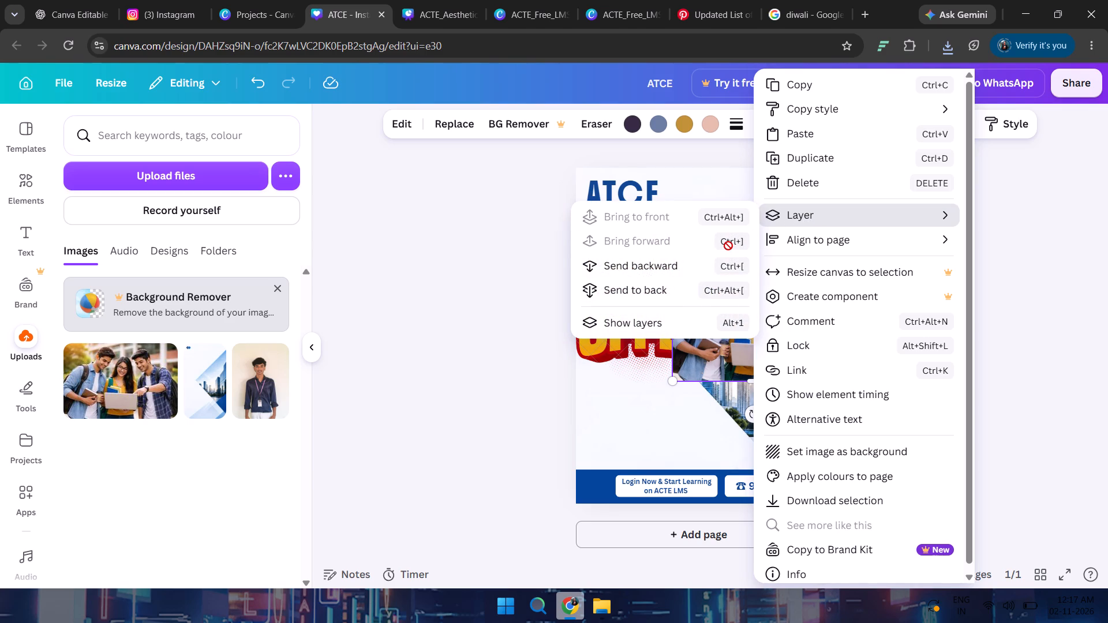
{"action": "double_click", "coordinate": [728, 246]}
{"action": "triple_click", "coordinate": [728, 261]}
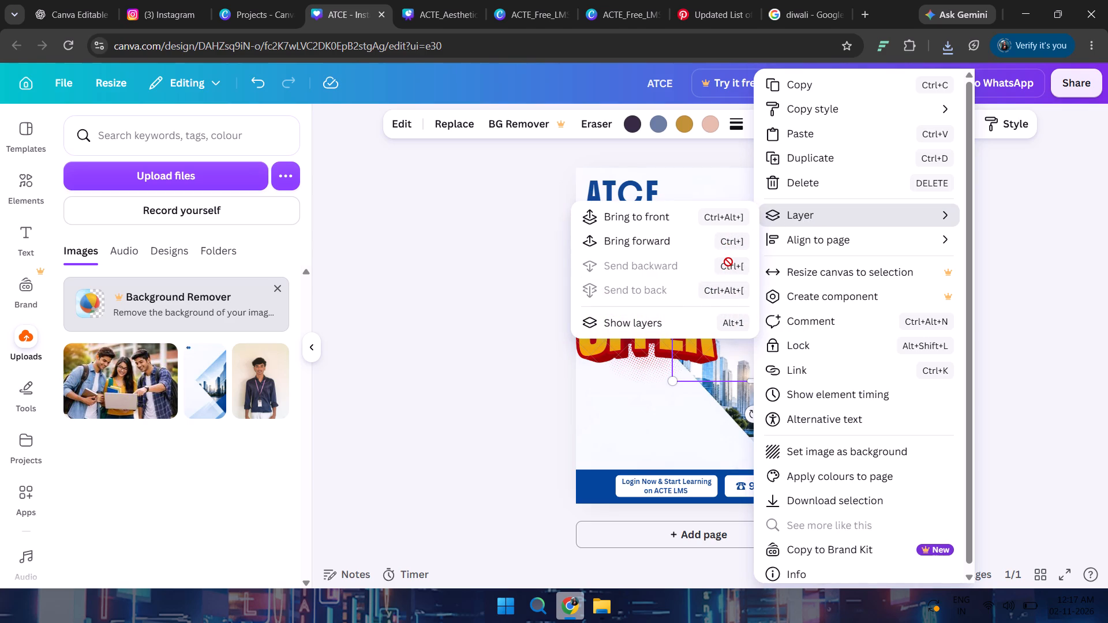
{"action": "left_click", "coordinate": [729, 241]}
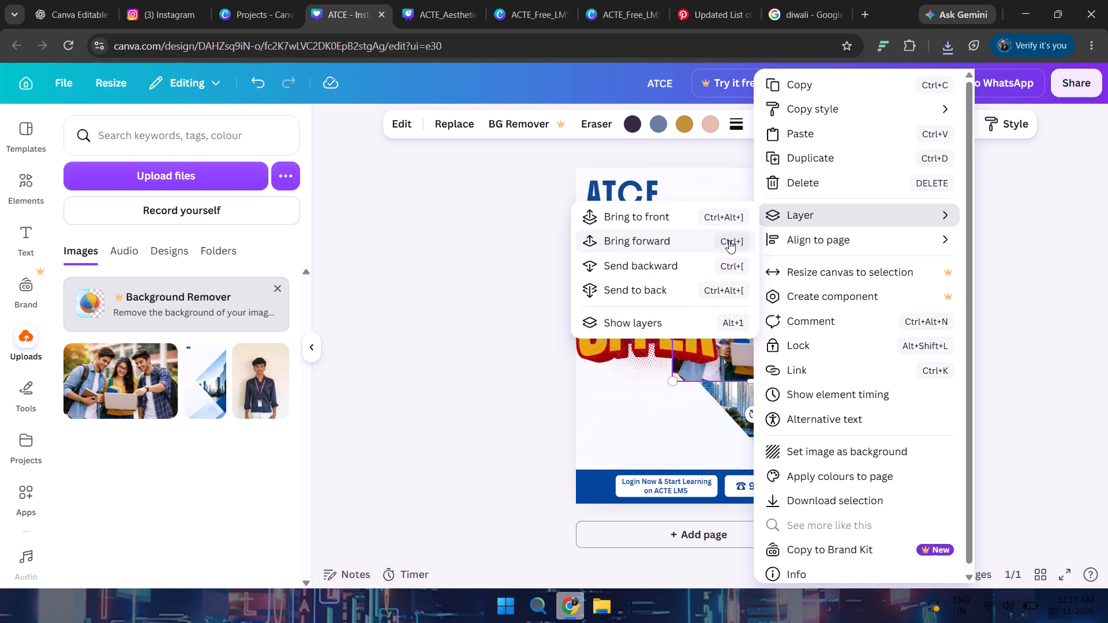
{"action": "left_click", "coordinate": [986, 241]}
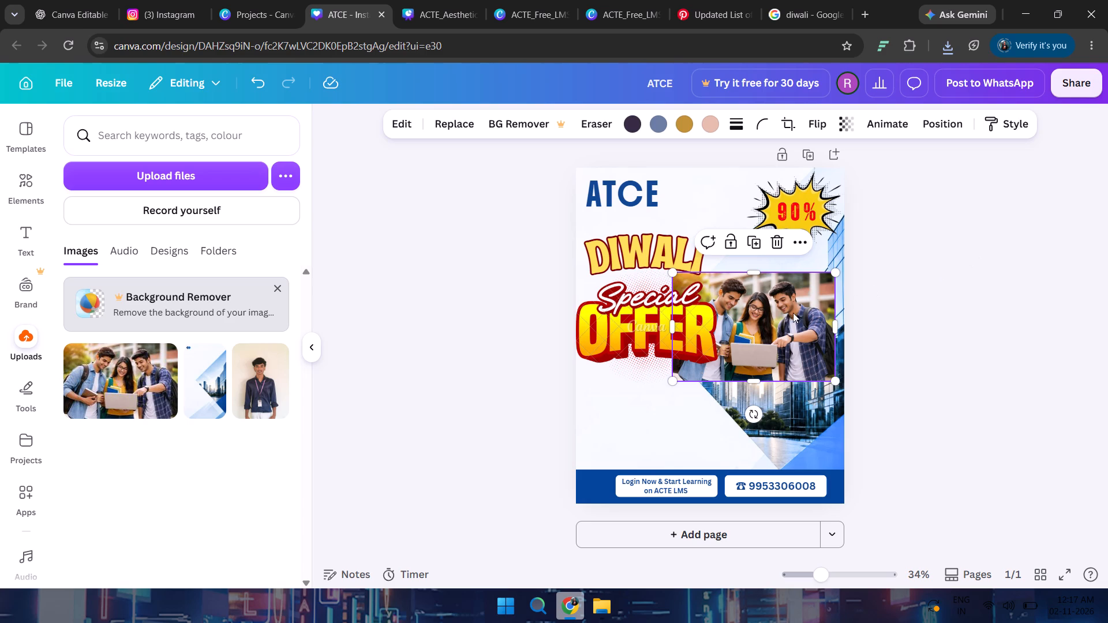
Move the students photo beneath the "Special OFFER" artwork, just above the contact band, and widen it across the skyline.
{"action": "left_click_drag", "start_coordinate": [787, 316], "coordinate": [785, 295]}
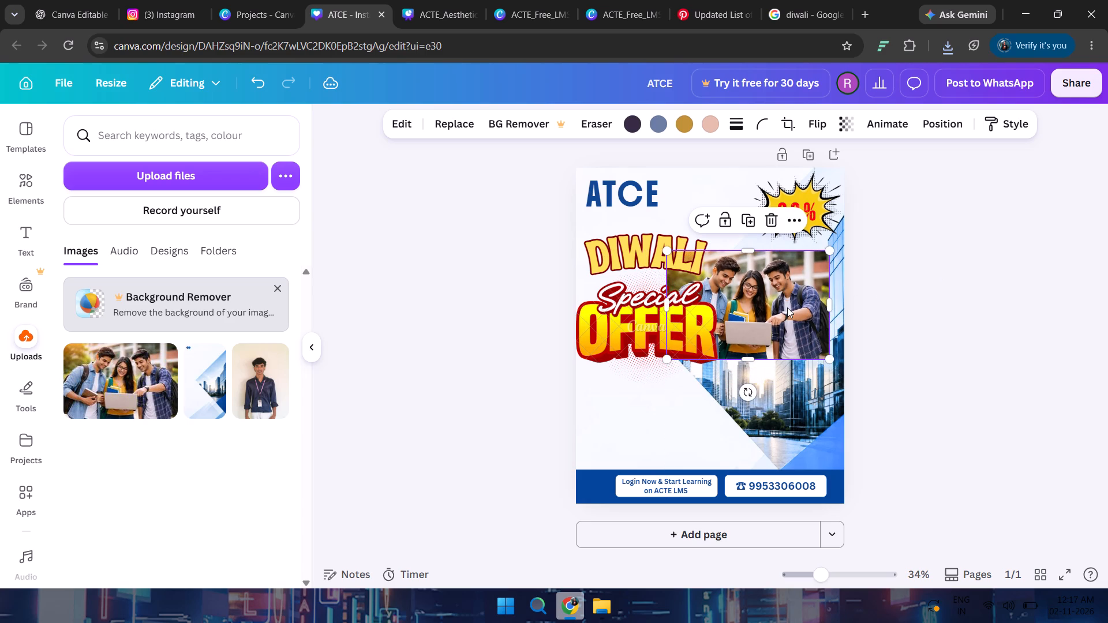
{"action": "left_click_drag", "start_coordinate": [787, 307], "coordinate": [709, 232]}
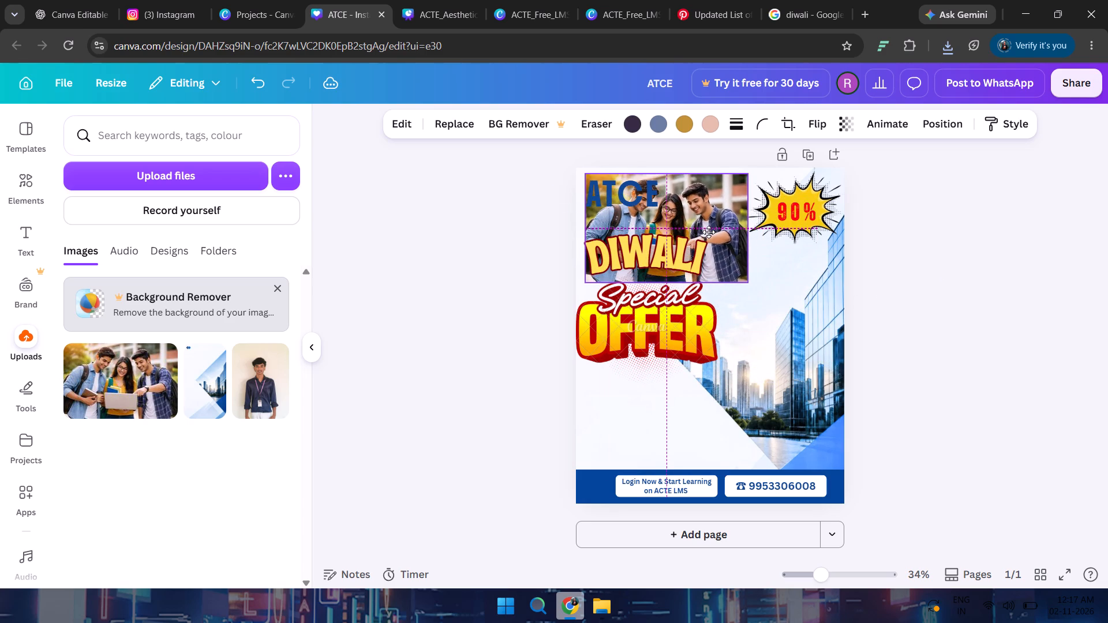
{"action": "left_click_drag", "start_coordinate": [709, 232], "coordinate": [686, 421]}
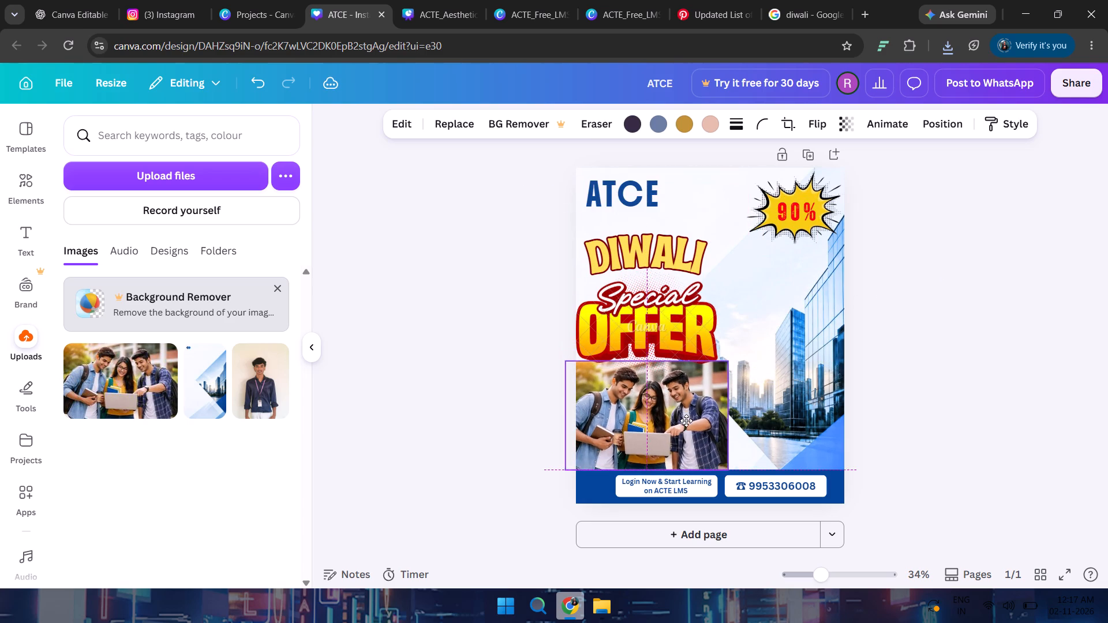
{"action": "left_click_drag", "start_coordinate": [686, 421], "coordinate": [689, 425]}
{"action": "left_click_drag", "start_coordinate": [725, 422], "coordinate": [763, 442]}
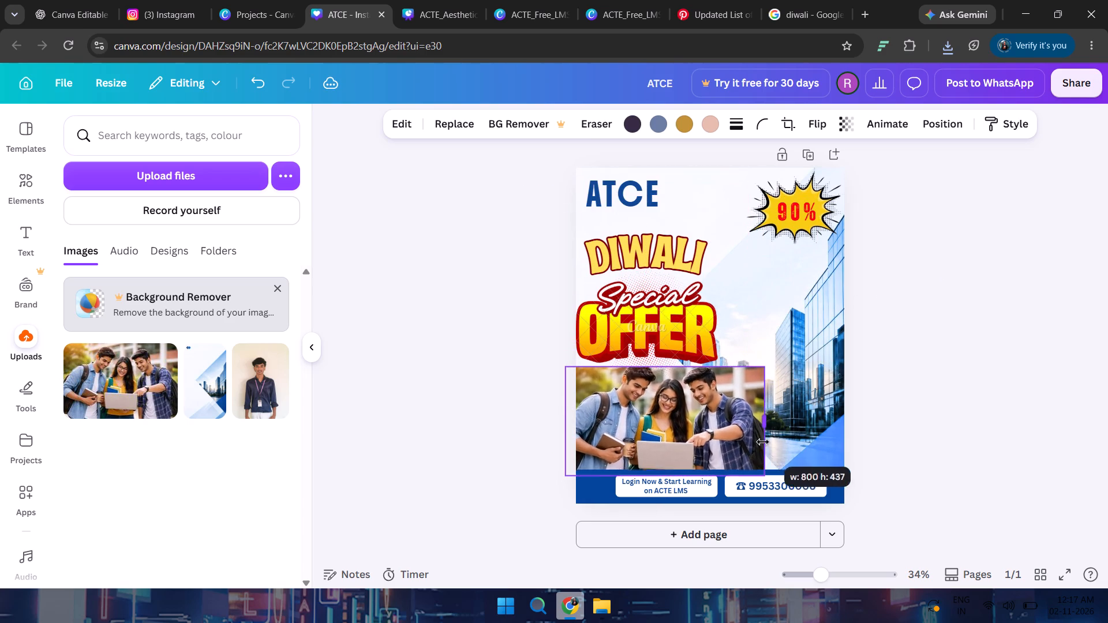
{"action": "left_click_drag", "start_coordinate": [763, 442], "coordinate": [781, 453]}
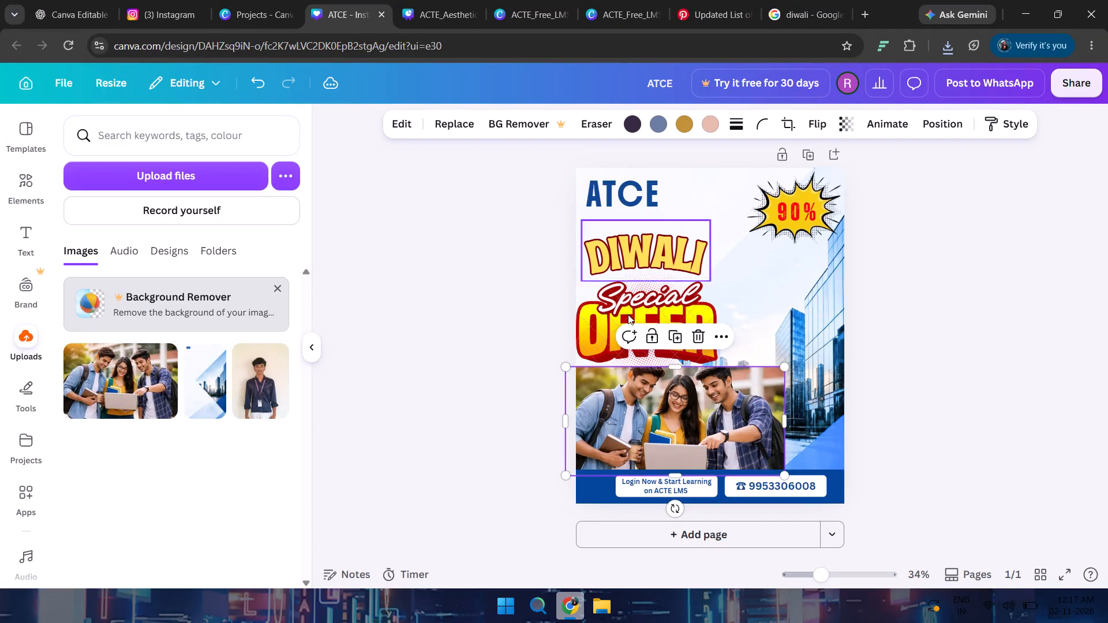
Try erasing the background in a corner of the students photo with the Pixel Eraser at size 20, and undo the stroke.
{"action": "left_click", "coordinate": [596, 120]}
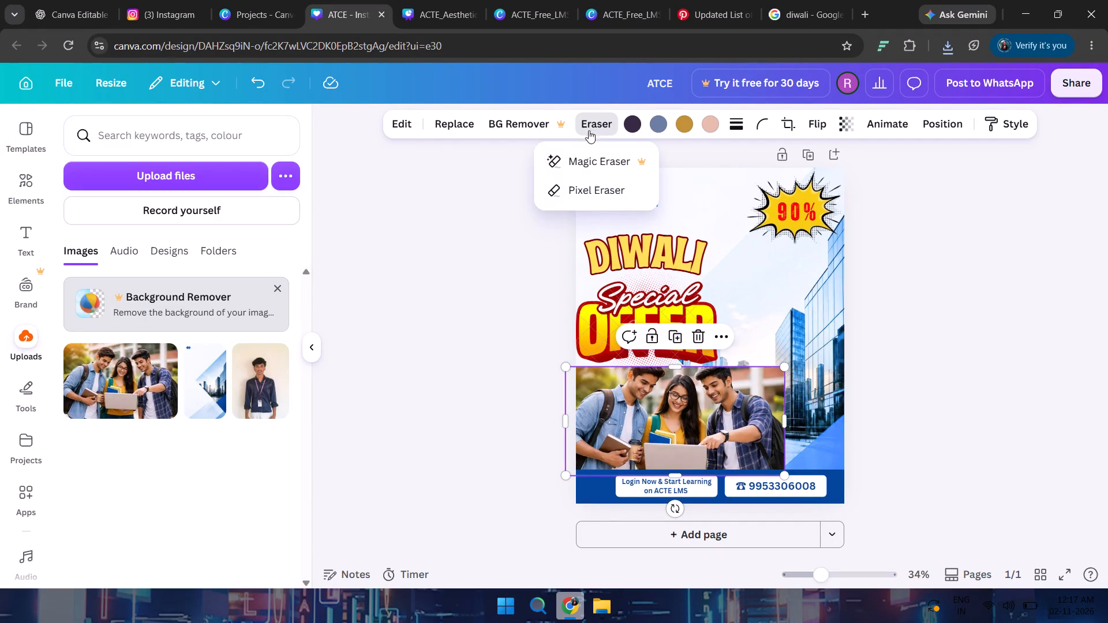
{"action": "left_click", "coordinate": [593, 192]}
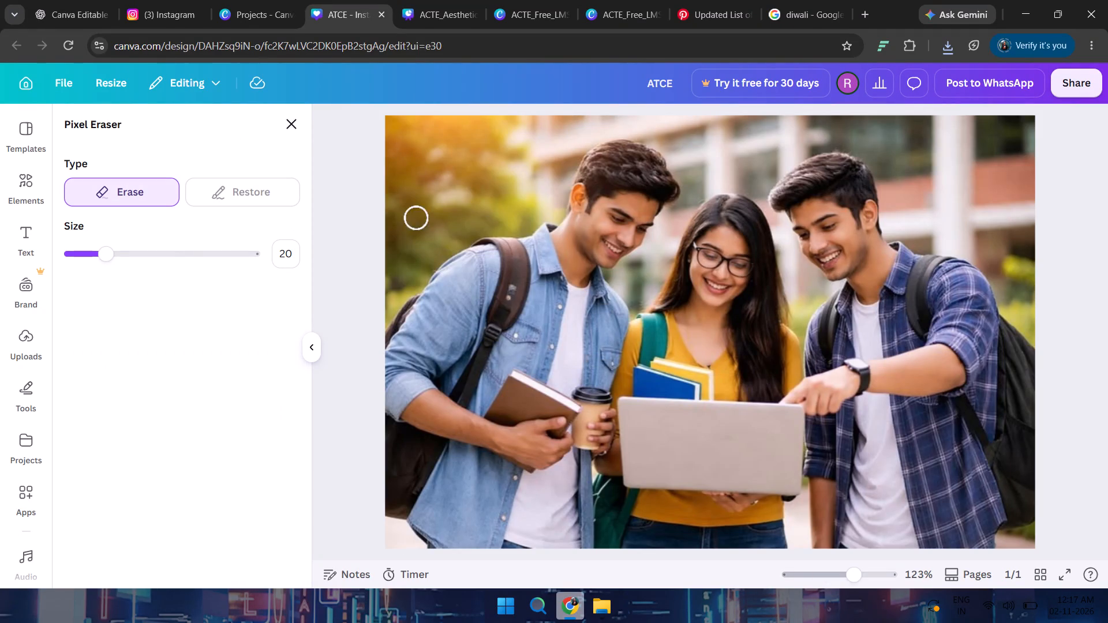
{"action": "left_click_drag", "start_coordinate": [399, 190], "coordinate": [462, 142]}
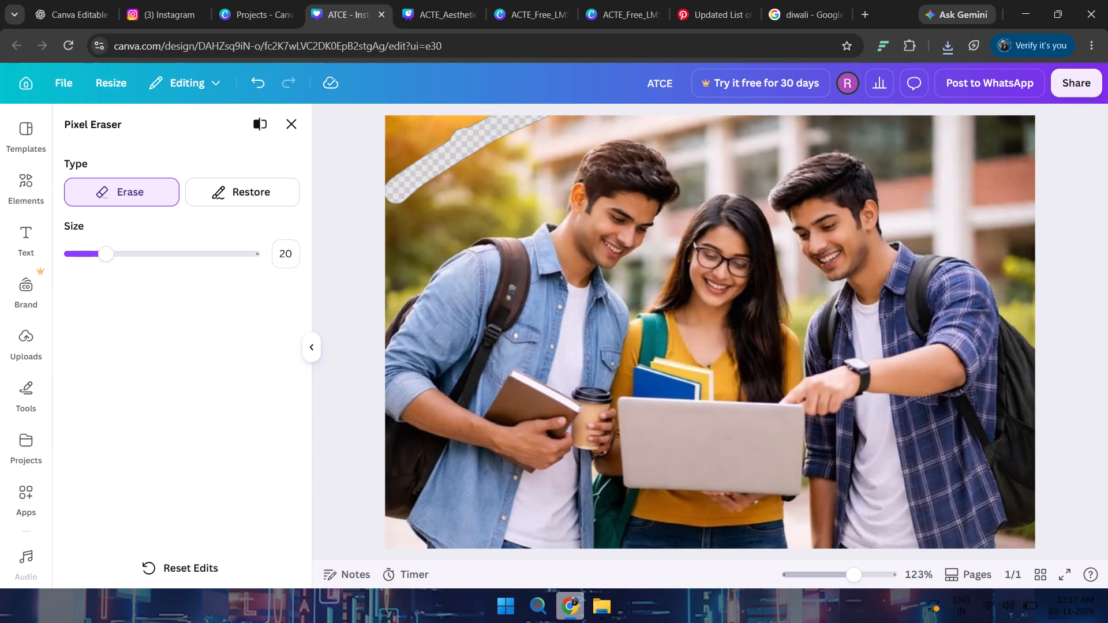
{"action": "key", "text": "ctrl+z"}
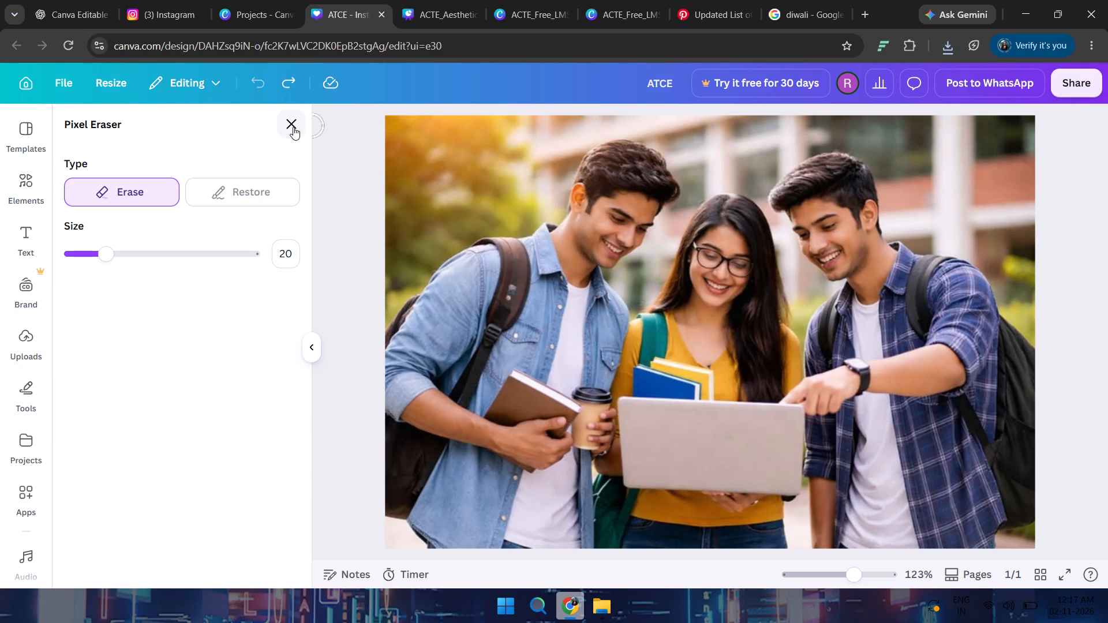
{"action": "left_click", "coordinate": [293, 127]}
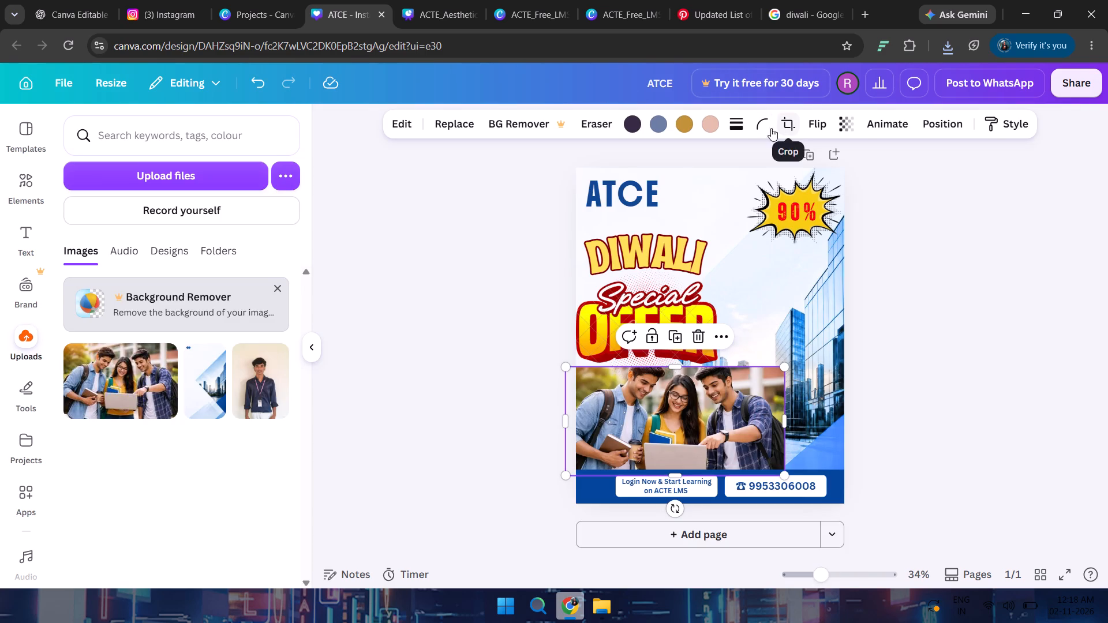
Set the students photo's transparency to 99.
{"action": "left_click", "coordinate": [727, 126]}
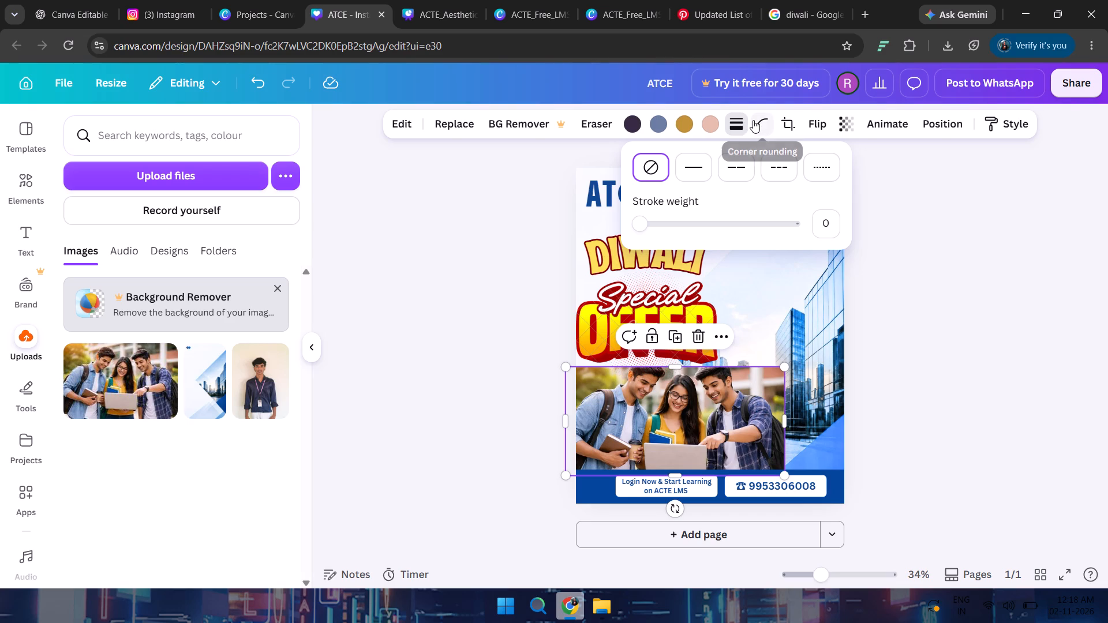
{"action": "left_click", "coordinate": [841, 121]}
{"action": "left_click_drag", "start_coordinate": [875, 182], "coordinate": [849, 212]}
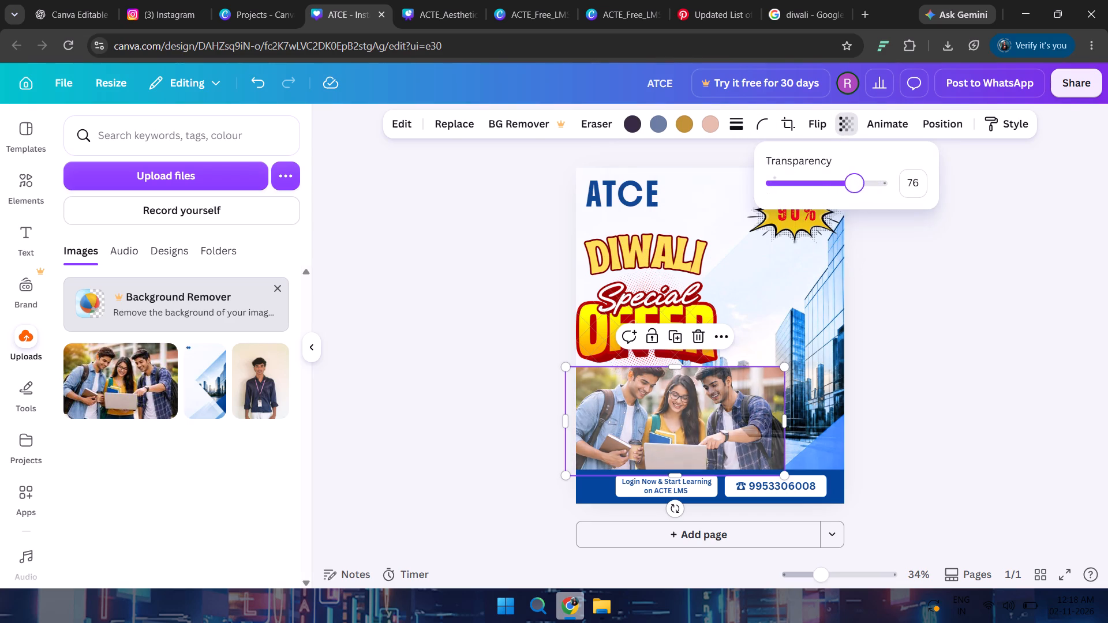
{"action": "left_click_drag", "start_coordinate": [849, 212], "coordinate": [880, 228]}
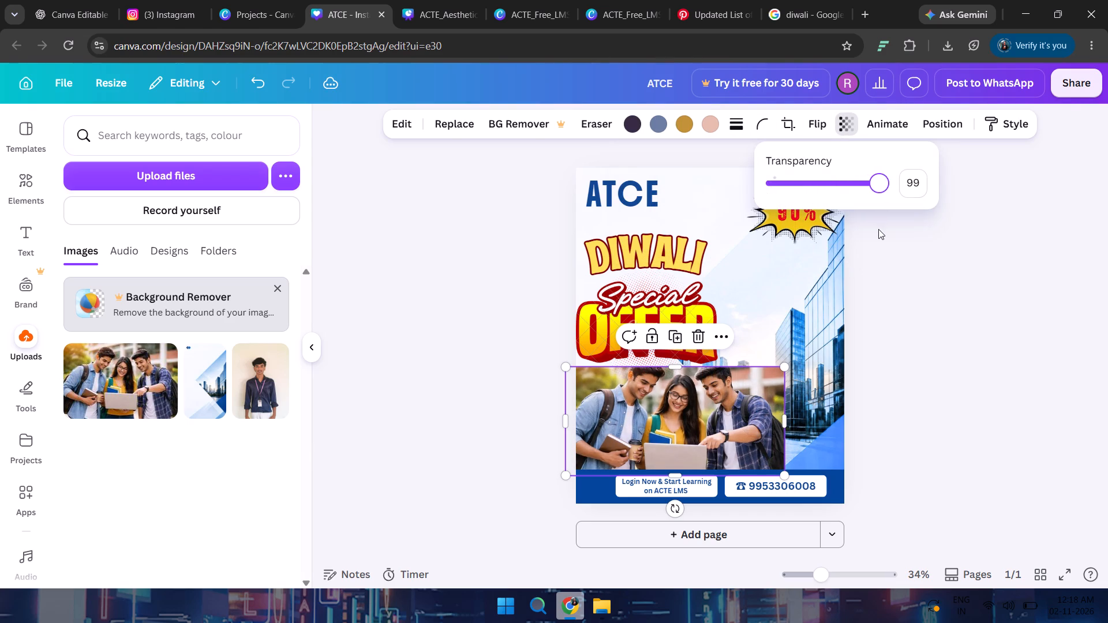
{"action": "left_click", "coordinate": [900, 124]}
{"action": "scroll", "coordinate": [199, 367], "scroll_direction": "down", "scroll_amount": 2}
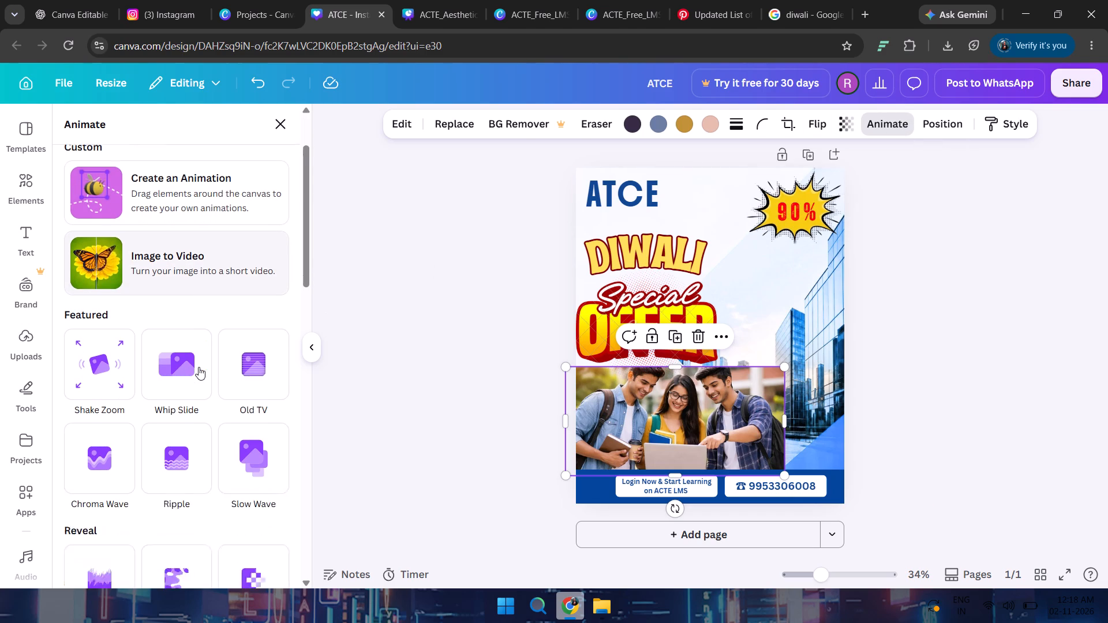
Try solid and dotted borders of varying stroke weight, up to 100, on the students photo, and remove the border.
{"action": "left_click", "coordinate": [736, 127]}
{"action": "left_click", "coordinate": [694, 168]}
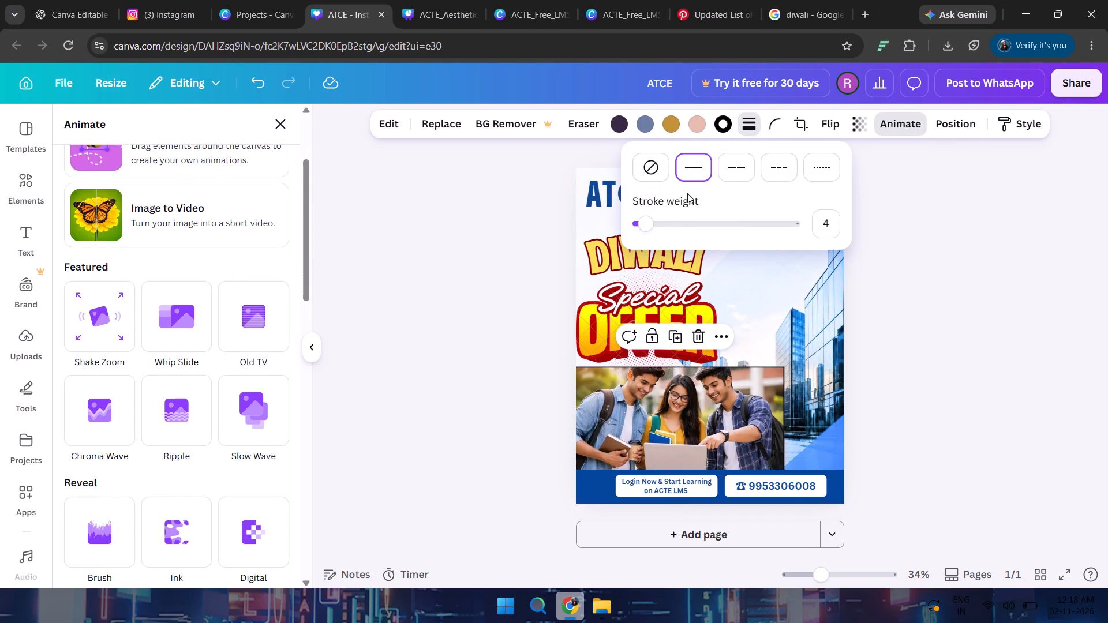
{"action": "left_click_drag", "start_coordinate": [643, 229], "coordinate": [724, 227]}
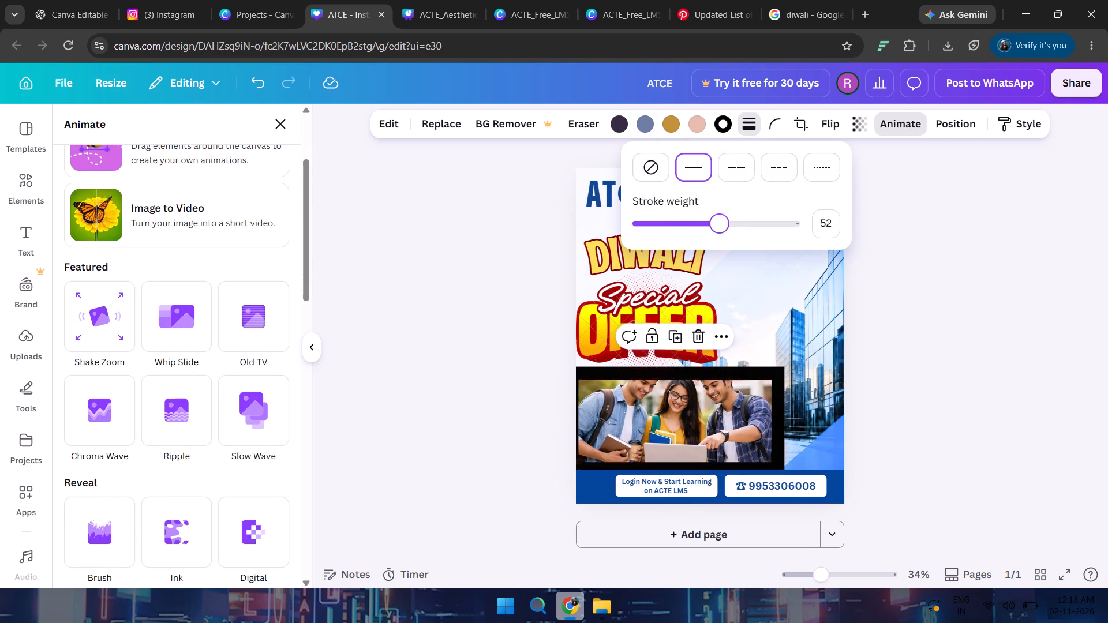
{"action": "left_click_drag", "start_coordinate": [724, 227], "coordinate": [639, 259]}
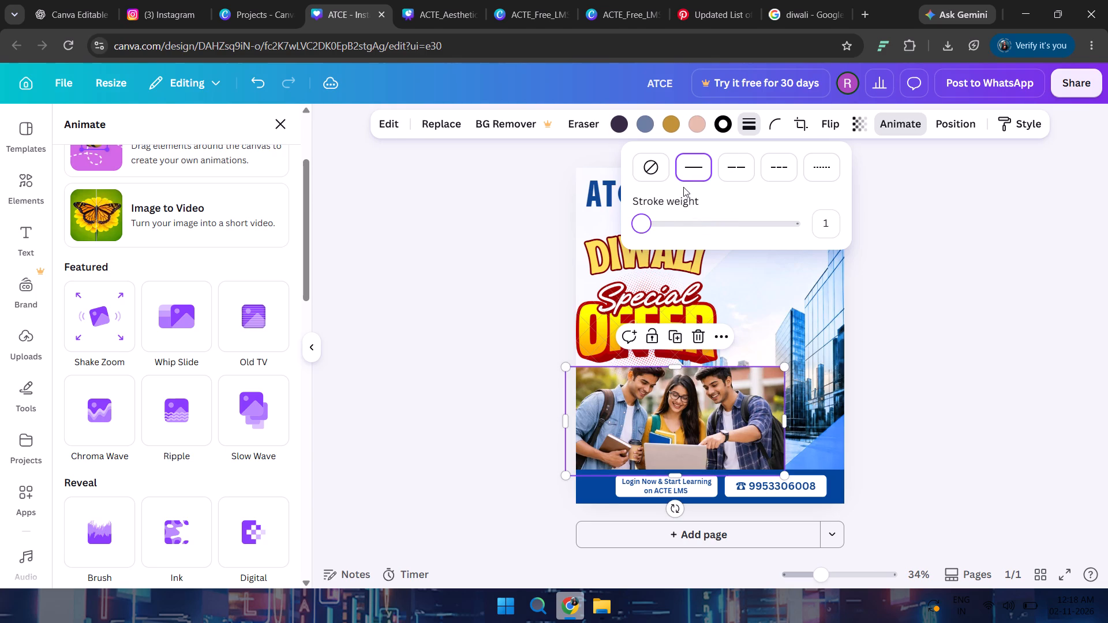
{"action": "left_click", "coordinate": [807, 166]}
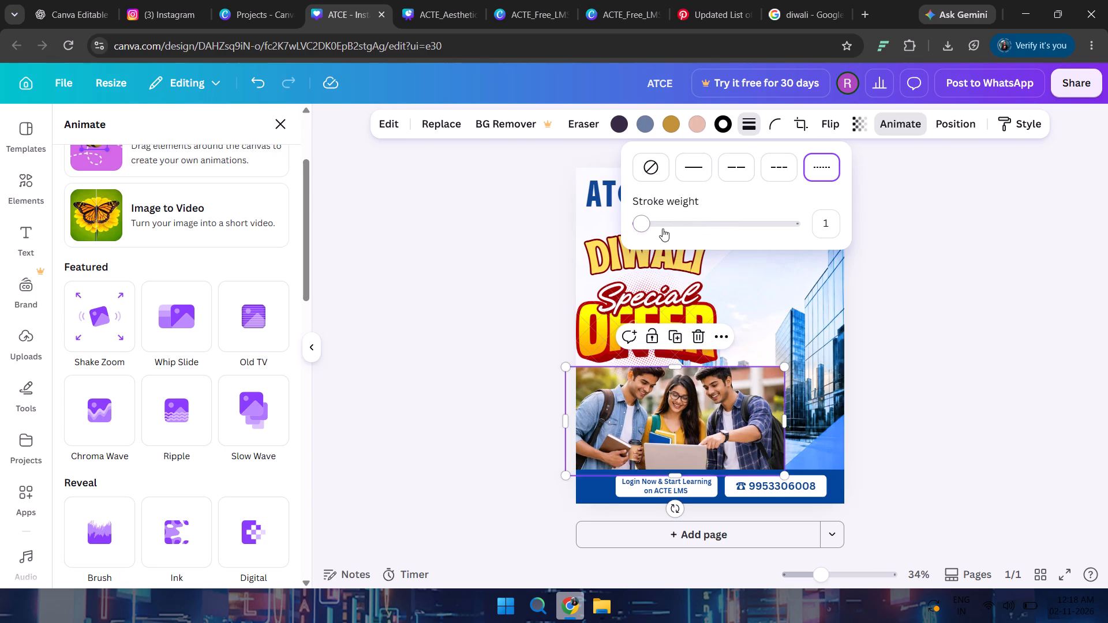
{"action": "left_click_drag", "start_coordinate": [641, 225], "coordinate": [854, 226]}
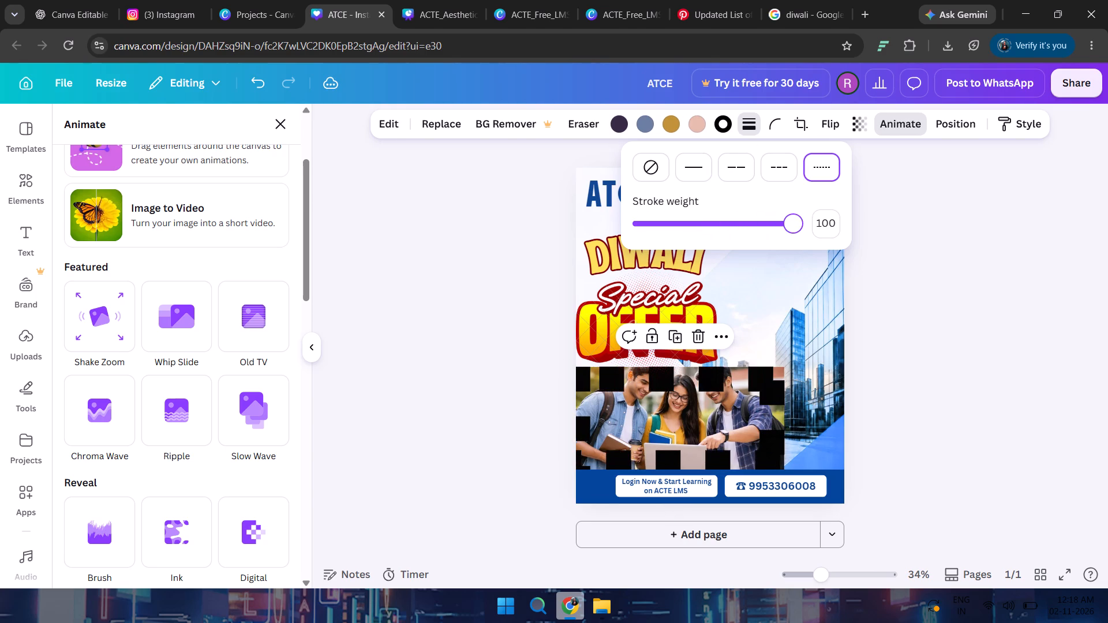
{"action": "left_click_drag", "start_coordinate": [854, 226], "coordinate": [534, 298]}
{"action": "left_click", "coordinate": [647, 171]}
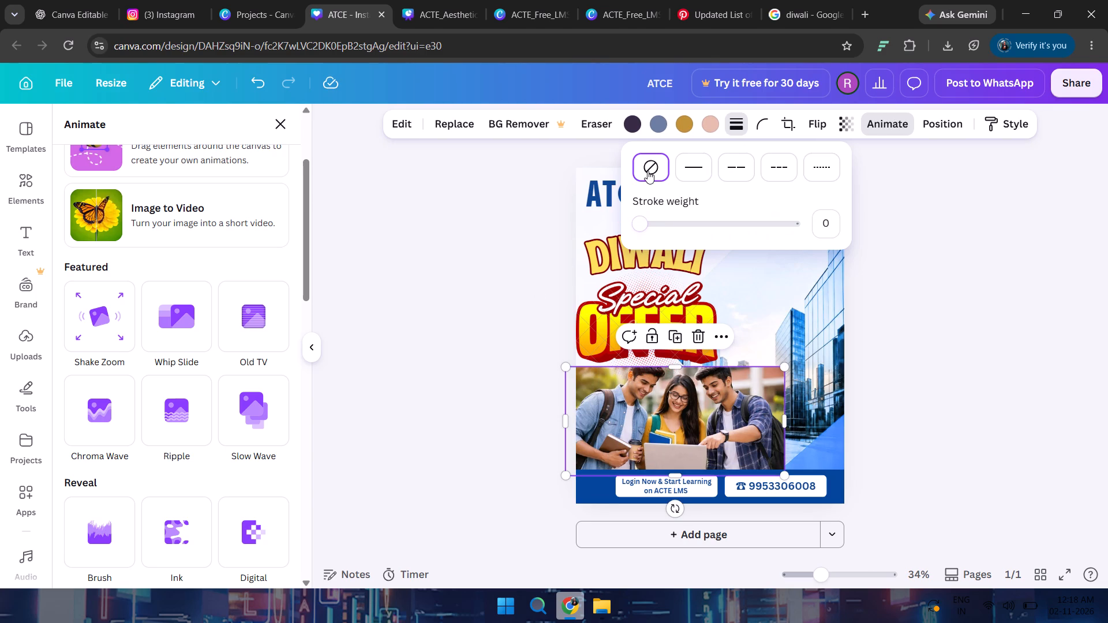
Round the corners of the students photo with a corner rounding of 17.
{"action": "left_click", "coordinate": [774, 125]}
{"action": "left_click", "coordinate": [763, 125]}
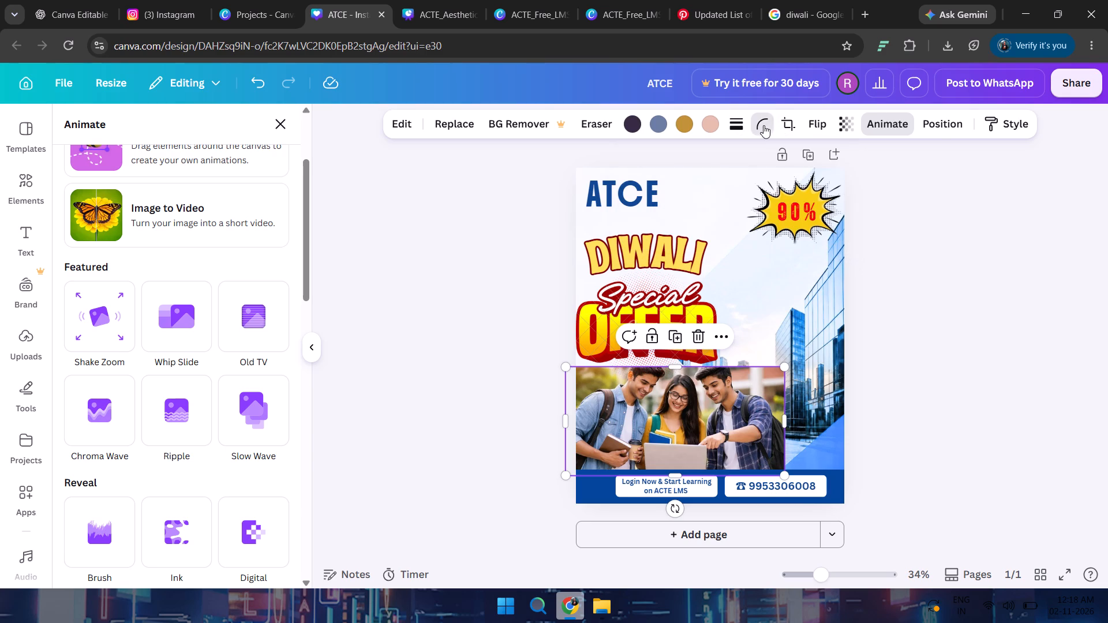
{"action": "left_click_drag", "start_coordinate": [693, 184], "coordinate": [789, 191]}
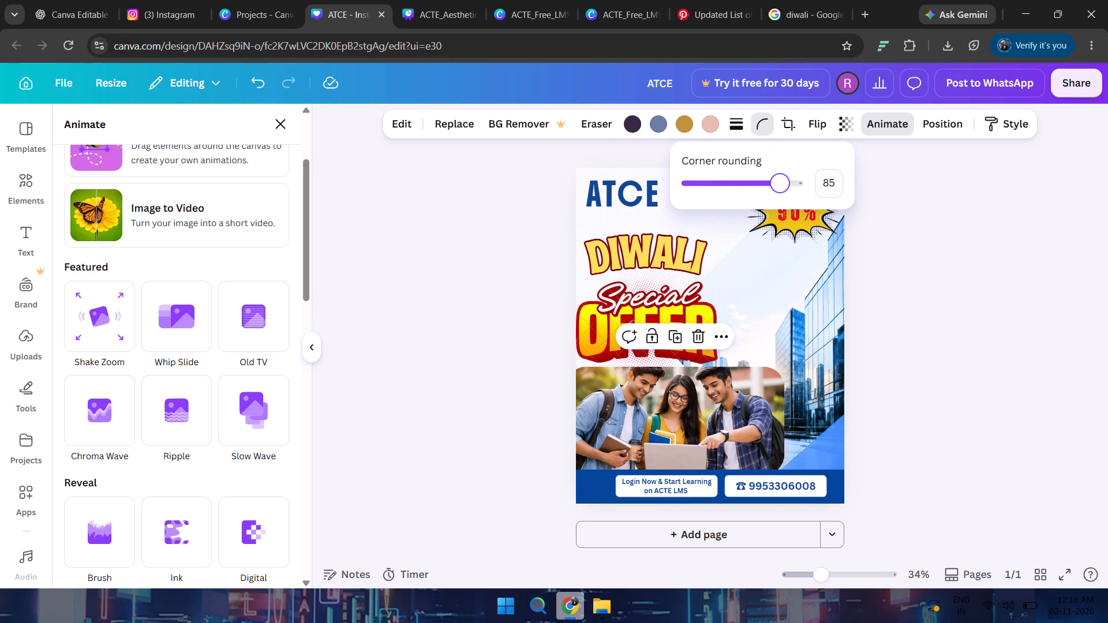
{"action": "left_click_drag", "start_coordinate": [789, 191], "coordinate": [771, 216]}
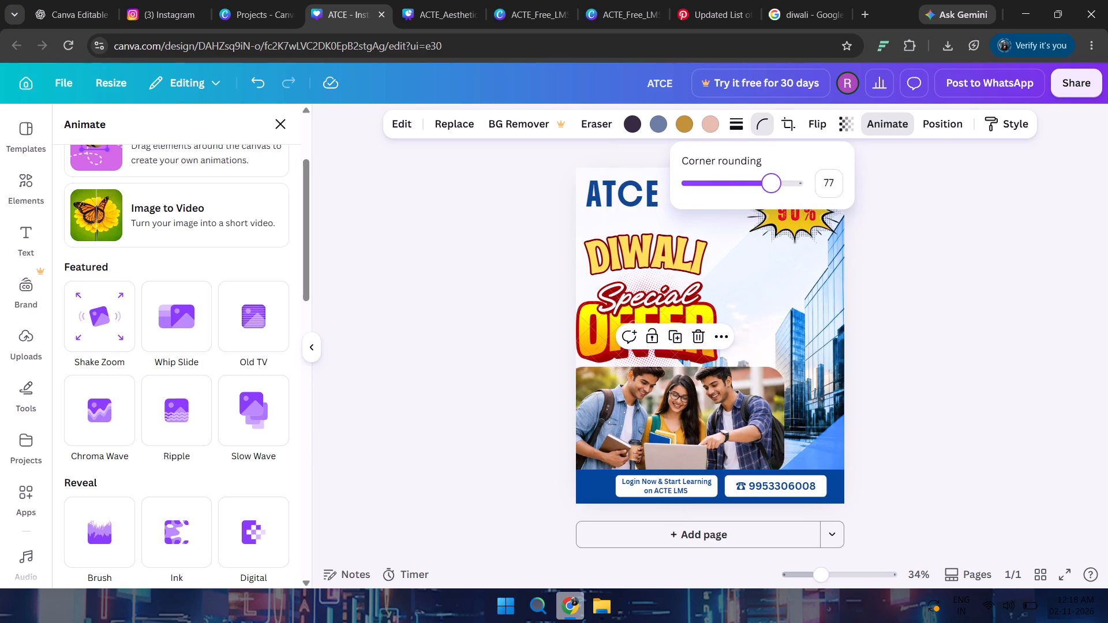
{"action": "left_click_drag", "start_coordinate": [771, 216], "coordinate": [706, 240]}
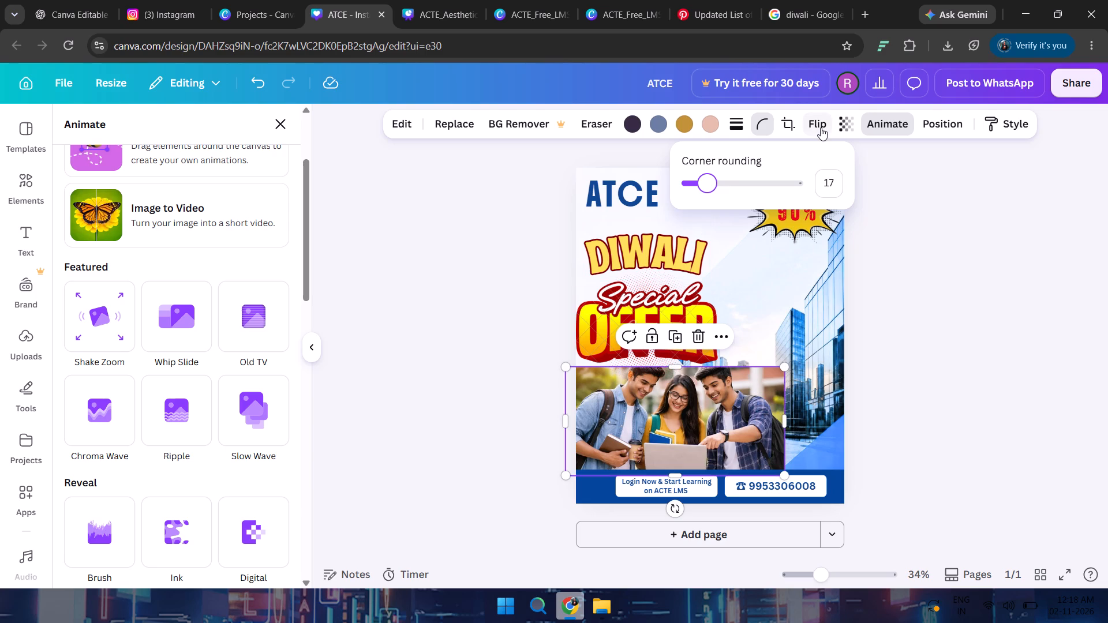
Flip the students photo horizontally, keeping it upright.
{"action": "left_click", "coordinate": [821, 127]}
{"action": "left_click", "coordinate": [819, 159]}
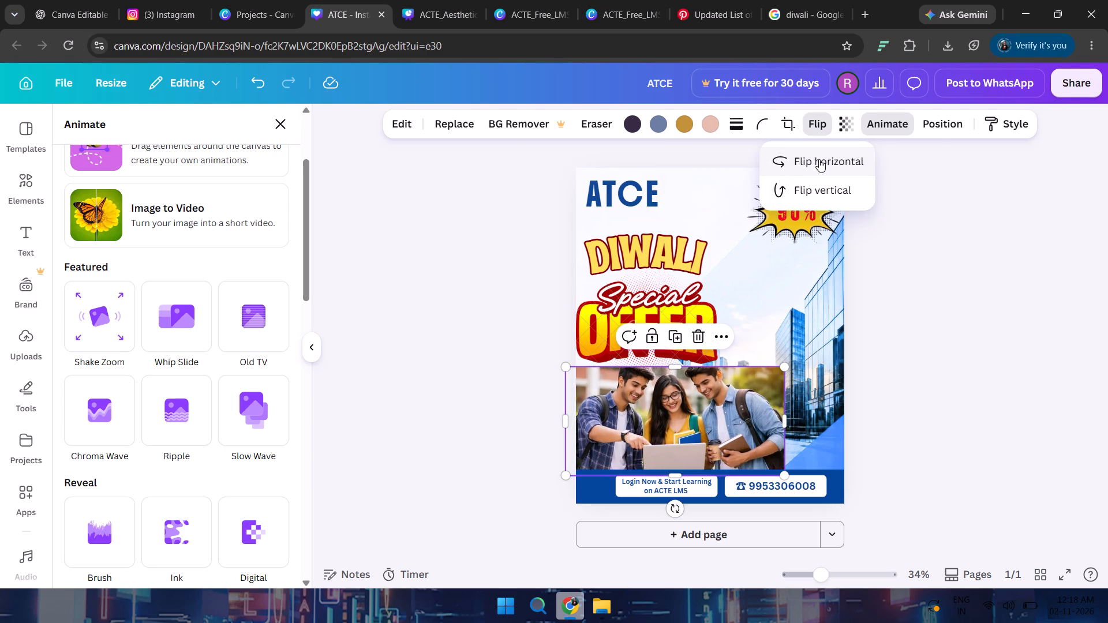
{"action": "left_click", "coordinate": [819, 187]}
{"action": "left_click", "coordinate": [819, 187]}
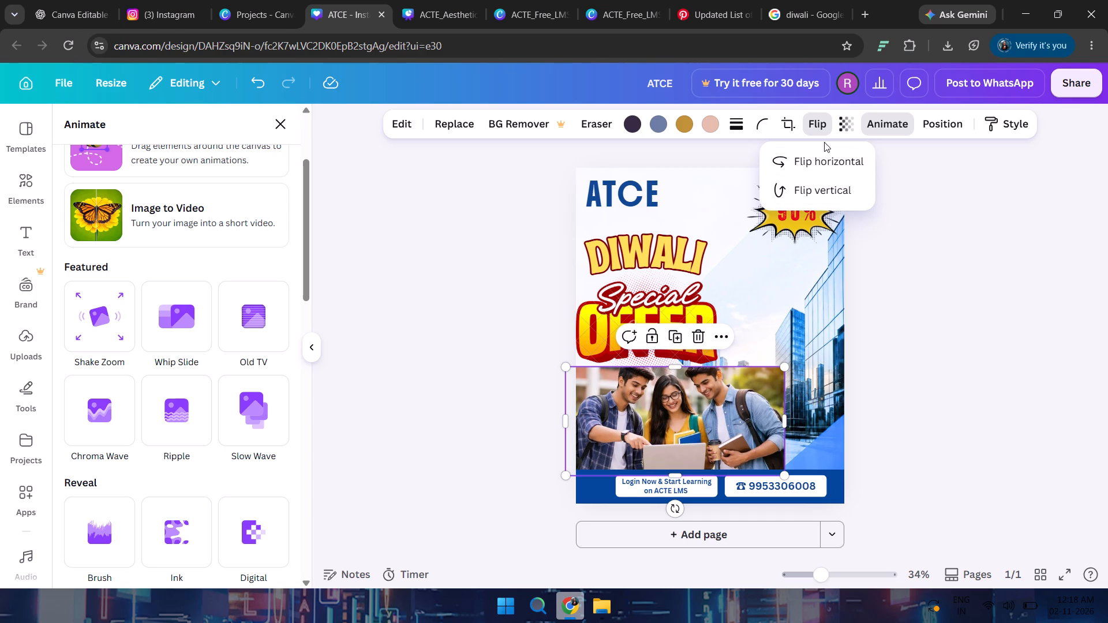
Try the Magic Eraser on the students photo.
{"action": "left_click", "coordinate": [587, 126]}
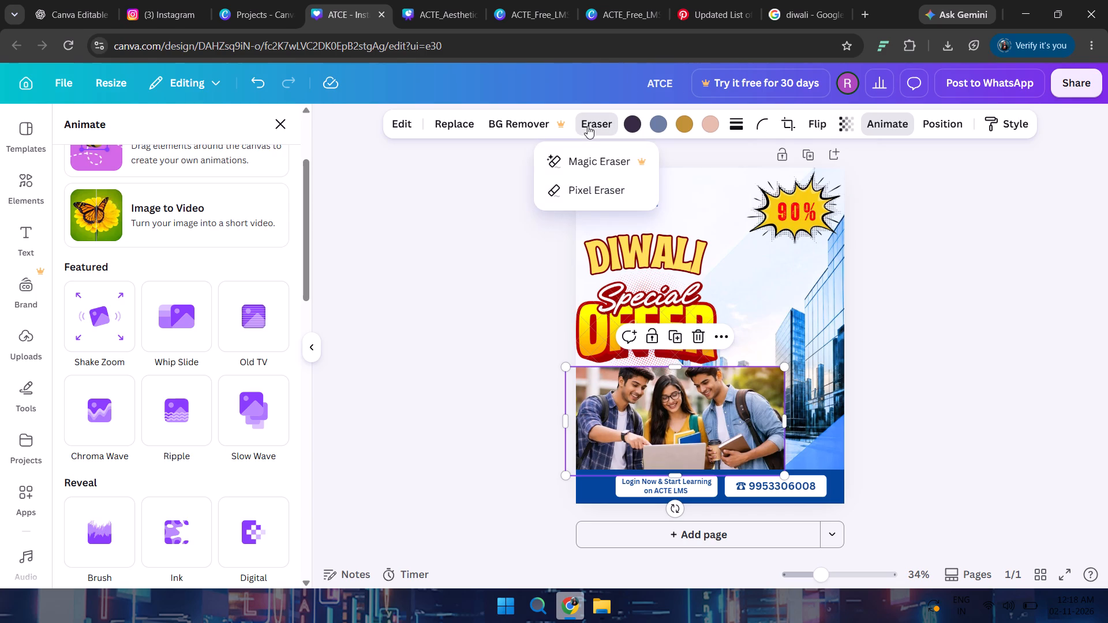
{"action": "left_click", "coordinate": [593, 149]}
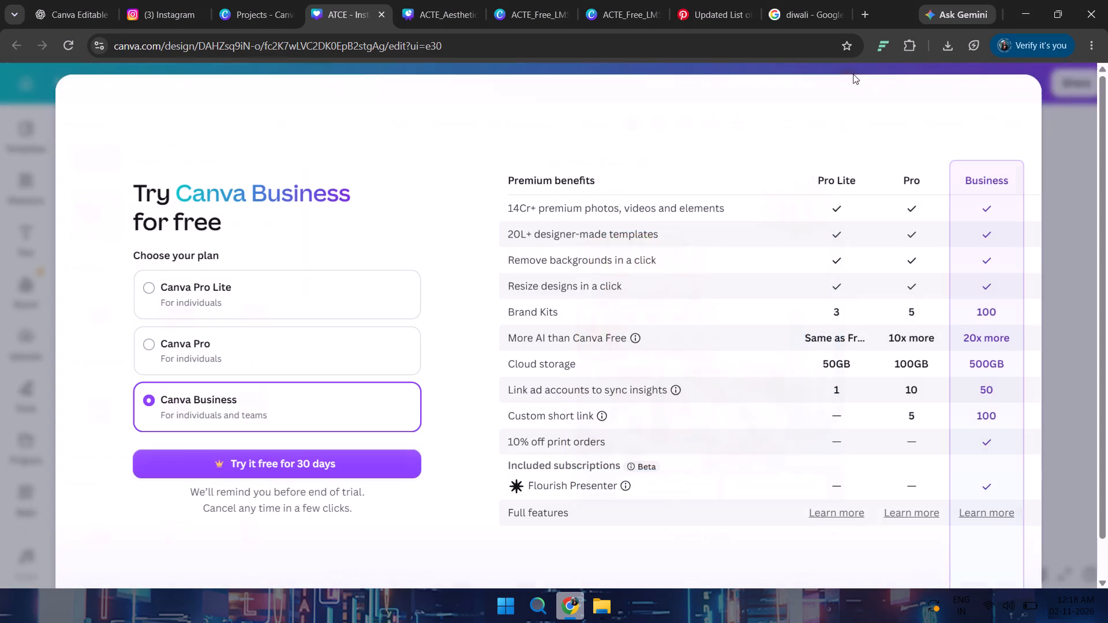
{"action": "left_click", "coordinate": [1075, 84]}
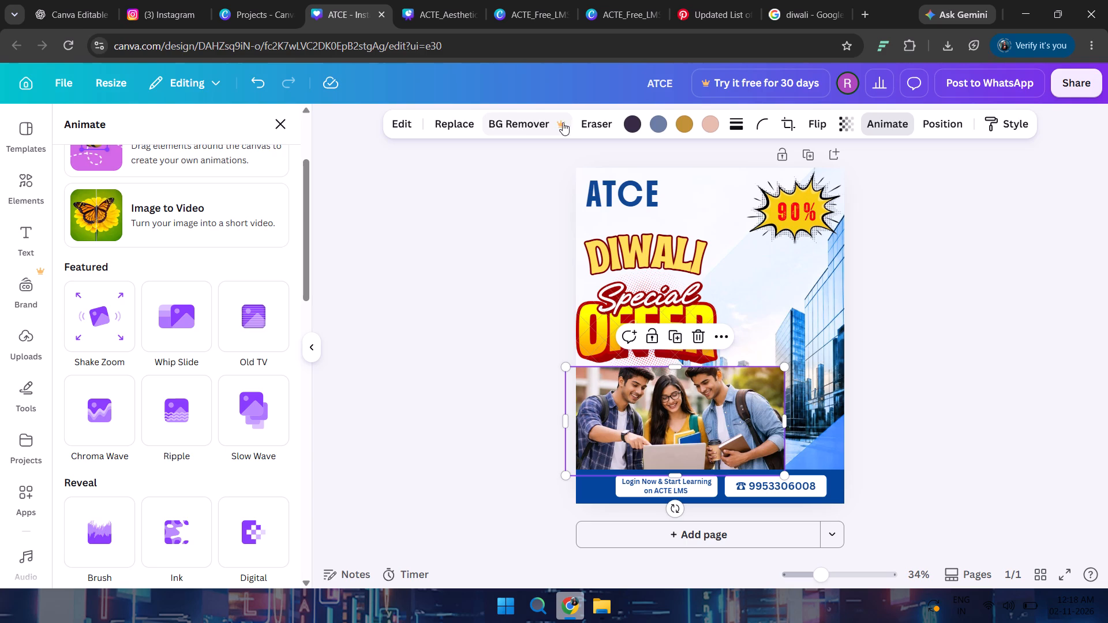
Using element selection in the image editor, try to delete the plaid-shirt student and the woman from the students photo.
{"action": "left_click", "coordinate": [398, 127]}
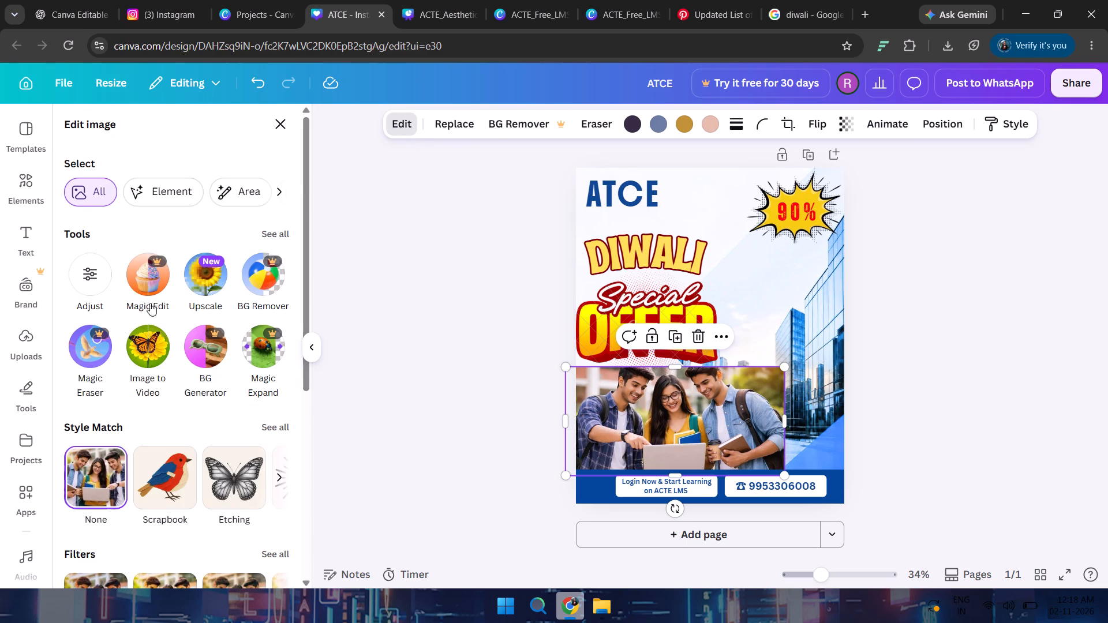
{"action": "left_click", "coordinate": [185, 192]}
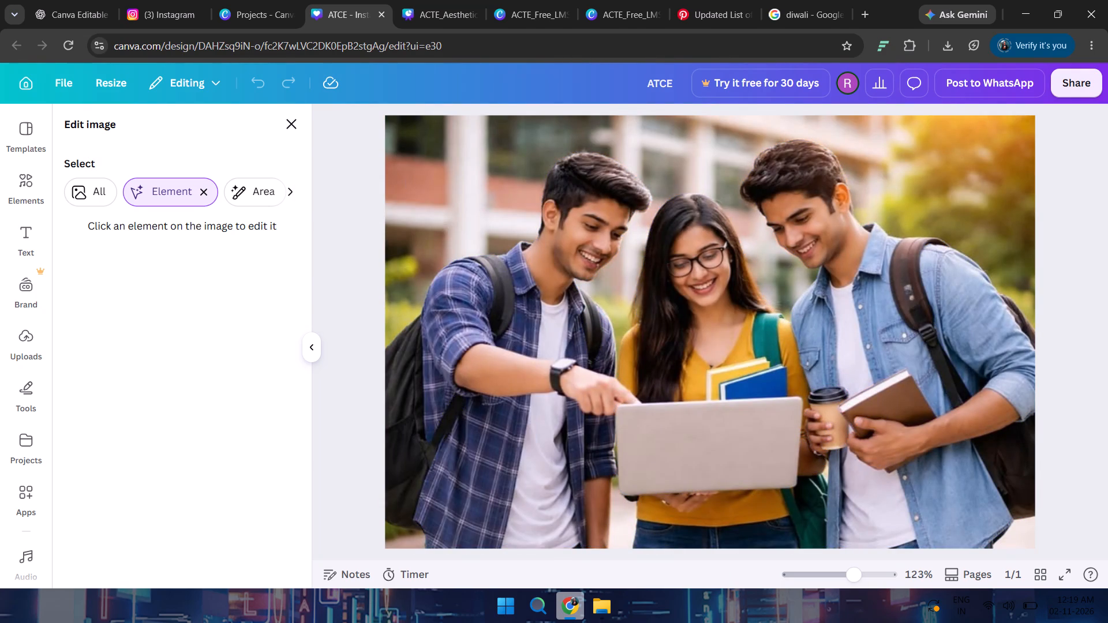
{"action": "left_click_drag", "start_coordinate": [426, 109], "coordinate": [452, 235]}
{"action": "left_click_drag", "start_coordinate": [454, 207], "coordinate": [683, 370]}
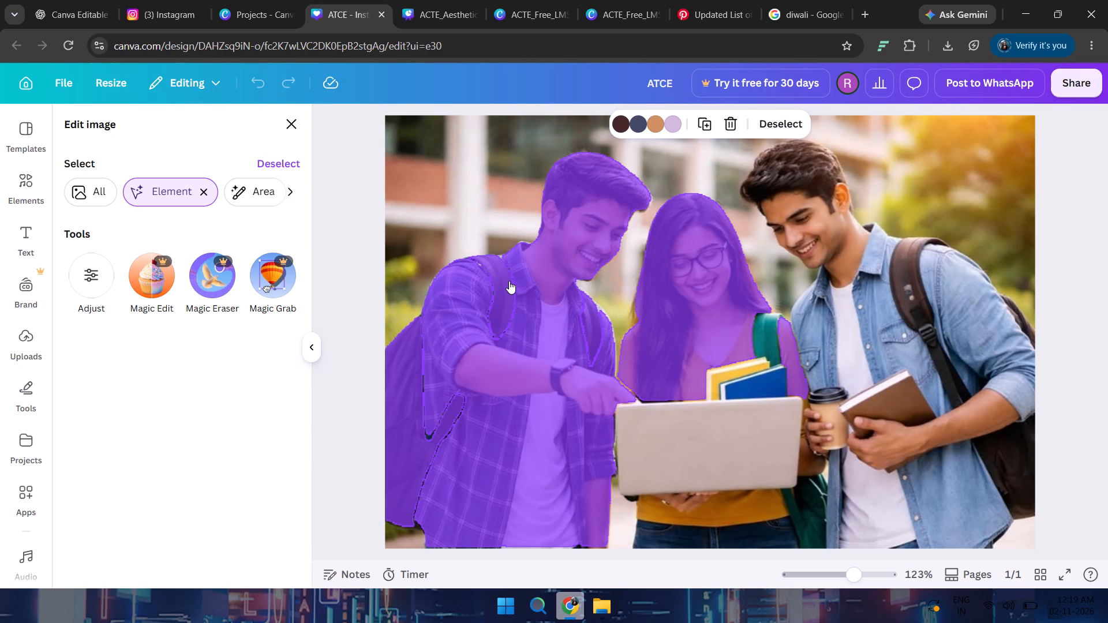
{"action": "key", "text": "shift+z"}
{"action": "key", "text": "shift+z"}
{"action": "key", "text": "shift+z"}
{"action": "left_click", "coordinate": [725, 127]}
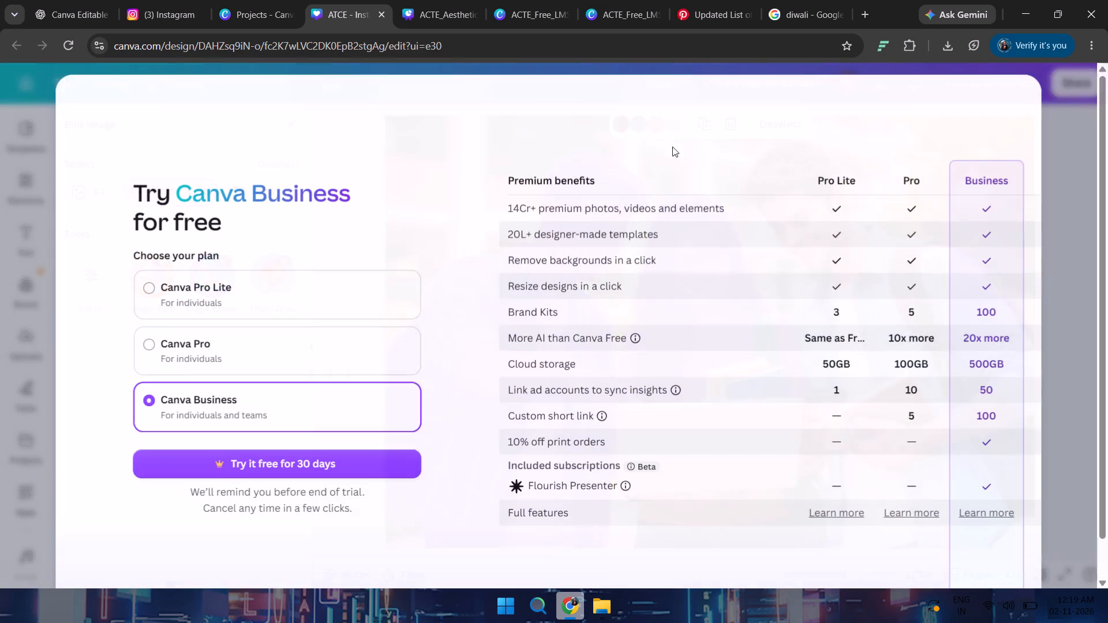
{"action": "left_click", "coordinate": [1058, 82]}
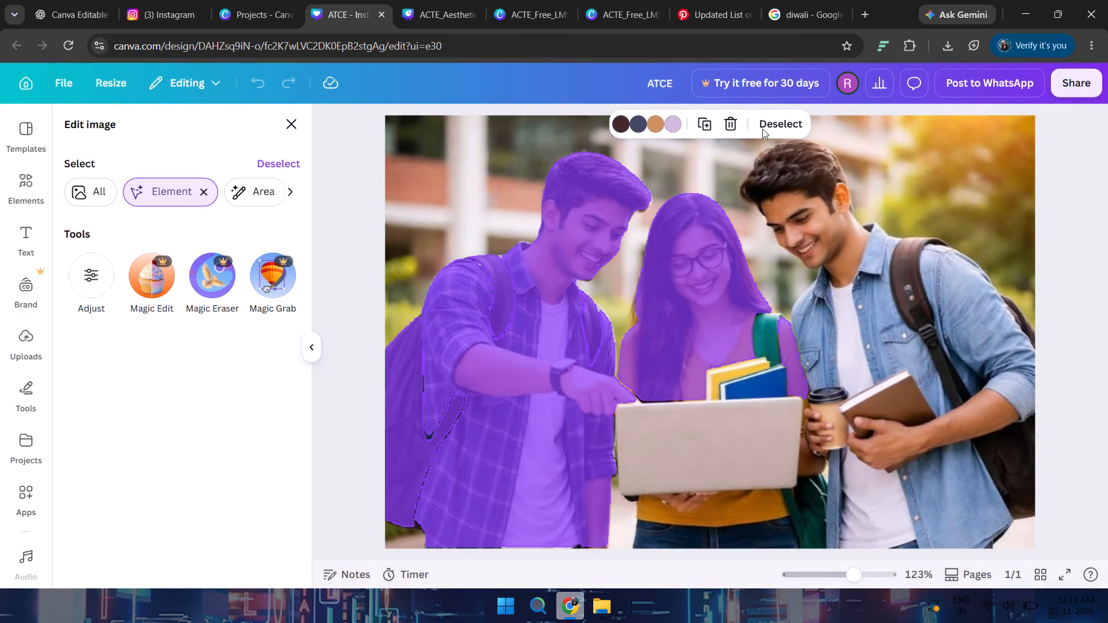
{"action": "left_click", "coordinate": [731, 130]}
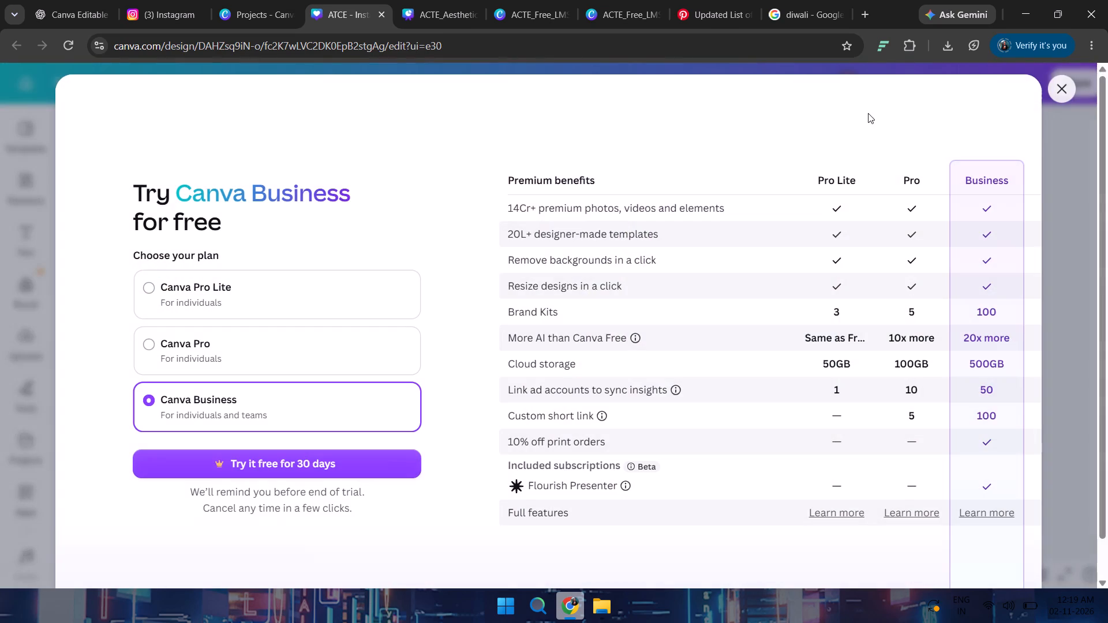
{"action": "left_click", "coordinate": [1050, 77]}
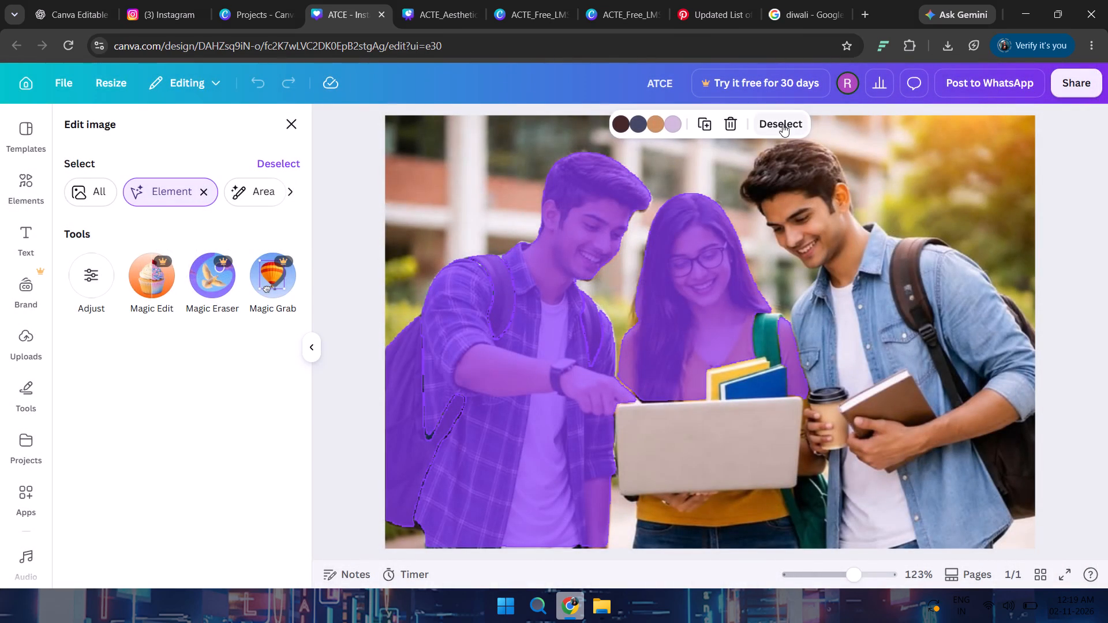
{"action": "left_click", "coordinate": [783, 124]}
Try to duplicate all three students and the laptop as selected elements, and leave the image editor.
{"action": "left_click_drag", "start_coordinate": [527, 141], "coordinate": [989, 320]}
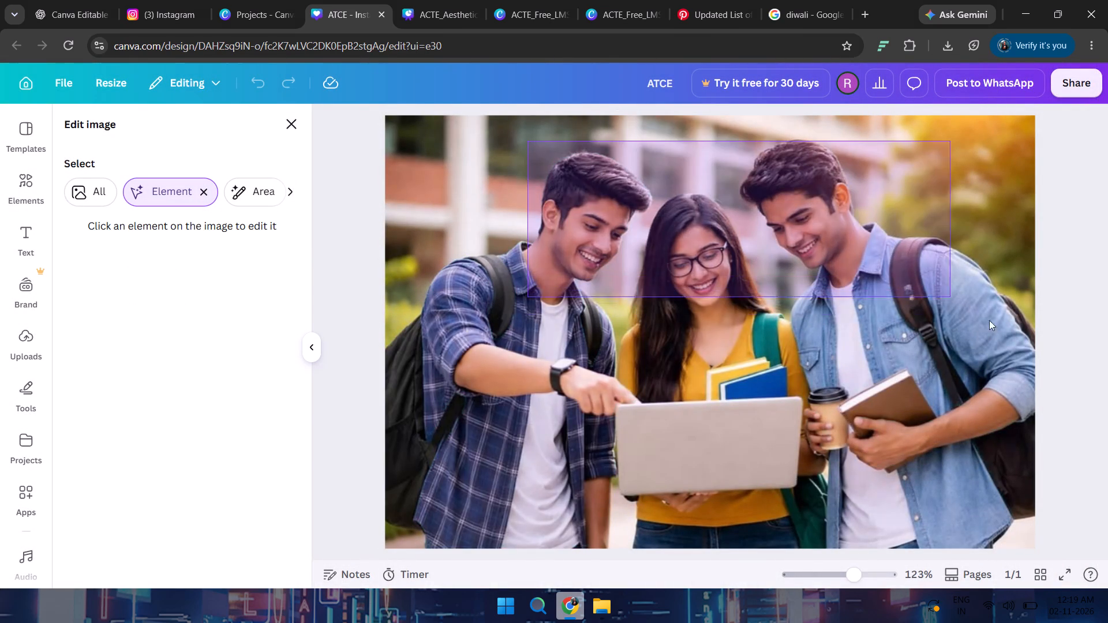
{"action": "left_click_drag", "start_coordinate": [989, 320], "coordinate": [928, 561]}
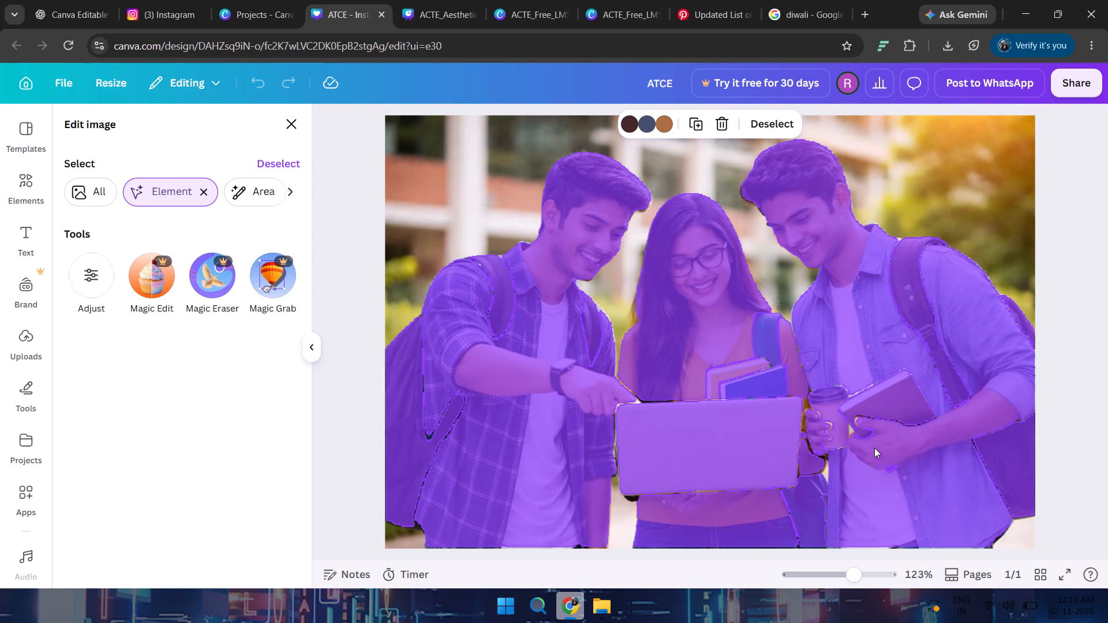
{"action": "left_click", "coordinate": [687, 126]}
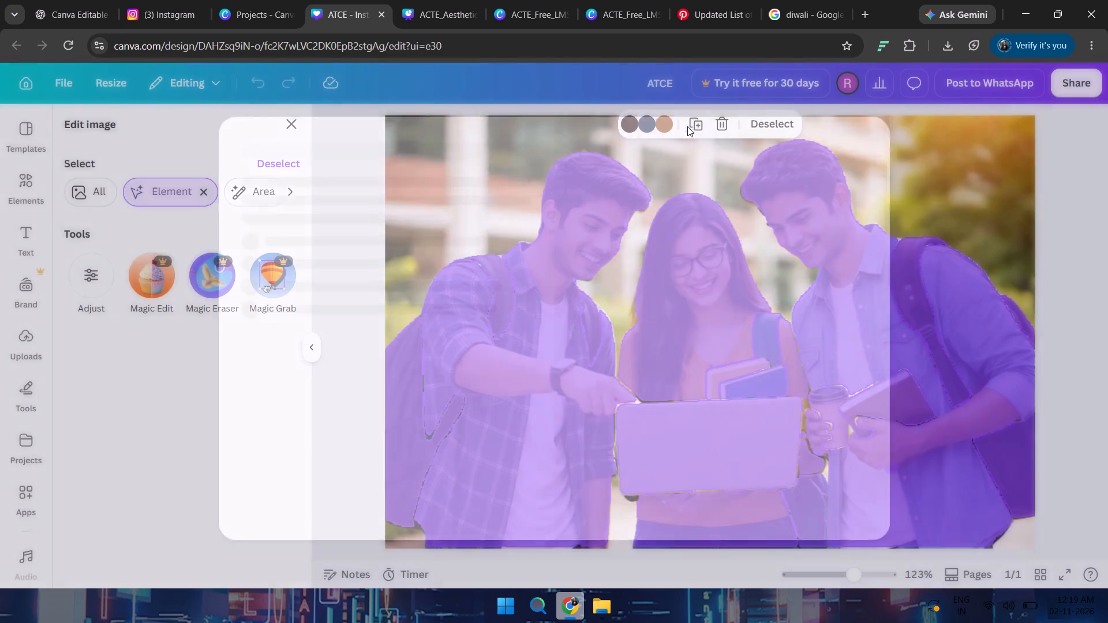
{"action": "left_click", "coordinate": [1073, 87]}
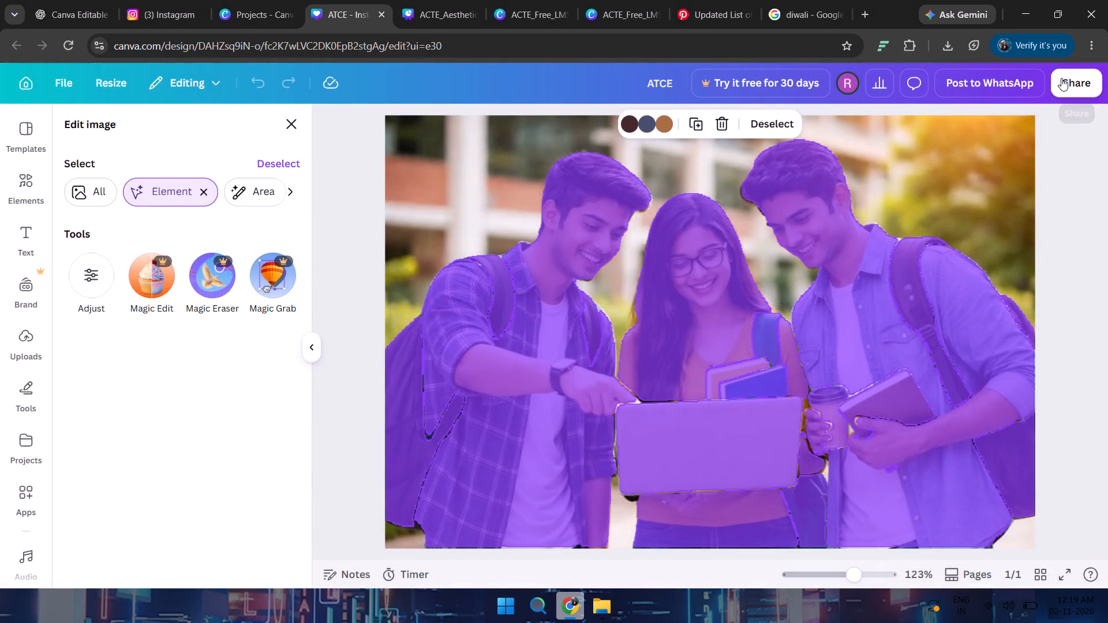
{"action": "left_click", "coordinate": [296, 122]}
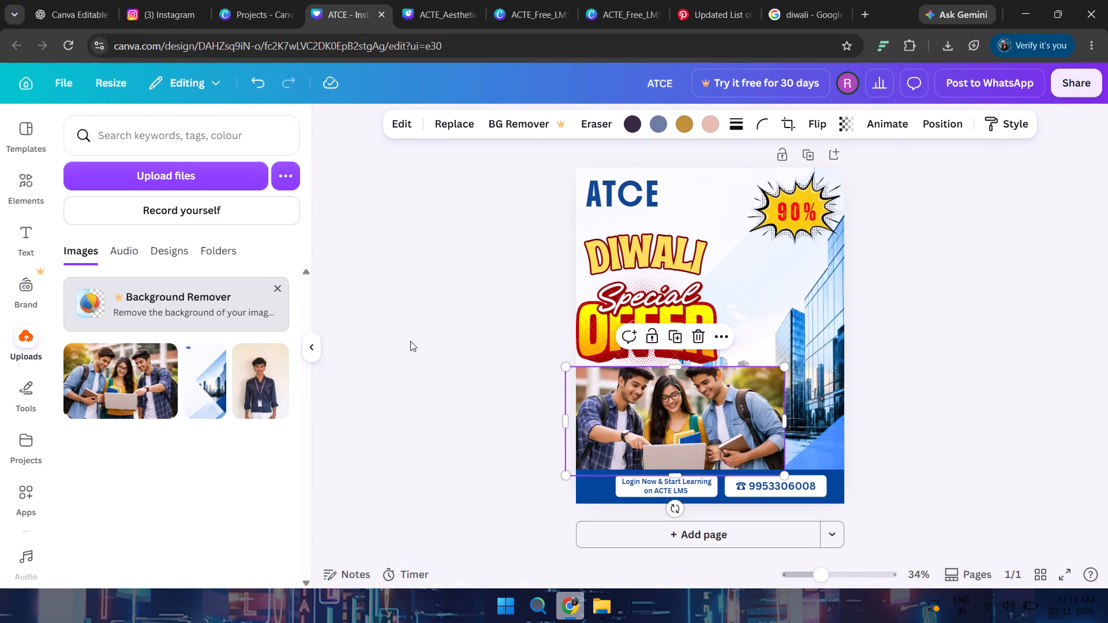
Move the students photo slightly up to about X -31, Y 778 px, so its bottom edge meets the blue contact band.
{"action": "left_click", "coordinate": [21, 410]}
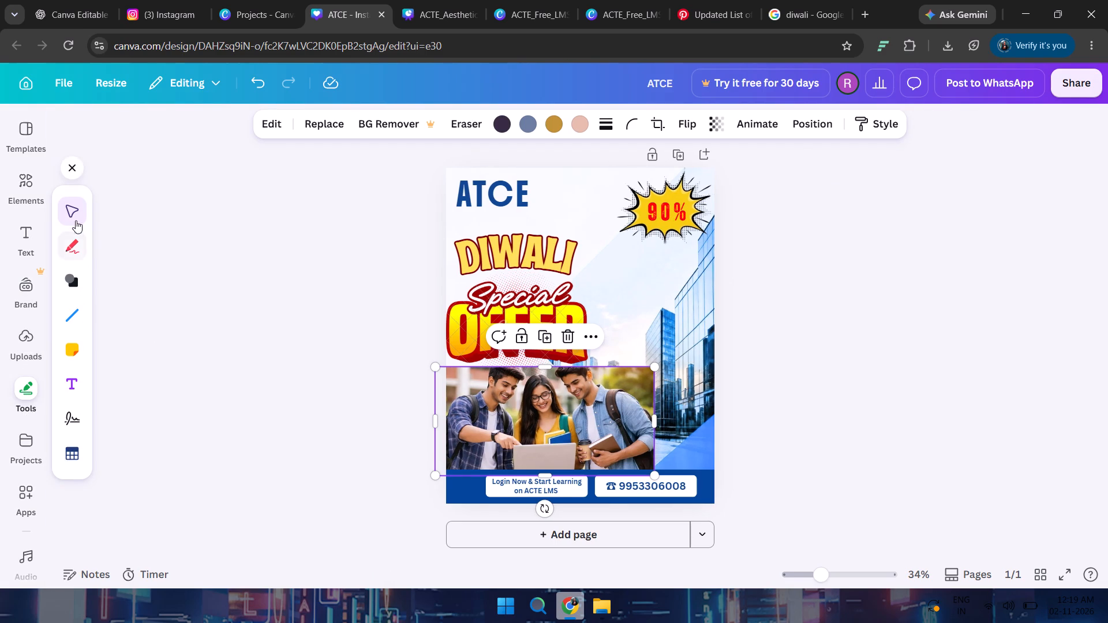
{"action": "left_click", "coordinate": [76, 213]}
{"action": "left_click_drag", "start_coordinate": [585, 422], "coordinate": [588, 415]}
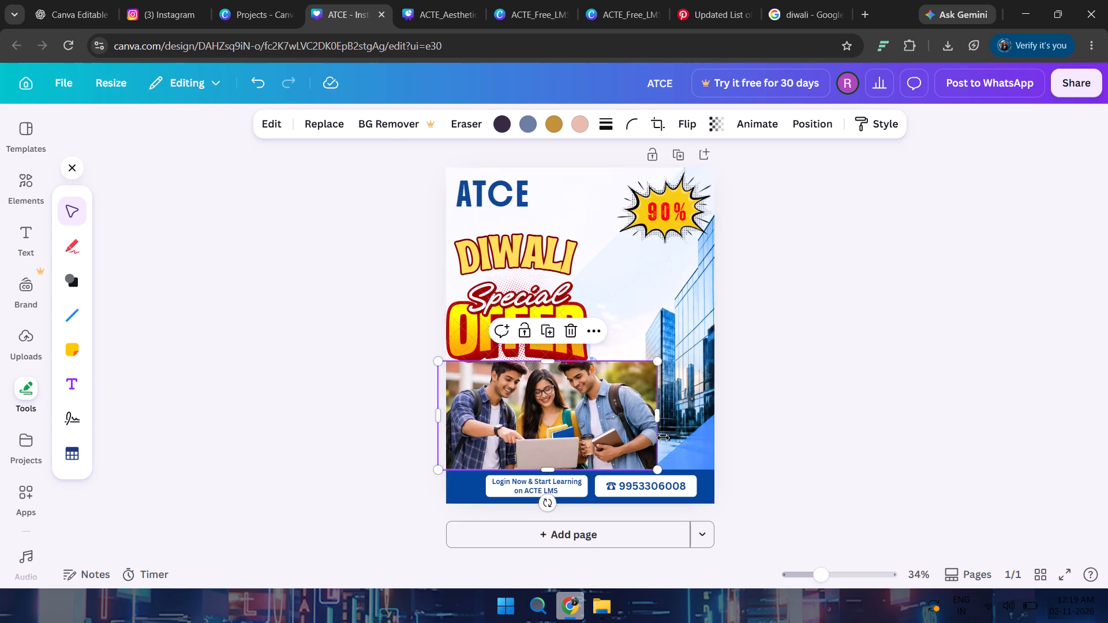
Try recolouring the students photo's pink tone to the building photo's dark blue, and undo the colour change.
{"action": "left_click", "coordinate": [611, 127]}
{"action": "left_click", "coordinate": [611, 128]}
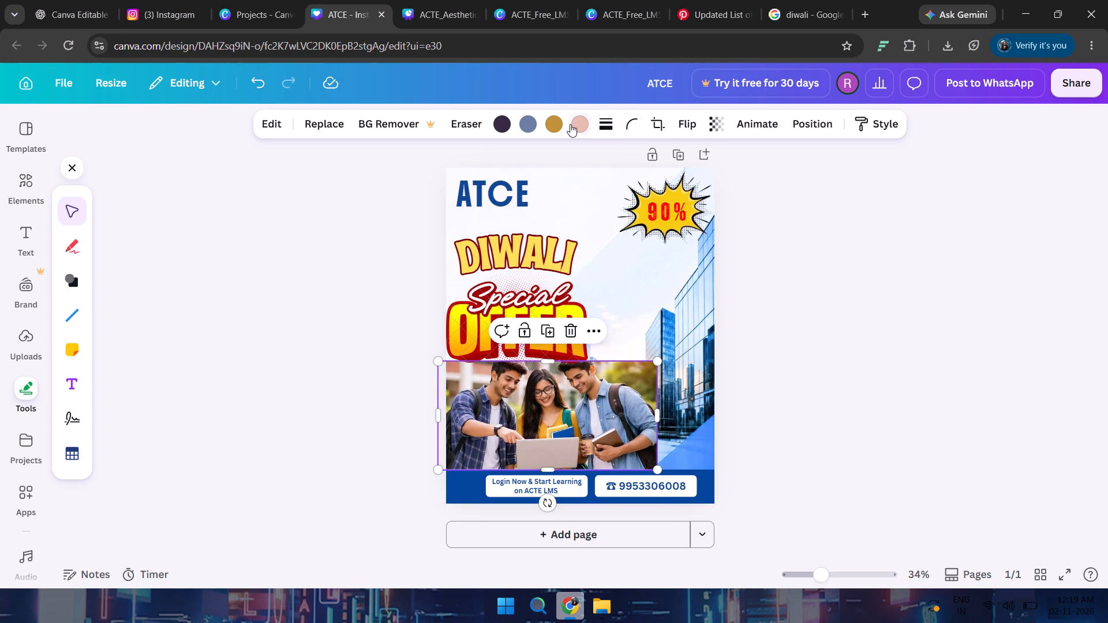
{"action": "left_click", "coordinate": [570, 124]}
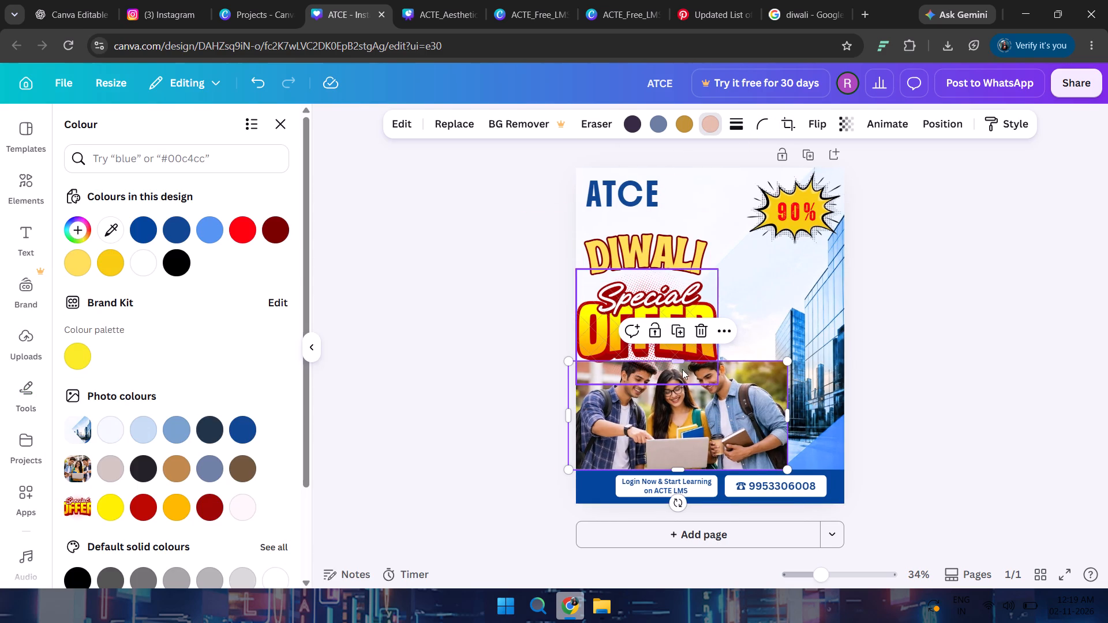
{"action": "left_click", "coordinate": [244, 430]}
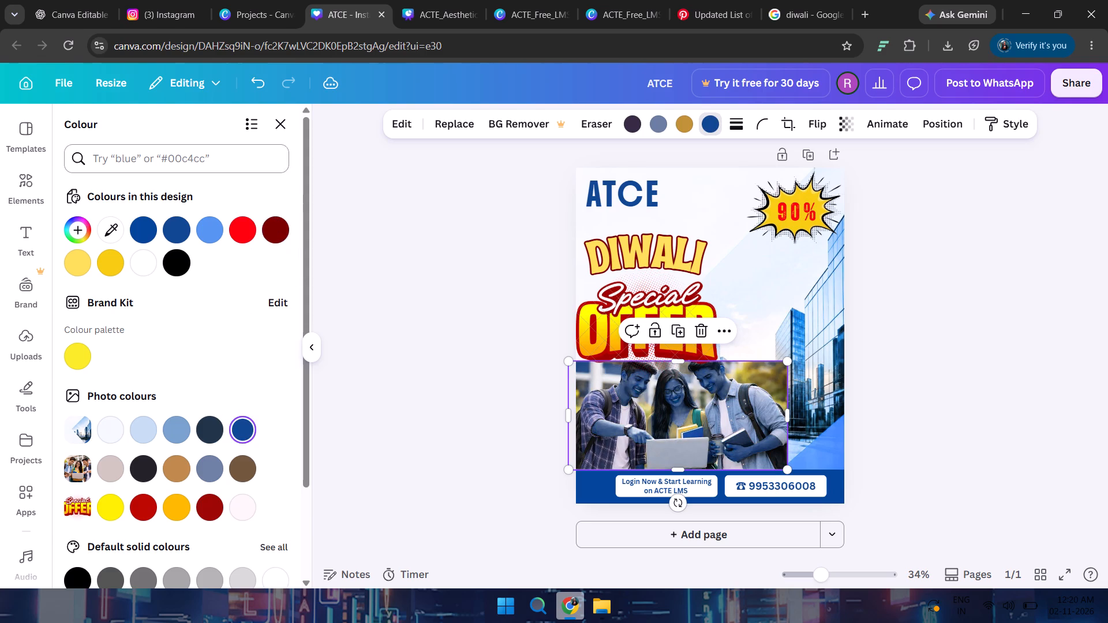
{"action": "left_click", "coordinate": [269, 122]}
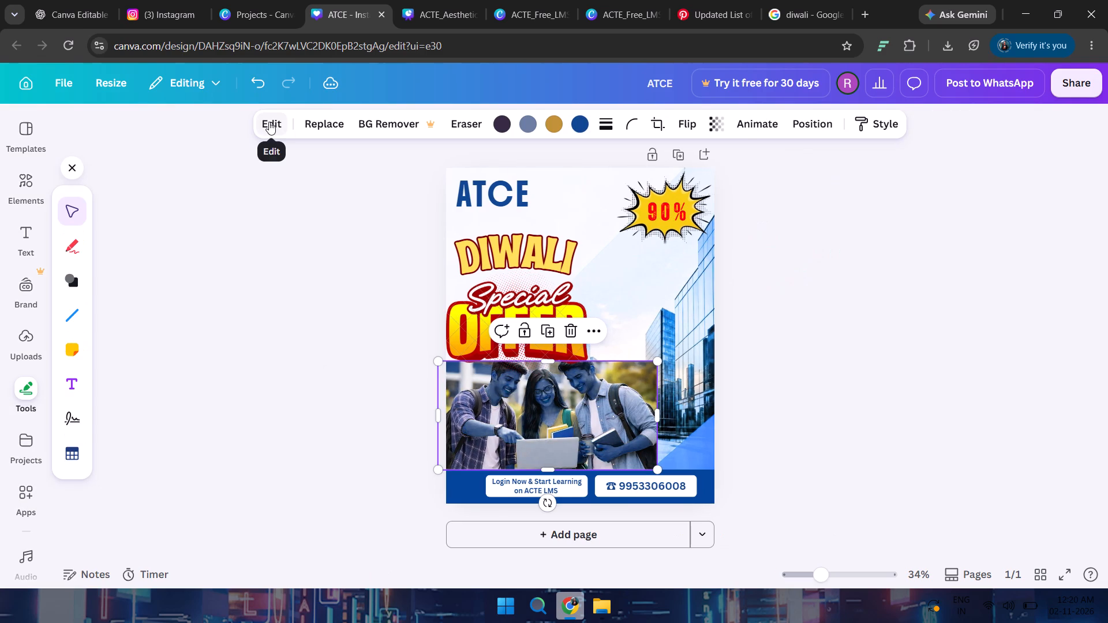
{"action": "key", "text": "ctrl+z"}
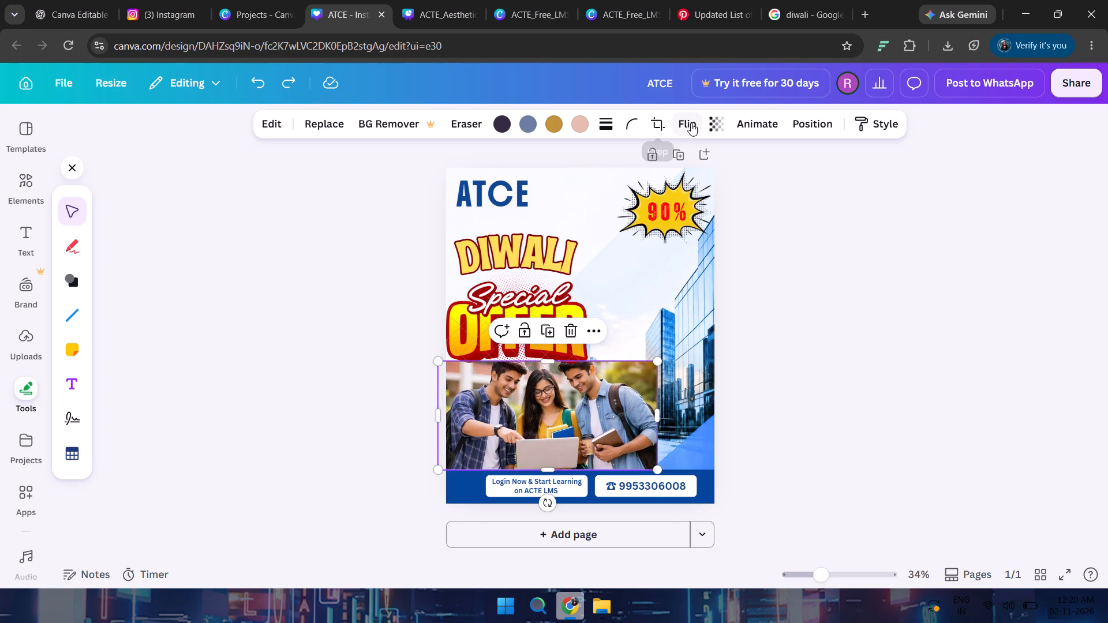
Set the students photo's transparency to 100.
{"action": "left_click", "coordinate": [713, 123]}
{"action": "left_click", "coordinate": [713, 123]}
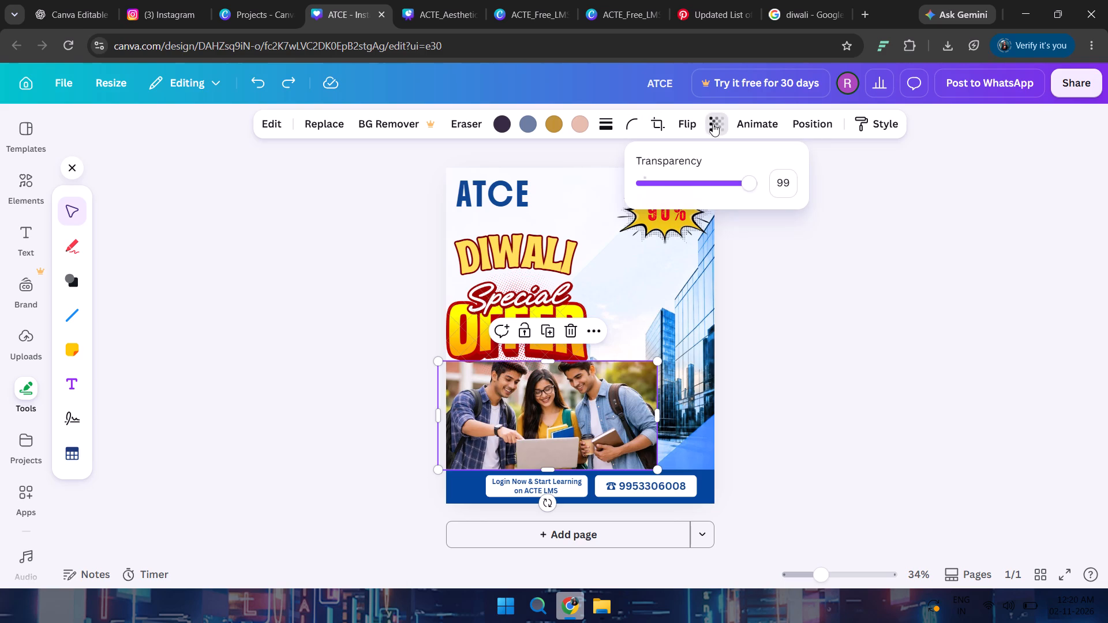
{"action": "left_click", "coordinate": [713, 123]}
{"action": "left_click_drag", "start_coordinate": [752, 182], "coordinate": [766, 185]}
{"action": "left_click_drag", "start_coordinate": [766, 185], "coordinate": [780, 172]}
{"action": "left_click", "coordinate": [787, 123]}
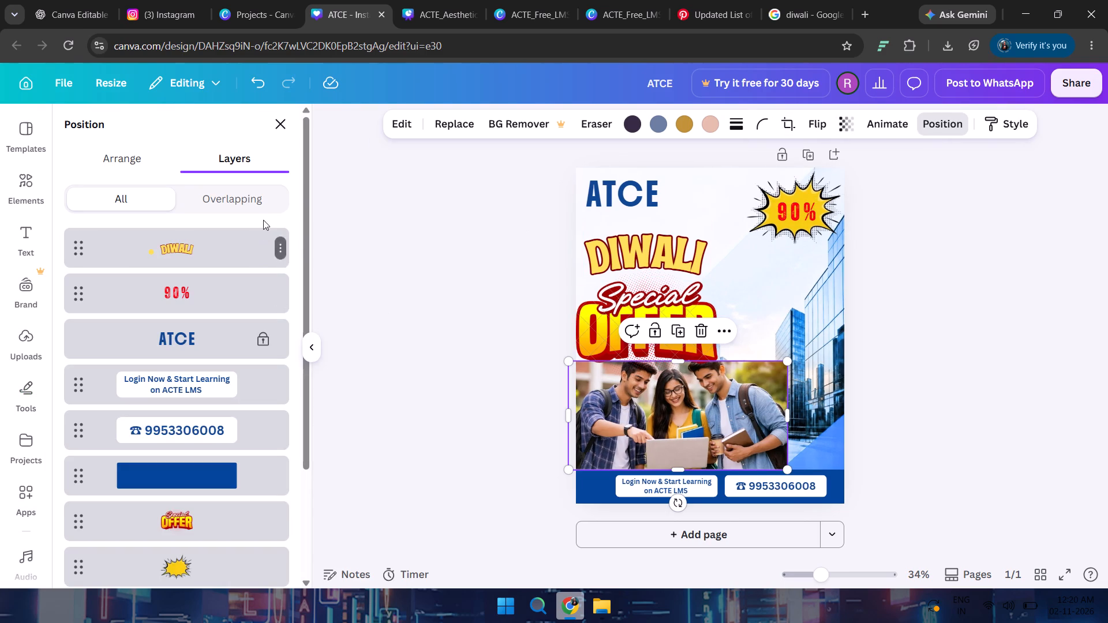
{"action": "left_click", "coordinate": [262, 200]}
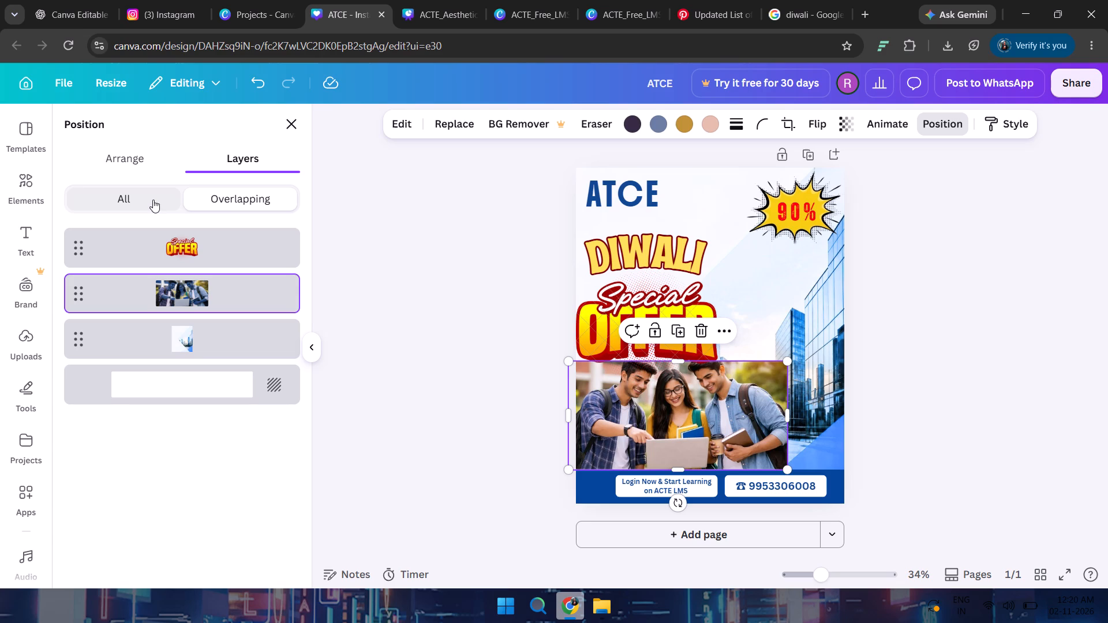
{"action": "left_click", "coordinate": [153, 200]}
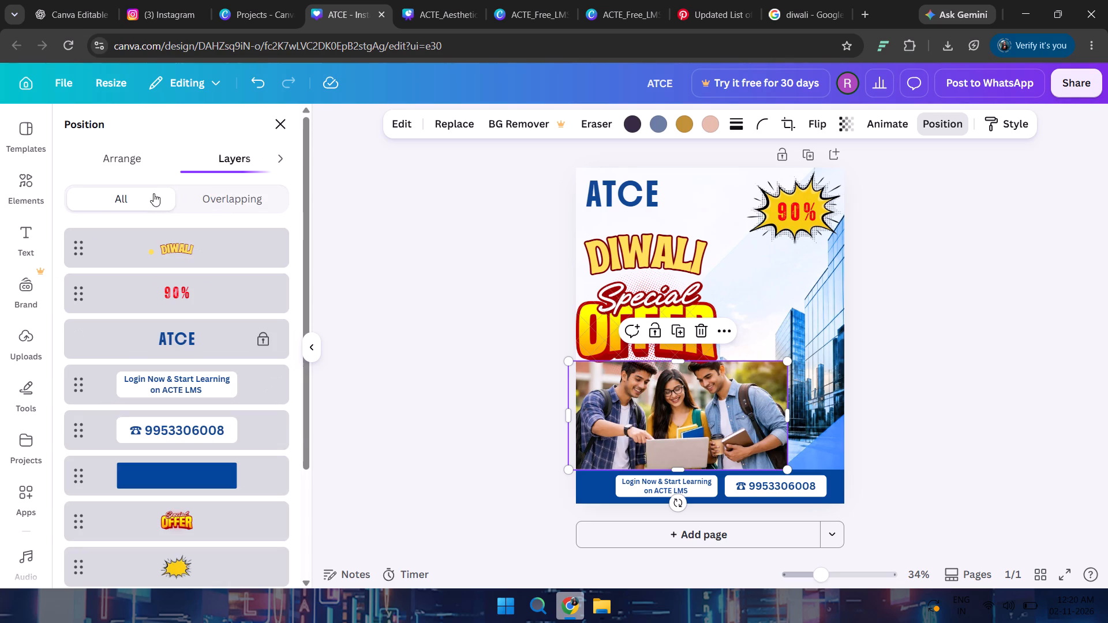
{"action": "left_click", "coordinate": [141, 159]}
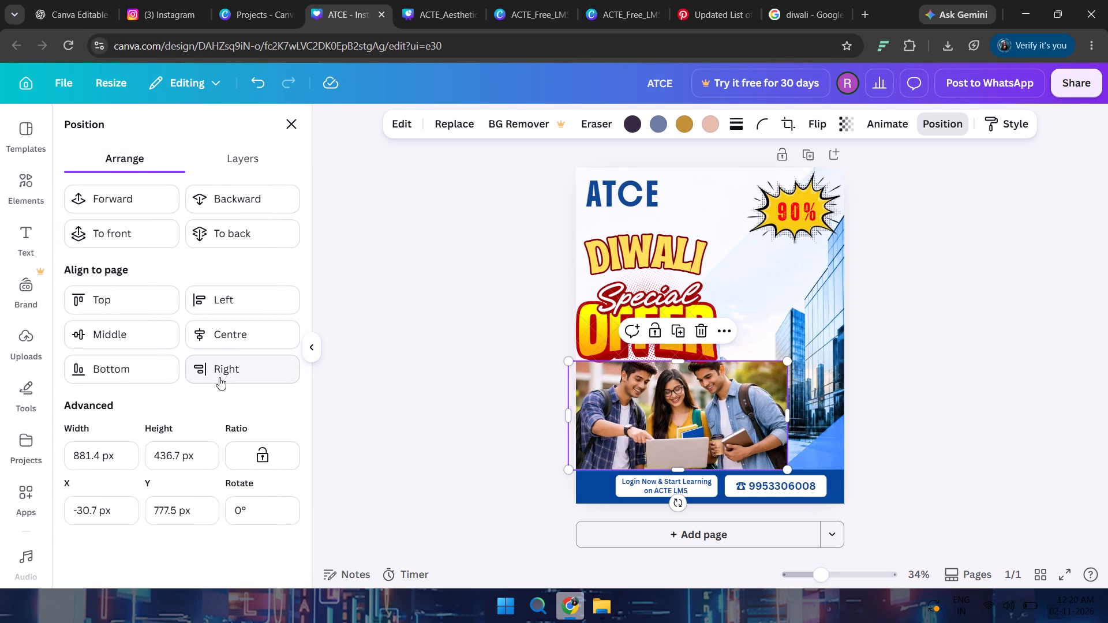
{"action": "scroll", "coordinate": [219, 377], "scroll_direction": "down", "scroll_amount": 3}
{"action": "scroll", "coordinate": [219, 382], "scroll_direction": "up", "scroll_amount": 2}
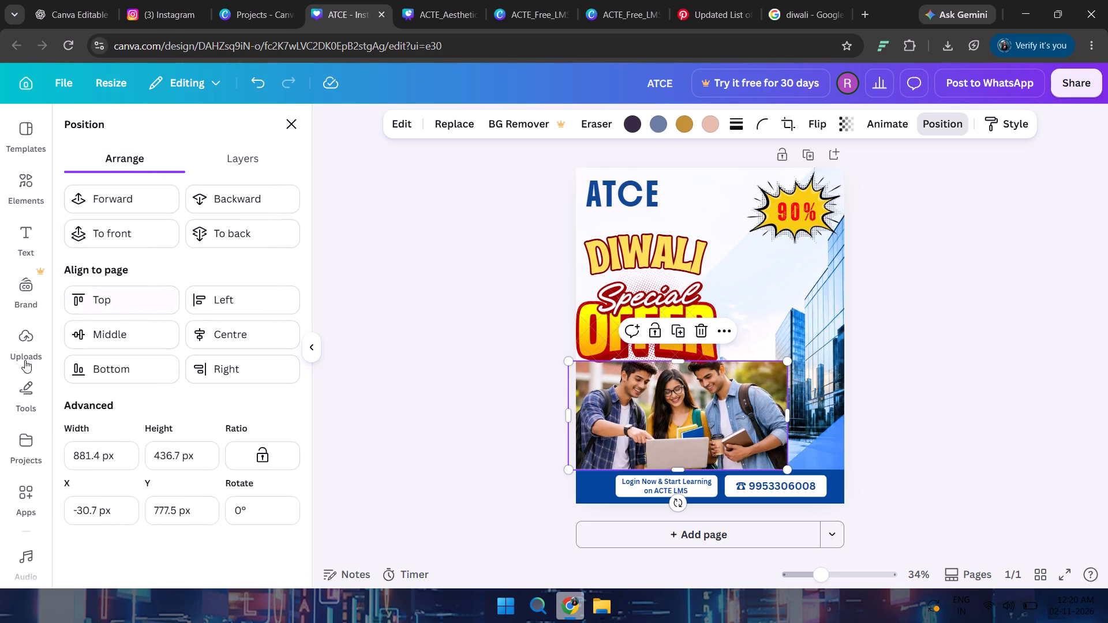
Open the uploaded images library.
{"action": "left_click", "coordinate": [25, 348]}
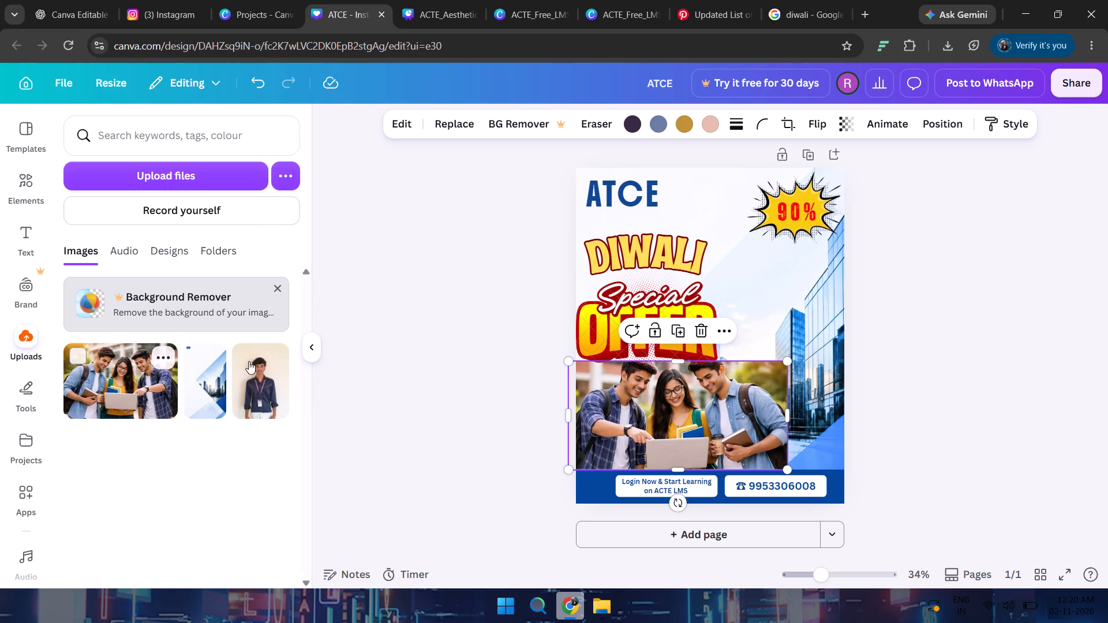
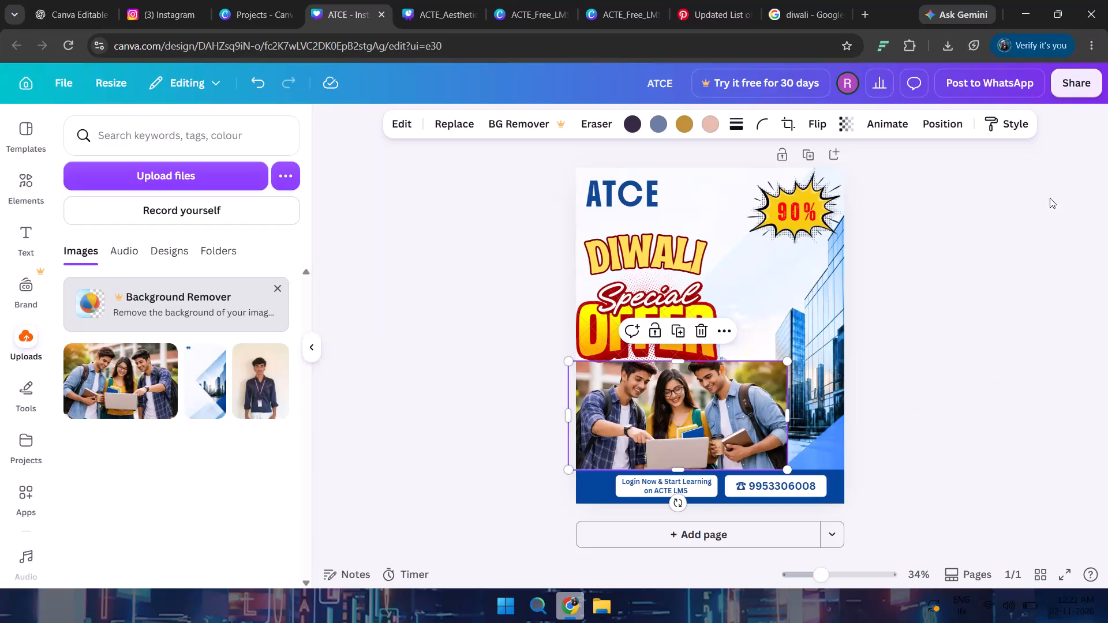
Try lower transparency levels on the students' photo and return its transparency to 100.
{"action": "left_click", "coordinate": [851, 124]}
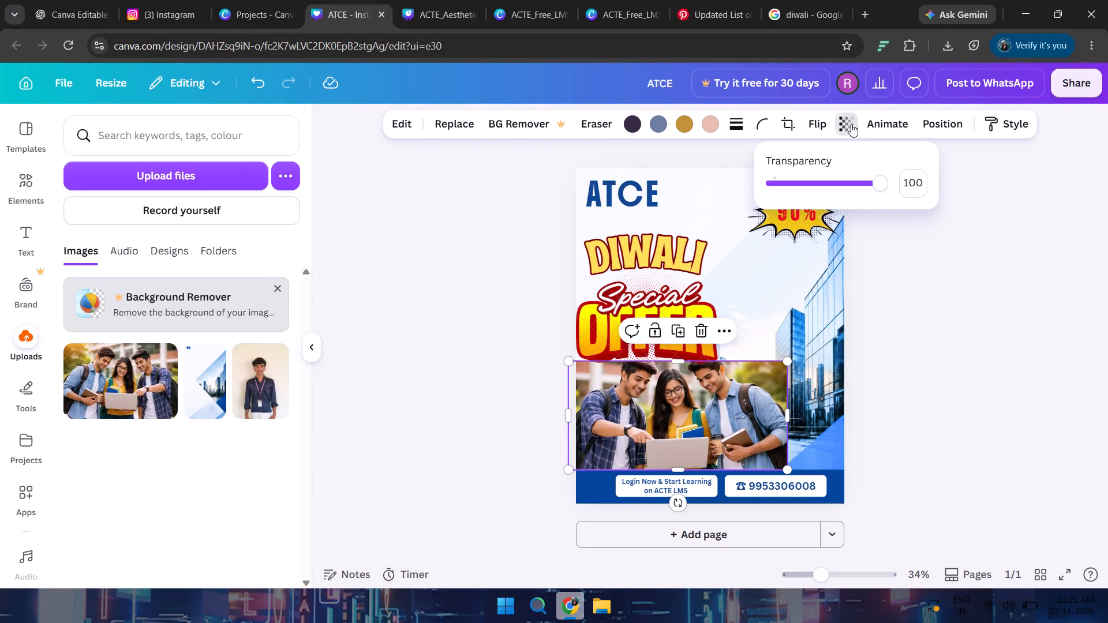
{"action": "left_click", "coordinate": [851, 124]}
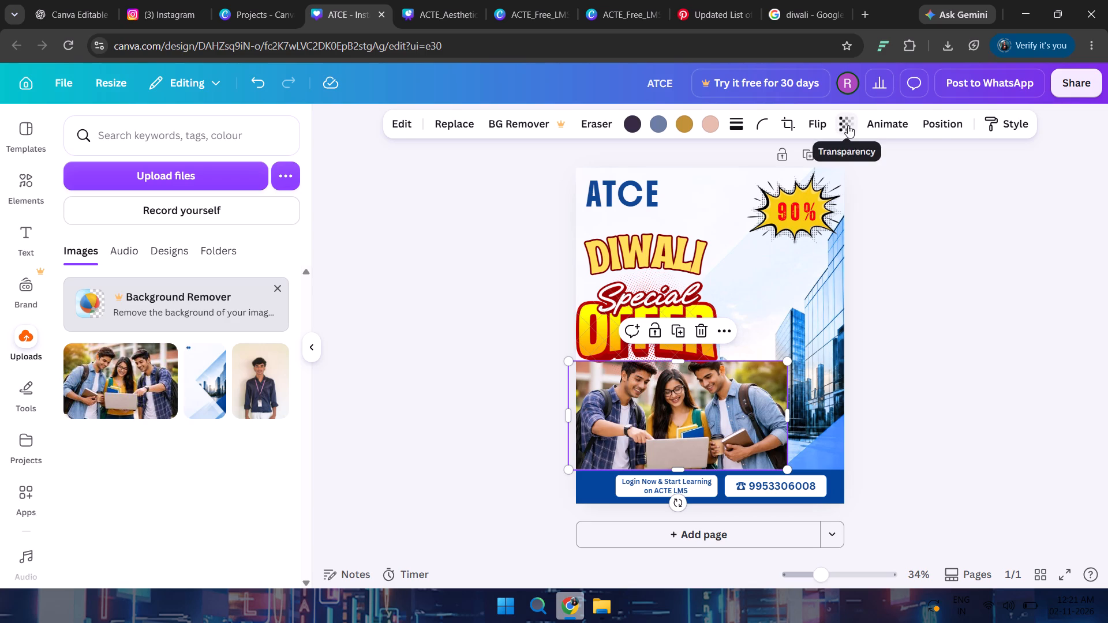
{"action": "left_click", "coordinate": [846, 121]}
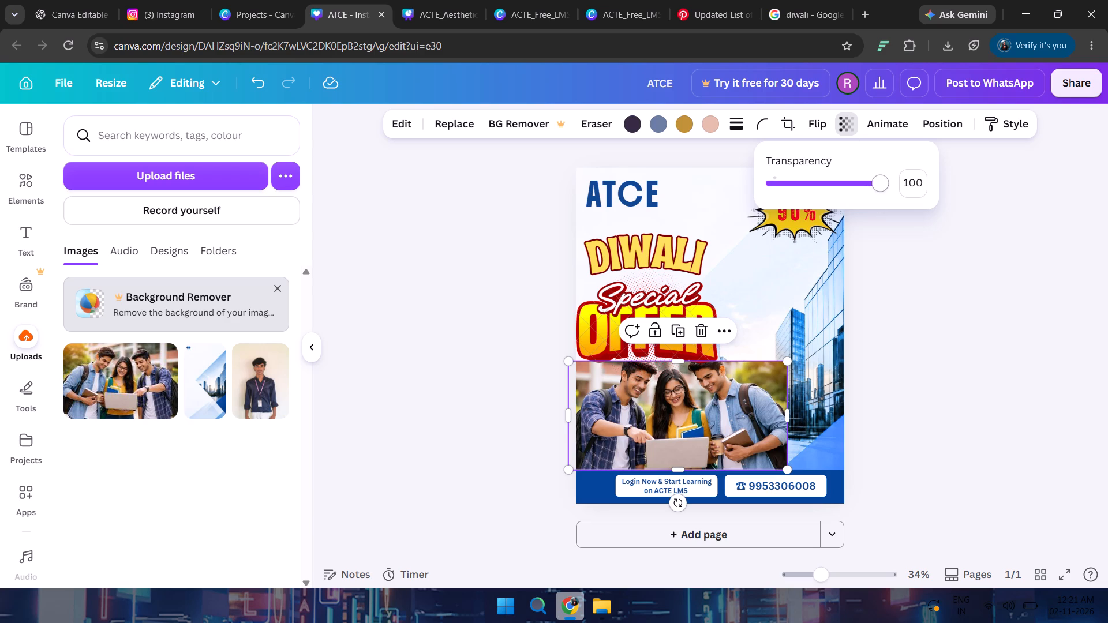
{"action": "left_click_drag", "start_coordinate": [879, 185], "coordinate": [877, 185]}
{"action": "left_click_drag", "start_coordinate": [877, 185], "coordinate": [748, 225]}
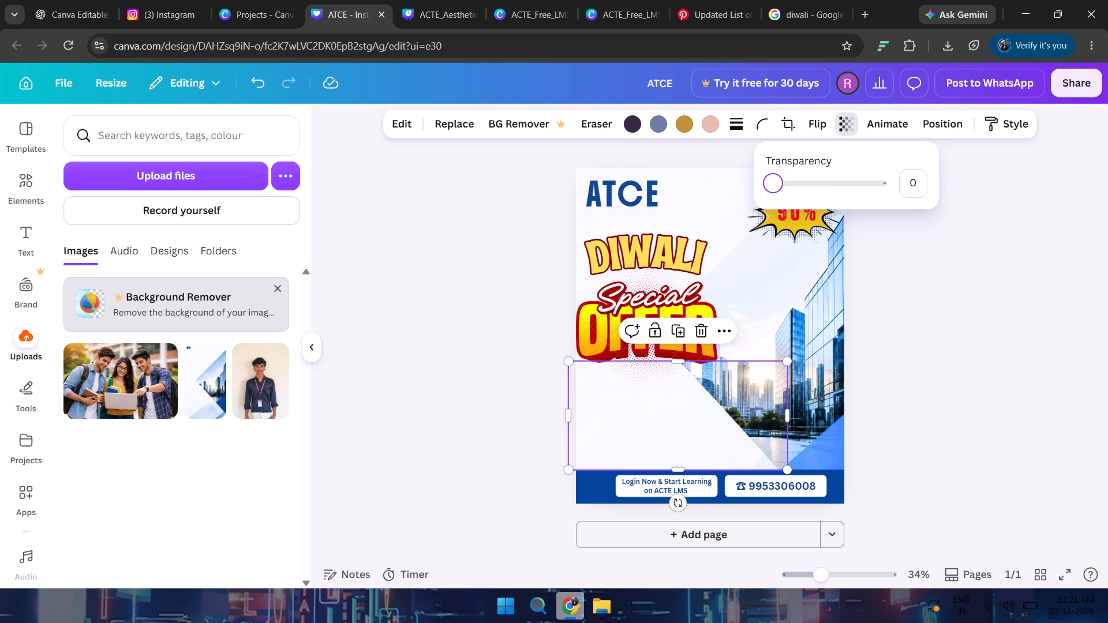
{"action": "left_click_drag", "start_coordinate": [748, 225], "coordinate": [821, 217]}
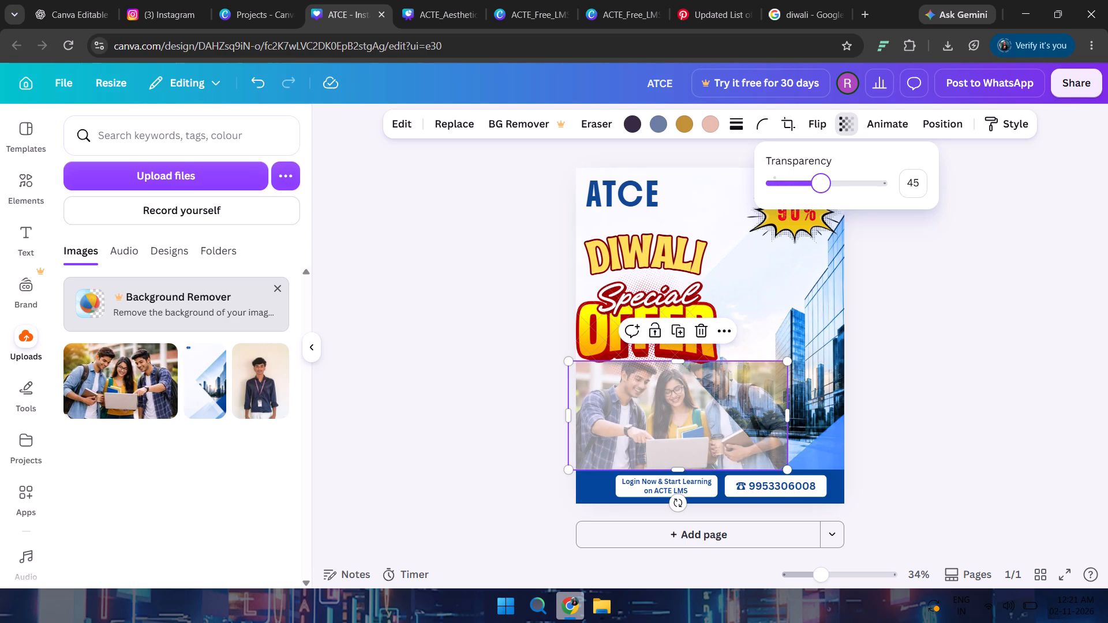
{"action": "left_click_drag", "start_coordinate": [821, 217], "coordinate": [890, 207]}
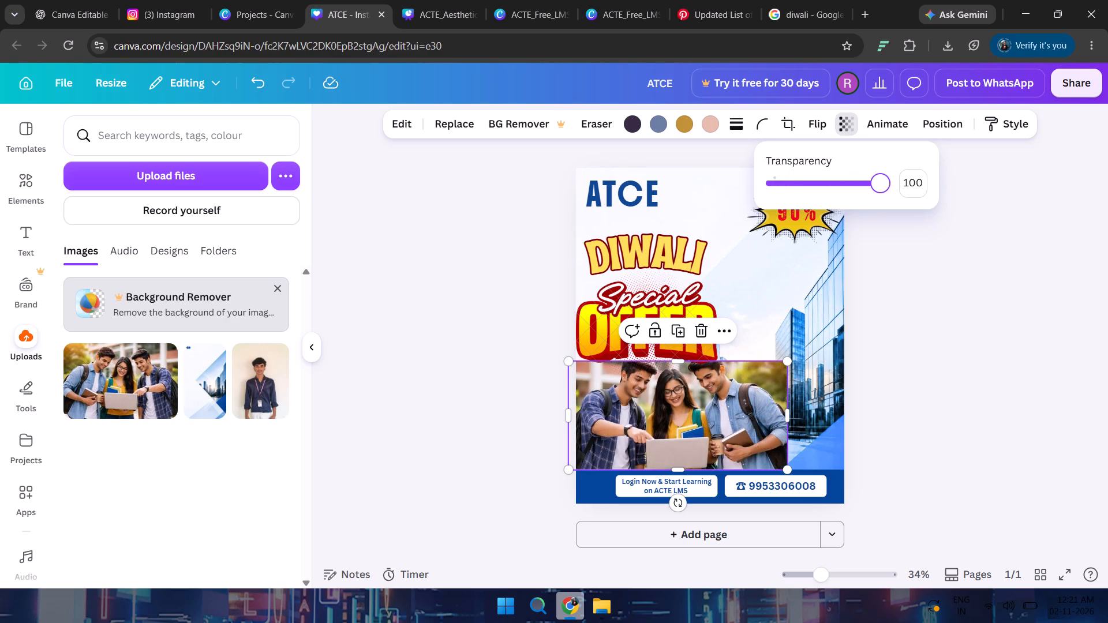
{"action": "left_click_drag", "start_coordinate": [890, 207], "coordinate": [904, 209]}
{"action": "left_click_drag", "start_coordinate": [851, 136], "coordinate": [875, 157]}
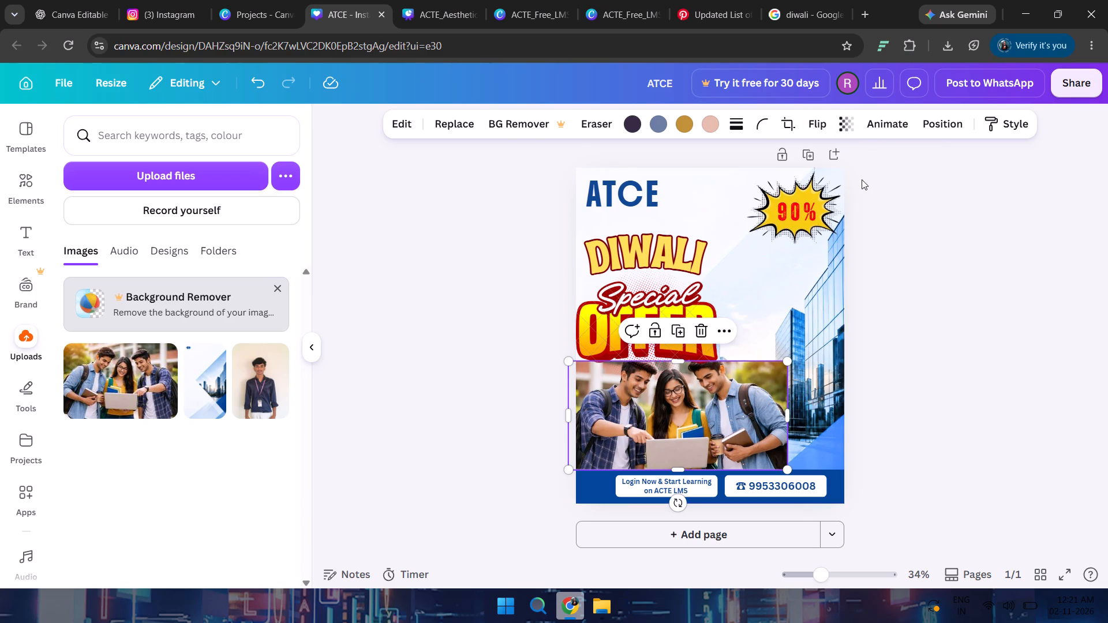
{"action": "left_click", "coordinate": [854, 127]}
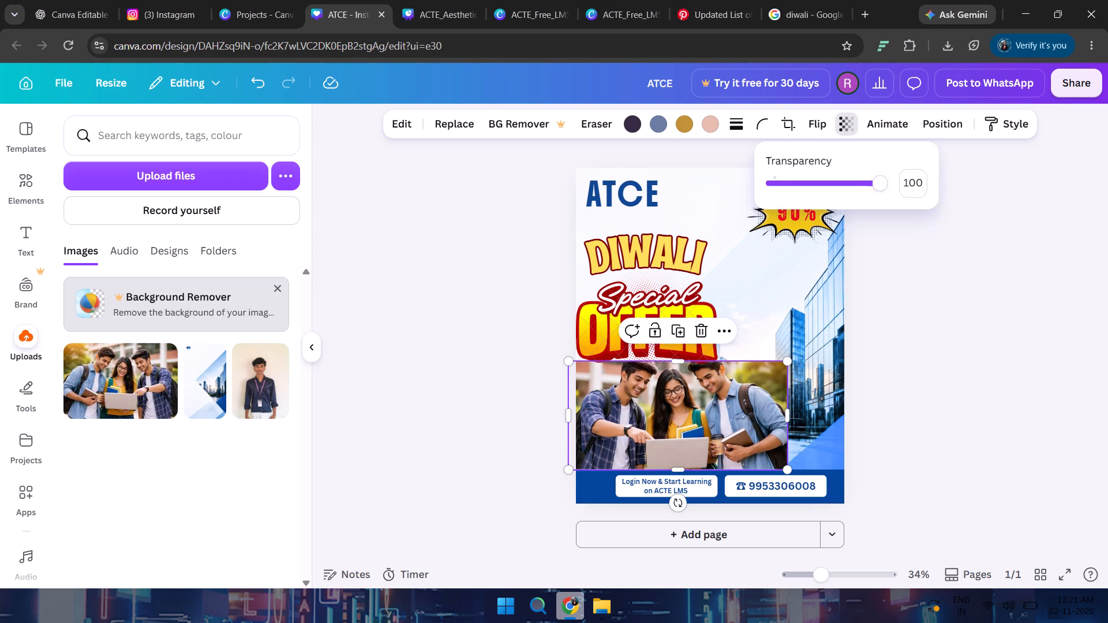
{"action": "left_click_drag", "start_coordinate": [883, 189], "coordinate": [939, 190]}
Replace the DIWALI OFFER search in the elements library with a search for gradient graphics.
{"action": "left_click", "coordinate": [36, 179]}
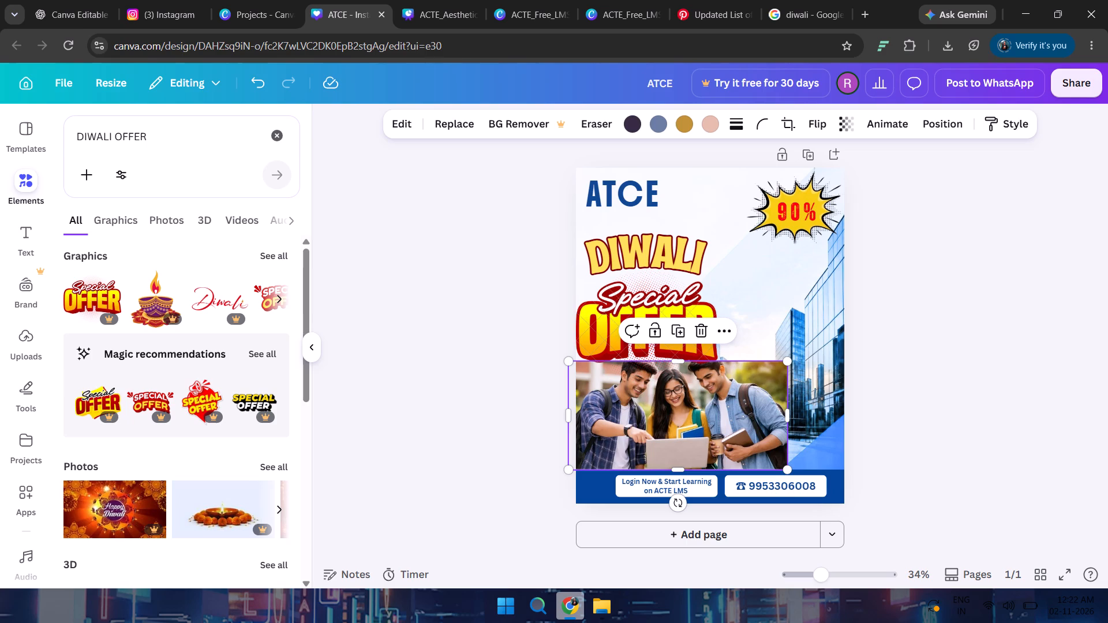
{"action": "left_click", "coordinate": [281, 140]}
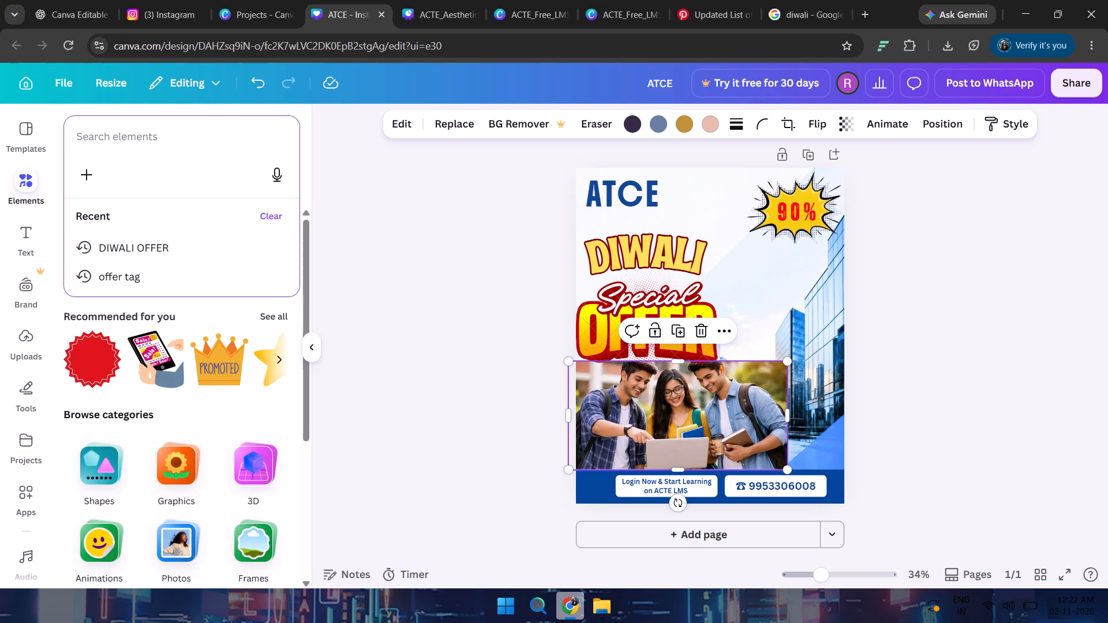
{"action": "key", "text": "h"}
{"action": "key", "text": "BackSpace"}
{"action": "type", "text": "GR"}
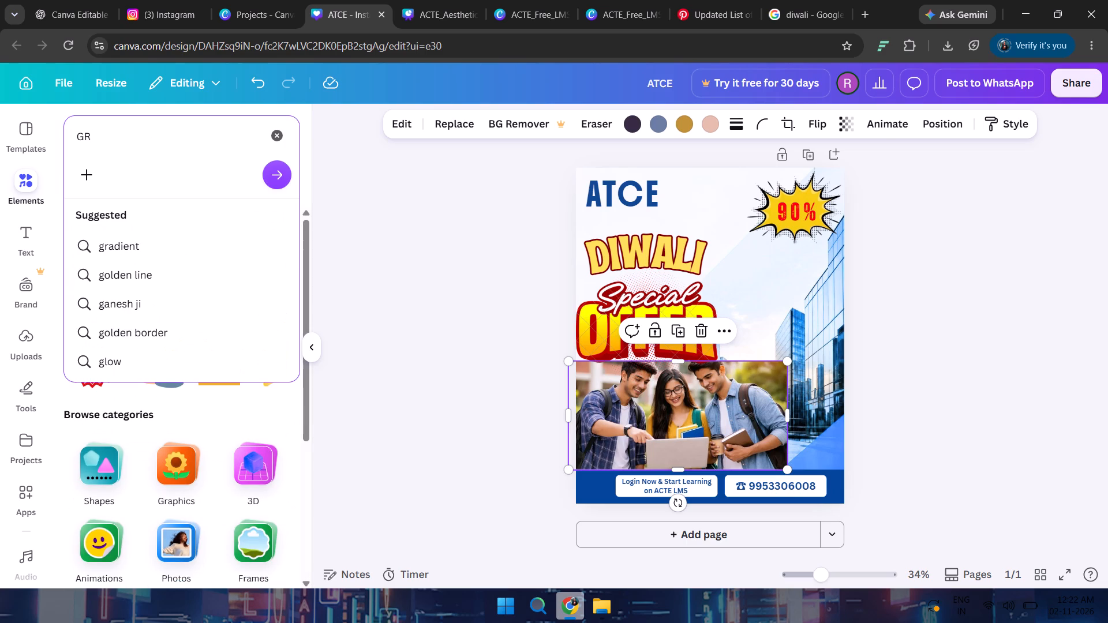
{"action": "left_click", "coordinate": [194, 236]}
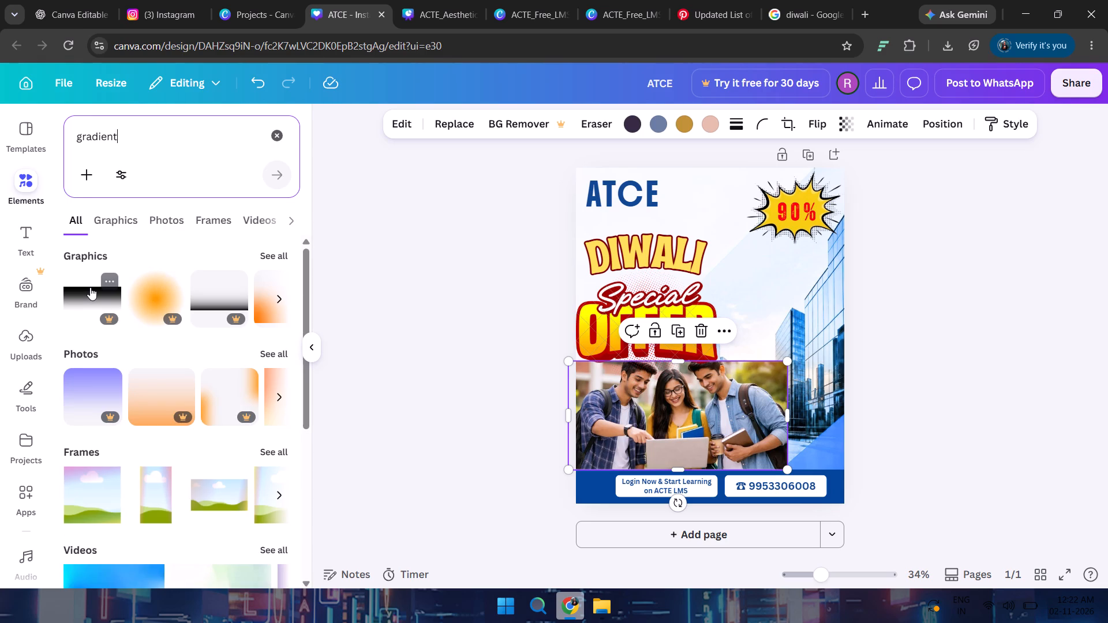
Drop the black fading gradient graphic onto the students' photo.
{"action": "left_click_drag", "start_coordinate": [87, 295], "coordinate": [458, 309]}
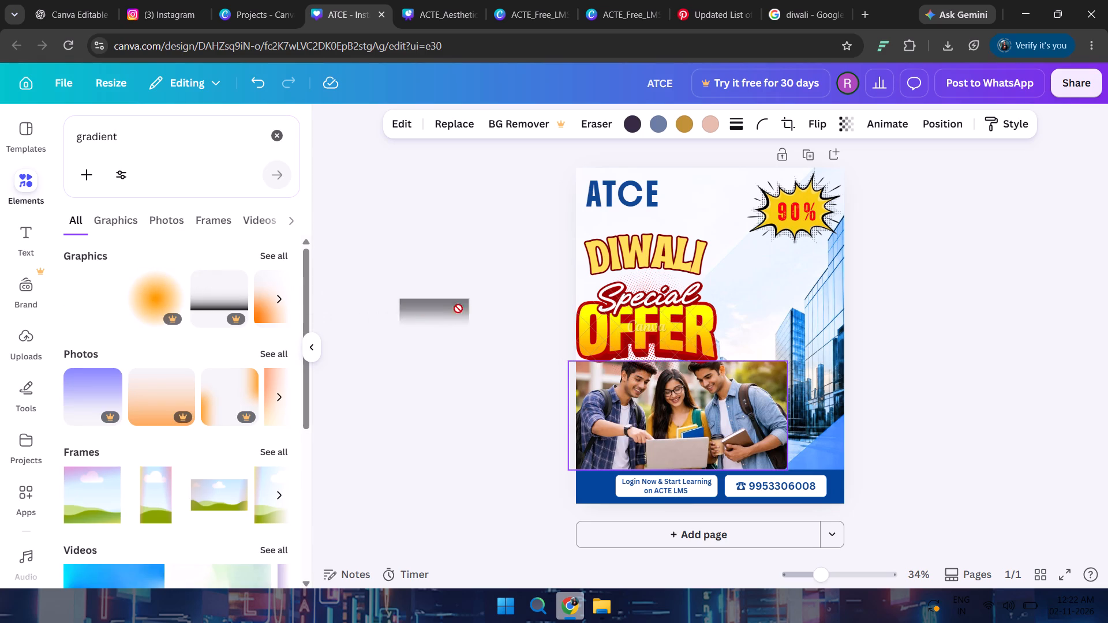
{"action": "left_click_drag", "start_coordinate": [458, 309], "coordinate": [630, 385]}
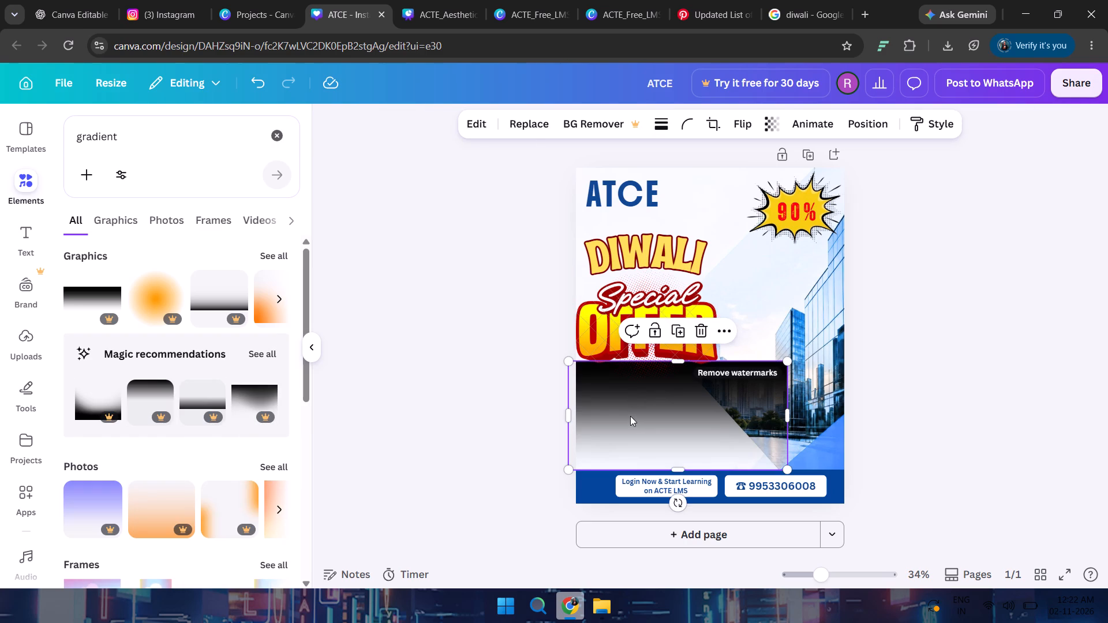
Undo the gradient replacement and the most recent colour, position and flip edits on the students' photo.
{"action": "key", "text": "ctrl+z"}
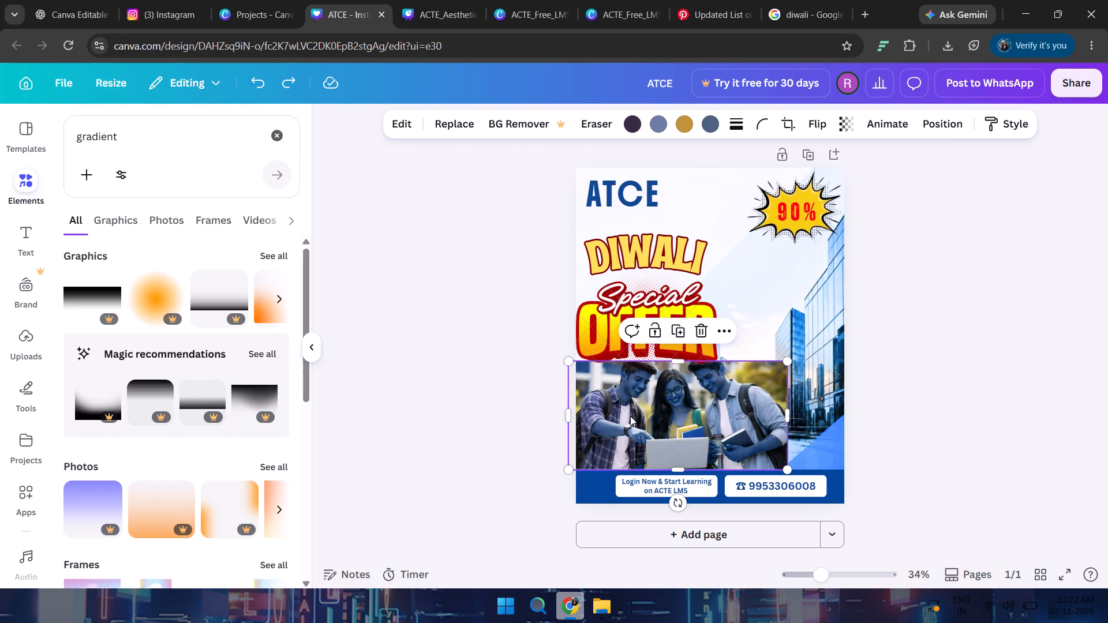
{"action": "key", "text": "ctrl+z"}
{"action": "key", "text": "ctrl+z"}
{"action": "key", "text": "ctrl+z"}
{"action": "key", "text": "ctrl+z"}
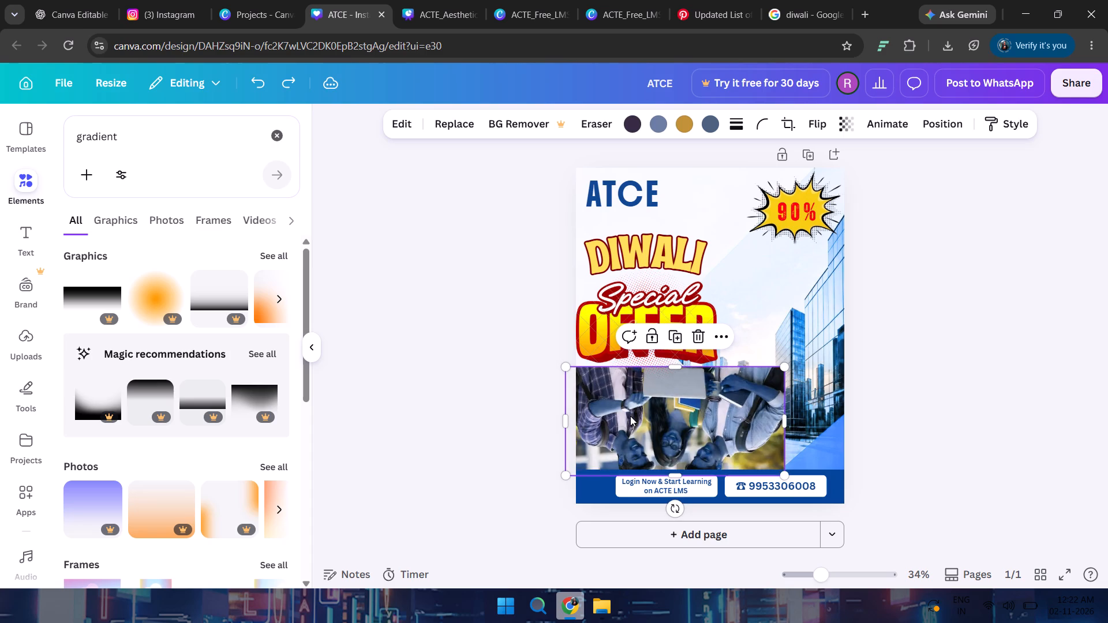
{"action": "key", "text": "ctrl+z"}
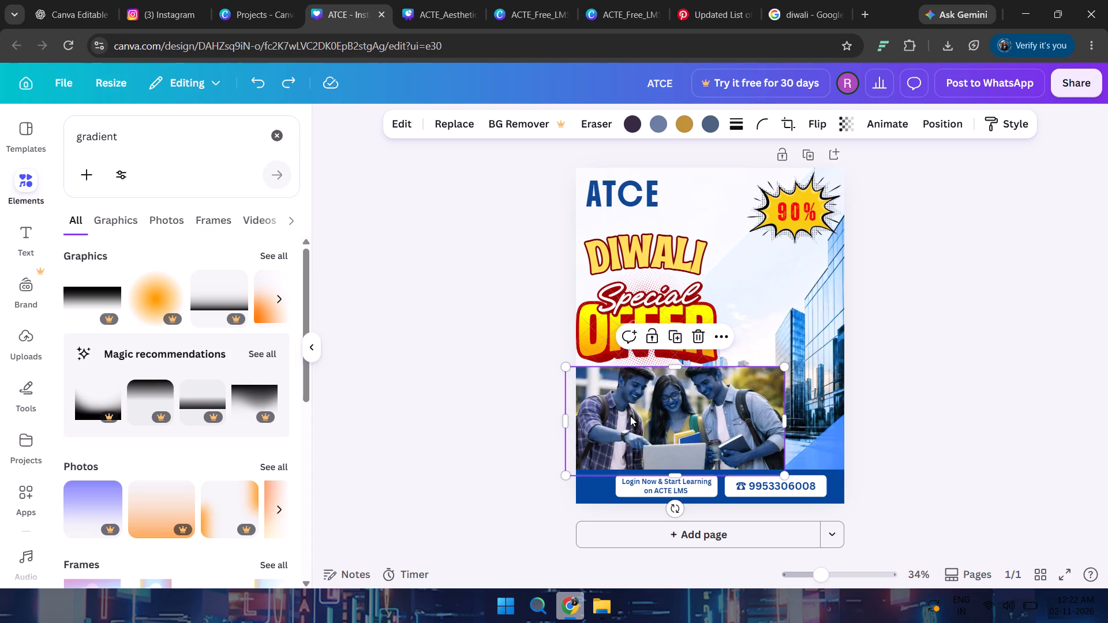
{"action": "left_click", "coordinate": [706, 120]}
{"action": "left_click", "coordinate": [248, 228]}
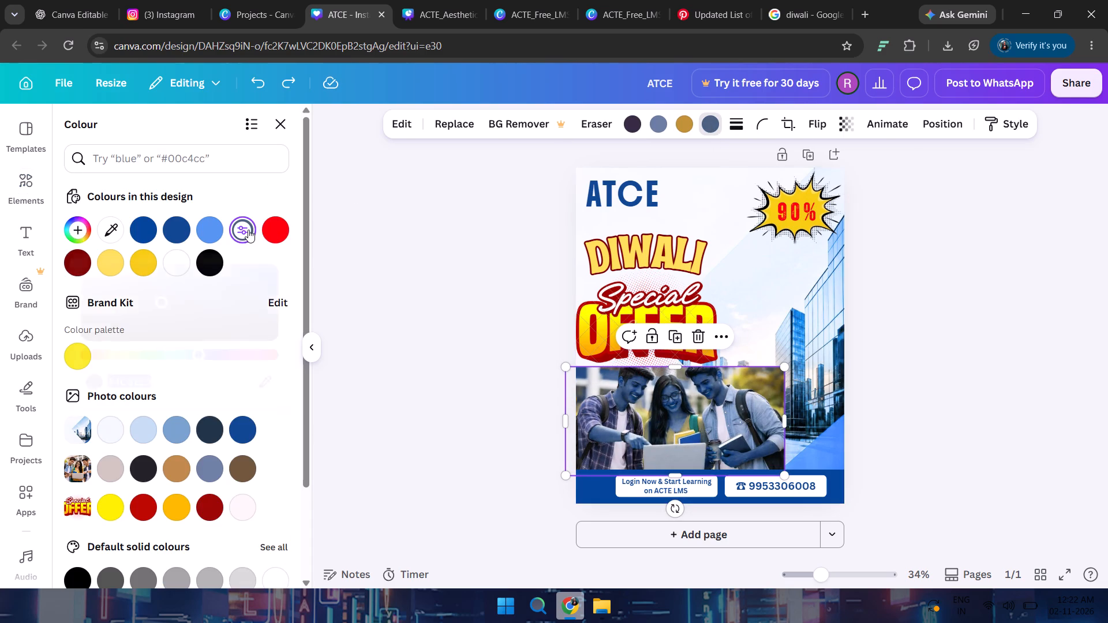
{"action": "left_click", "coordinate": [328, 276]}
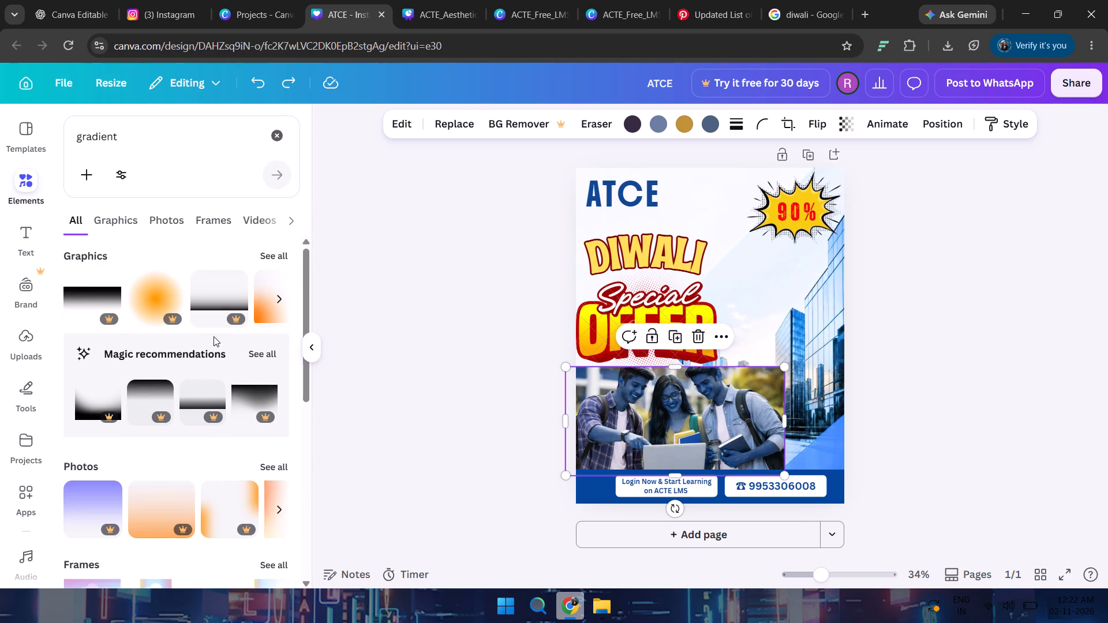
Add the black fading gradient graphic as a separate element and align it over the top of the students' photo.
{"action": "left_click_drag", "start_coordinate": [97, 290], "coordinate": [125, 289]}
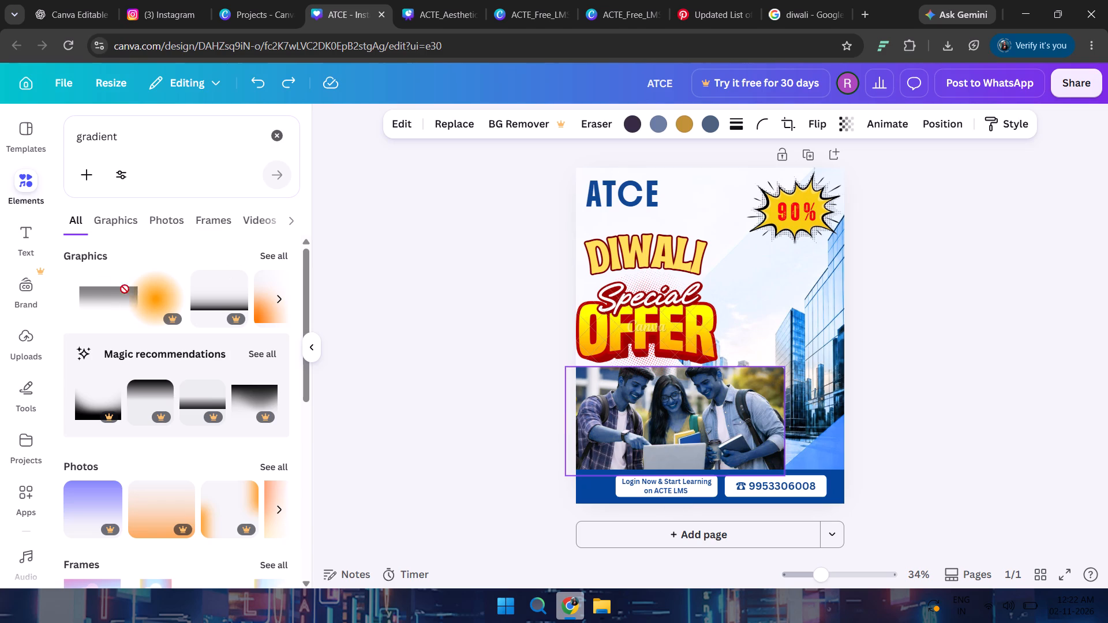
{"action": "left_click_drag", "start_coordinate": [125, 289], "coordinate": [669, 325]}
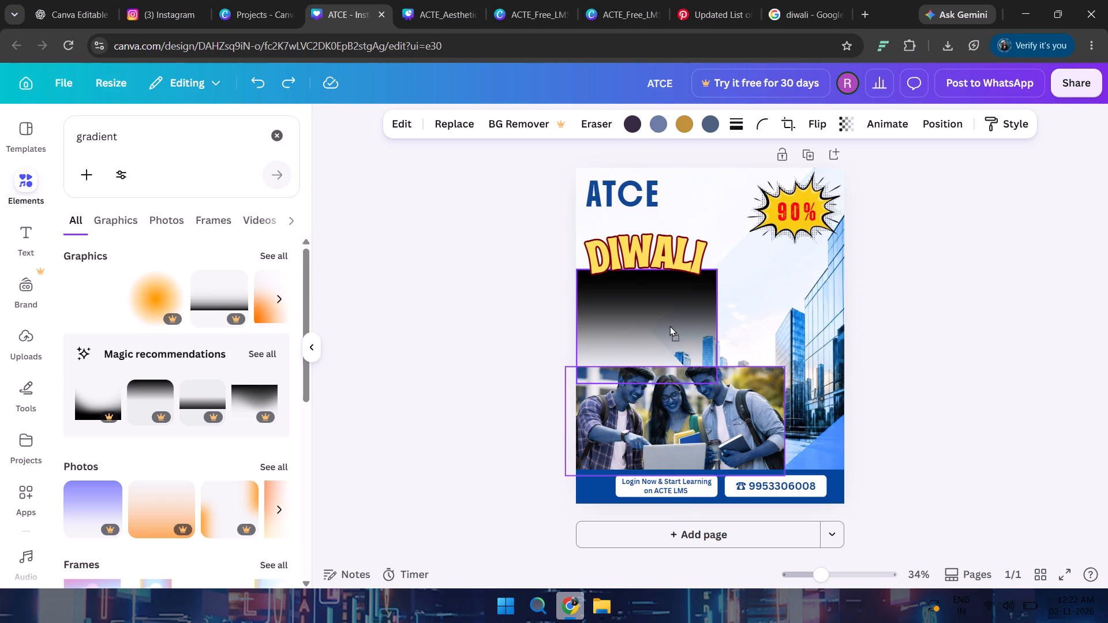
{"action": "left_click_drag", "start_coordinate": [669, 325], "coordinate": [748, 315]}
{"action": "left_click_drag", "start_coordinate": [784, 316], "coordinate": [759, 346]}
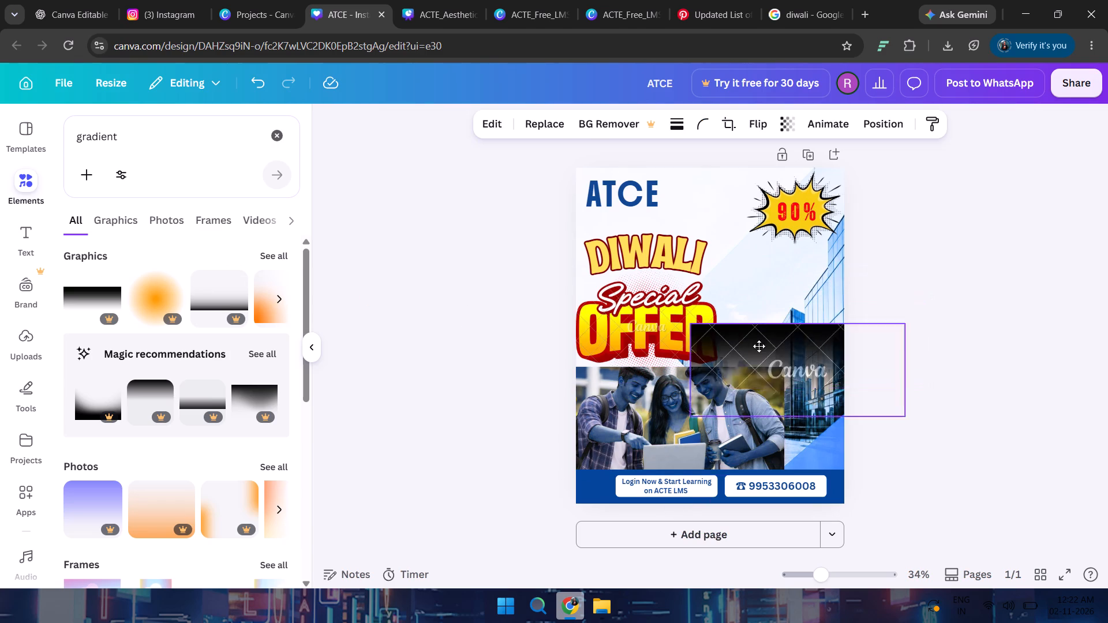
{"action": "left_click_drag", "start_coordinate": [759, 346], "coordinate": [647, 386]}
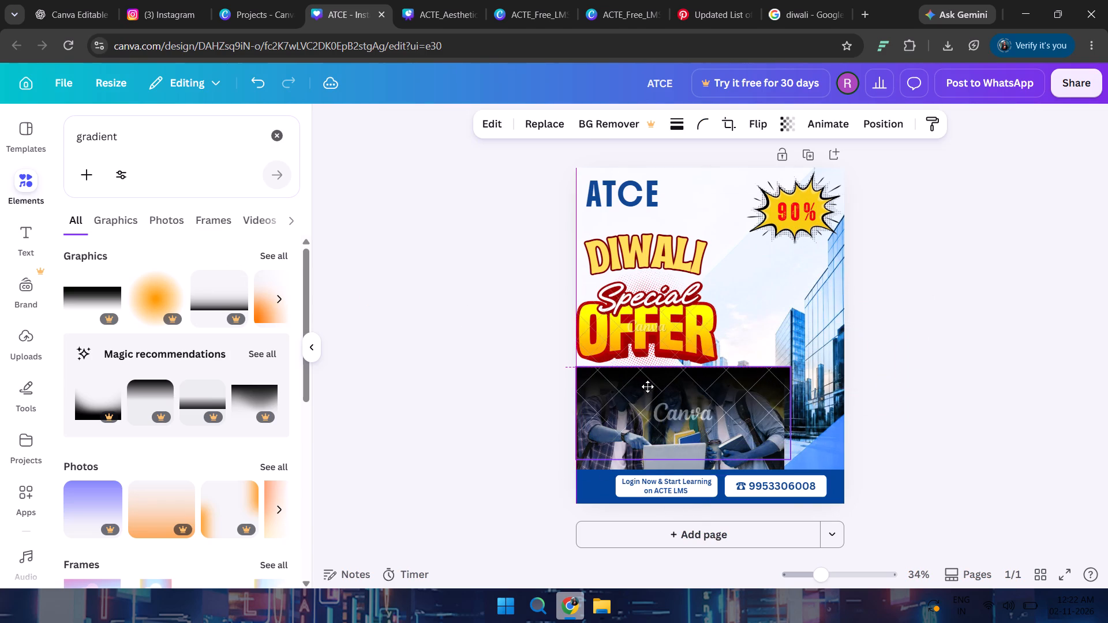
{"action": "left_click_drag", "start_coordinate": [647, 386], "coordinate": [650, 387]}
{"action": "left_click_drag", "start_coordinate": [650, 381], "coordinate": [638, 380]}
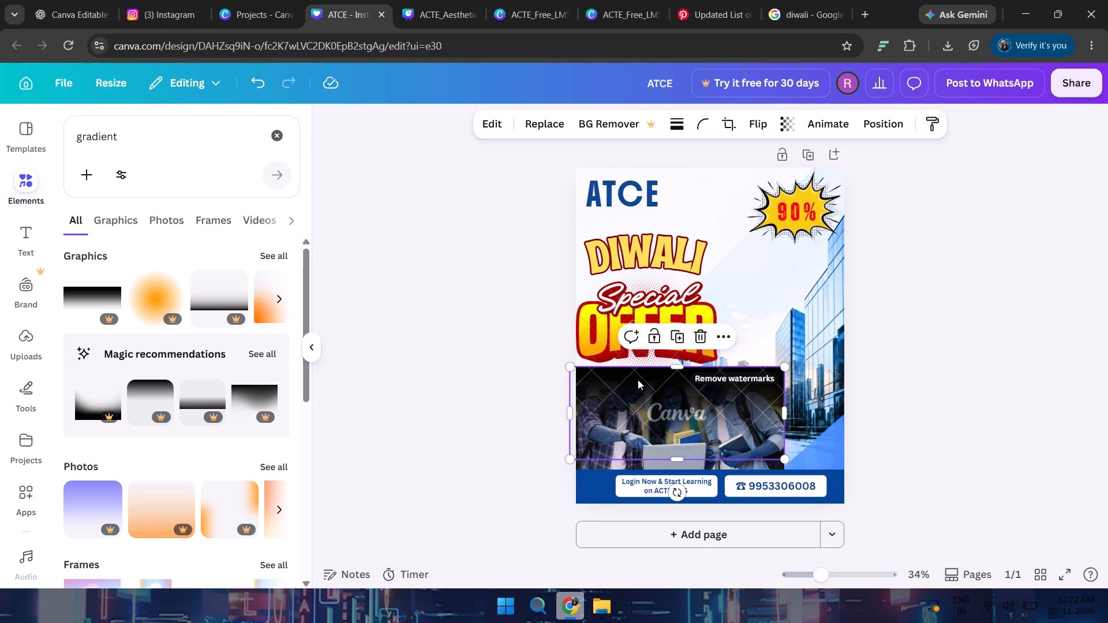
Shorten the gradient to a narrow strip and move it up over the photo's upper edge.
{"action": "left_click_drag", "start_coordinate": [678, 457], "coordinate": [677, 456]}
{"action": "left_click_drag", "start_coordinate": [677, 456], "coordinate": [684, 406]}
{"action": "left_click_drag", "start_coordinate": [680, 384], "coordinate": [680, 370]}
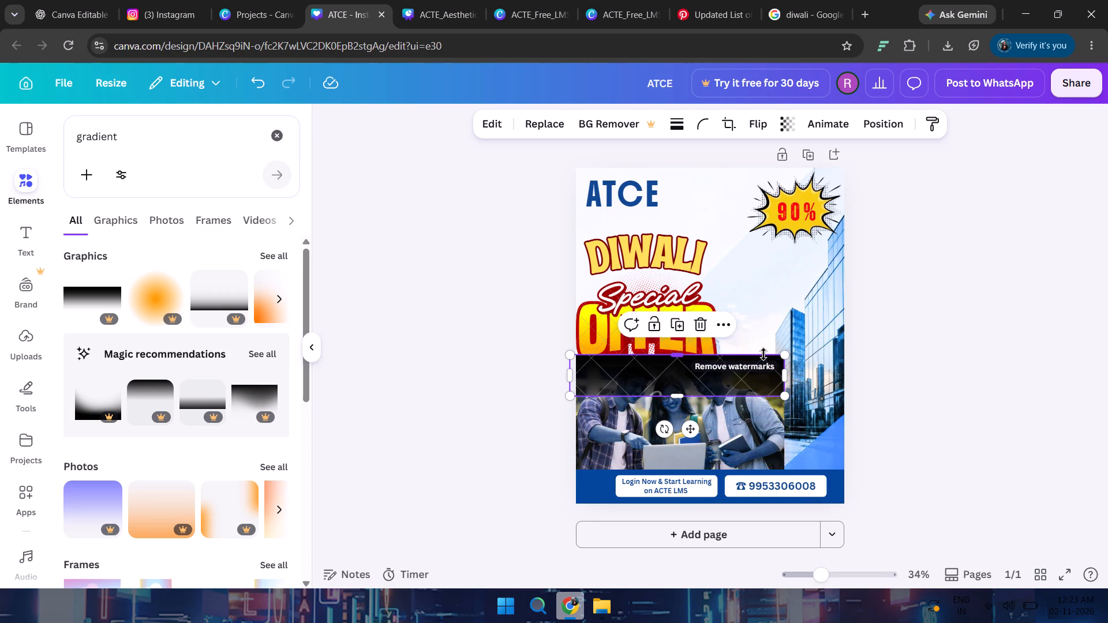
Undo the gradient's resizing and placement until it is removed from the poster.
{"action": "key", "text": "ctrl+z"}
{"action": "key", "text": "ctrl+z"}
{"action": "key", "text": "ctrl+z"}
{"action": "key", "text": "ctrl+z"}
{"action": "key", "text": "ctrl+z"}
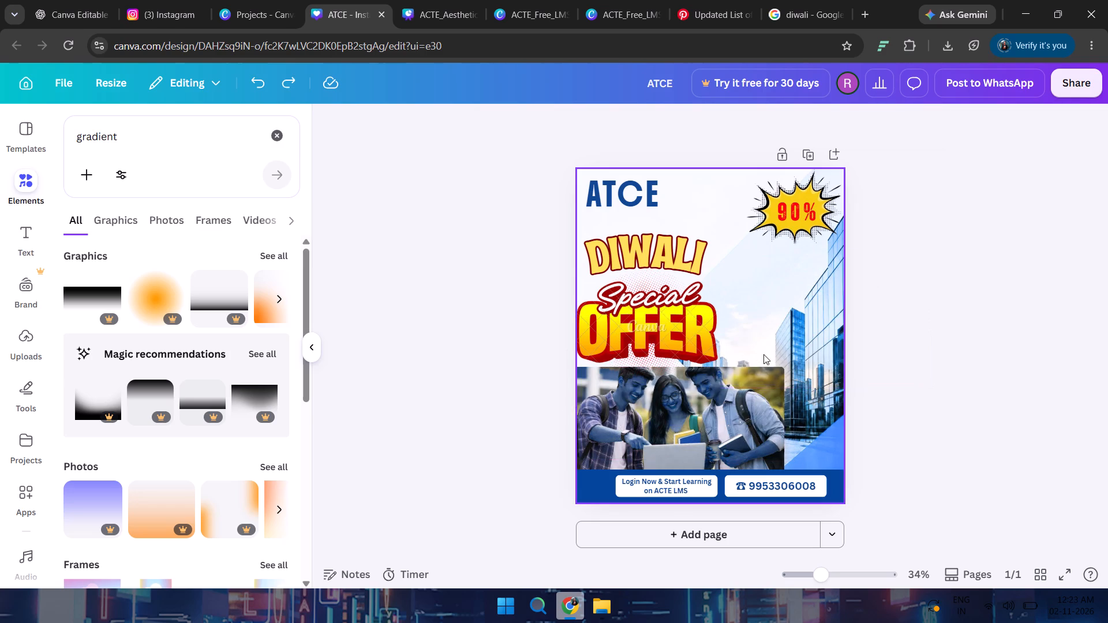
Undo the earlier flip, colour, size and position edits on the students' photo until the photo is removed from the poster.
{"action": "key", "text": "ctrl+z"}
{"action": "key", "text": "ctrl+z"}
{"action": "key", "text": "ctrl+z"}
{"action": "key", "text": "ctrl+z"}
{"action": "key", "text": "ctrl+z"}
{"action": "key", "text": "ctrl+z"}
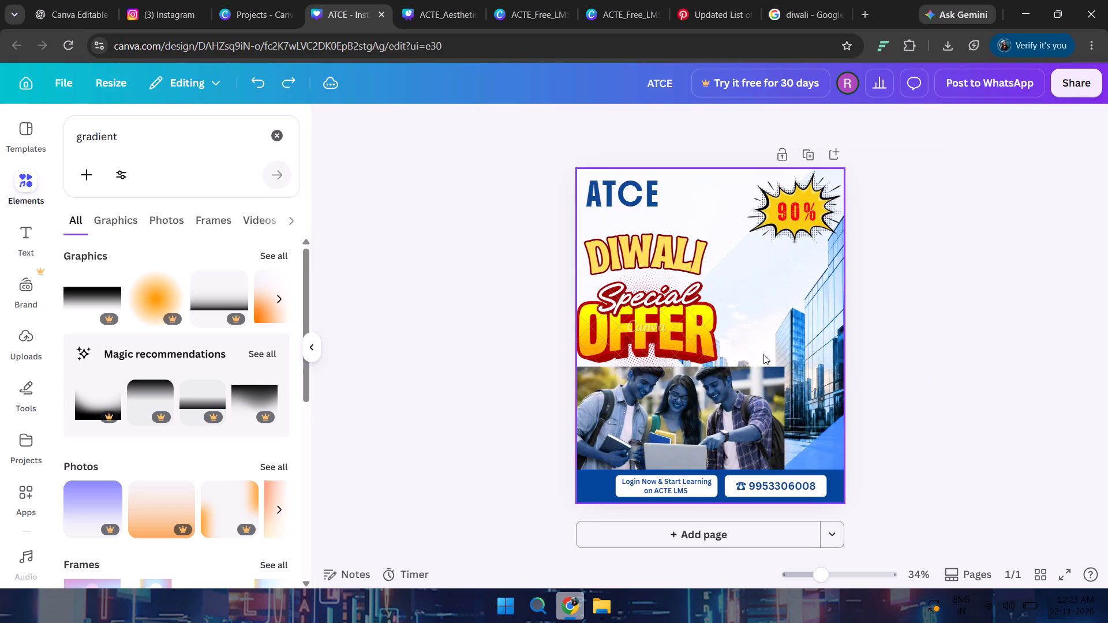
{"action": "key", "text": "ctrl+z"}
{"action": "key", "text": "ctrl+z"}
{"action": "key", "text": "ctrl+z"}
{"action": "key", "text": "ctrl+z"}
{"action": "key", "text": "ctrl+z"}
{"action": "key", "text": "ctrl+z"}
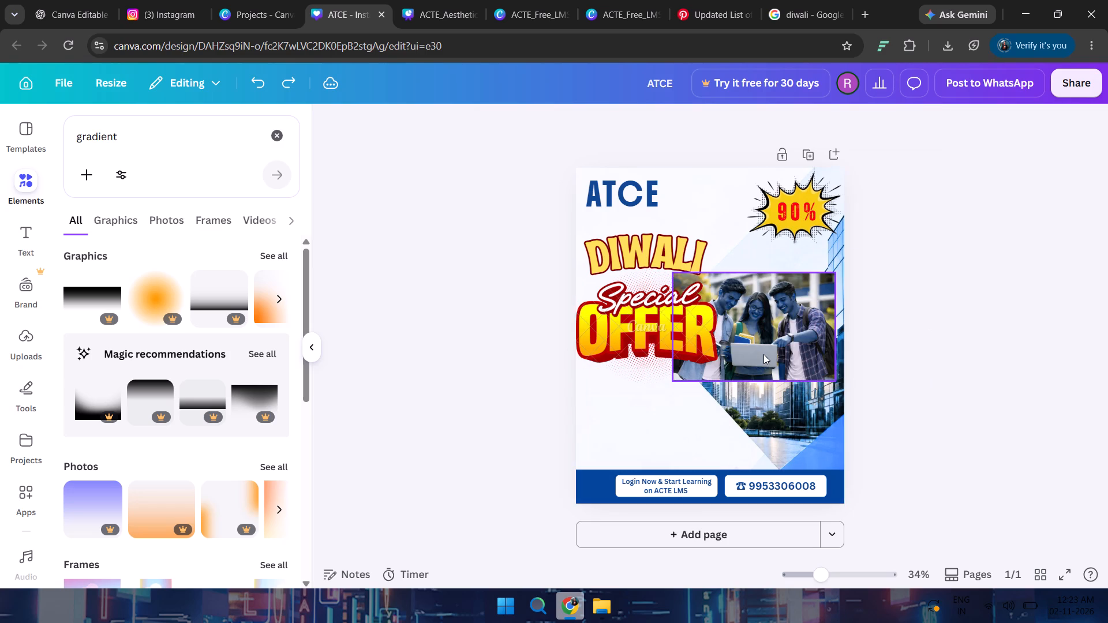
{"action": "key", "text": "ctrl+z"}
{"action": "key", "text": "ctrl+z"}
{"action": "key", "text": "ctrl+z"}
{"action": "key", "text": "ctrl+z"}
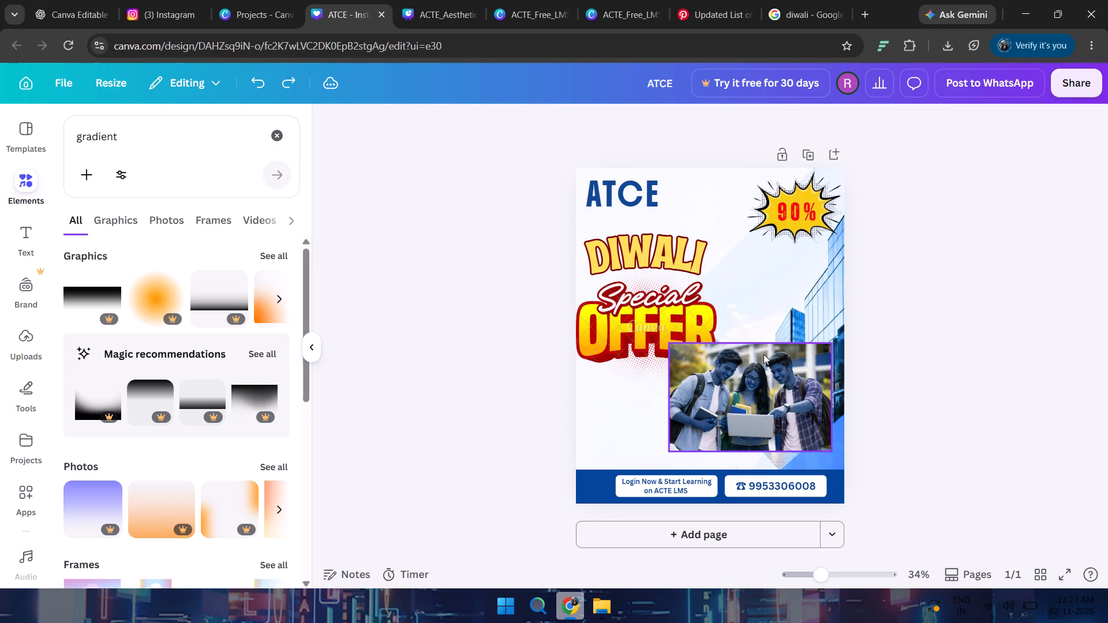
{"action": "key", "text": "ctrl+z"}
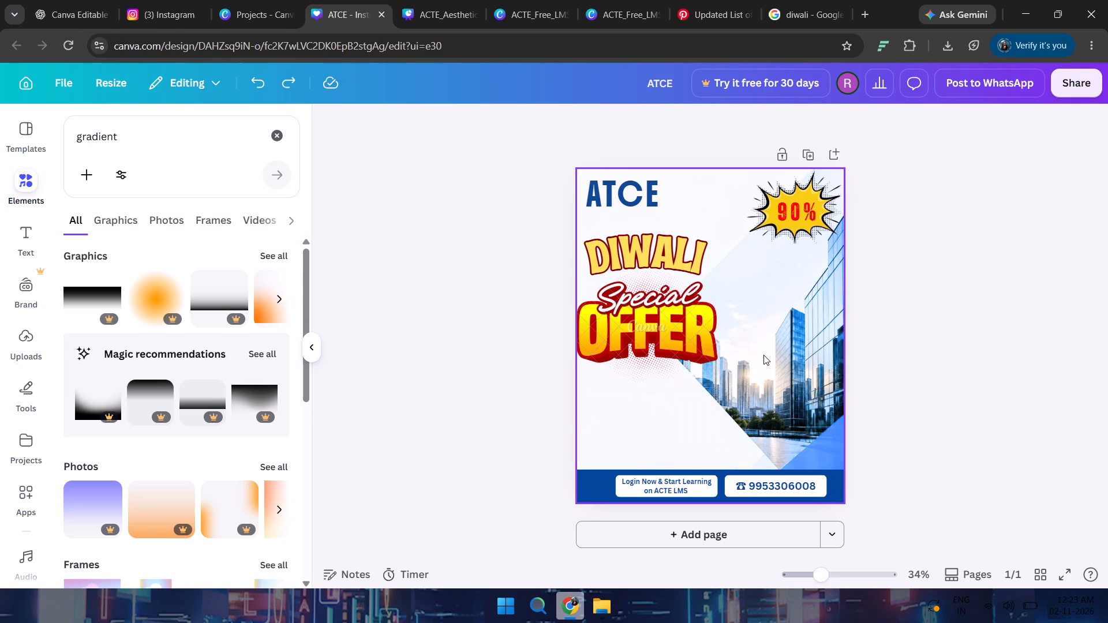
Place the uploaded students' photo on the poster's left edge directly above the blue footer and widen it to about four-fifths of the page width.
{"action": "left_click", "coordinate": [3, 337]}
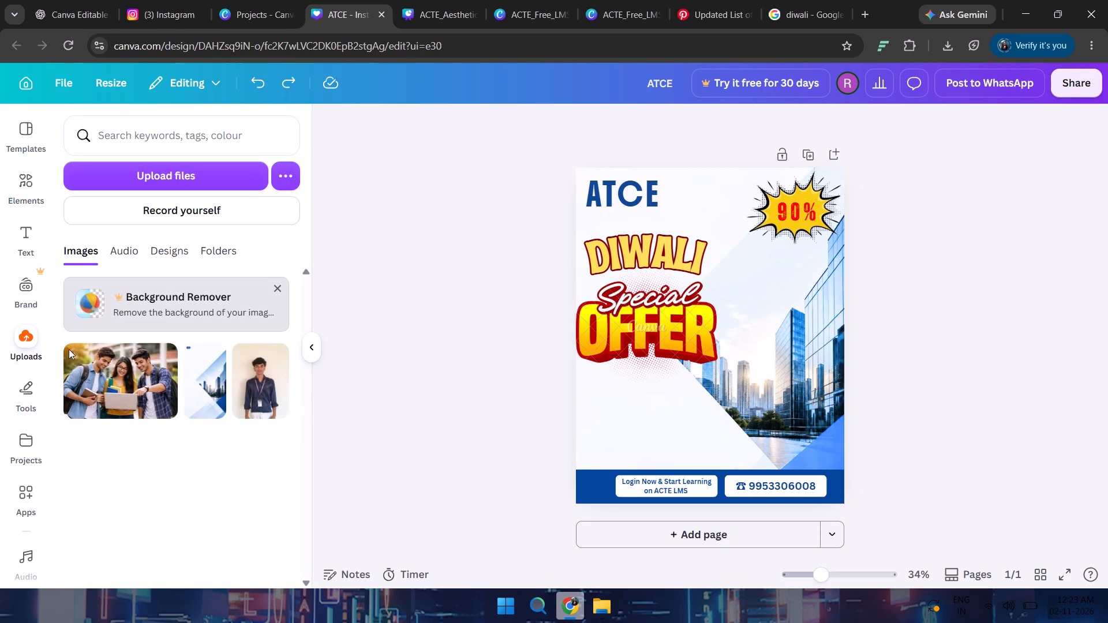
{"action": "left_click_drag", "start_coordinate": [87, 376], "coordinate": [627, 404]}
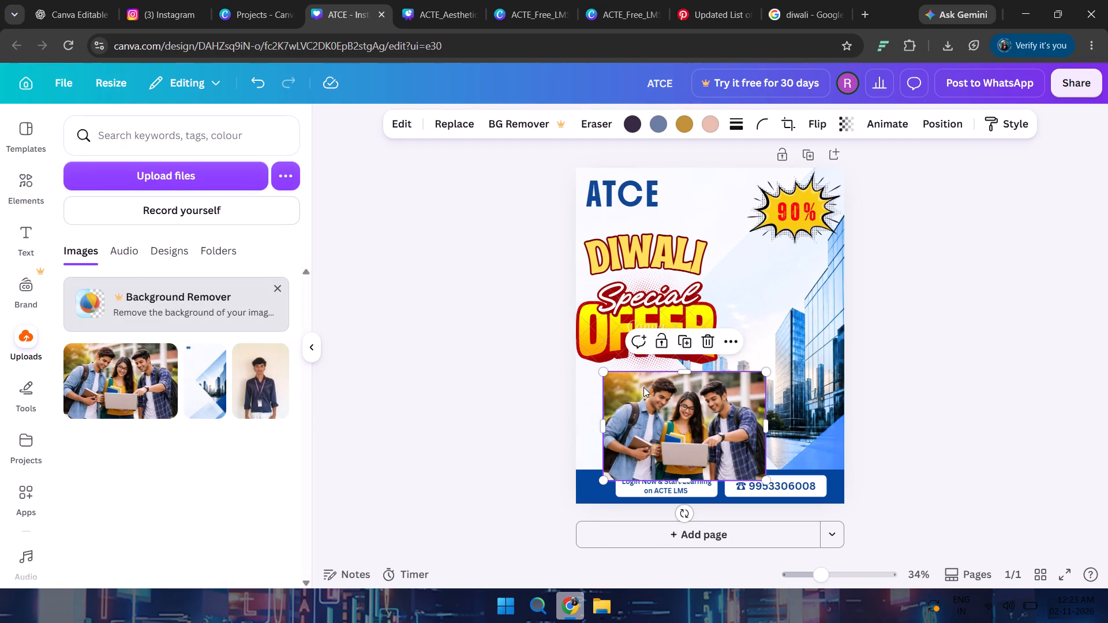
{"action": "left_click_drag", "start_coordinate": [658, 394], "coordinate": [627, 384]}
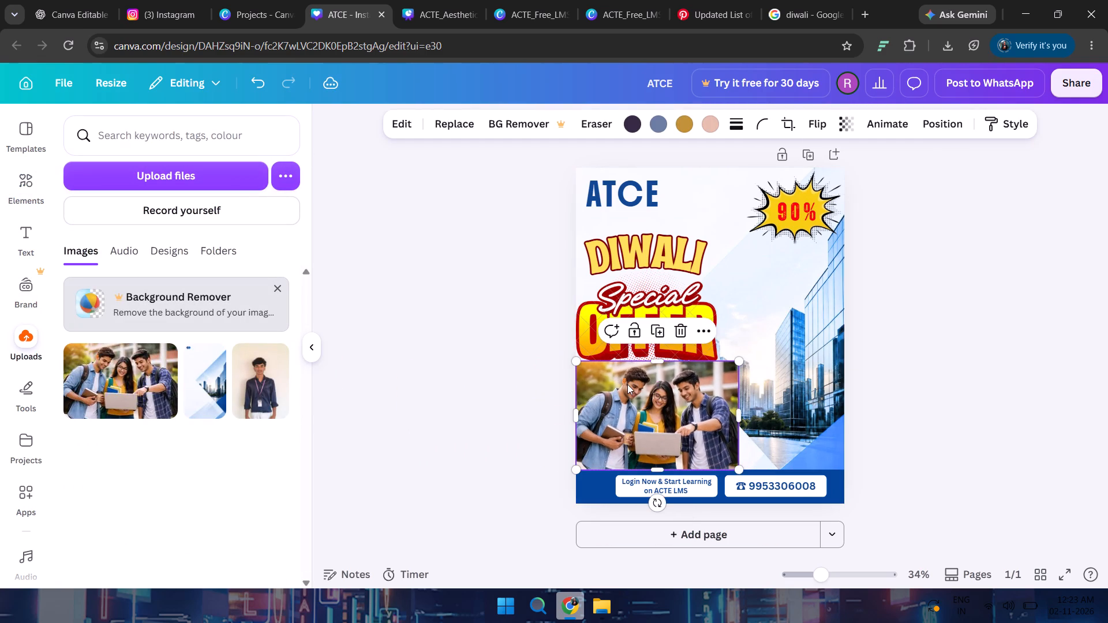
{"action": "left_click_drag", "start_coordinate": [738, 412], "coordinate": [791, 427]}
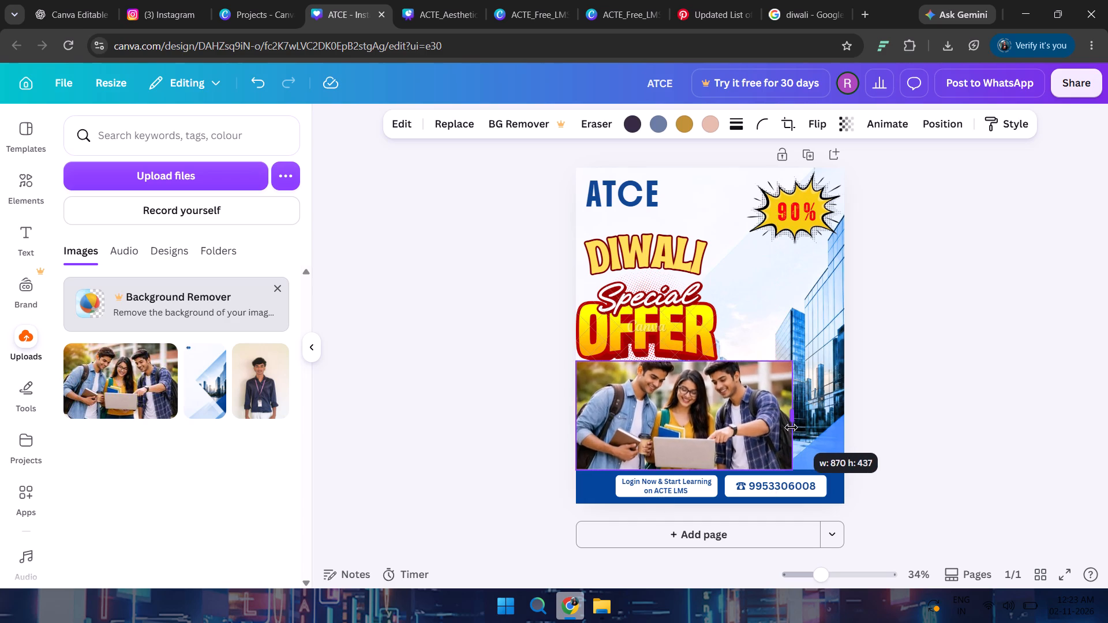
{"action": "left_click_drag", "start_coordinate": [791, 427], "coordinate": [788, 425]}
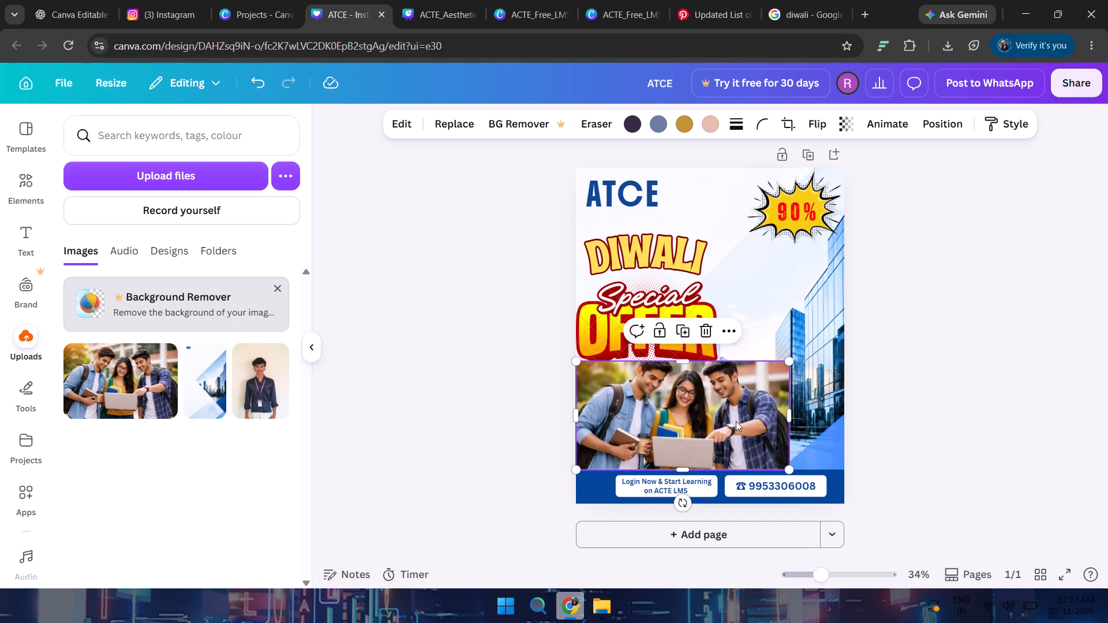
Move the students' photo backward in the layer order so it sits just in front of the background image.
{"action": "right_click", "coordinate": [713, 397]}
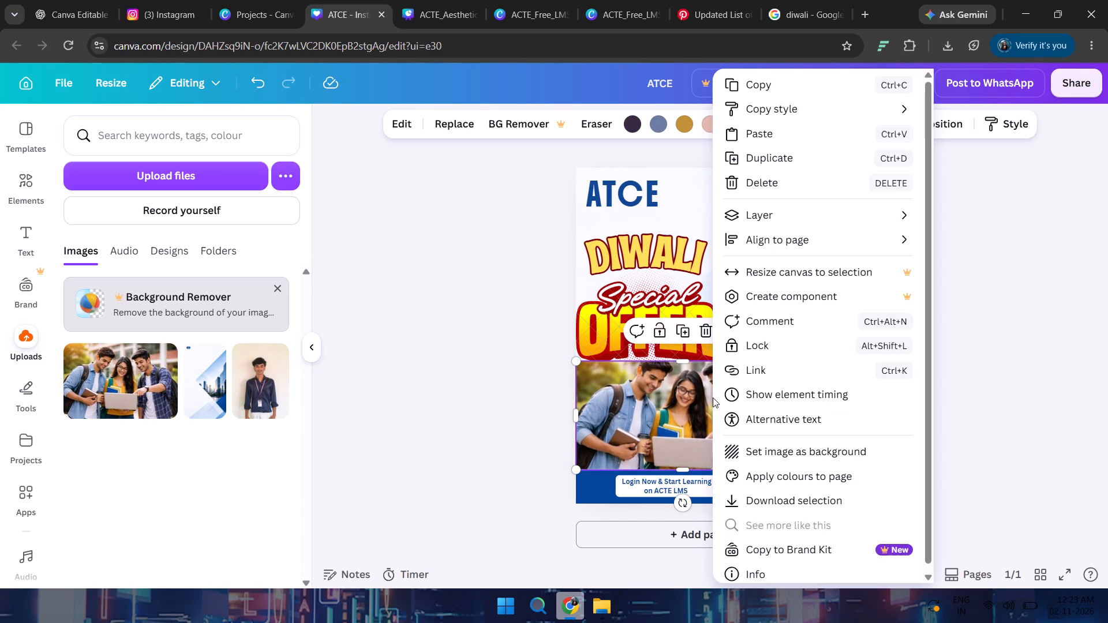
{"action": "left_click", "coordinate": [781, 208]}
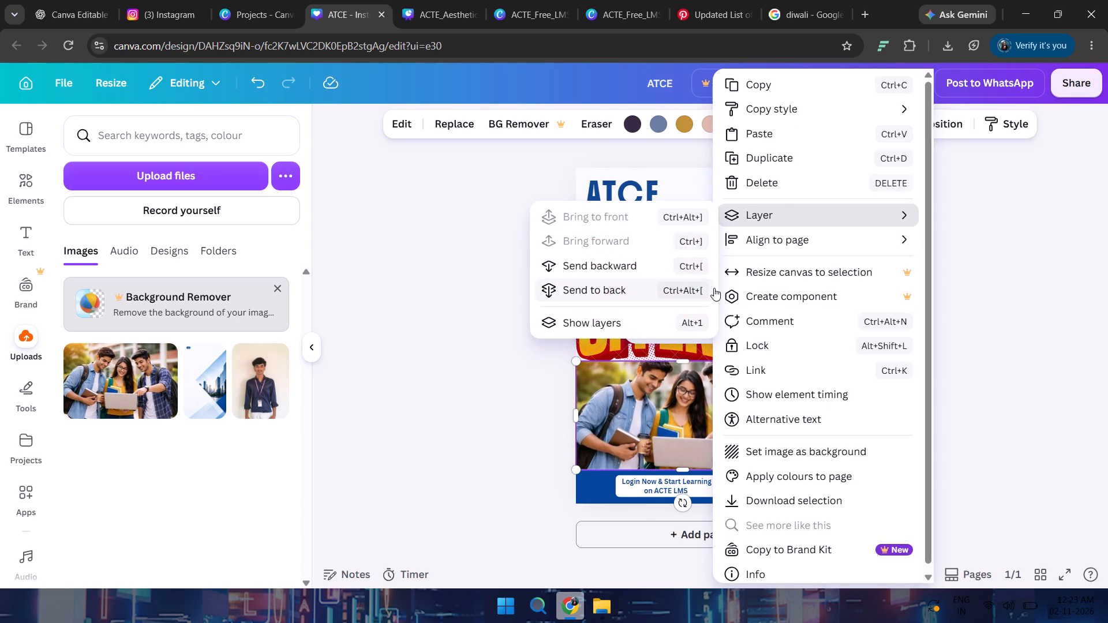
{"action": "left_click", "coordinate": [689, 268]}
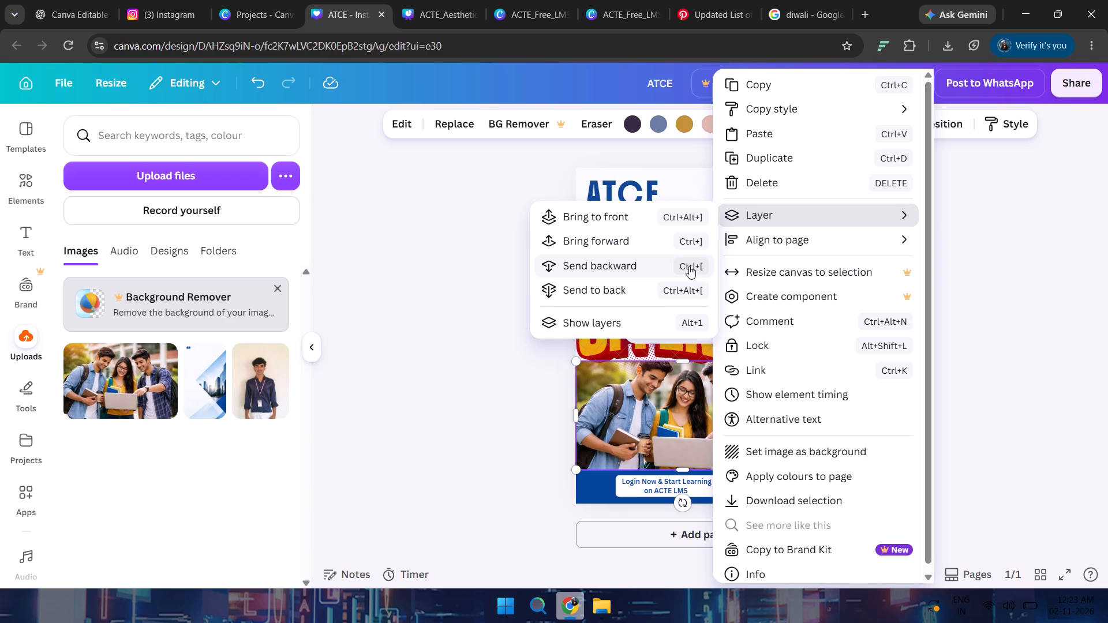
{"action": "left_click", "coordinate": [689, 266]}
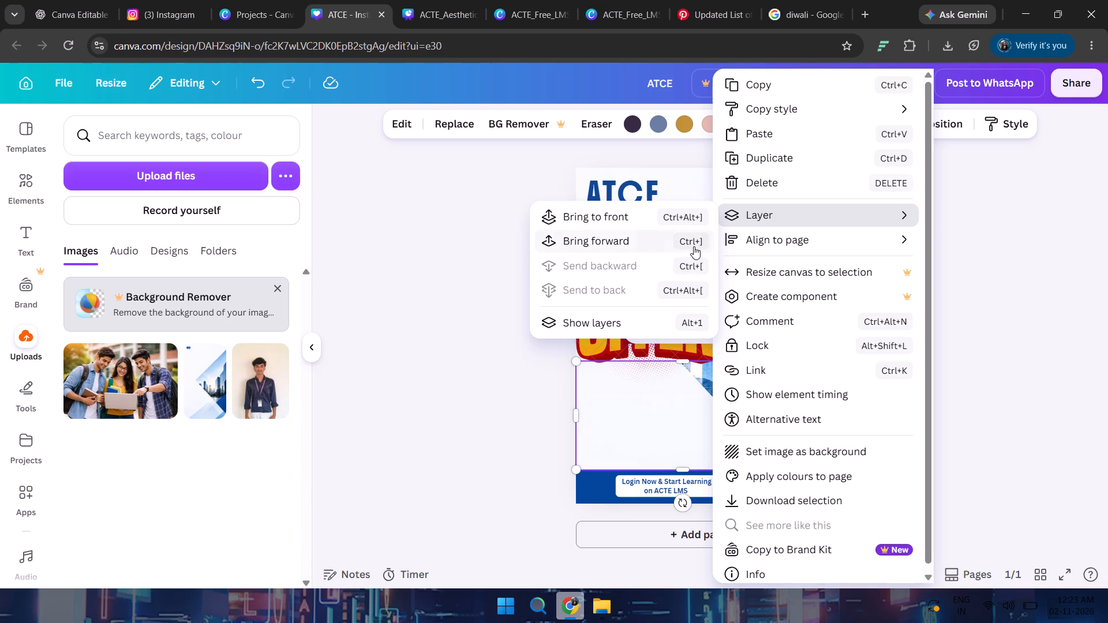
{"action": "left_click", "coordinate": [694, 243]}
{"action": "left_click", "coordinate": [529, 406]}
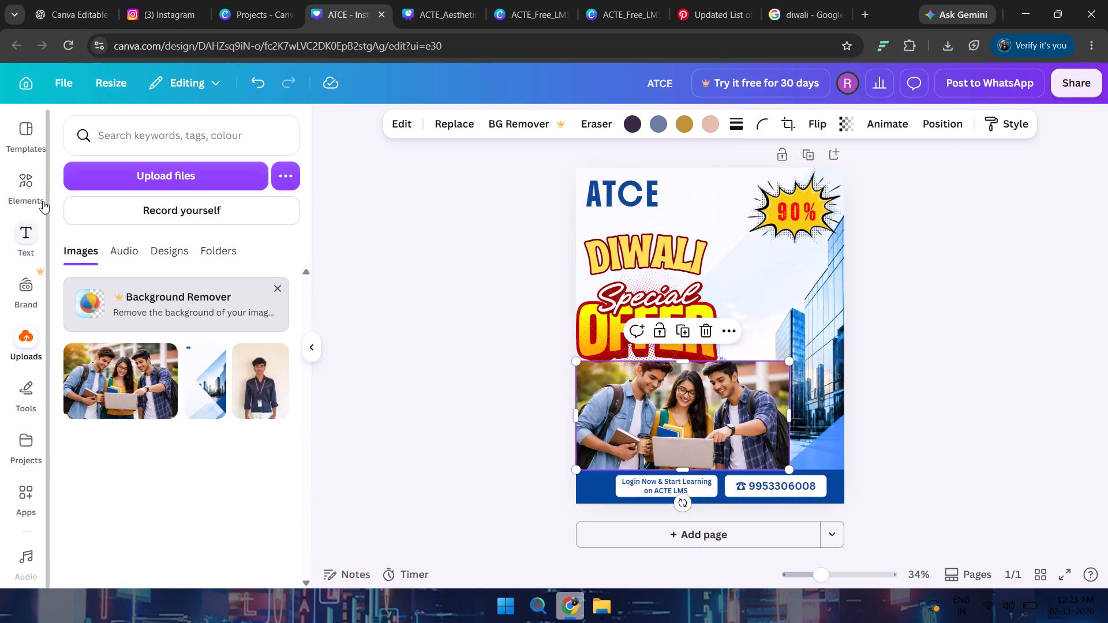
Add the blurred black oval gradient graphic from the gradient results and position it over the upper right end of the students' photo.
{"action": "left_click", "coordinate": [42, 194]}
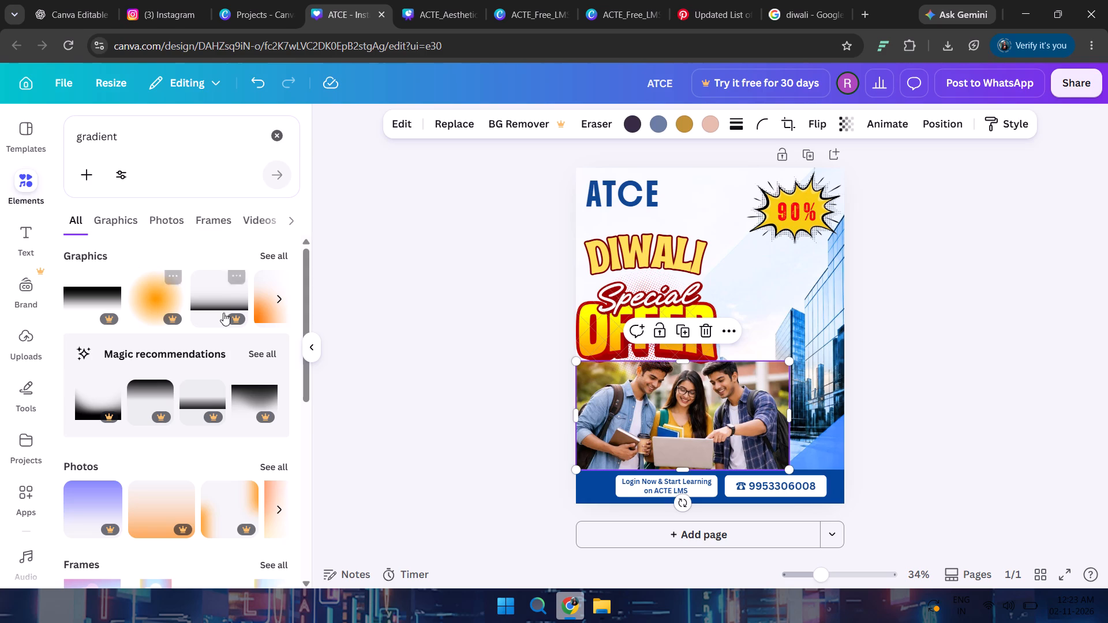
{"action": "left_click", "coordinate": [282, 296]}
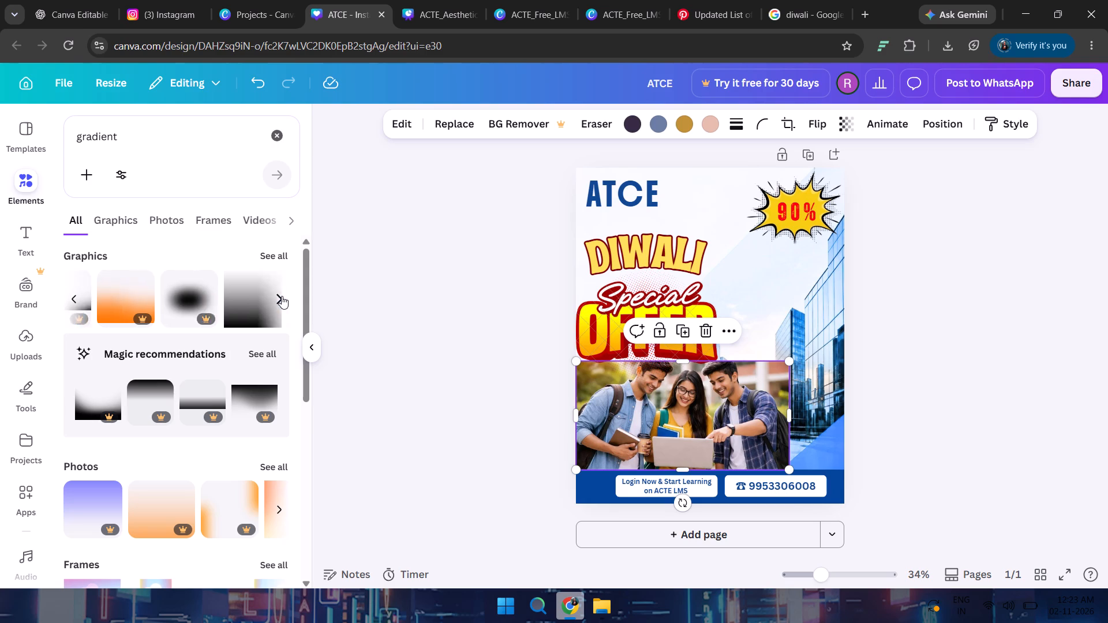
{"action": "scroll", "coordinate": [213, 325], "scroll_direction": "down", "scroll_amount": 1}
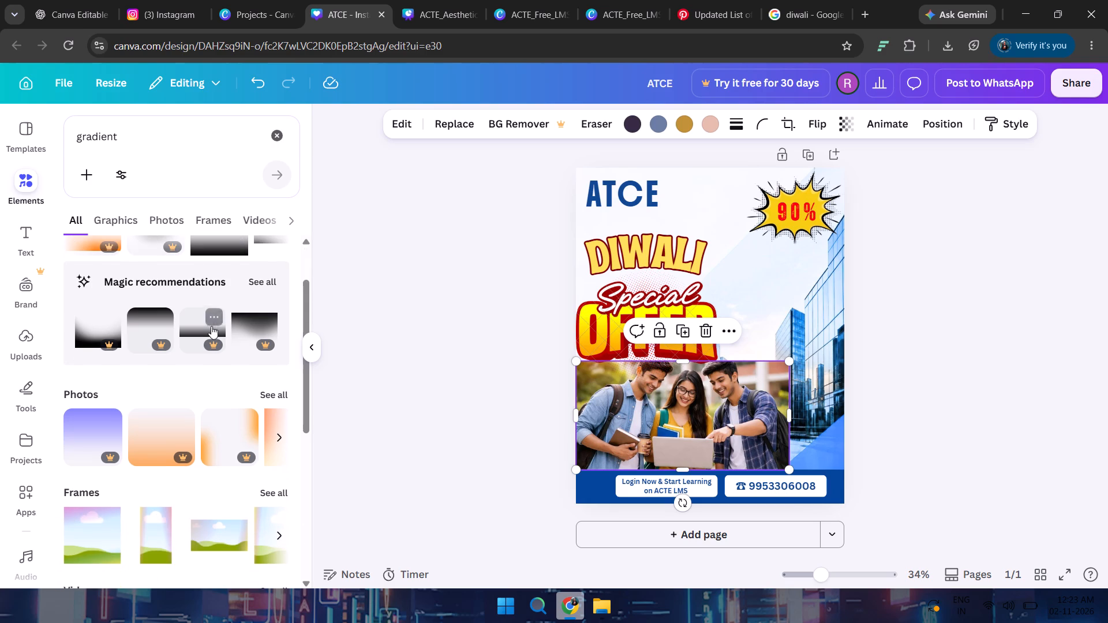
{"action": "scroll", "coordinate": [143, 316], "scroll_direction": "down", "scroll_amount": 3}
{"action": "scroll", "coordinate": [139, 322], "scroll_direction": "up", "scroll_amount": 4}
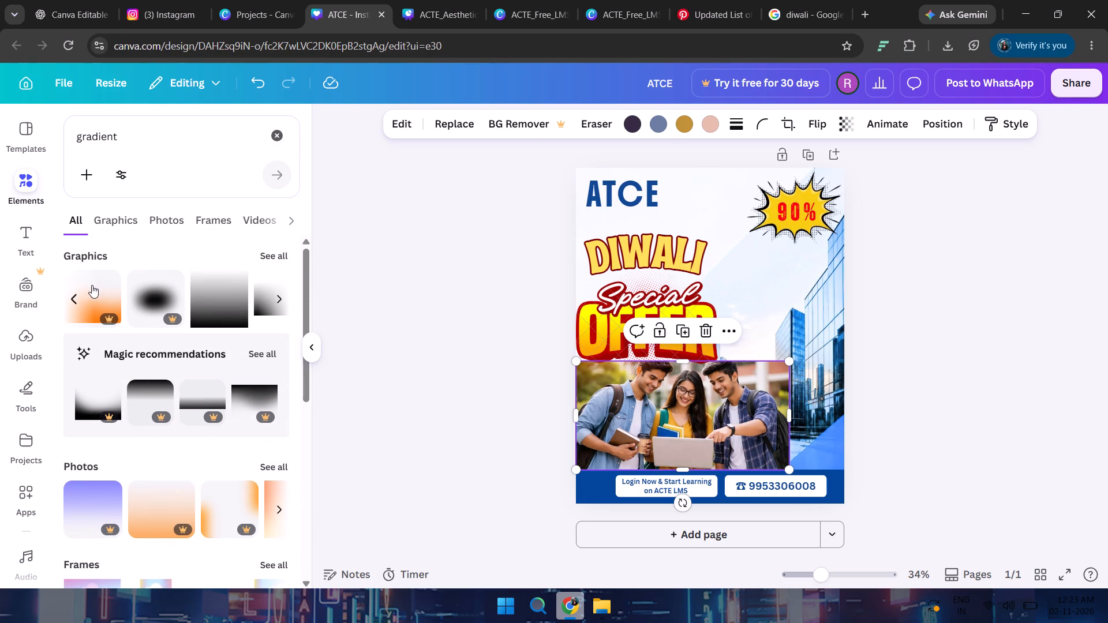
{"action": "scroll", "coordinate": [92, 274], "scroll_direction": "up", "scroll_amount": 2}
{"action": "left_click_drag", "start_coordinate": [147, 289], "coordinate": [748, 340]}
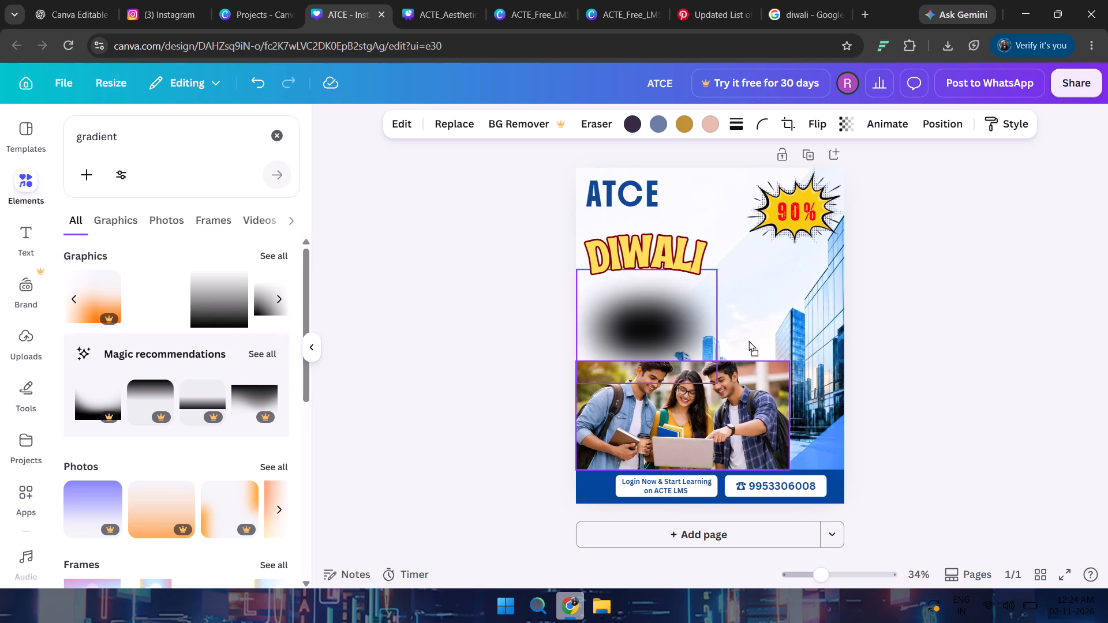
{"action": "left_click_drag", "start_coordinate": [748, 340], "coordinate": [732, 347]}
{"action": "left_click_drag", "start_coordinate": [810, 400], "coordinate": [798, 386]}
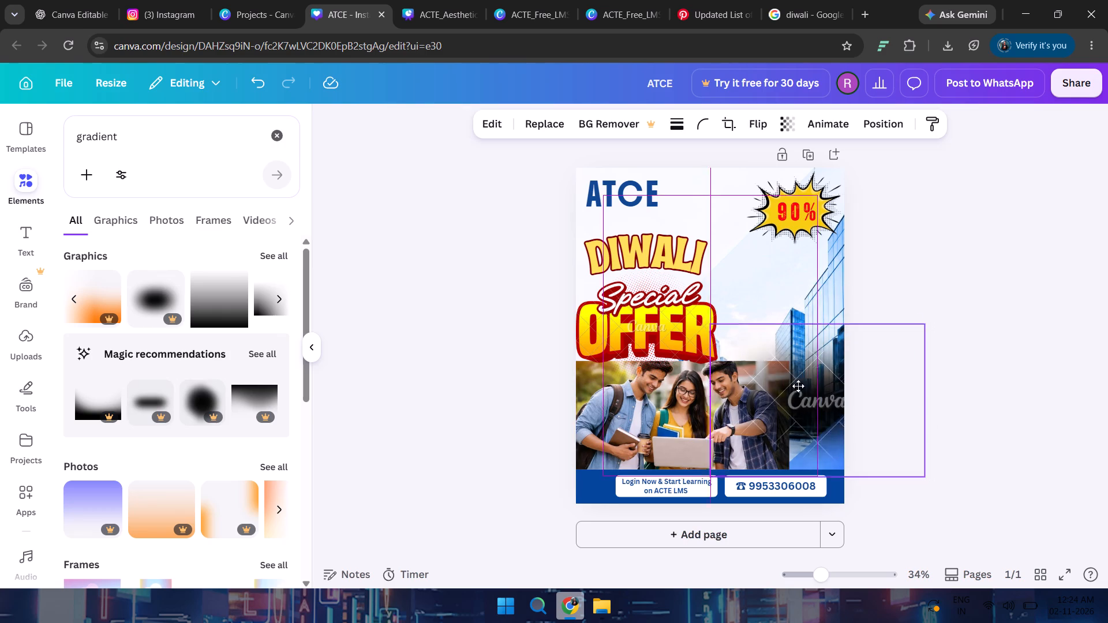
{"action": "left_click_drag", "start_coordinate": [798, 386], "coordinate": [783, 366]}
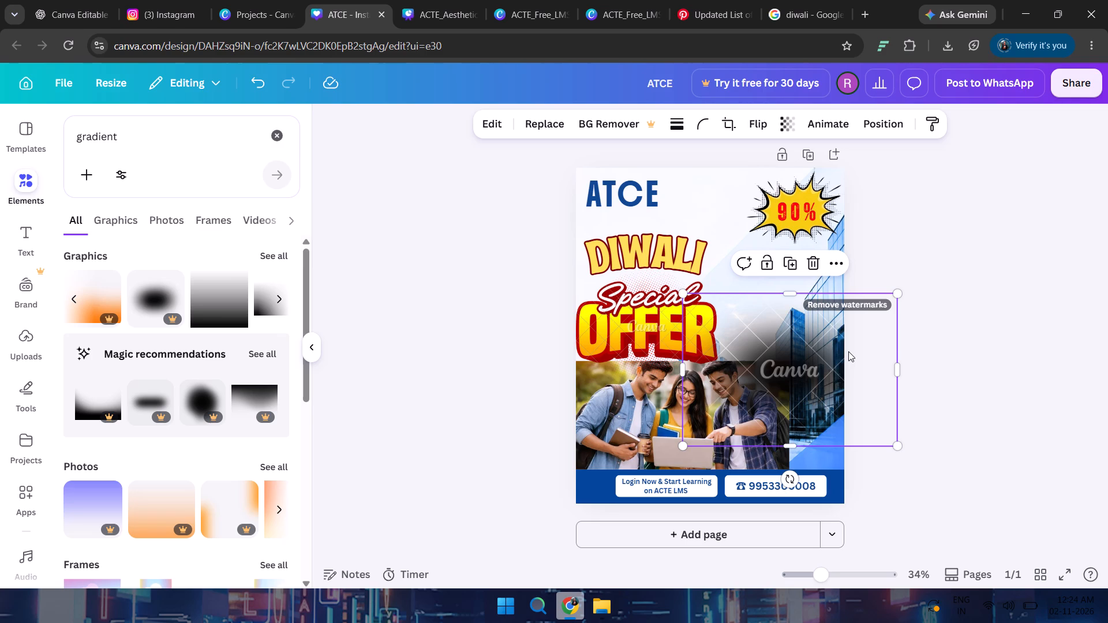
{"action": "left_click_drag", "start_coordinate": [802, 361], "coordinate": [798, 341]}
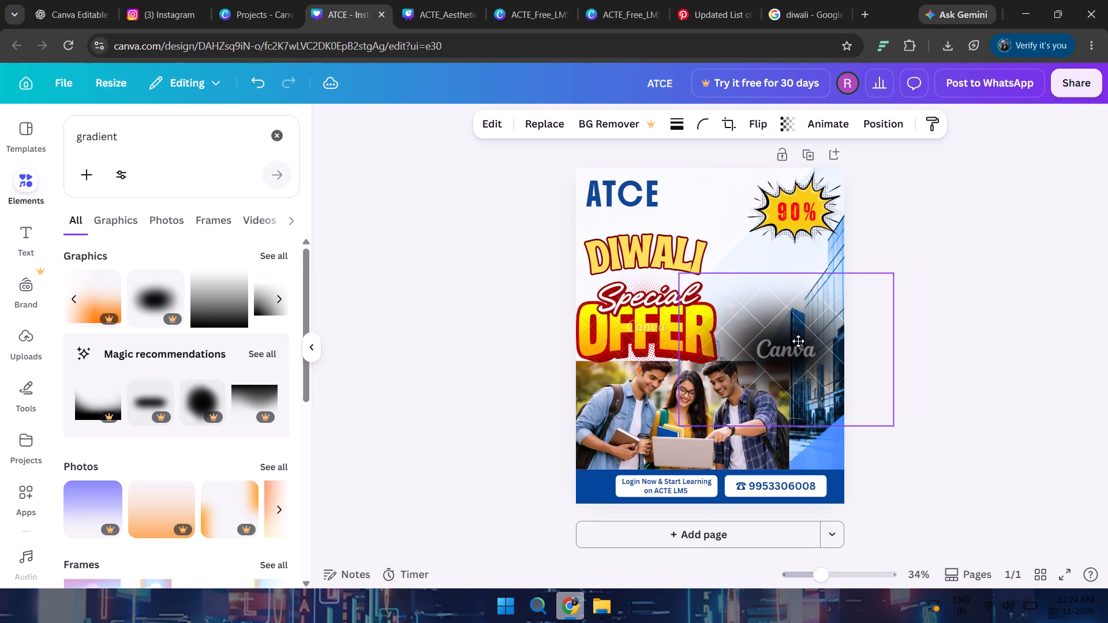
{"action": "left_click_drag", "start_coordinate": [798, 341], "coordinate": [789, 351]}
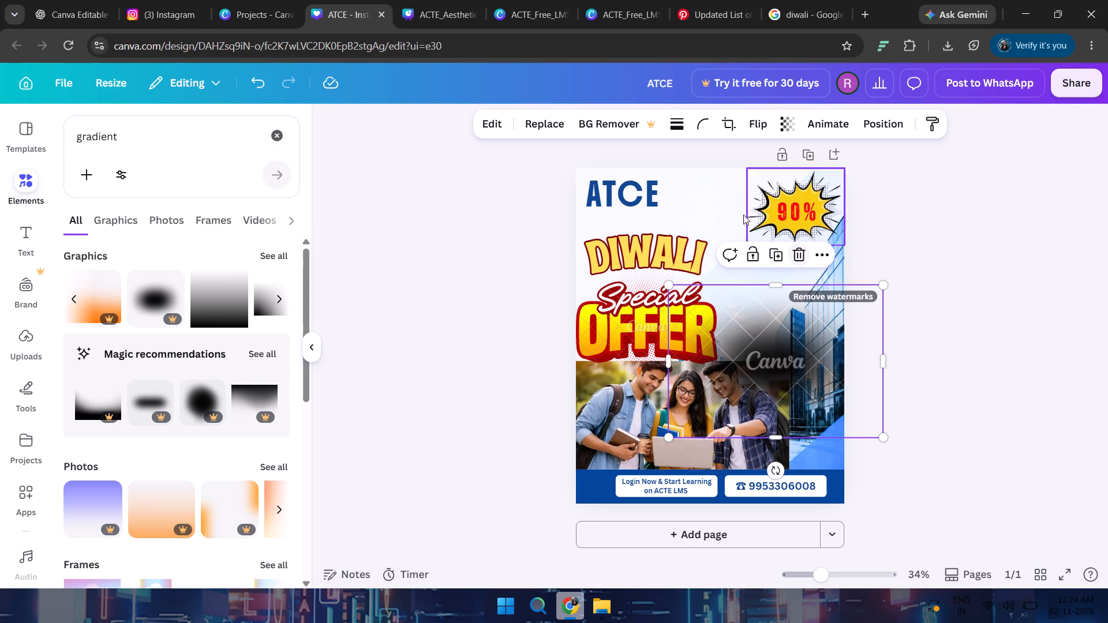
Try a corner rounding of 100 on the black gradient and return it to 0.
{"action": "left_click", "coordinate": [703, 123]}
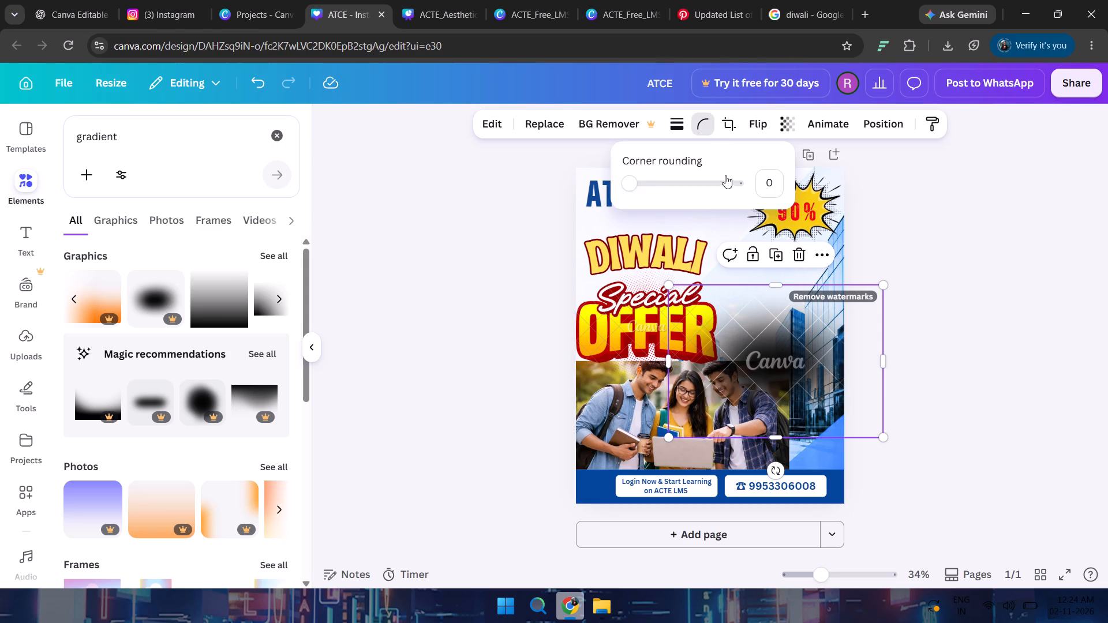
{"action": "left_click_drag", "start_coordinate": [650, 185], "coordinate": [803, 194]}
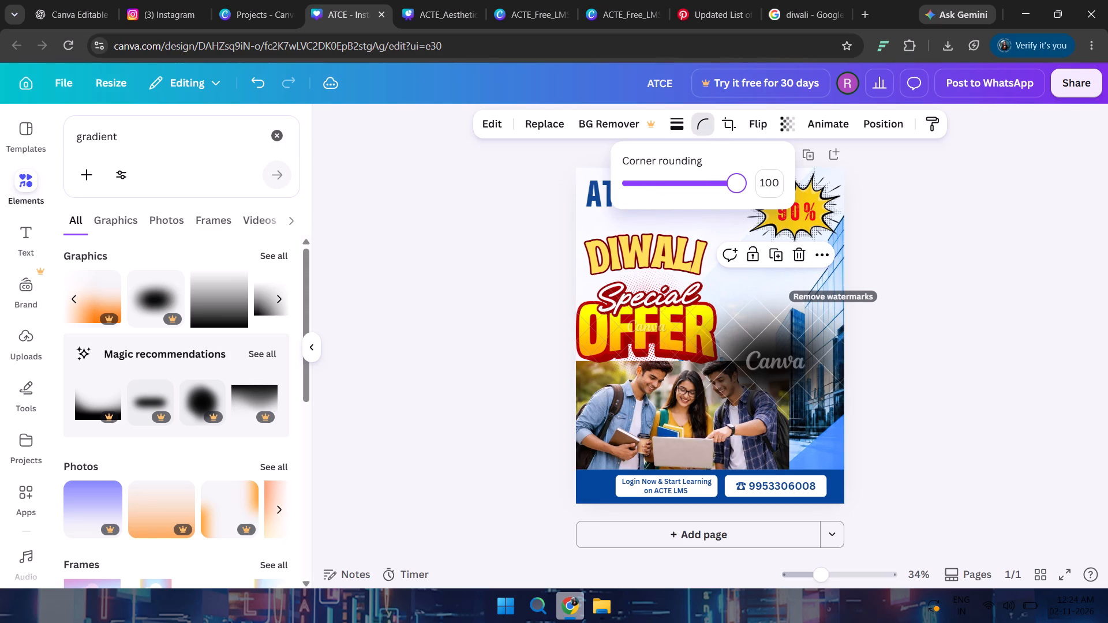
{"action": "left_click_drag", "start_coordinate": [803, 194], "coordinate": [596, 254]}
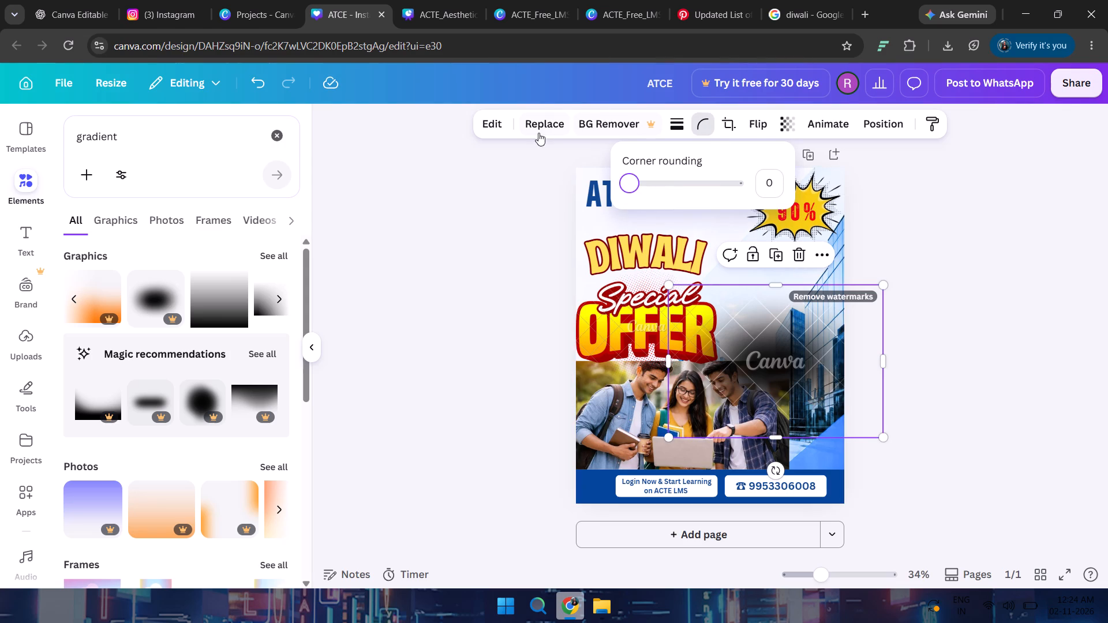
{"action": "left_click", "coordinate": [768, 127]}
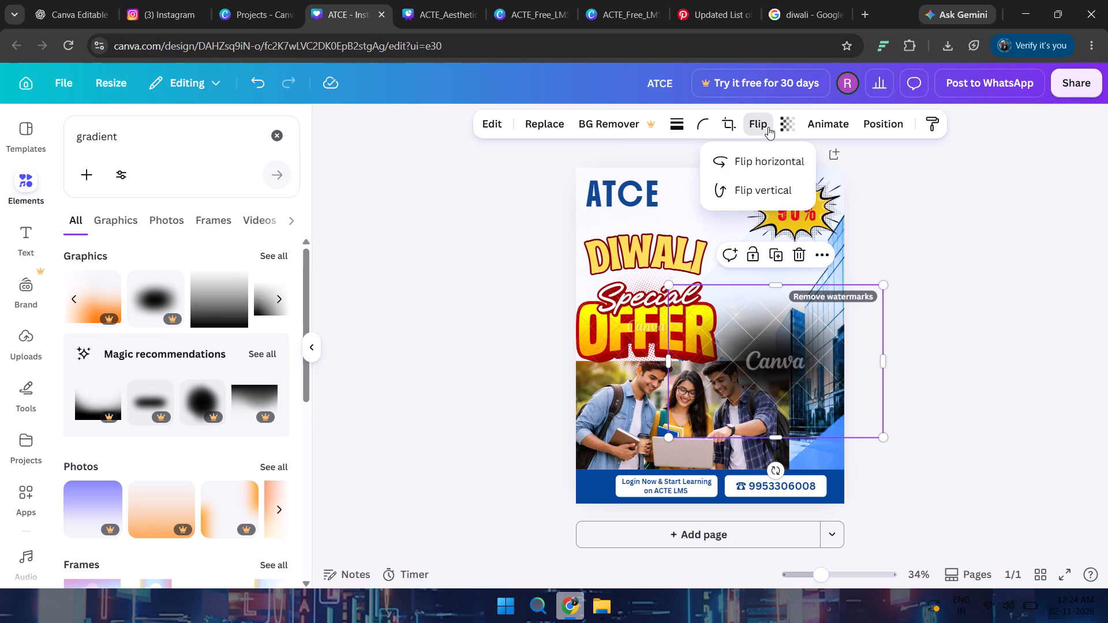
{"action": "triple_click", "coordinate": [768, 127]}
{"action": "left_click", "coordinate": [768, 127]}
Set the black gradient's transparency to 32.
{"action": "left_click", "coordinate": [789, 124]}
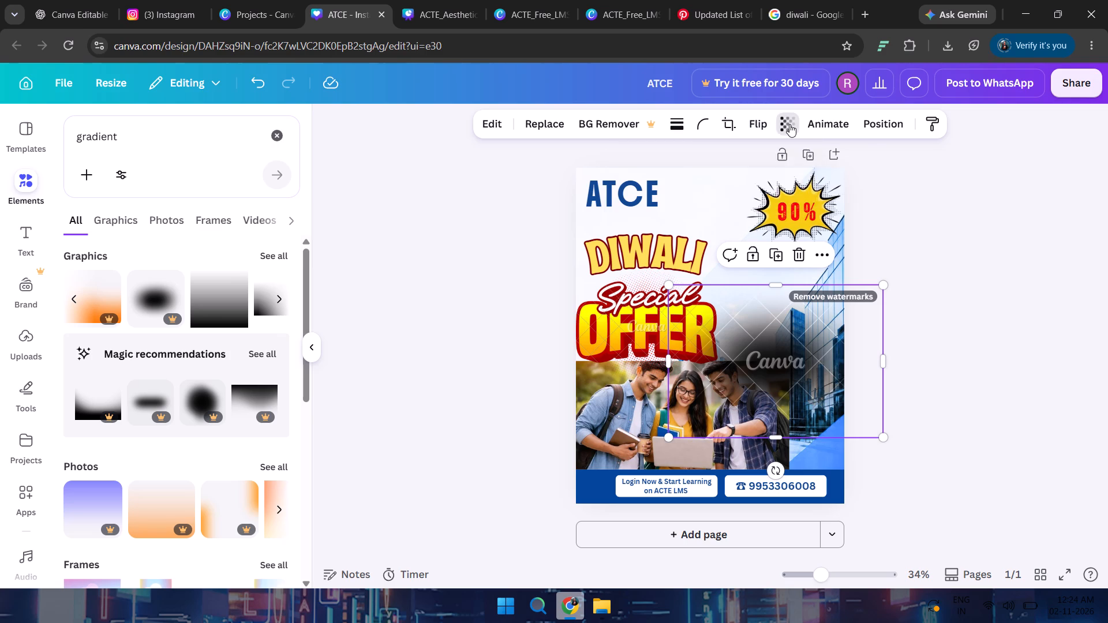
{"action": "left_click_drag", "start_coordinate": [807, 178], "coordinate": [777, 213]}
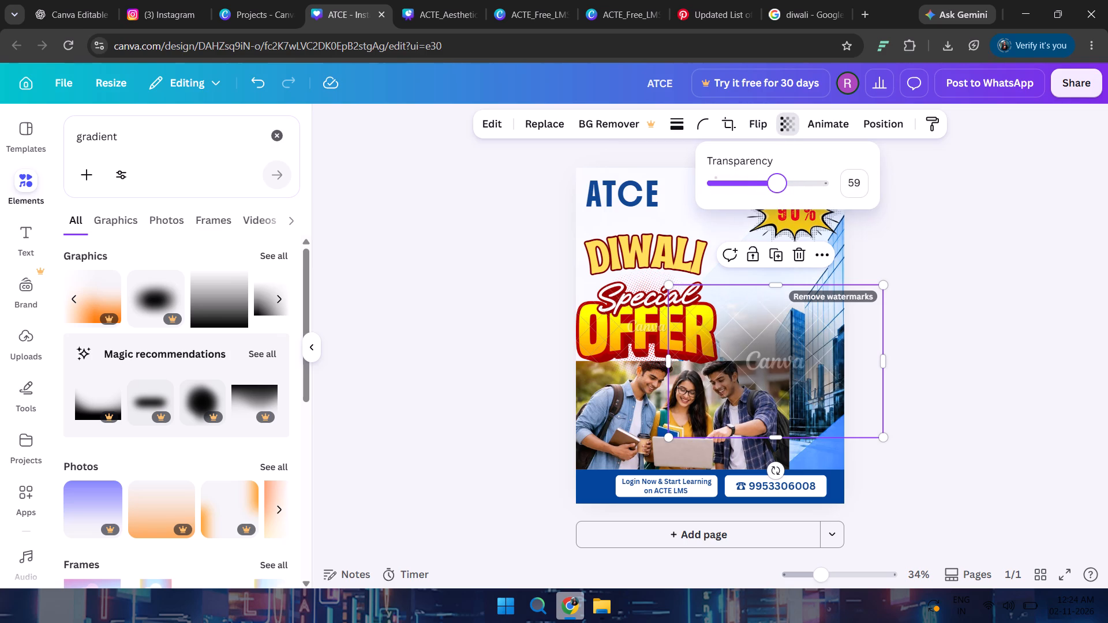
{"action": "left_click_drag", "start_coordinate": [777, 213], "coordinate": [750, 246]}
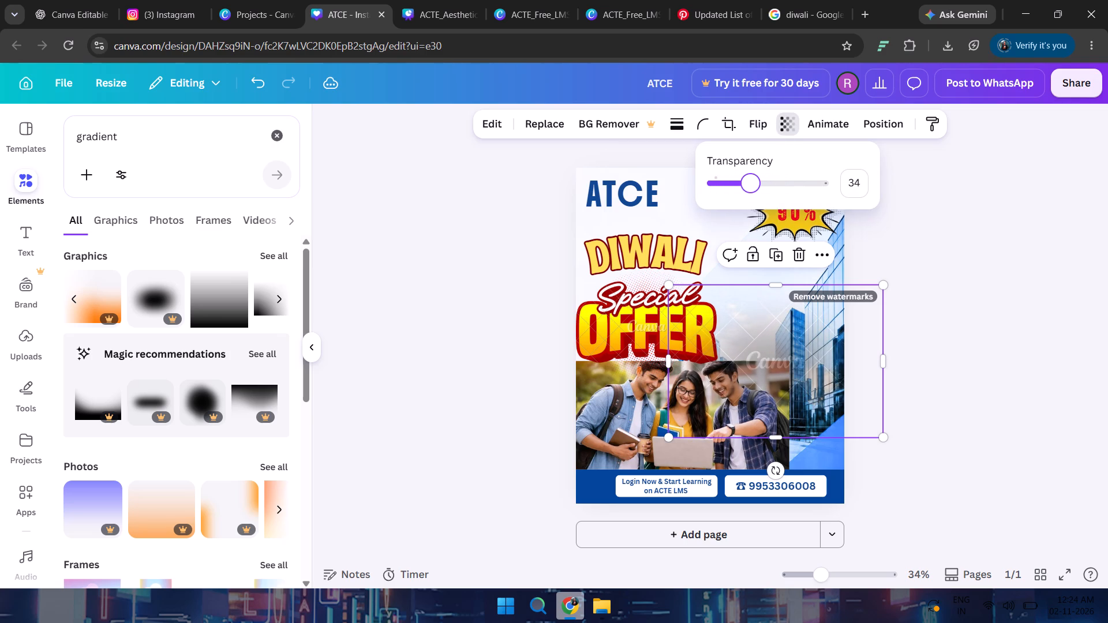
{"action": "left_click_drag", "start_coordinate": [750, 246], "coordinate": [748, 247]}
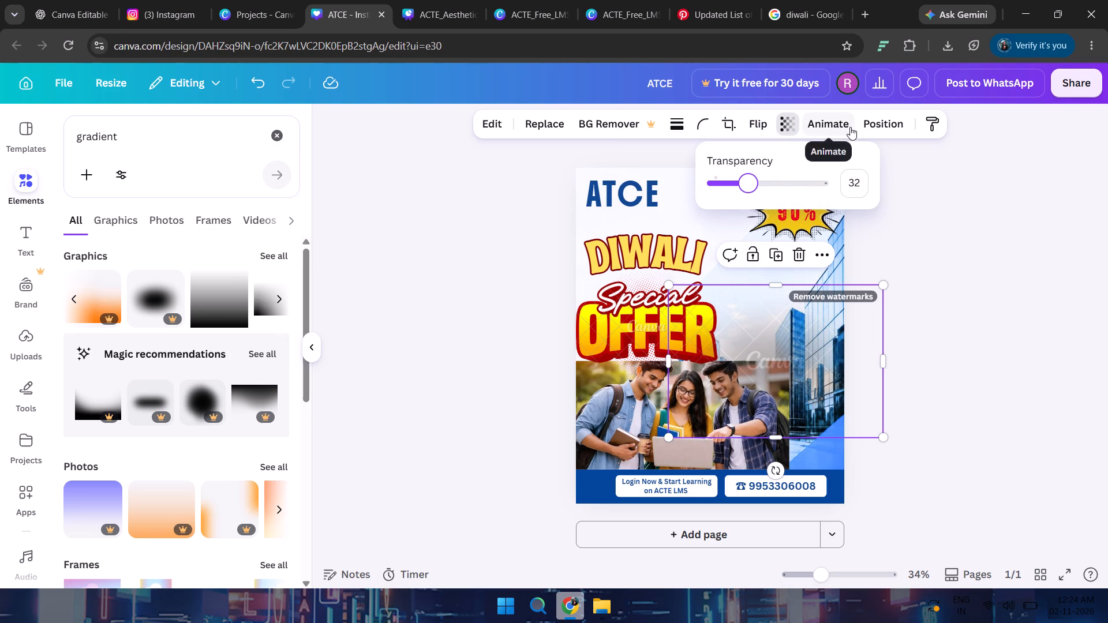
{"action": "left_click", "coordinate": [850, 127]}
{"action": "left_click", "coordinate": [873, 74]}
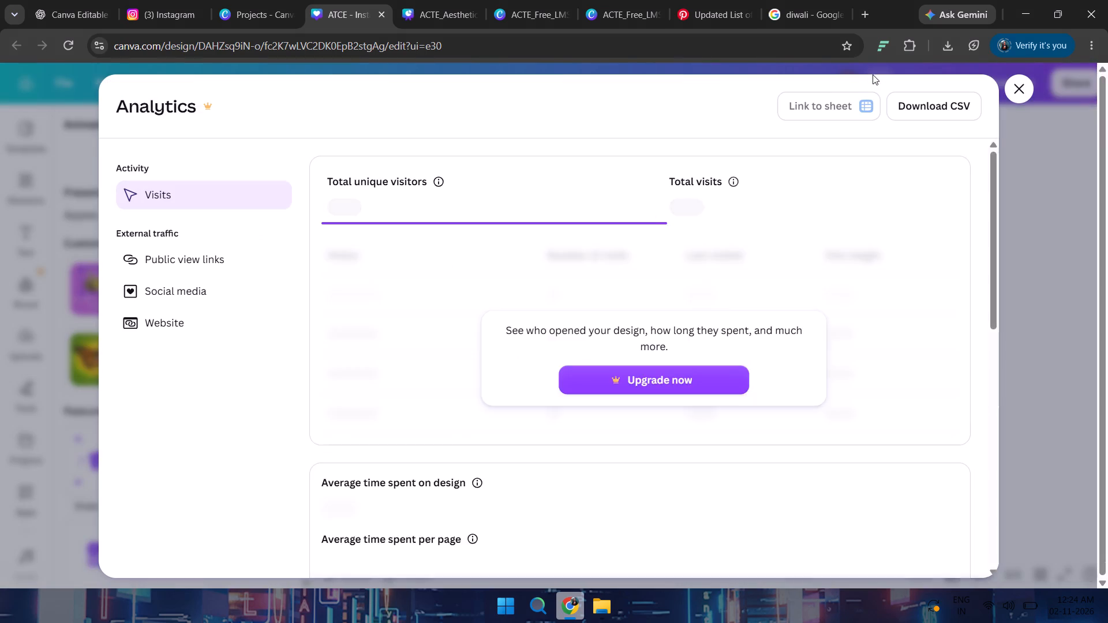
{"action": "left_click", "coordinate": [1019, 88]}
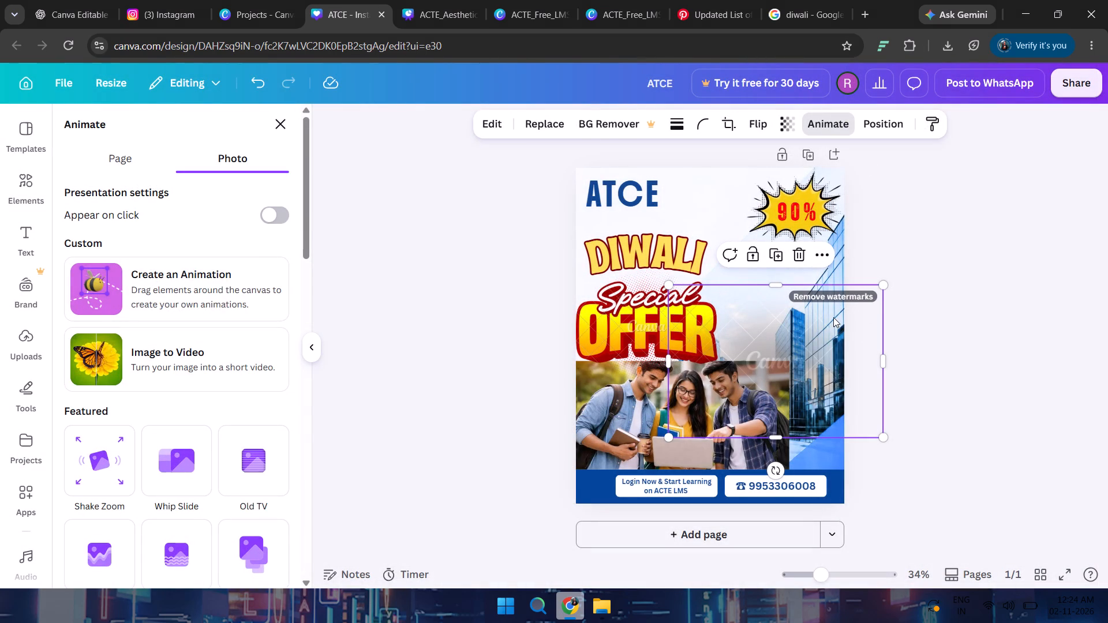
Delete the semi-transparent black gradient graphic overlapping the students' photo and the building background.
{"action": "key", "text": "BackSpace"}
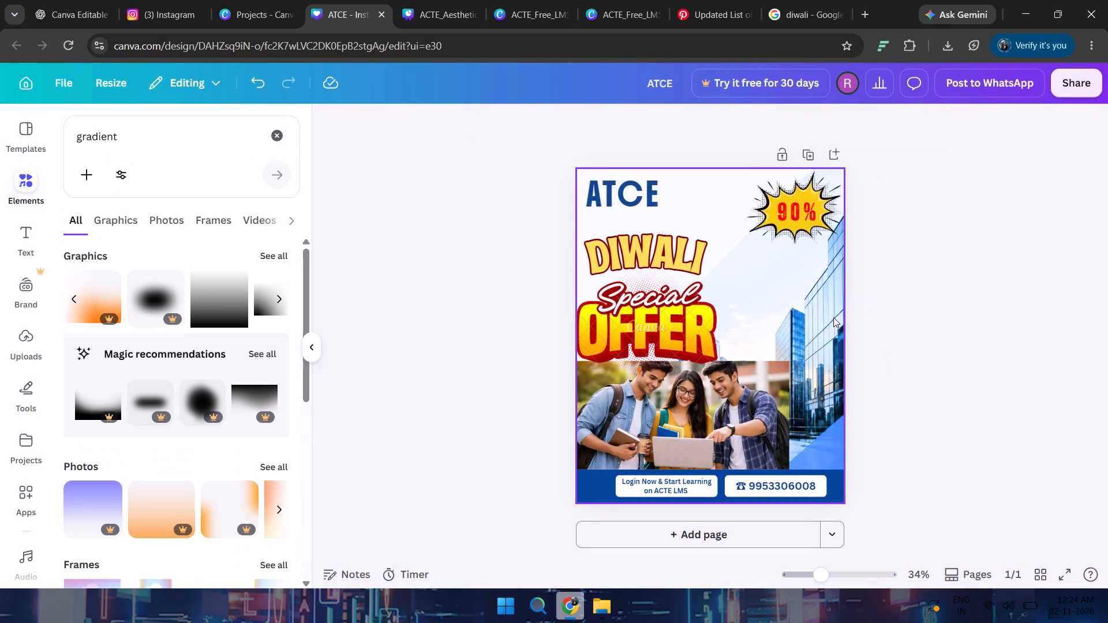
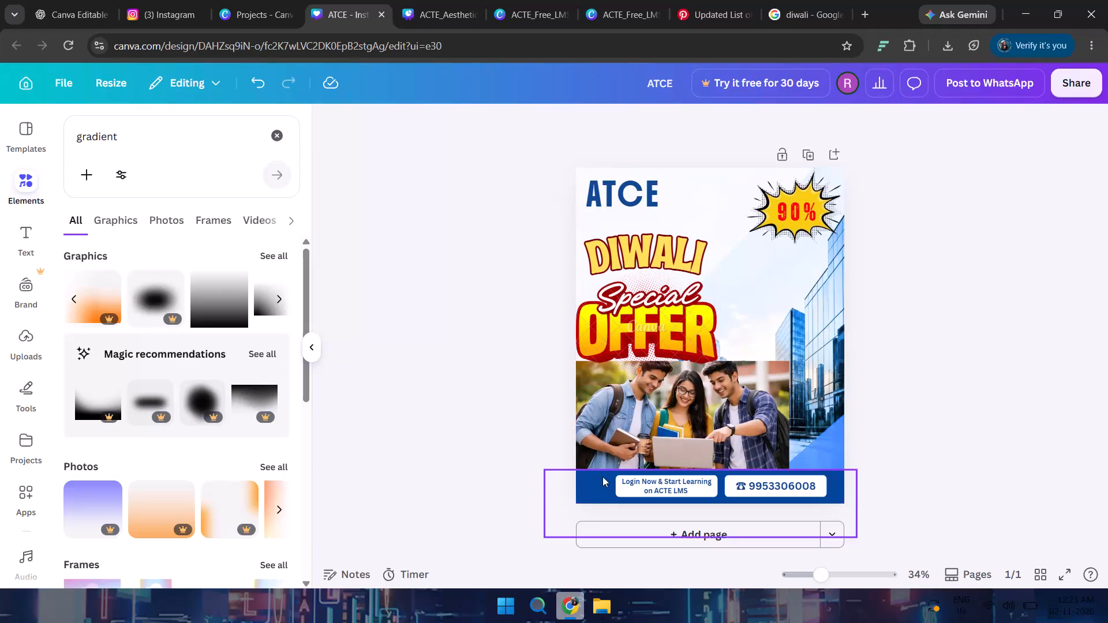
Search the Canva apps for "IMG BORDER" and pick the Border Art Maker suggestion.
{"action": "left_click", "coordinate": [9, 502]}
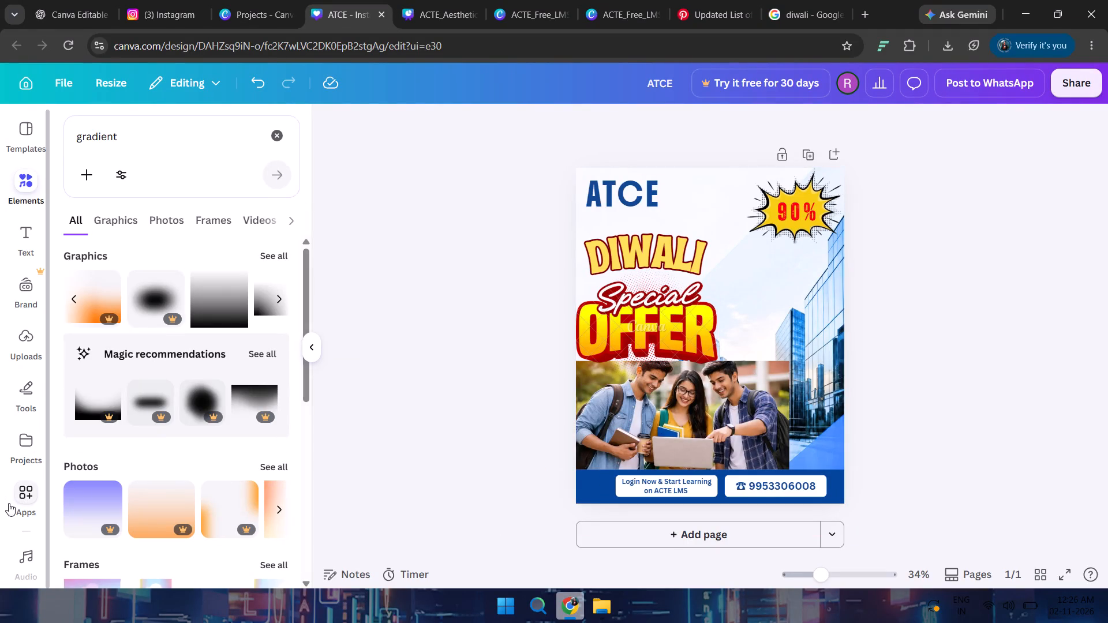
{"action": "left_click", "coordinate": [164, 111]}
{"action": "left_click", "coordinate": [159, 126]}
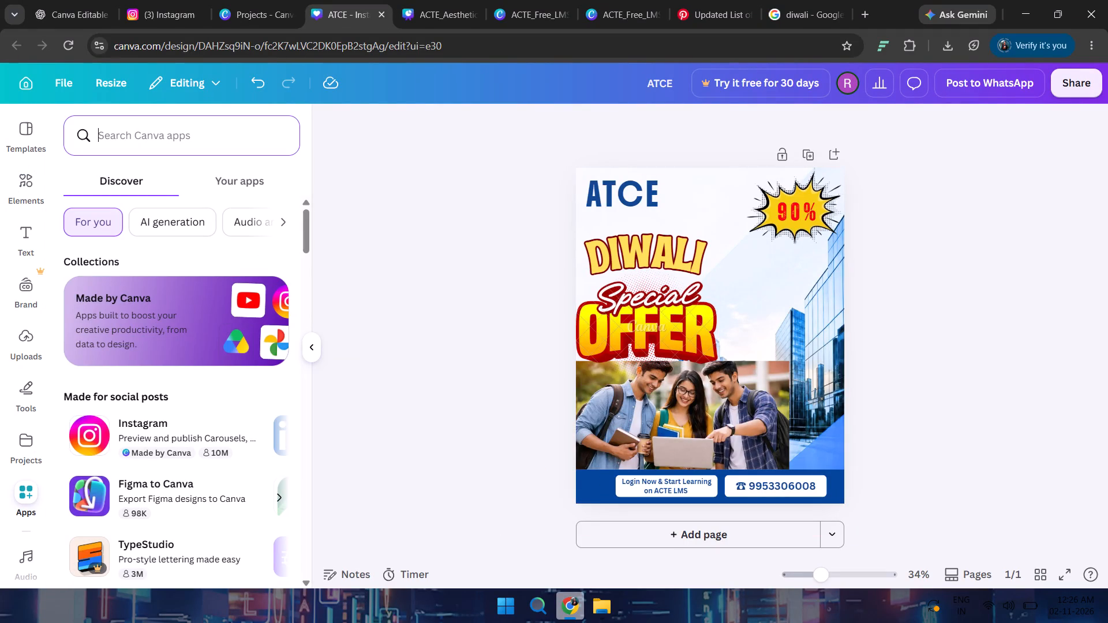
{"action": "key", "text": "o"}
{"action": "key", "text": "BackSpace"}
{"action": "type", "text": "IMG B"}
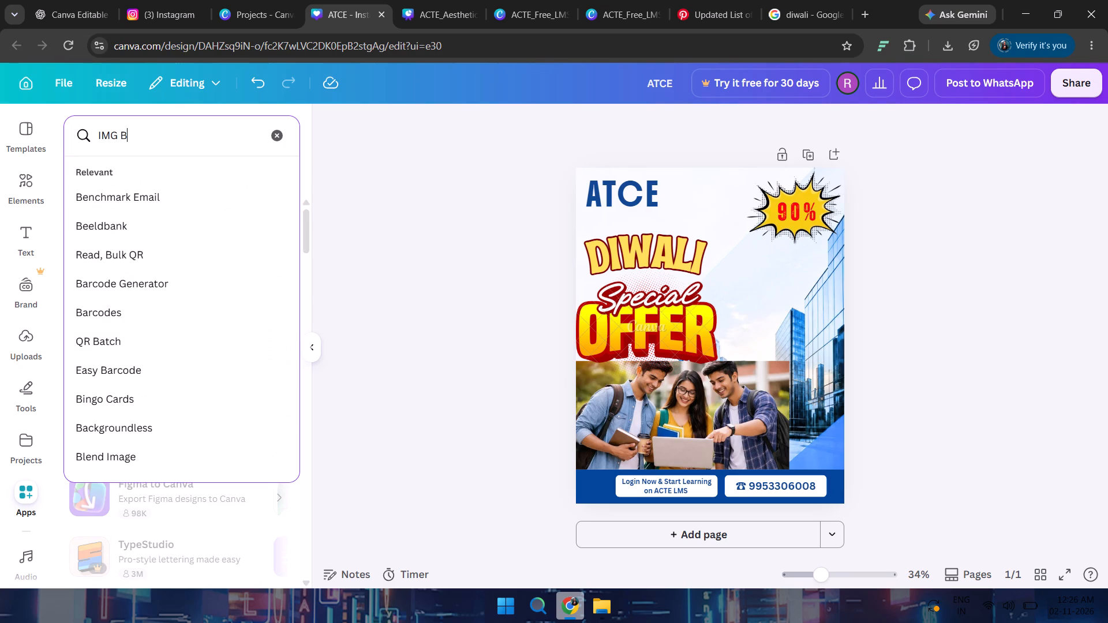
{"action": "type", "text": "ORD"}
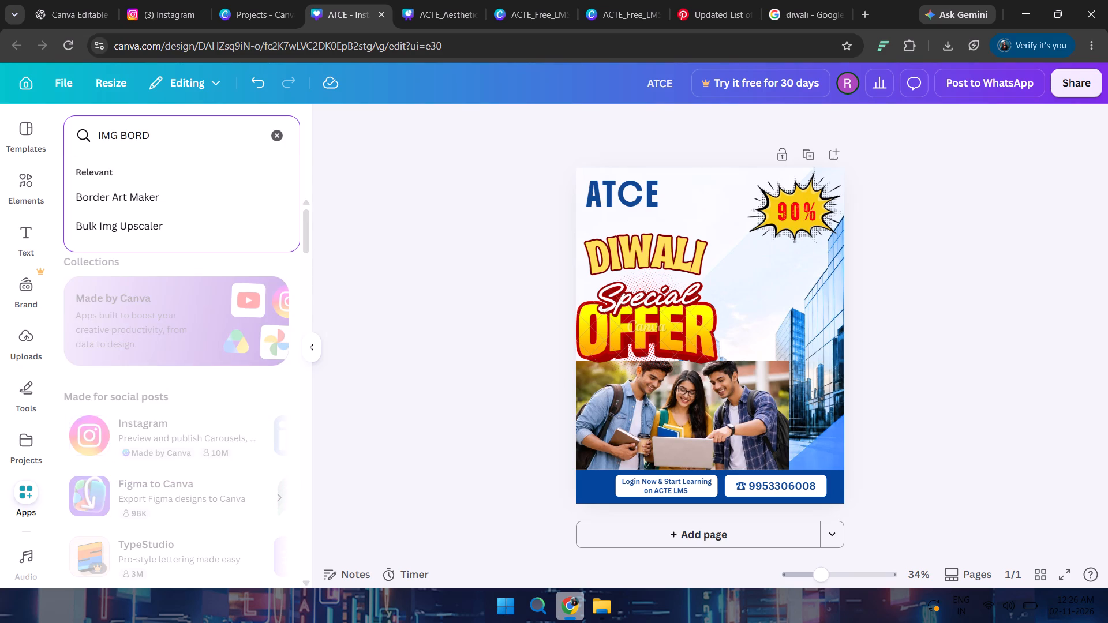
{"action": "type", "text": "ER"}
{"action": "left_click", "coordinate": [113, 201]}
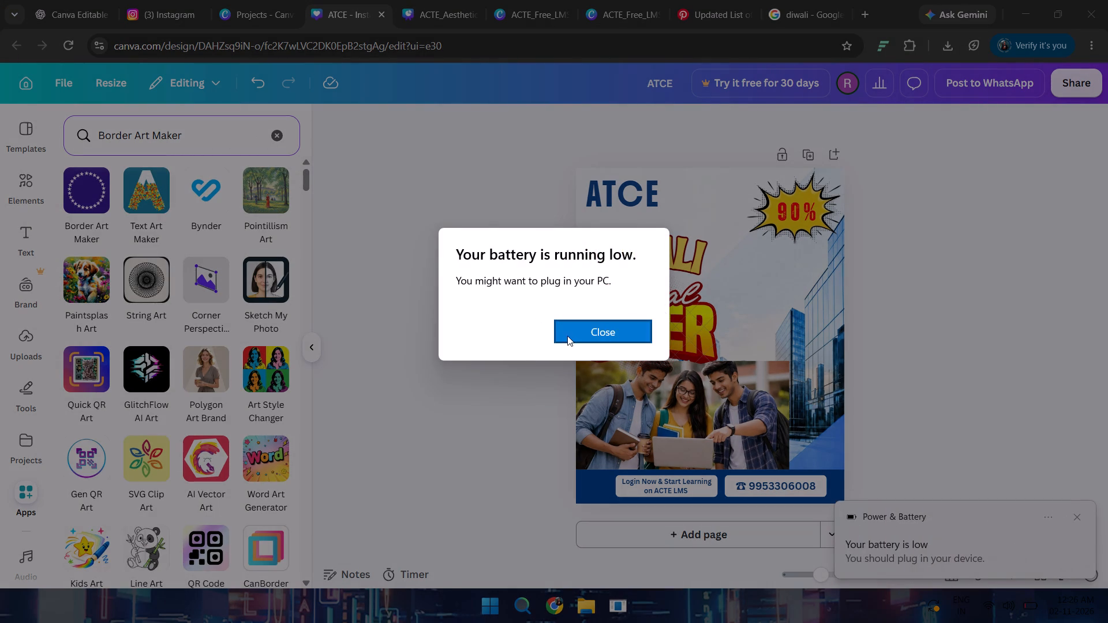
Dismiss the low-battery warning and clear the Border Art Maker search from the Canva apps.
{"action": "left_click", "coordinate": [567, 336]}
{"action": "left_click", "coordinate": [889, 281]}
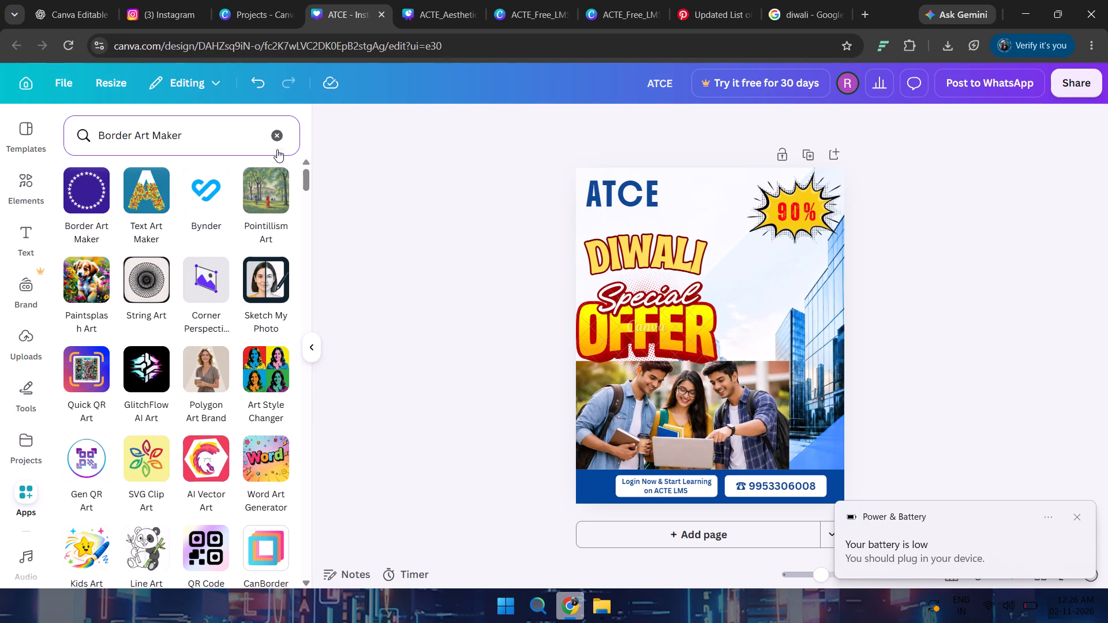
{"action": "left_click", "coordinate": [277, 131]}
Search Google for filecr in a new browser tab and open the FileCR software store's home page.
{"action": "left_click", "coordinate": [871, 8]}
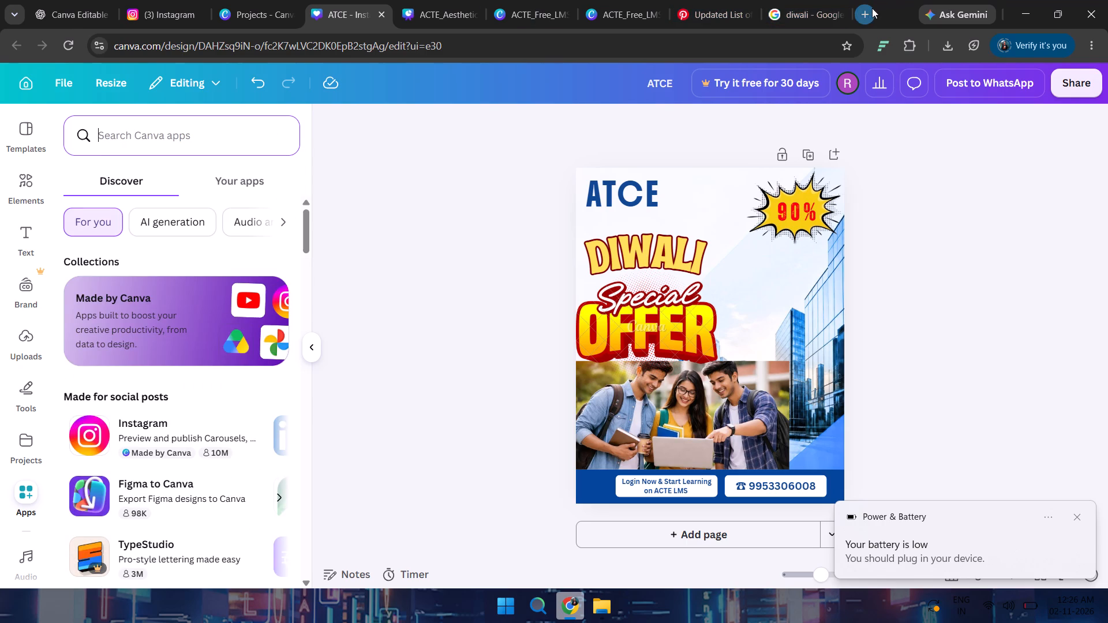
{"action": "left_click", "coordinate": [560, 246]}
{"action": "left_click", "coordinate": [548, 266]}
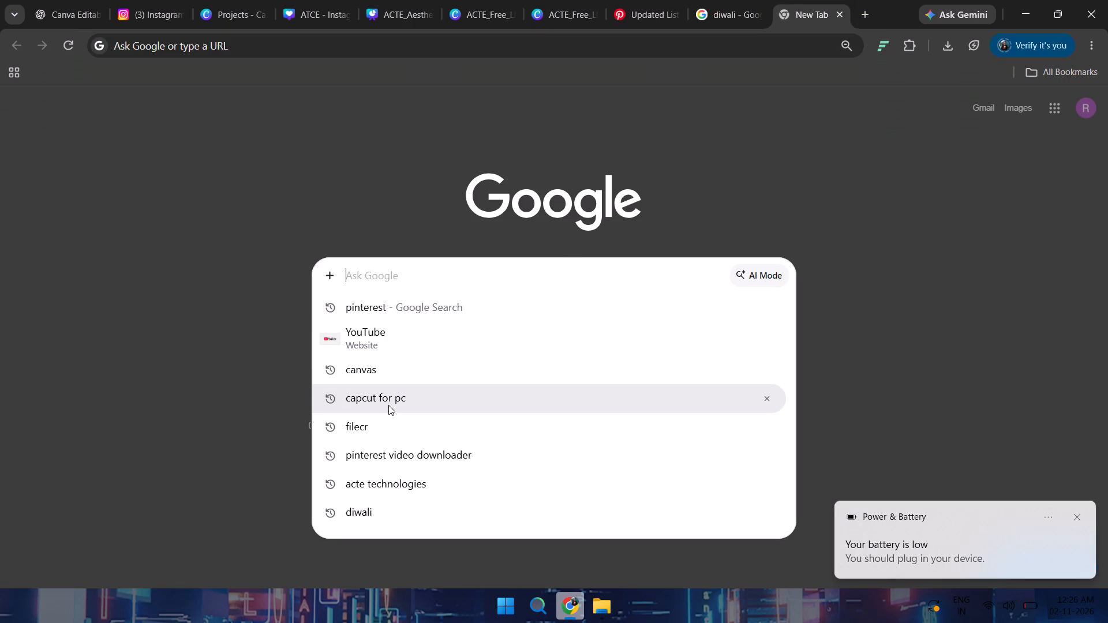
{"action": "left_click", "coordinate": [394, 422]}
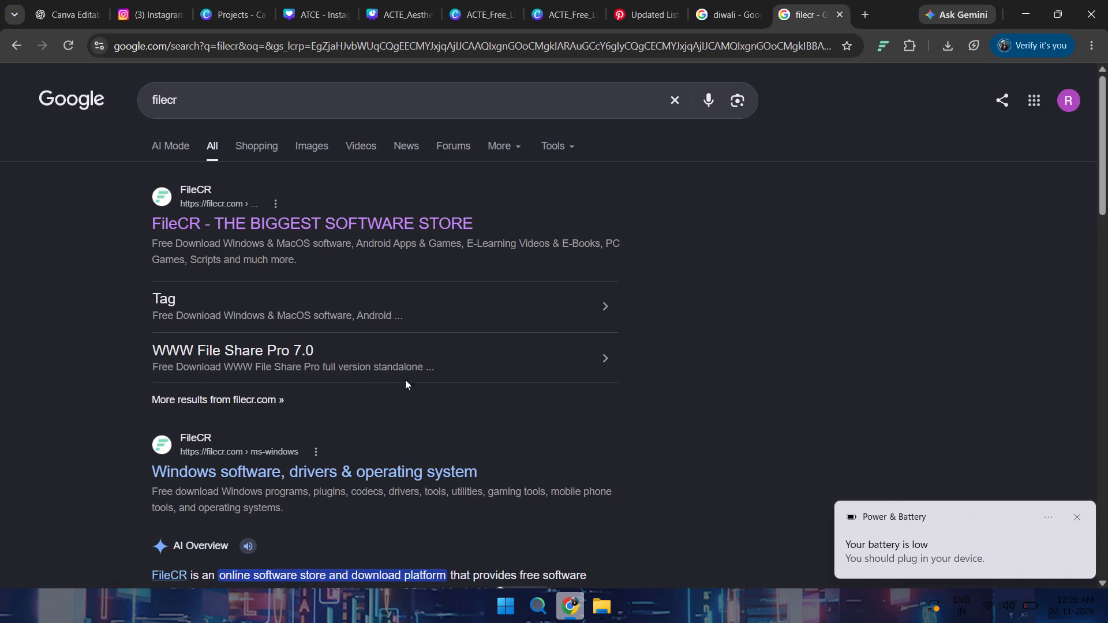
{"action": "left_click", "coordinate": [403, 223]}
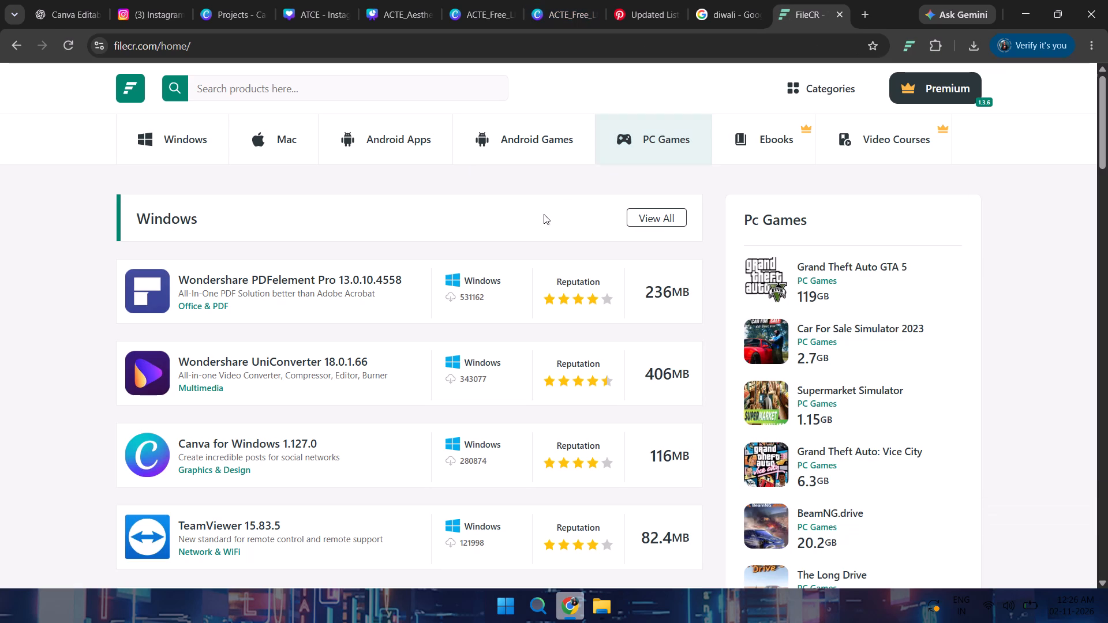
Start a product search on the FileCR site.
{"action": "left_click", "coordinate": [347, 95]}
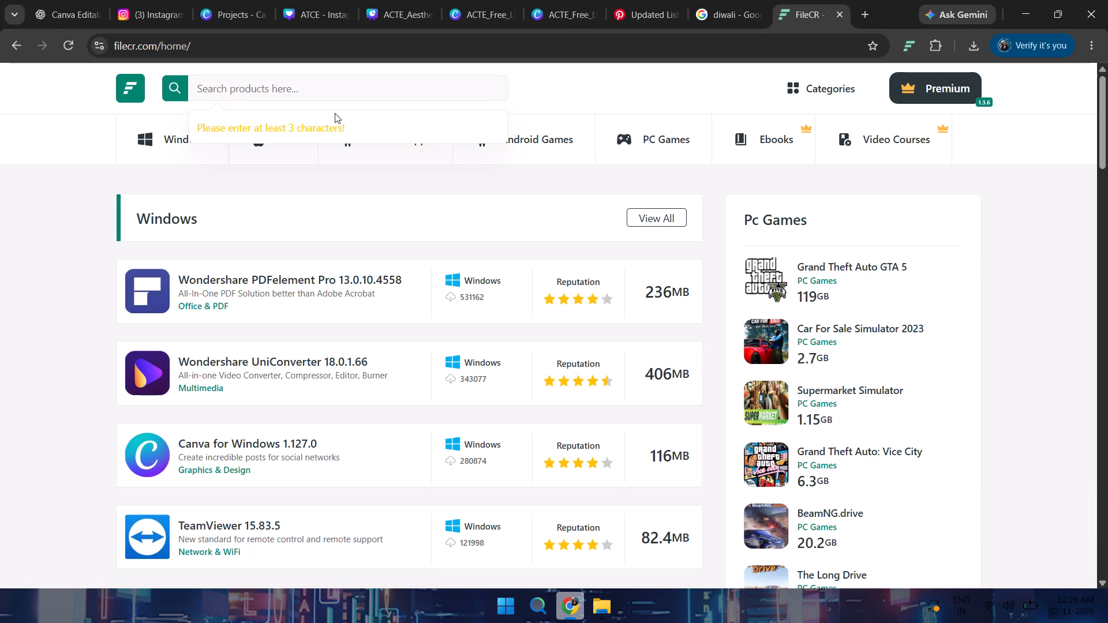